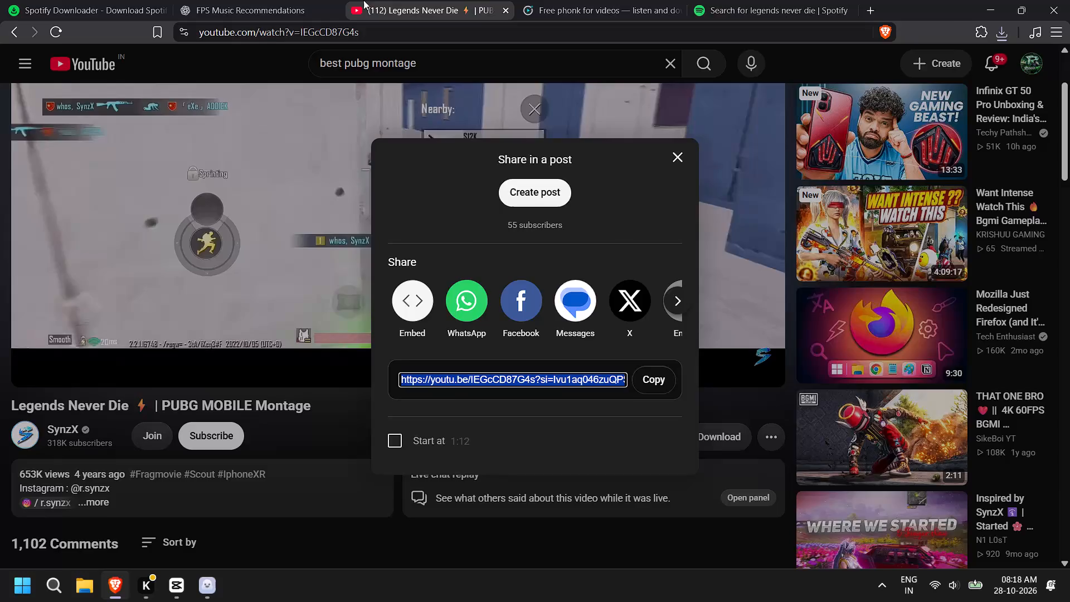
Switch to the FPS Music Recommendations conversation in ChatGPT.
click(278, 0)
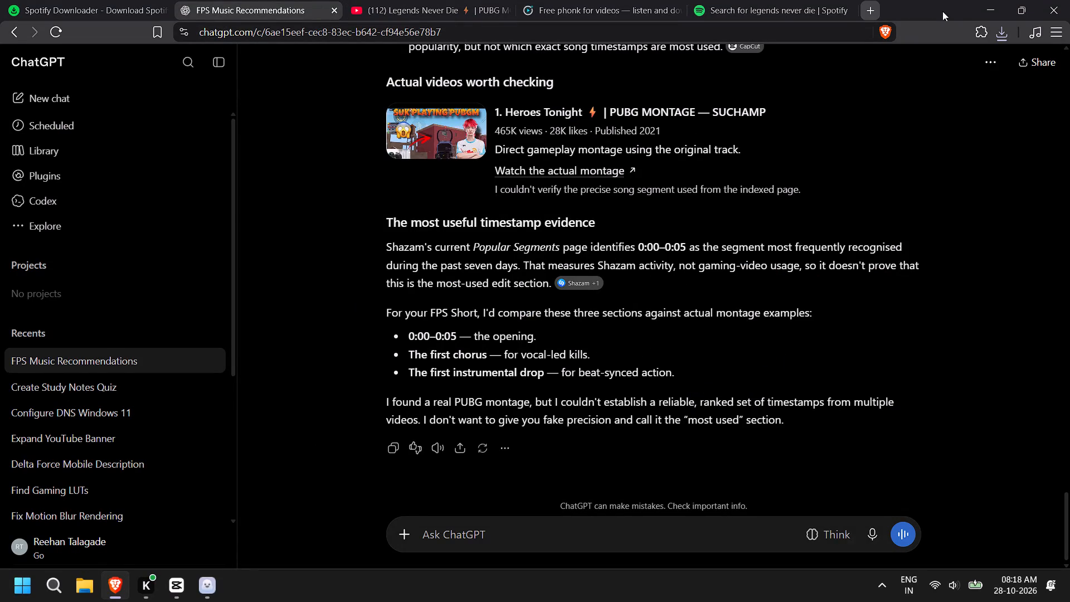
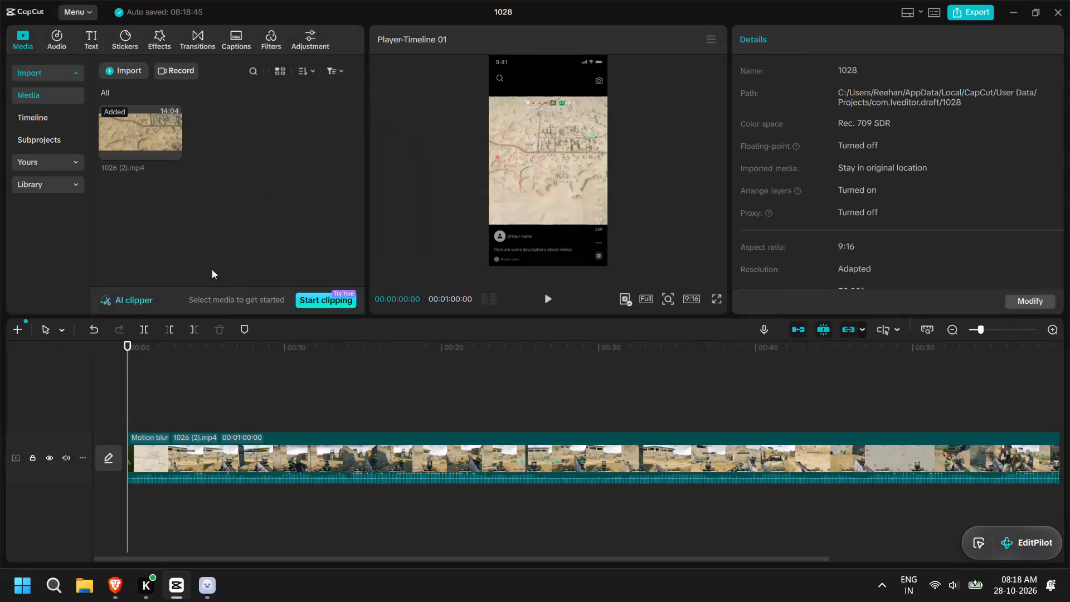
Switch to the CapCut project 1028 and undo the motion blur and the one-minute trim on the 1026 (2).mp4 clip.
scroll(634, 470, down, 5)
drag(556, 556, 479, 535)
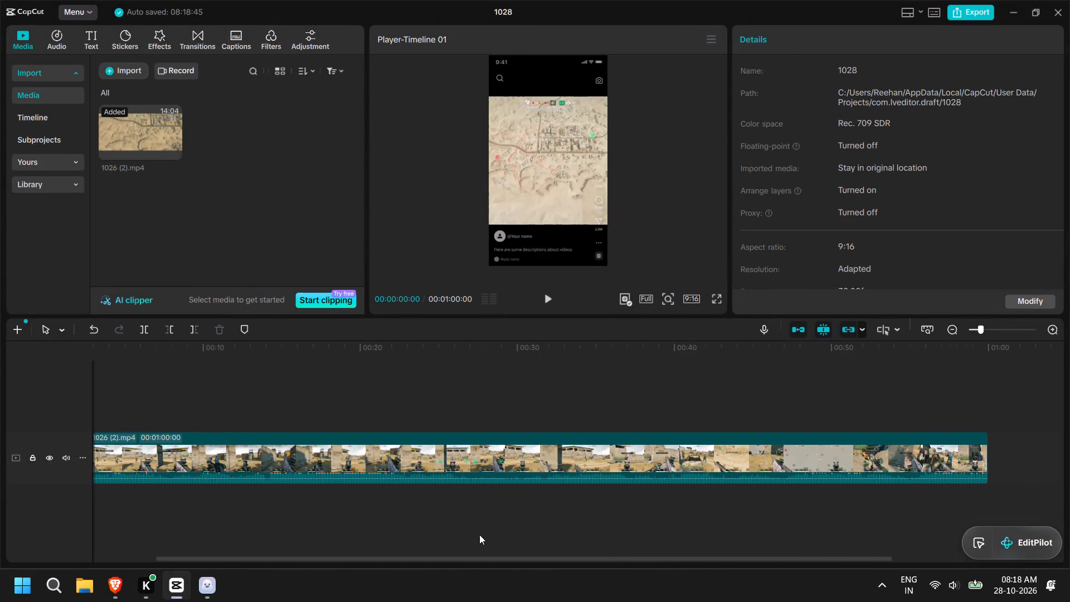
drag(479, 535, 381, 532)
key(ctrl+z)
key(ctrl+z)
key(ctrl+z)
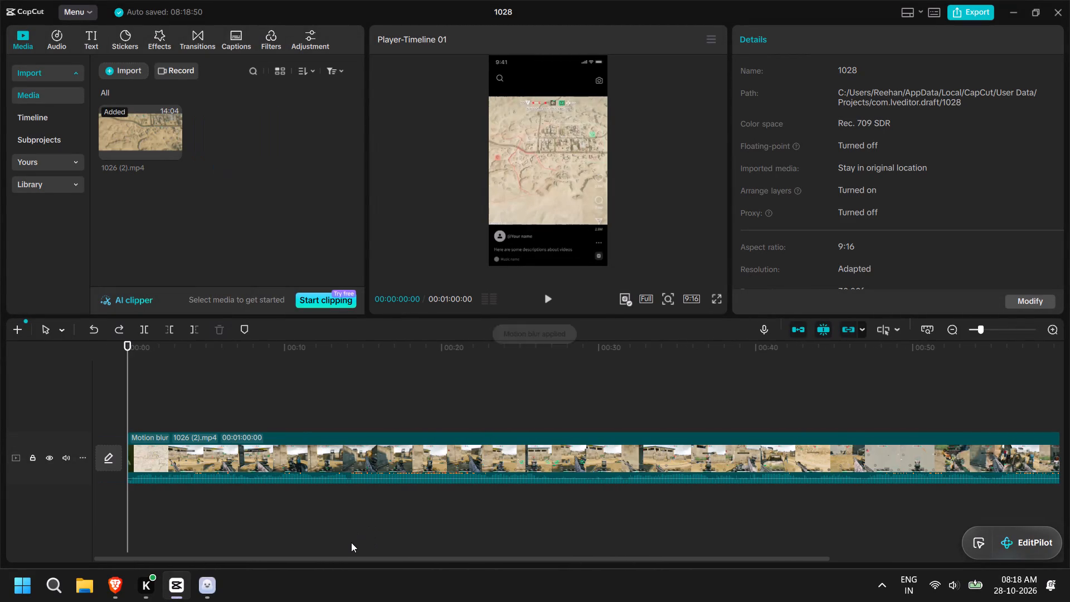
key(ctrl+z)
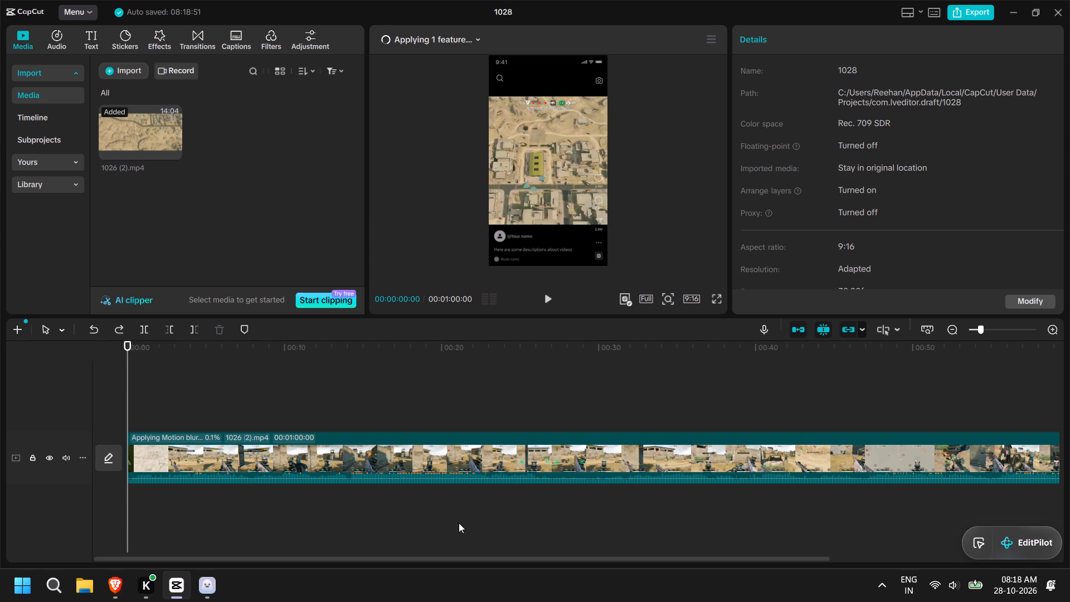
drag(432, 560, 687, 555)
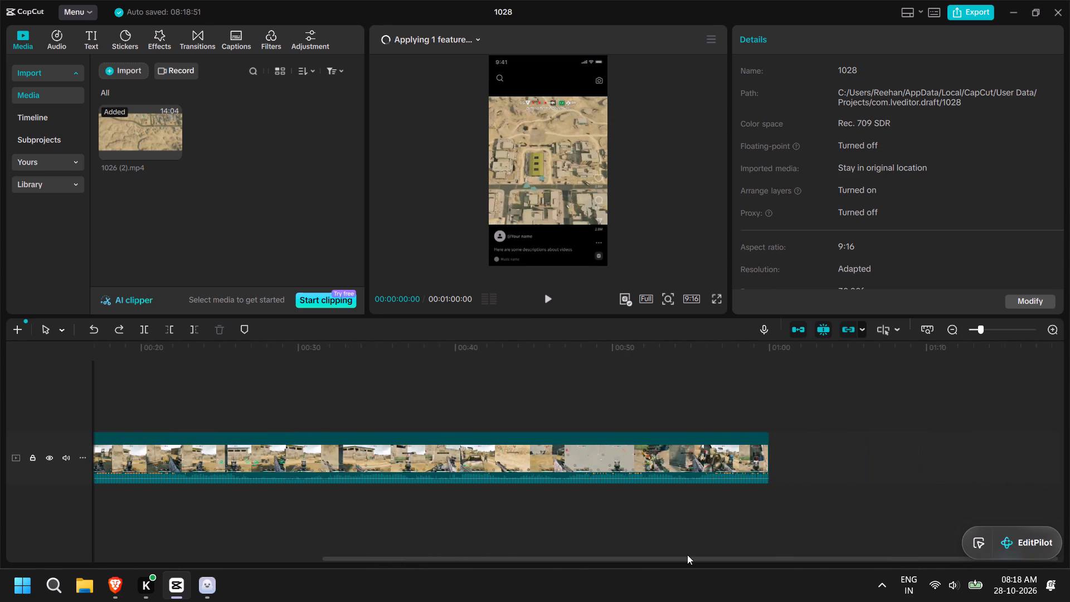
drag(687, 555, 222, 548)
key(ctrl+z)
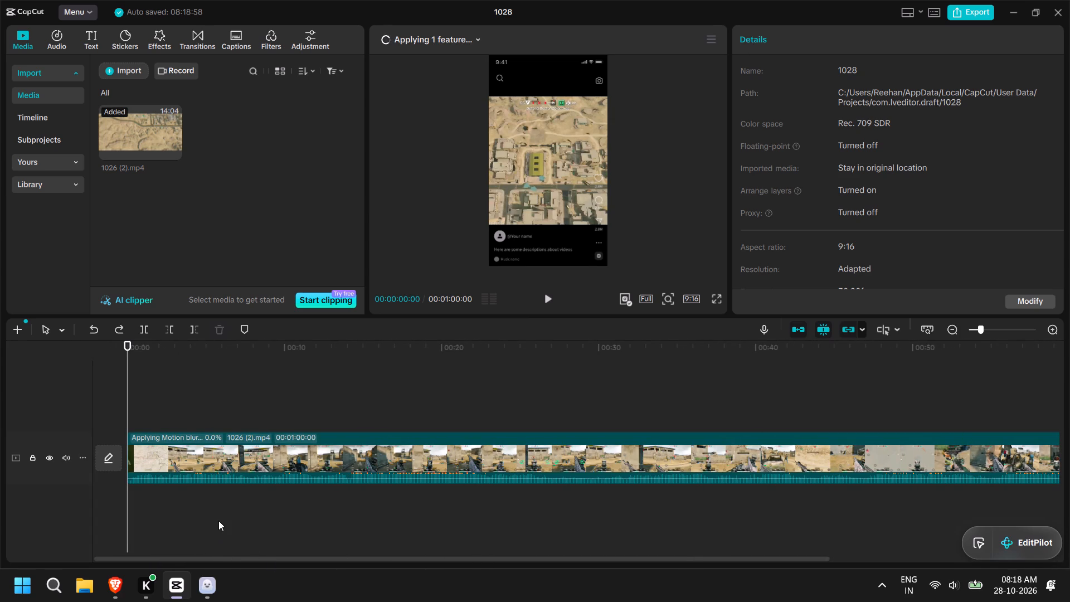
key(ctrl+z)
key(ctrl+z)
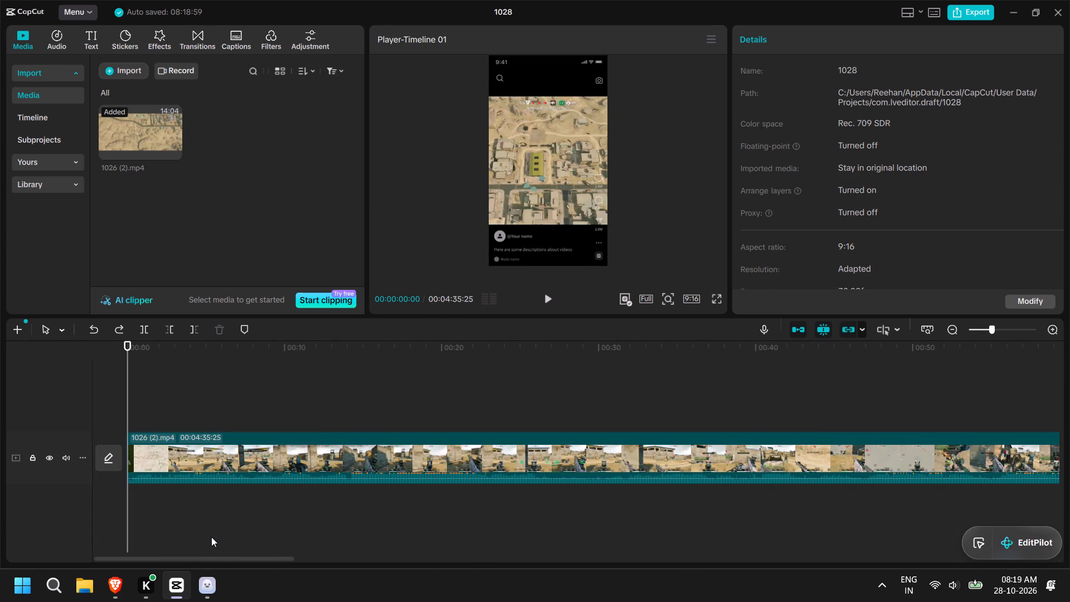
Undo the remaining timeline edits back to the start, and redo only the placement of the full-length 1026 (2).mp4 clip.
ctrl+drag(217, 556, 180, 572)
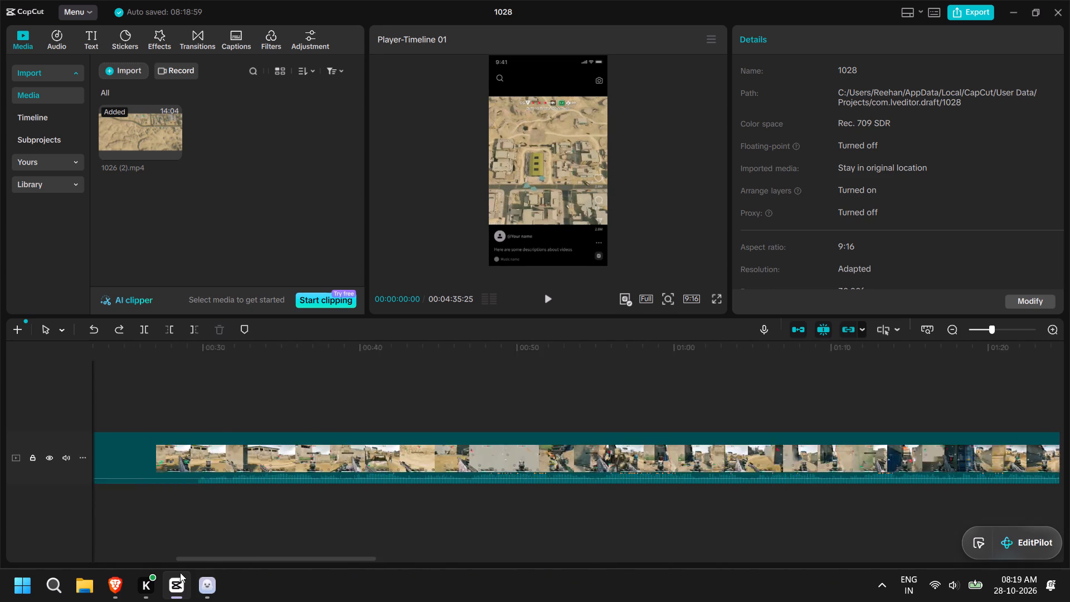
ctrl+drag(180, 572, 145, 576)
key(ctrl+z)
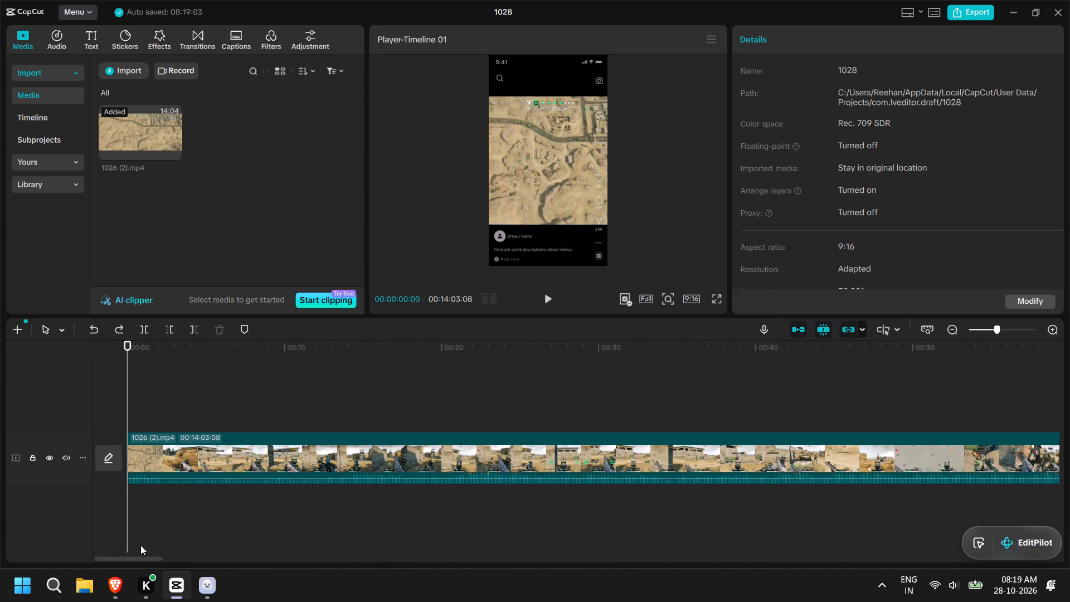
key(ctrl+z)
key(ctrl+z)
key(ctrl+z)
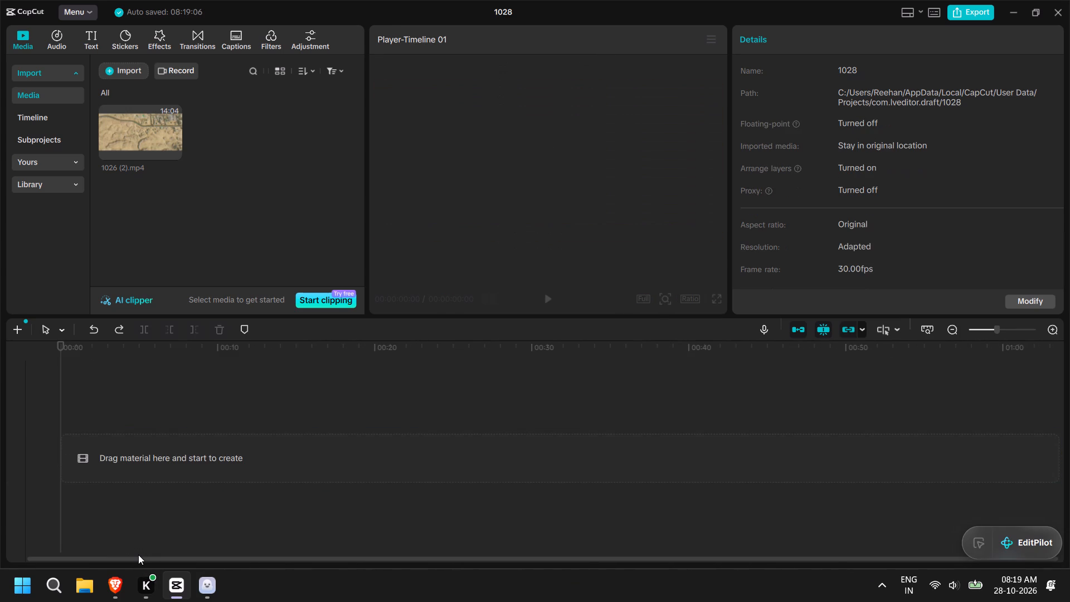
key(ctrl+shift+z)
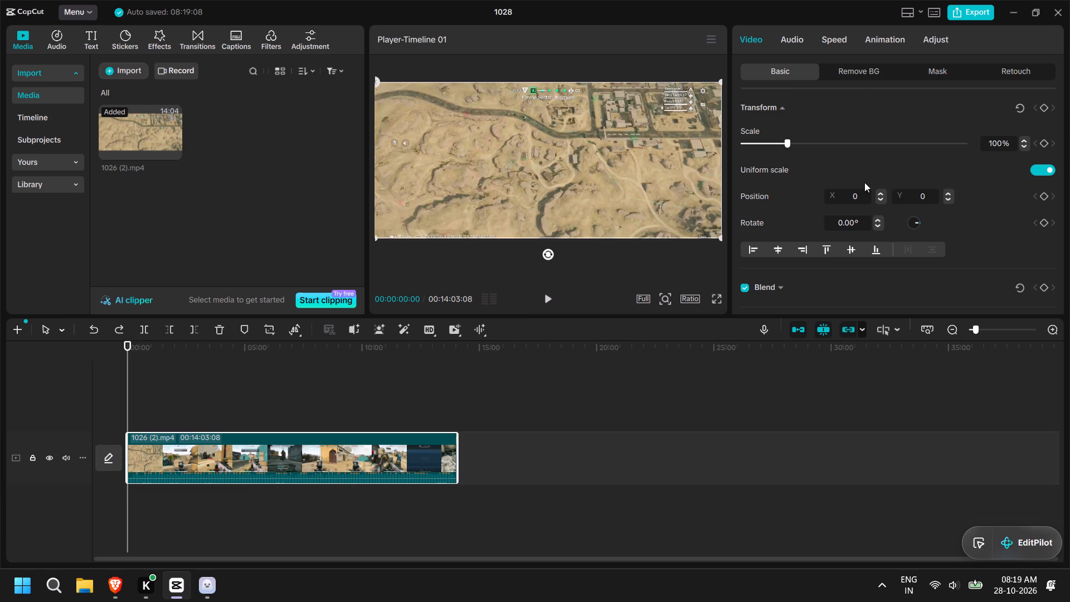
Set the project's aspect ratio to 9:16.
scroll(886, 155, down, 5)
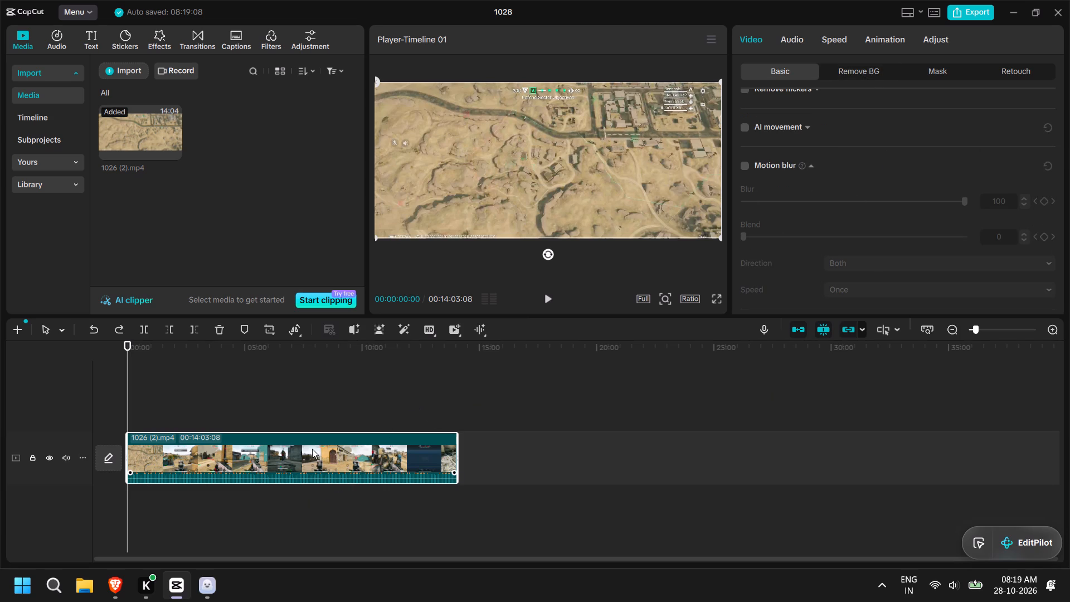
click(687, 303)
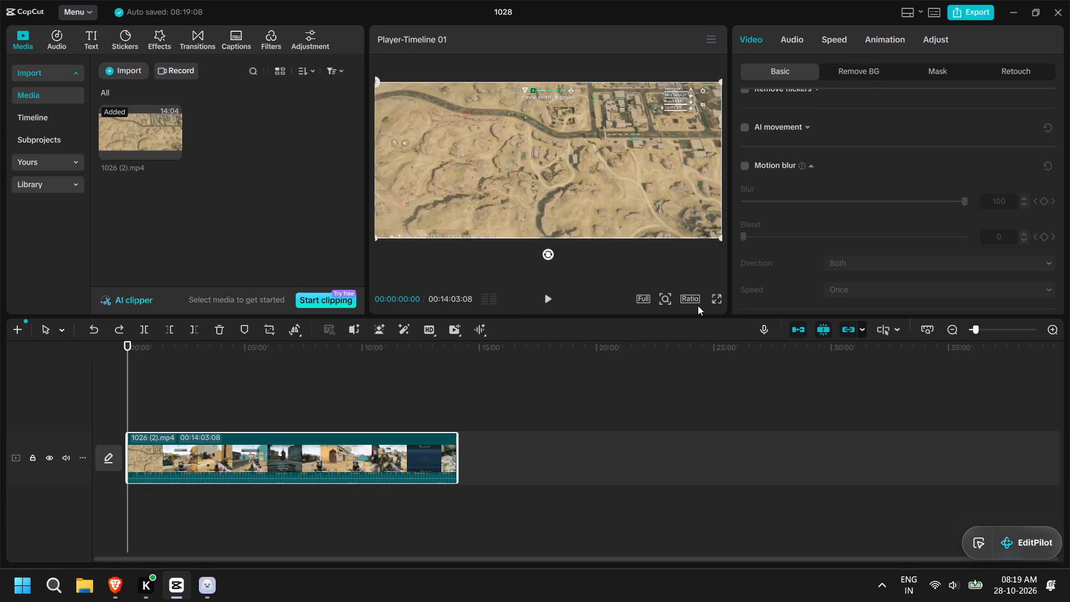
click(690, 299)
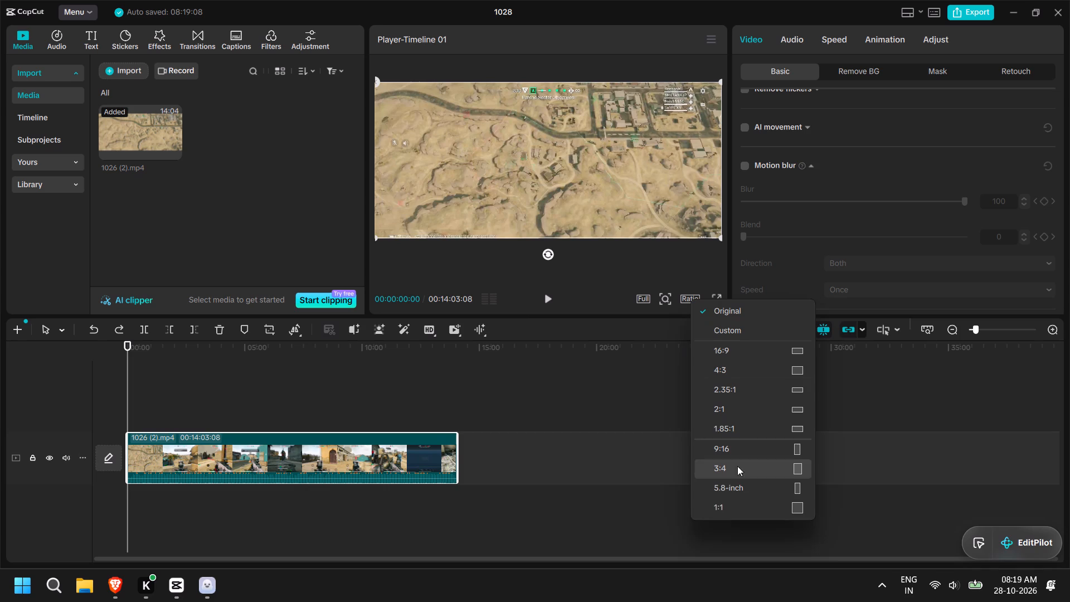
click(738, 454)
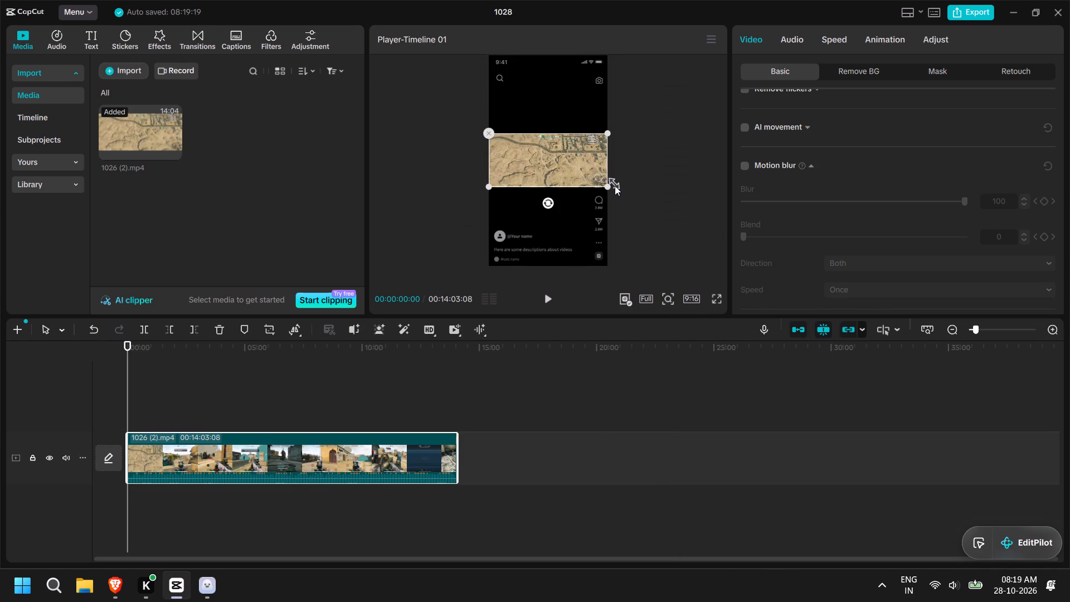
Scale up the gameplay clip in the preview so it overflows the vertical frame's sides, keeping black bands above and below.
drag(606, 185, 634, 220)
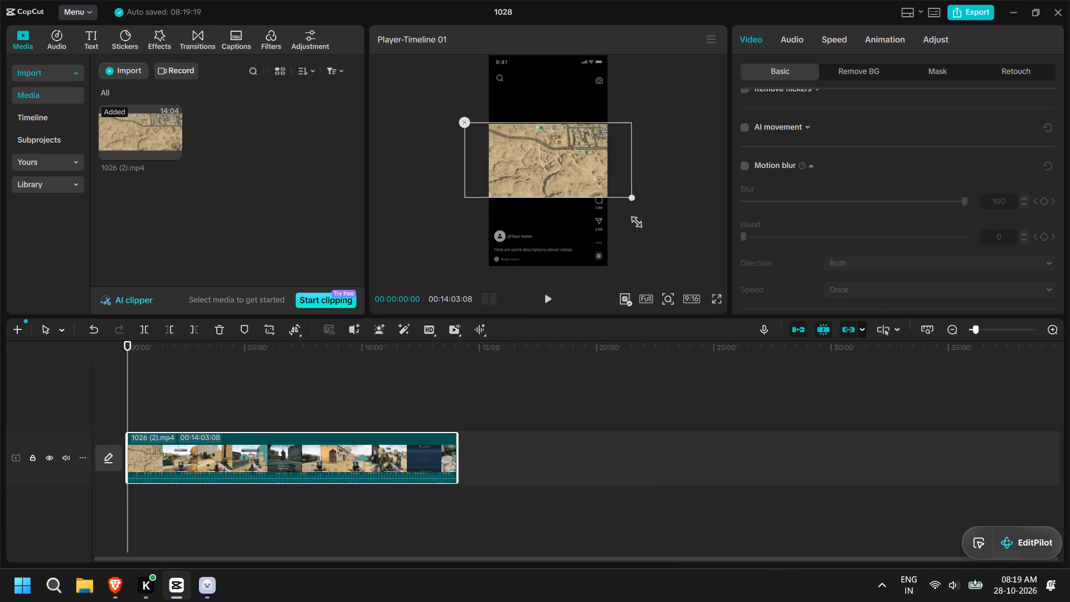
drag(634, 220, 720, 261)
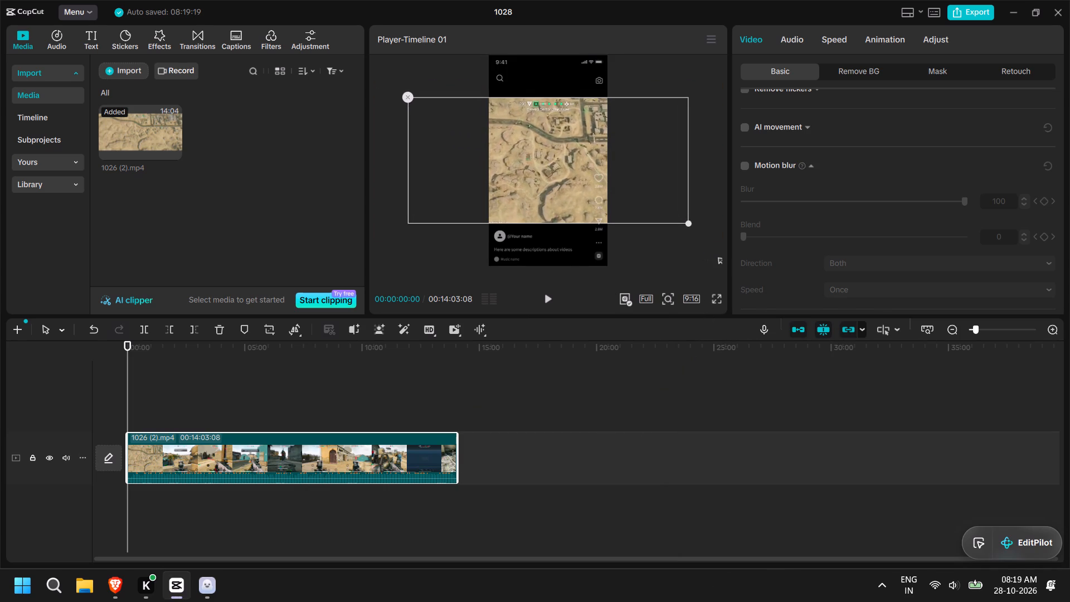
drag(720, 261, 709, 257)
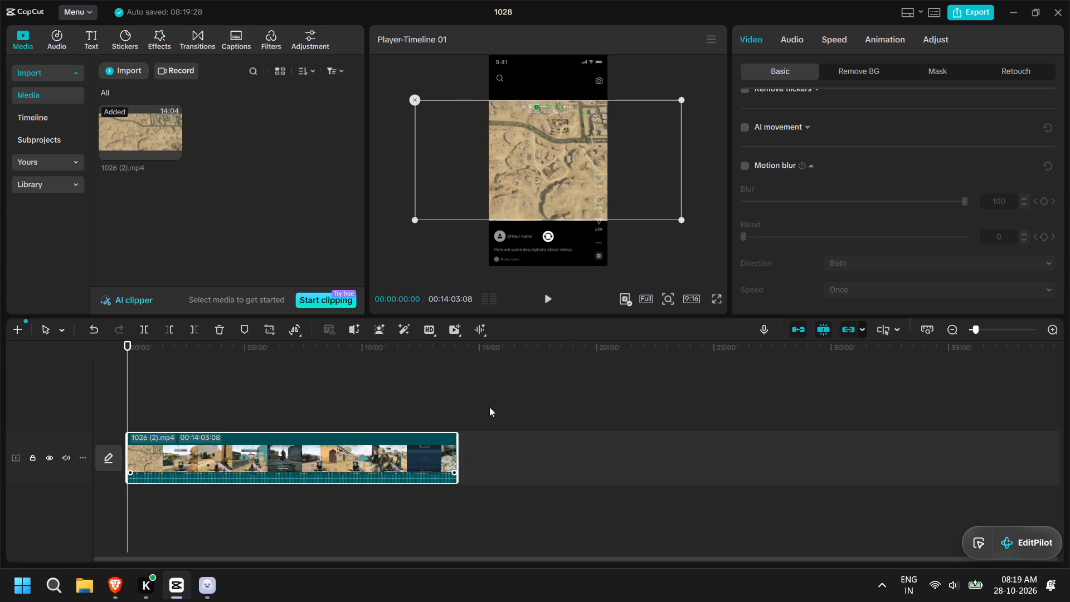
click(489, 406)
Scrub through and play the gameplay footage between about 8 and 10 minutes to look for a usable moment.
click(315, 345)
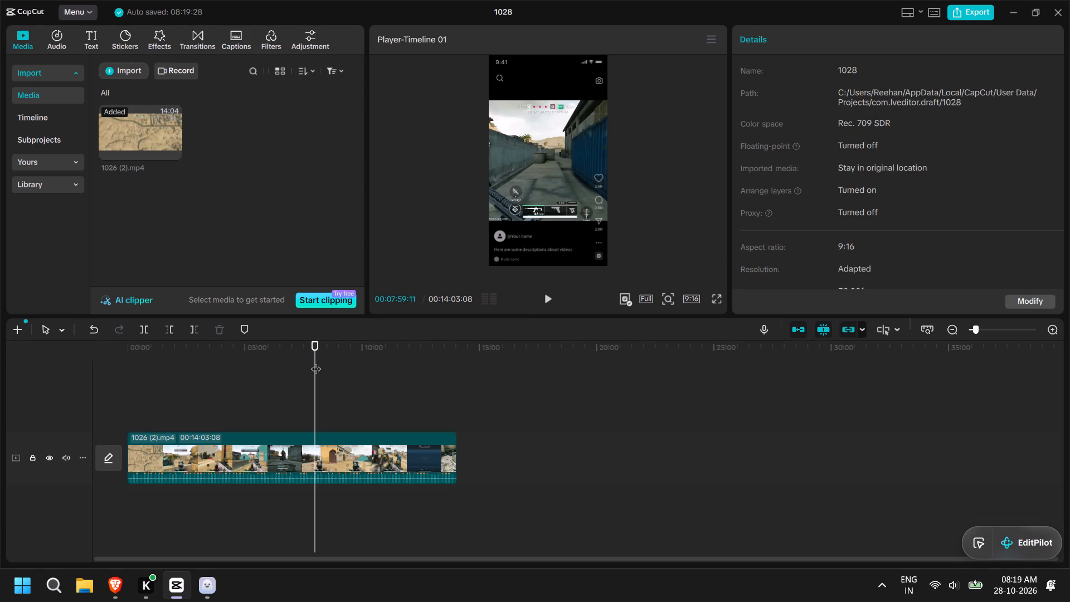
drag(316, 362, 329, 363)
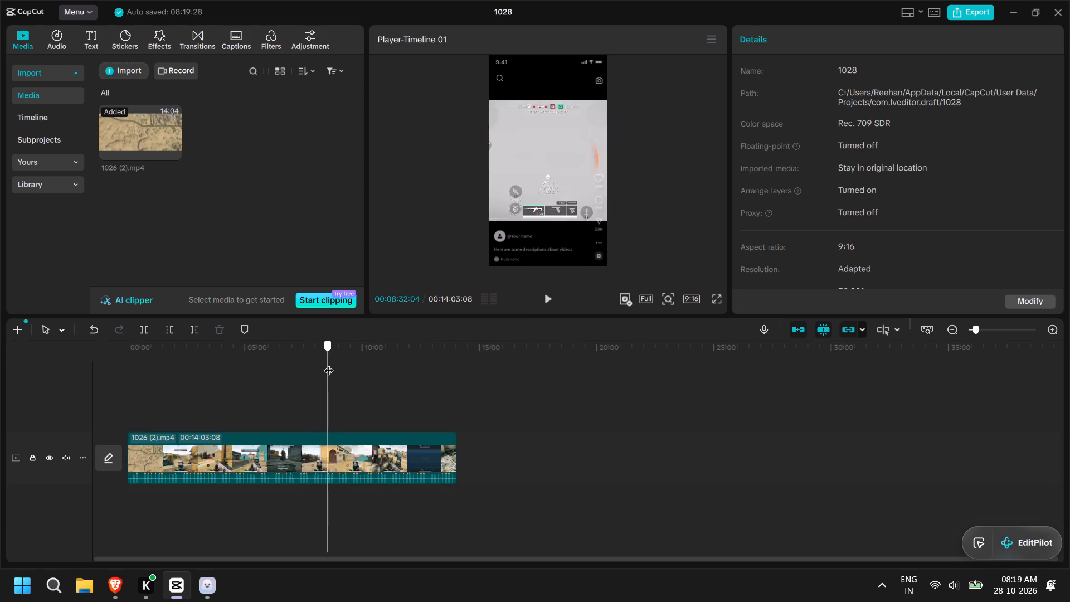
drag(329, 363, 356, 366)
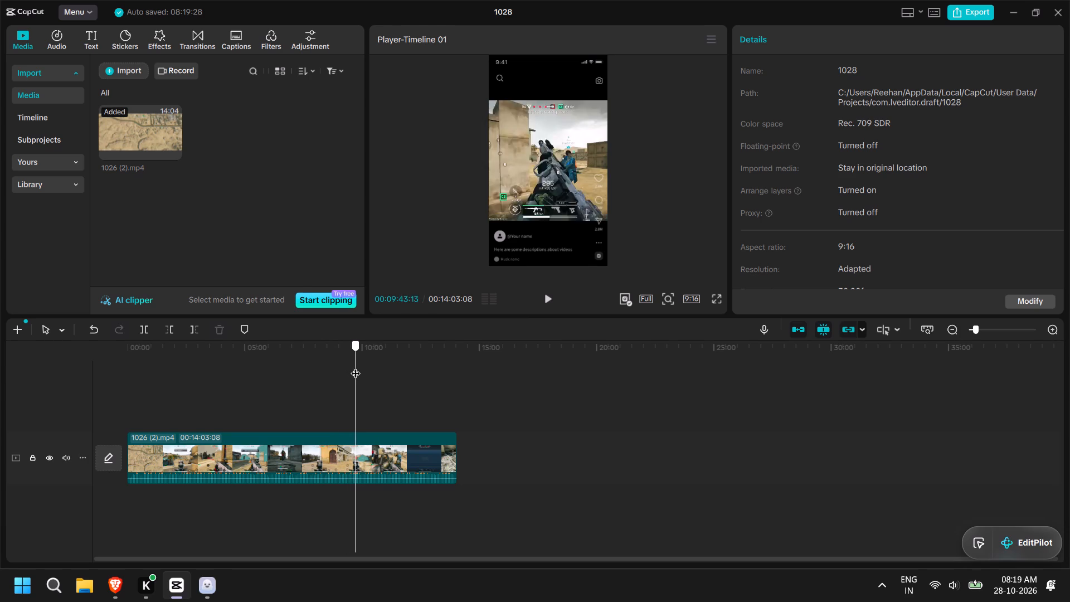
drag(356, 366, 350, 367)
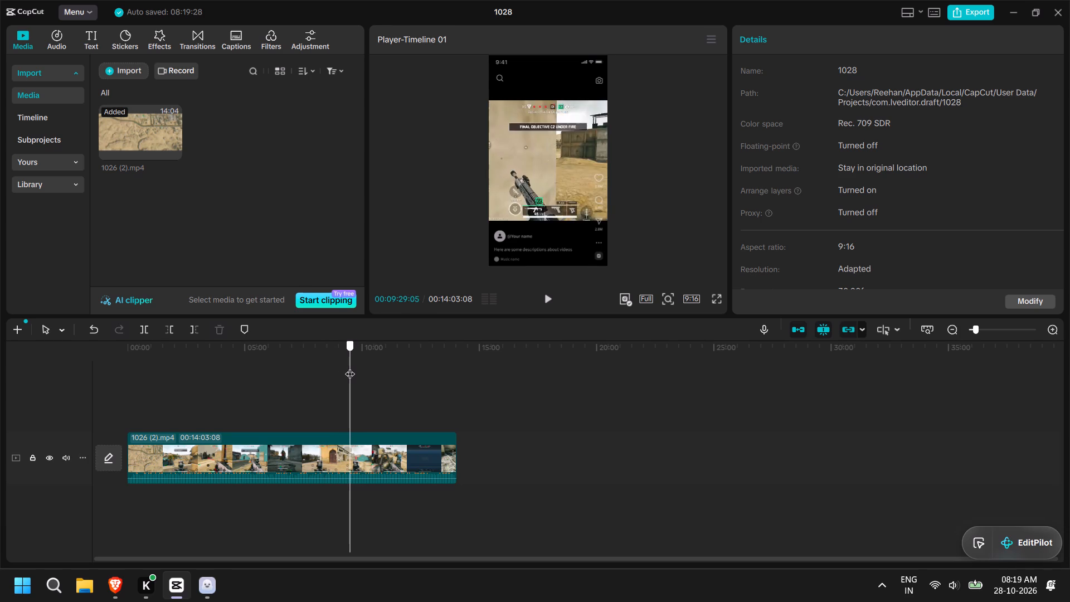
drag(350, 367, 349, 367)
ctrl+scroll(346, 403, up, 3)
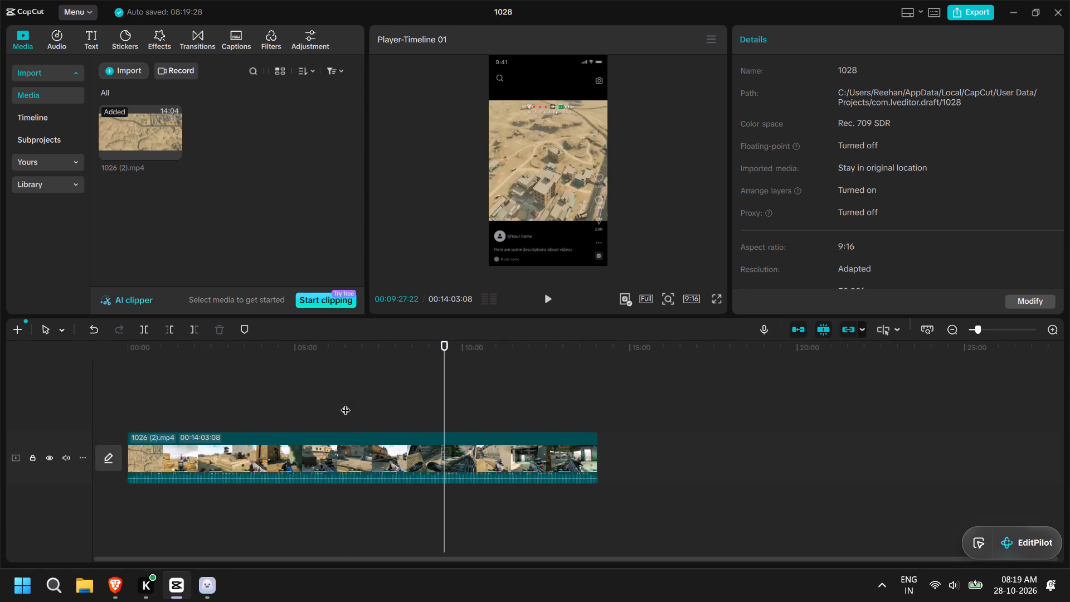
ctrl+scroll(412, 417, up, 18)
ctrl+scroll(609, 410, up, 3)
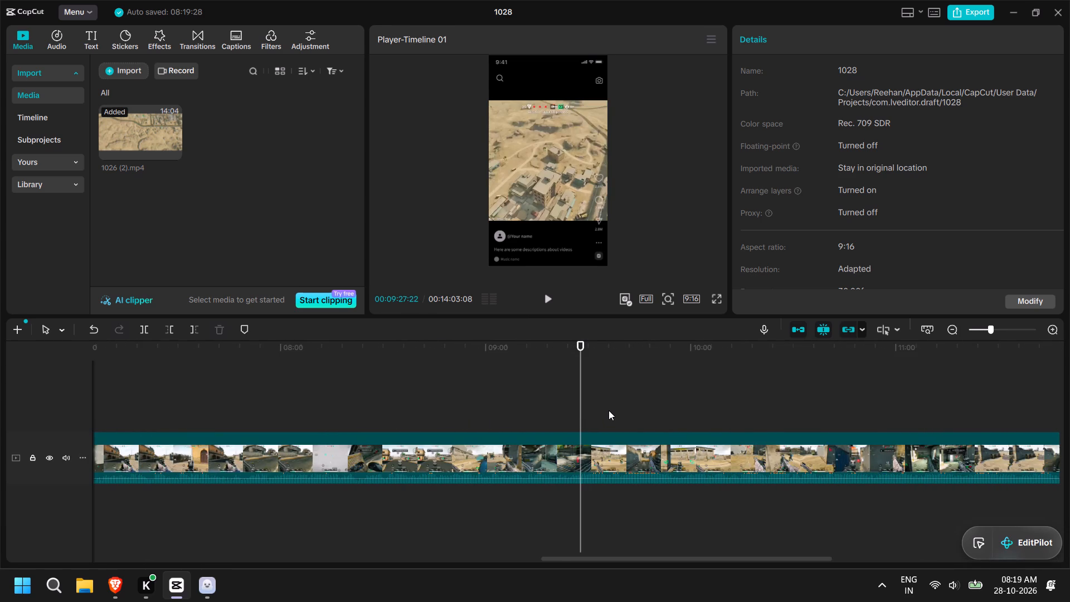
ctrl+scroll(609, 410, up, 1)
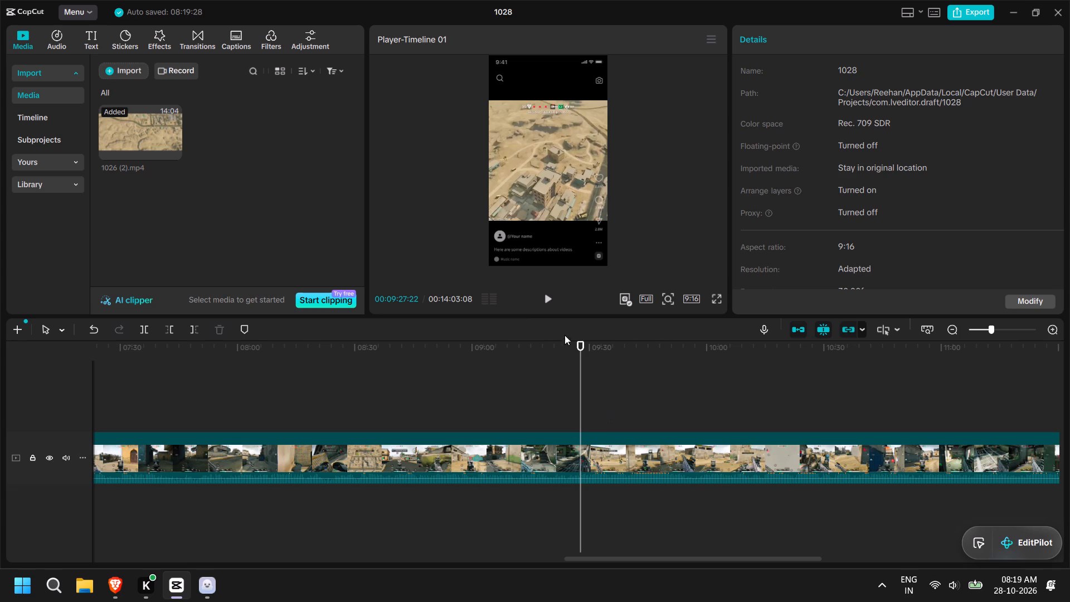
click(548, 295)
click(548, 295)
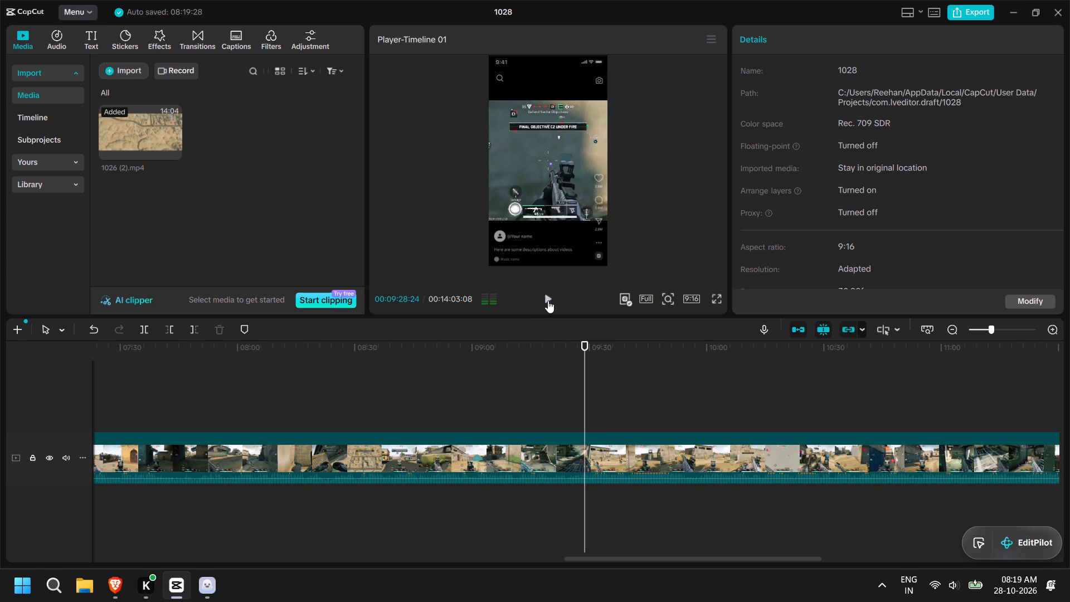
click(481, 344)
click(549, 298)
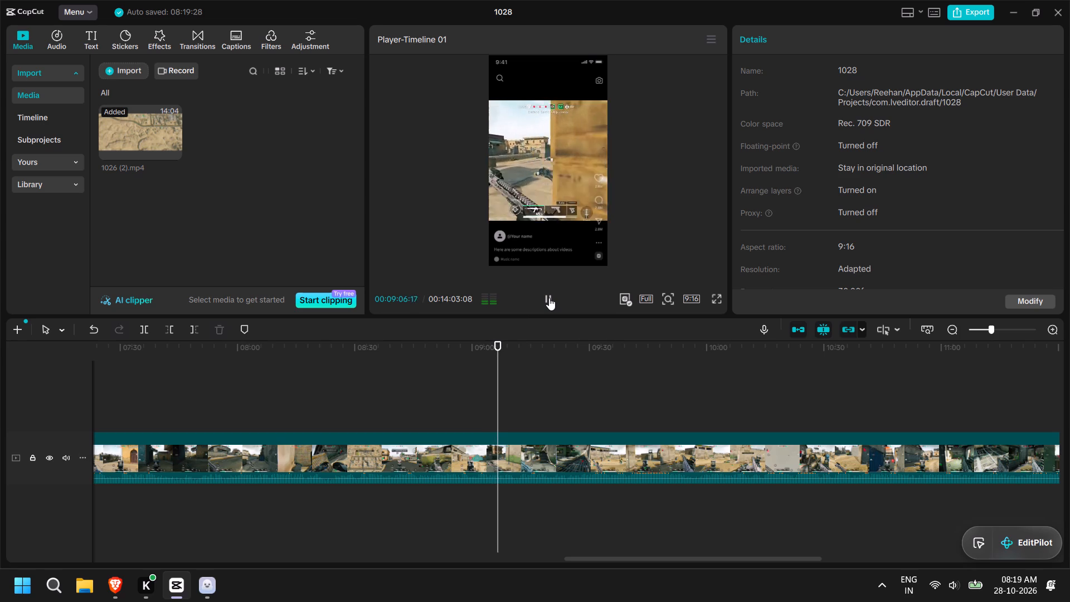
click(519, 348)
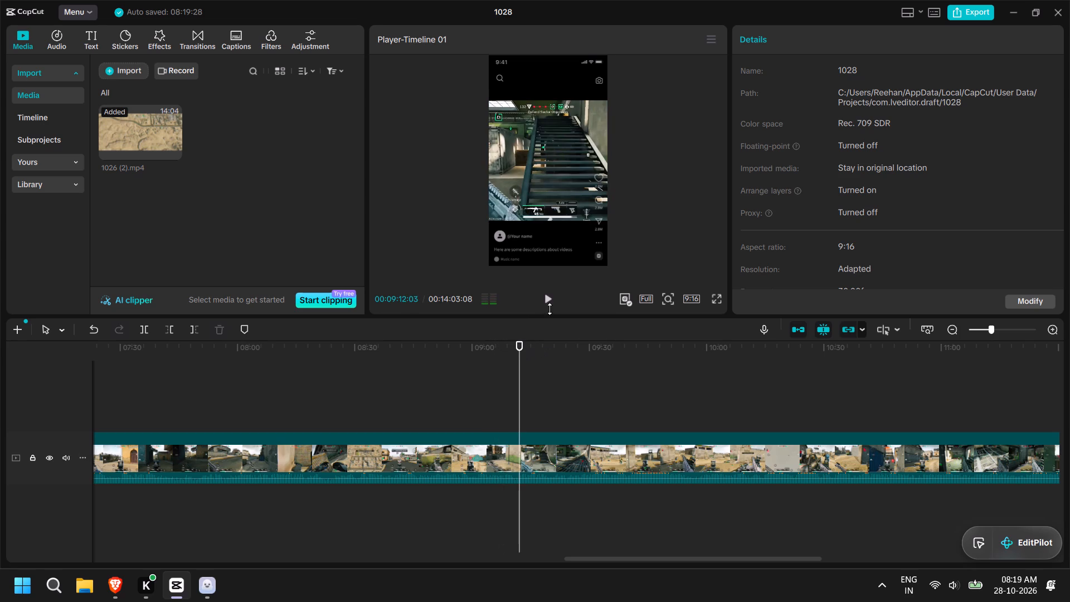
click(549, 300)
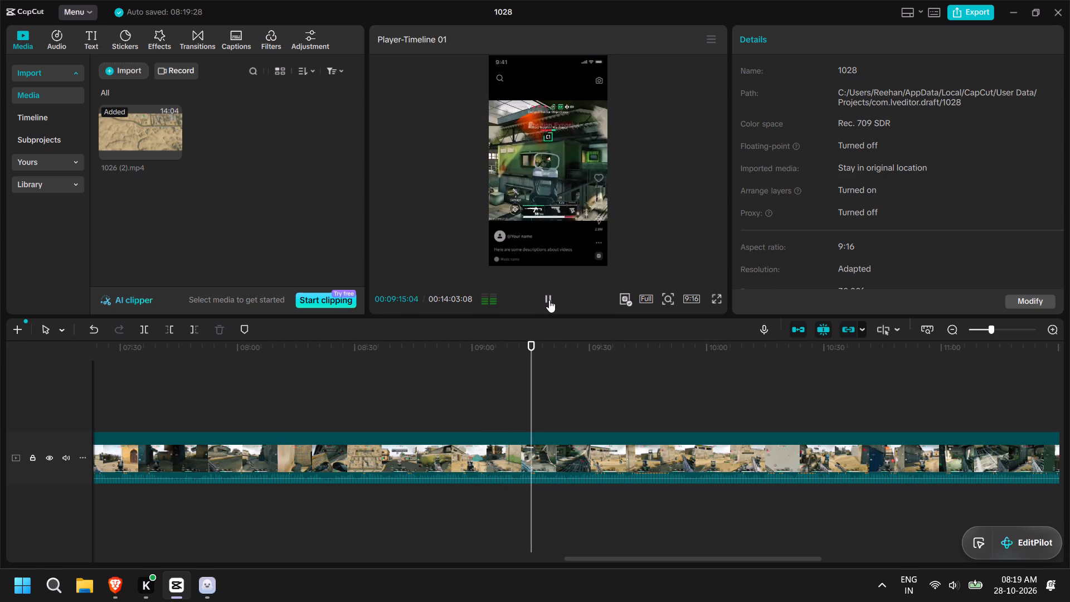
click(548, 300)
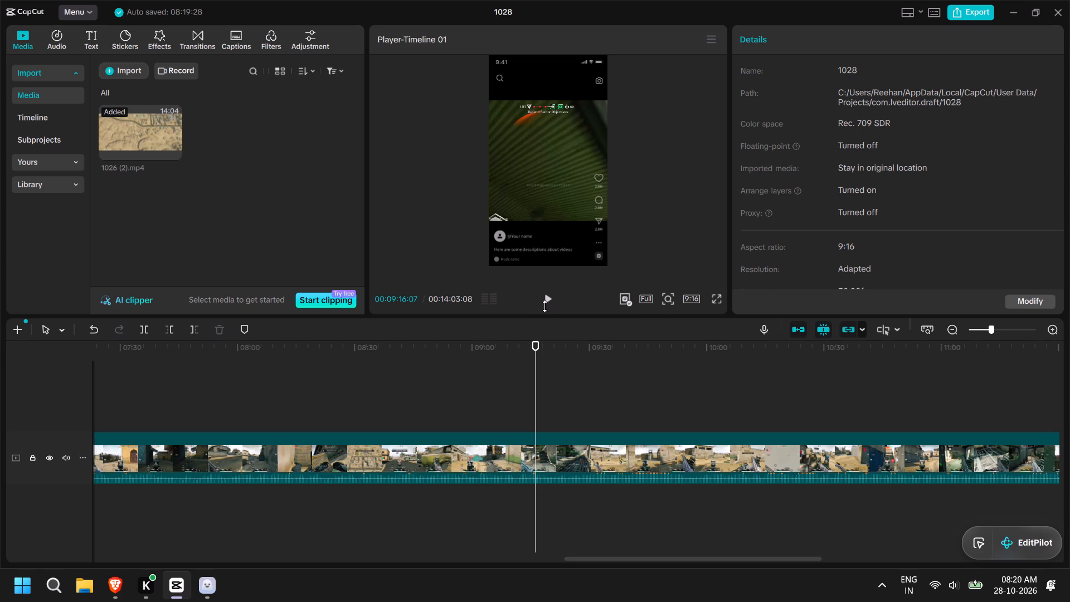
Import the song file Legends Never Die_spotdown.org.mp3 from Downloads into the project media.
click(130, 66)
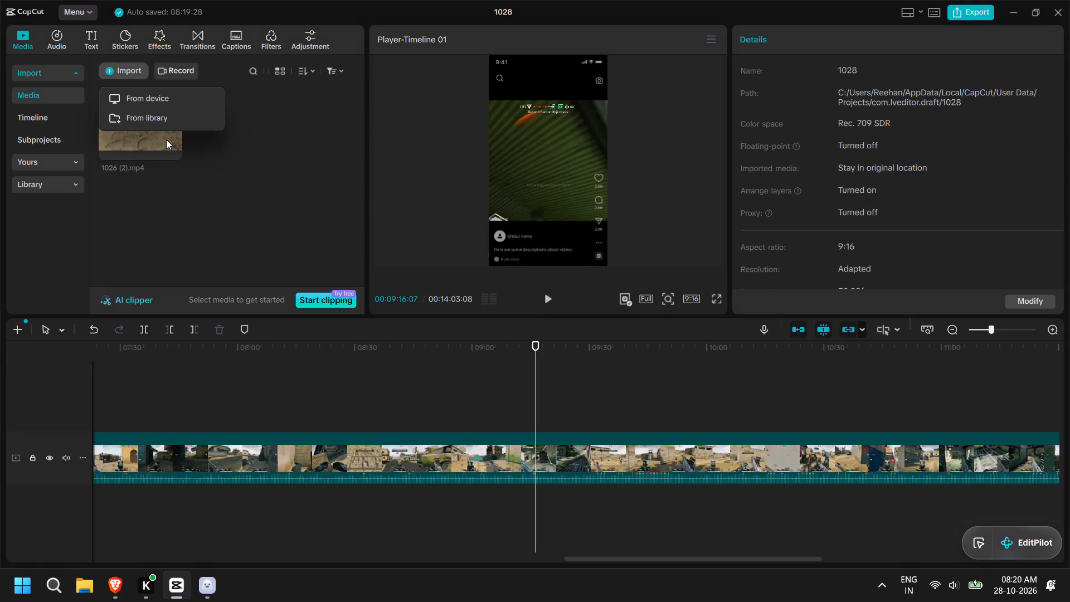
click(174, 106)
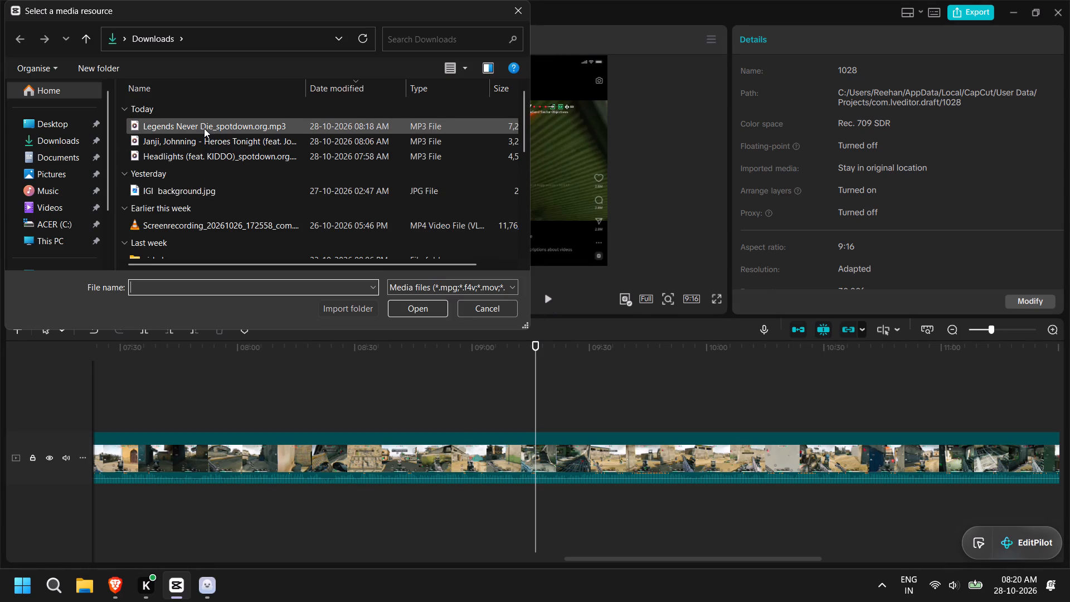
click(204, 128)
click(407, 307)
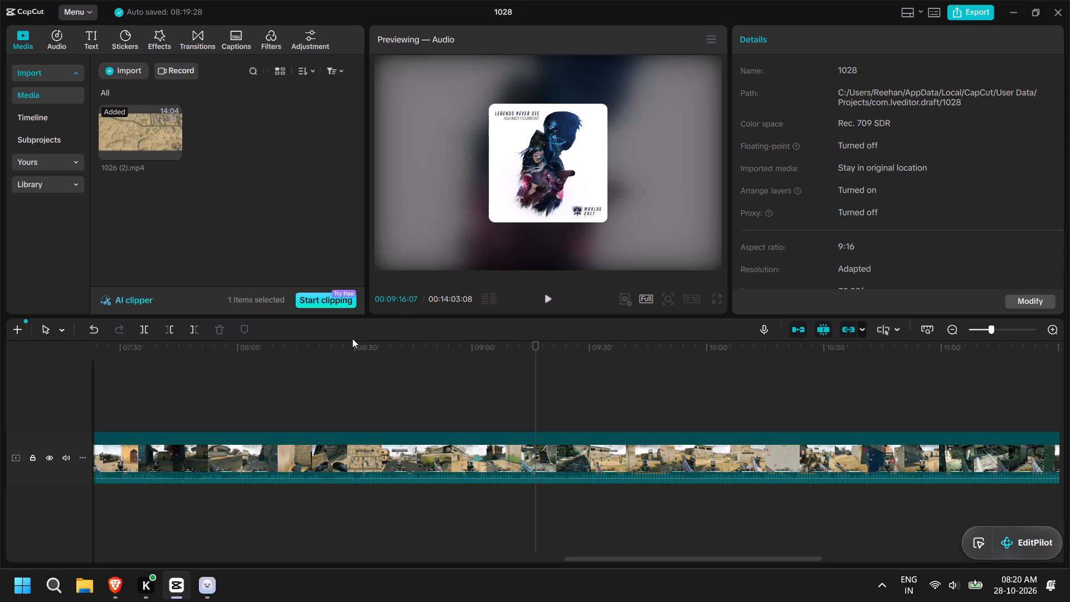
Switch to Ghost Downloader and download the Legends Never Die PUBG Mobile montage video to the Downloads folder.
click(202, 579)
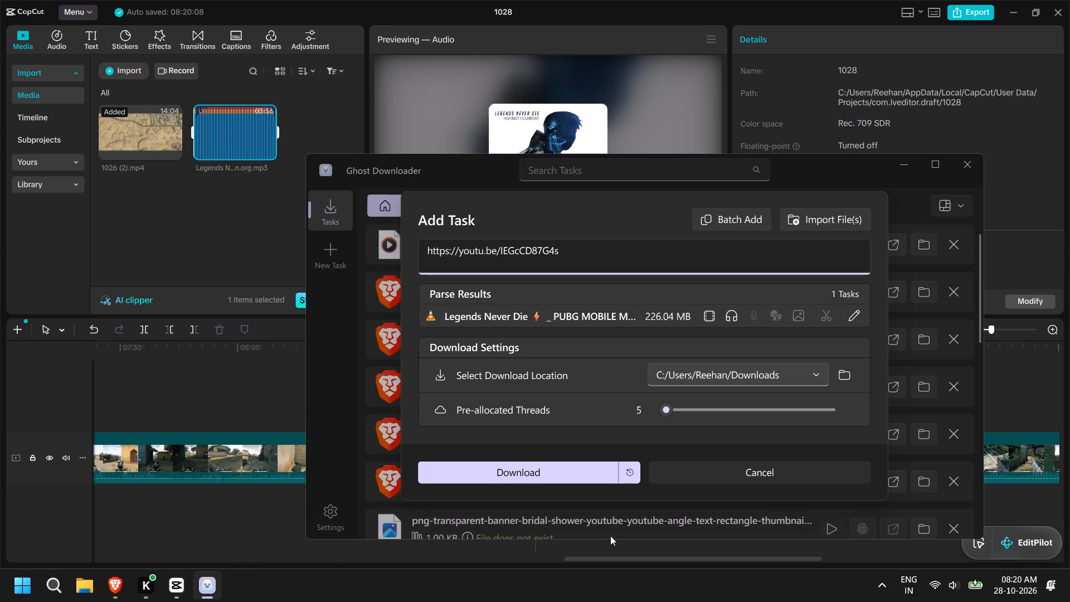
click(404, 178)
click(592, 477)
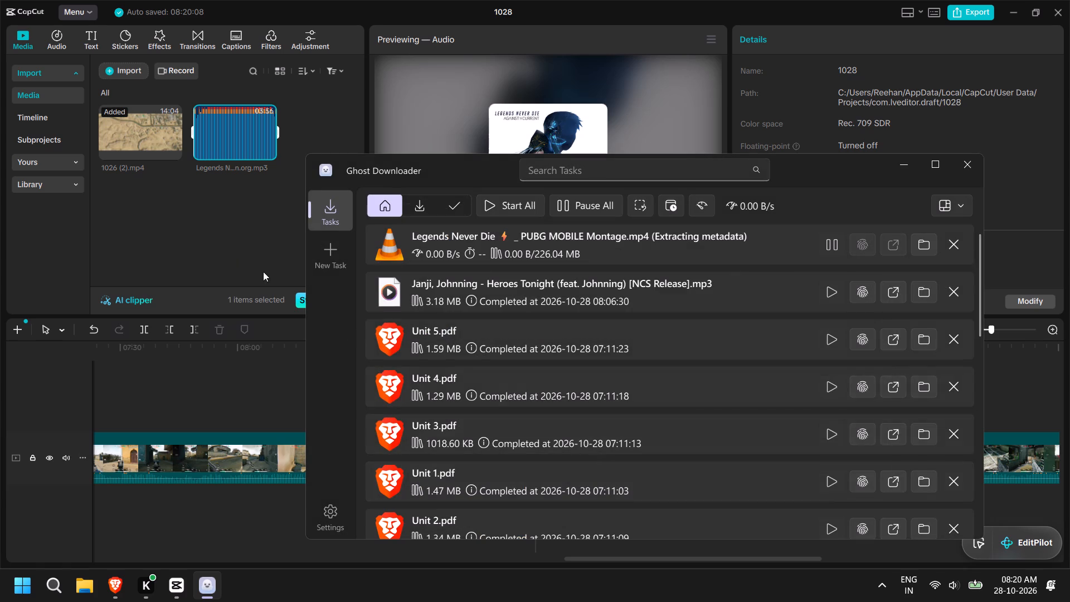
Return to CapCut and place the Legends Never Die song below the gameplay track, starting at about 7:49.
click(208, 231)
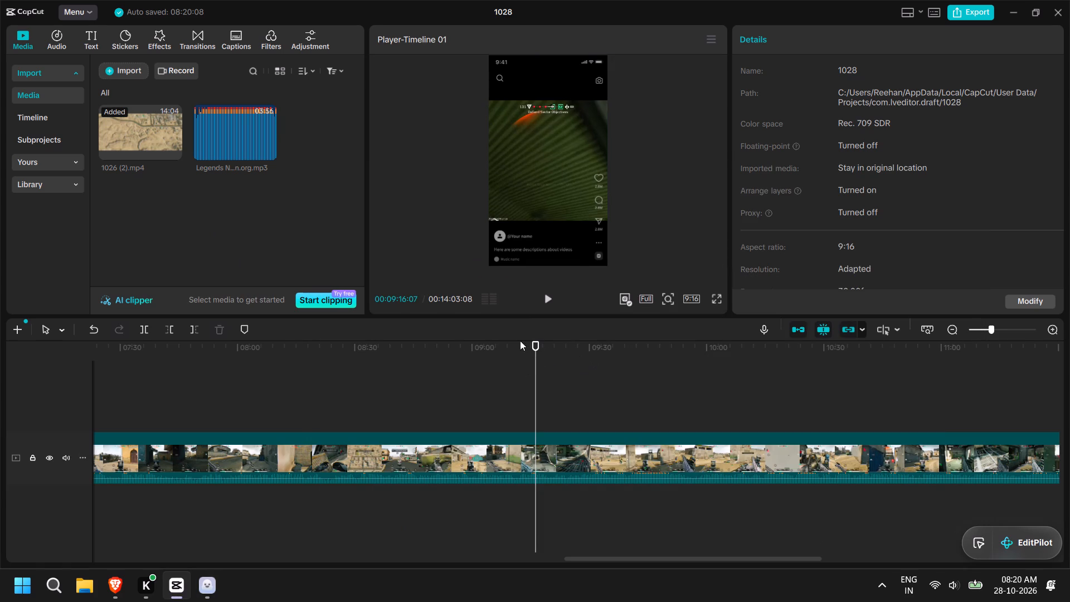
click(248, 136)
drag(248, 136, 303, 393)
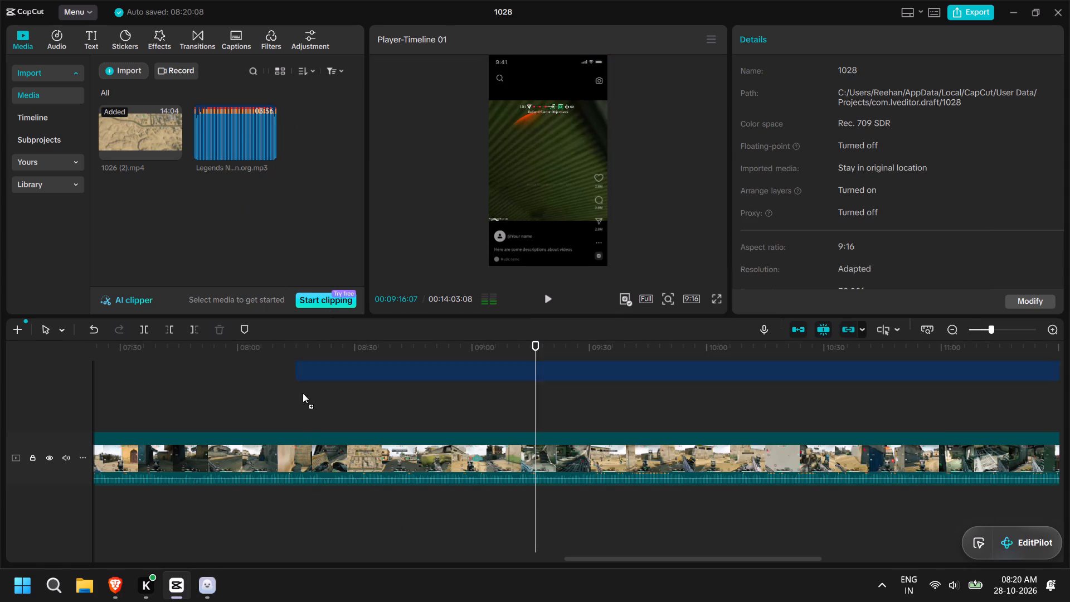
drag(303, 393, 197, 499)
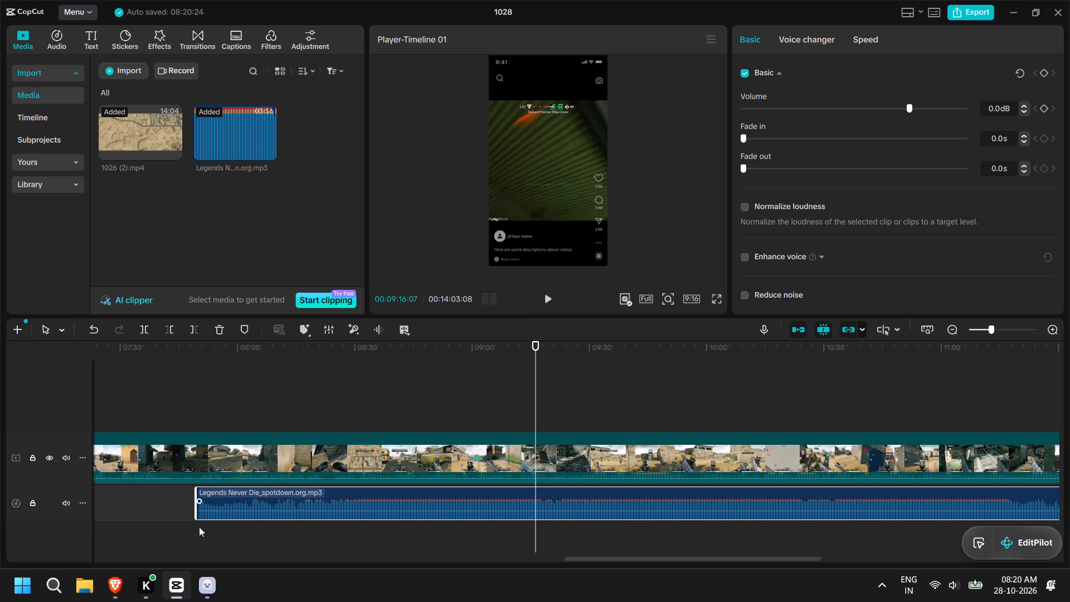
Switch to Brave and search in a new tab for "legends never die lyrics with time stamps".
click(121, 582)
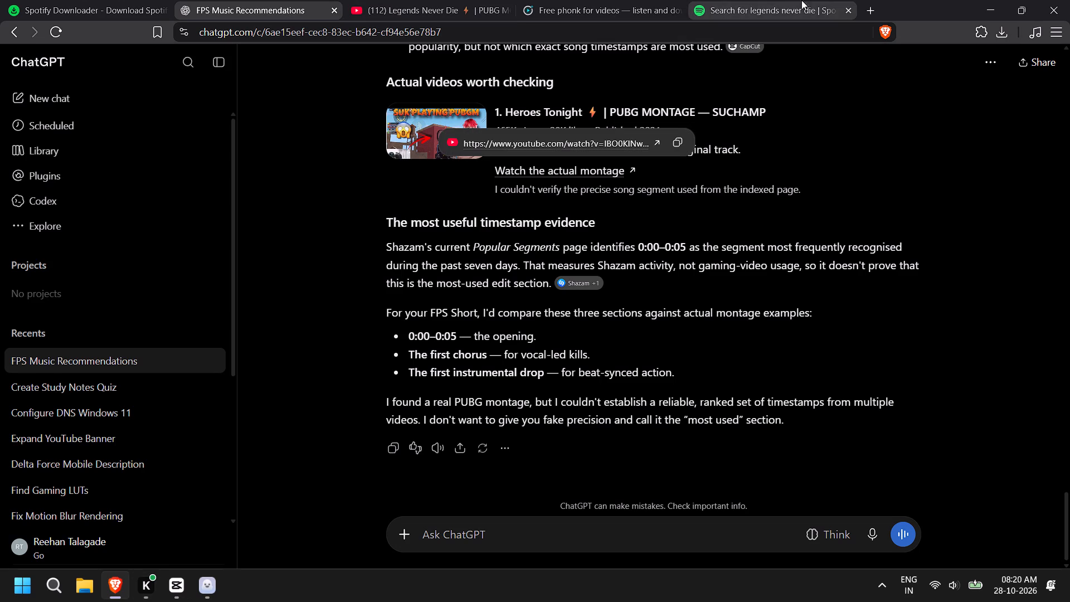
click(869, 0)
text(legends never die)
key(space)
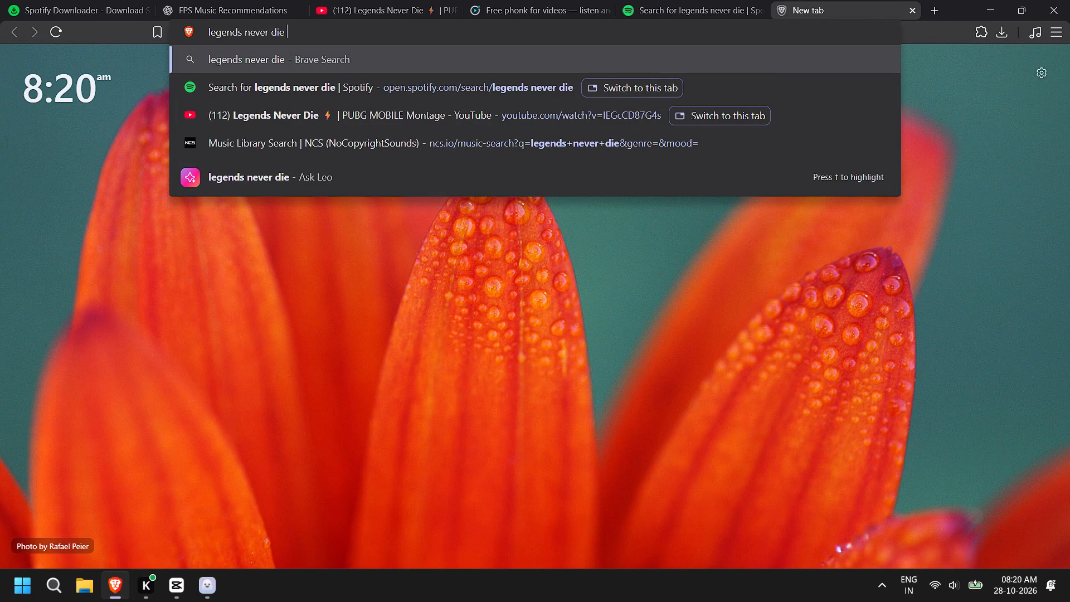
text(lyrics)
key(space)
text(with time stamps)
key(Return)
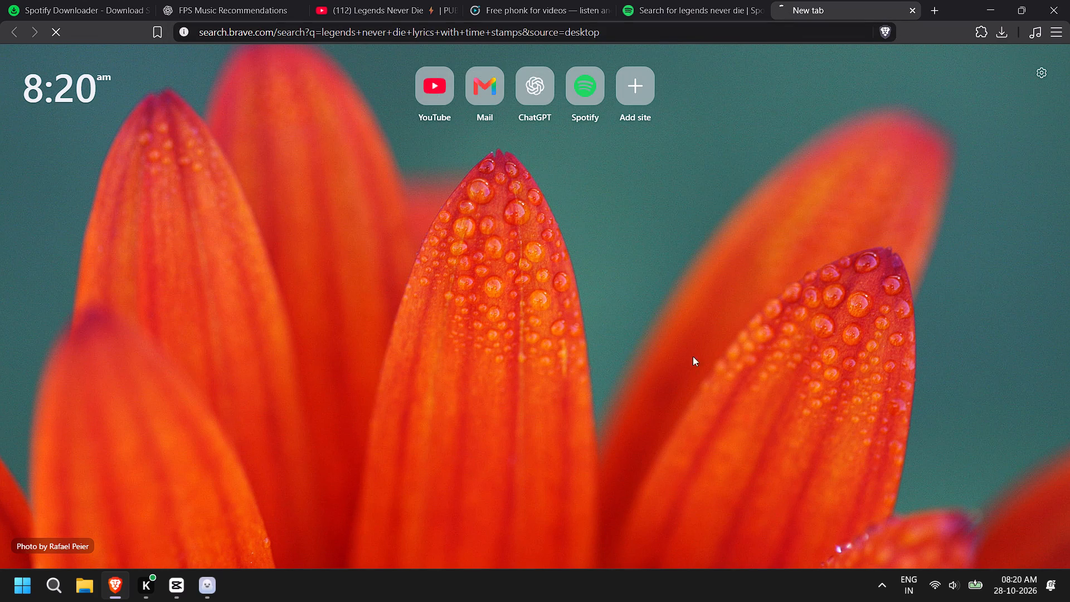
Look through the Genius lyrics page and the other search results for timestamped lyrics, then close the tab and return to CapCut.
click(385, 187)
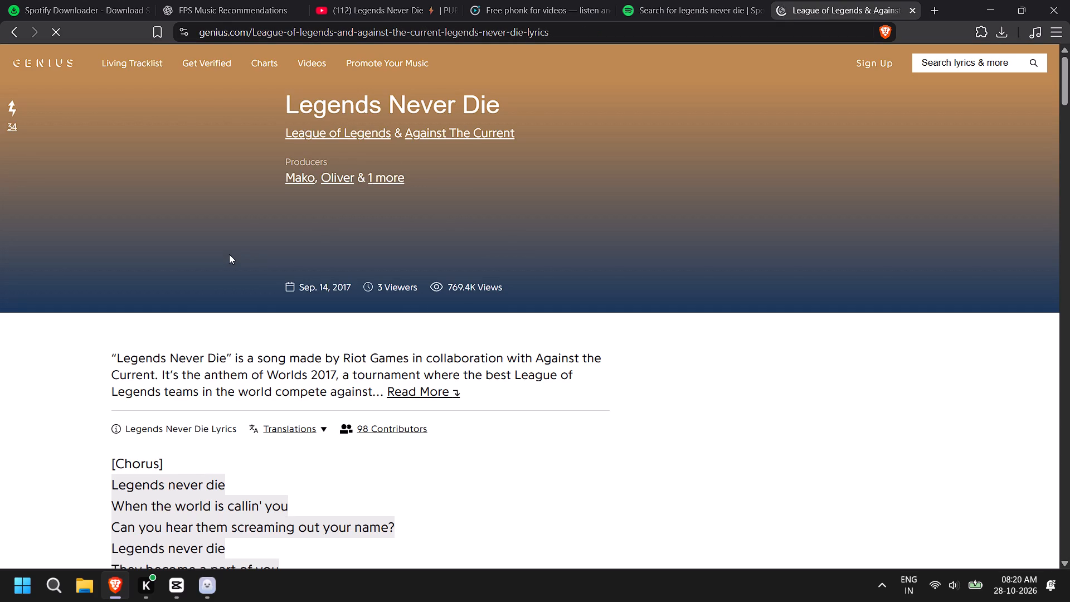
scroll(224, 266, down, 2)
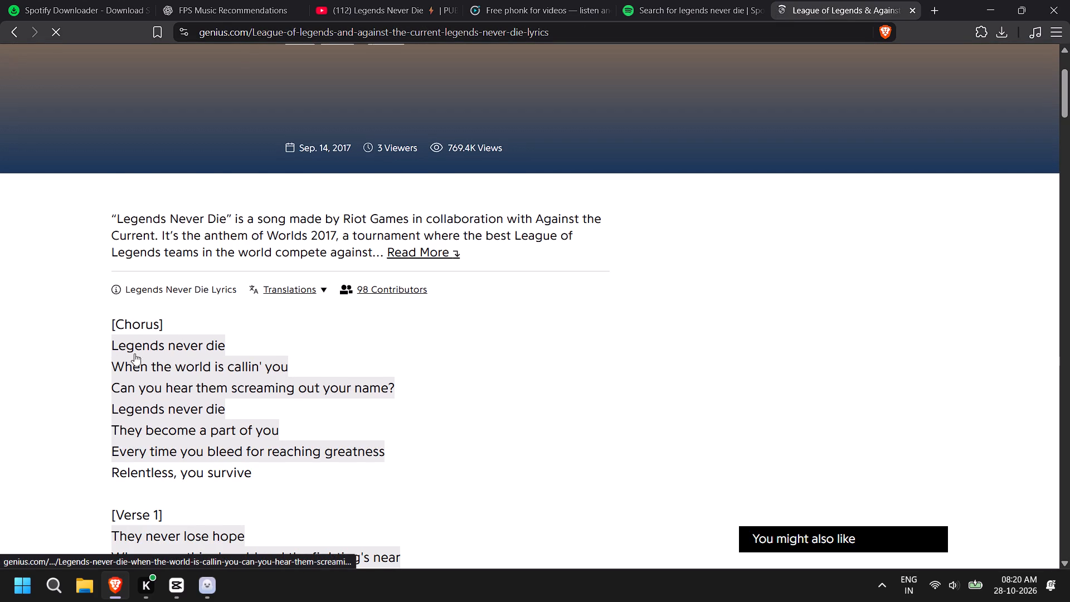
scroll(145, 387, down, 1)
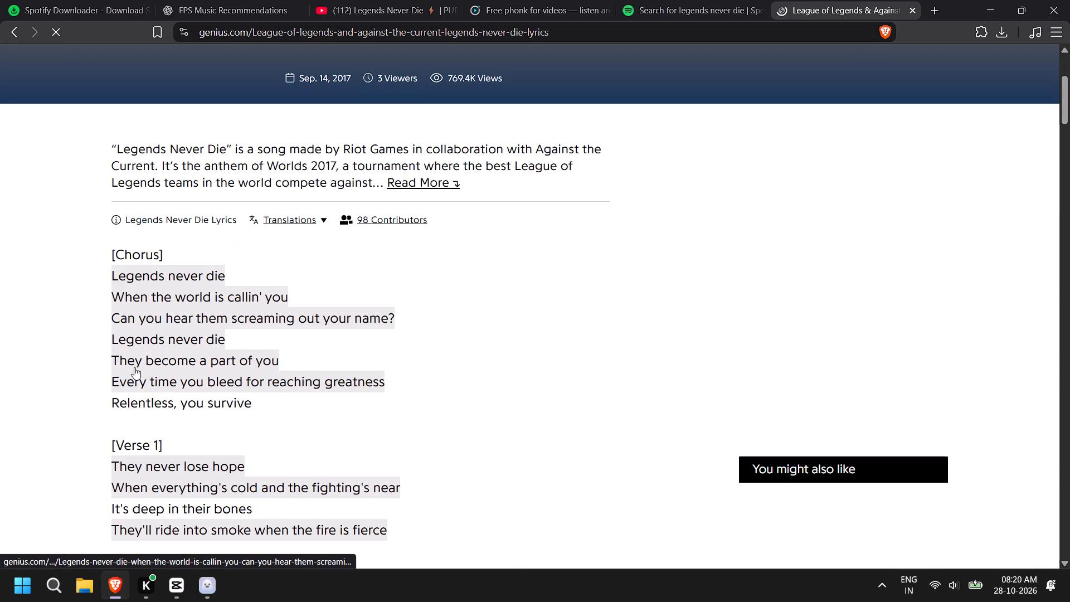
scroll(180, 416, down, 1)
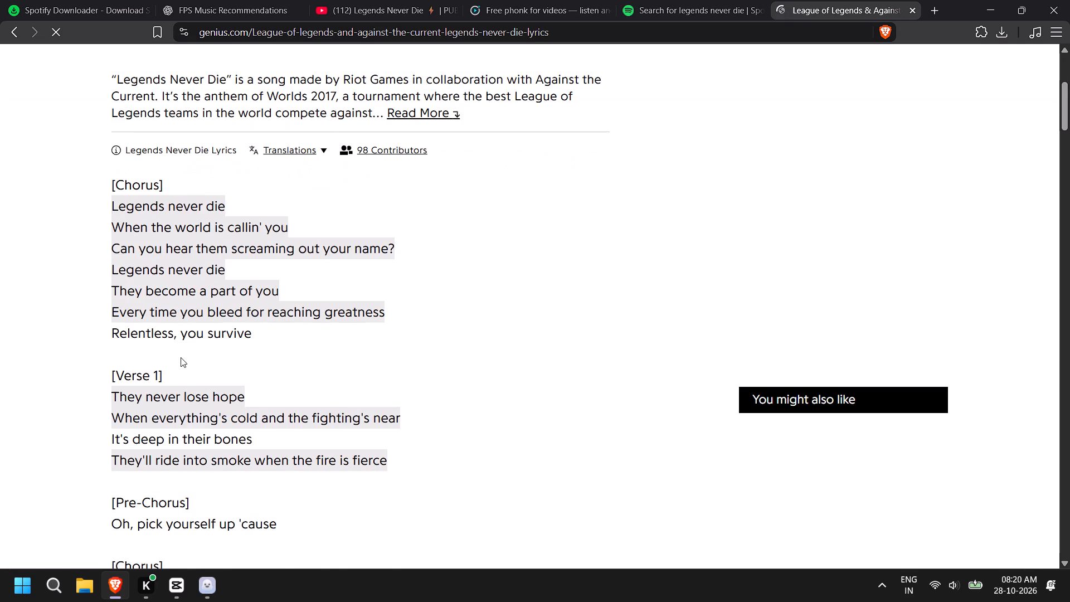
scroll(181, 357, down, 2)
click(172, 359)
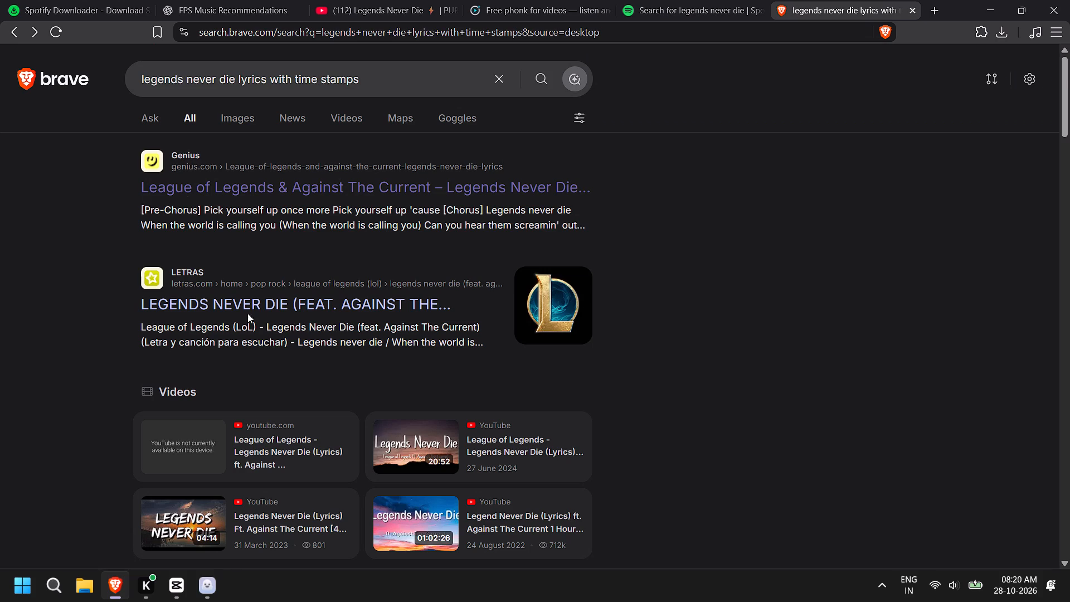
scroll(227, 313, down, 2)
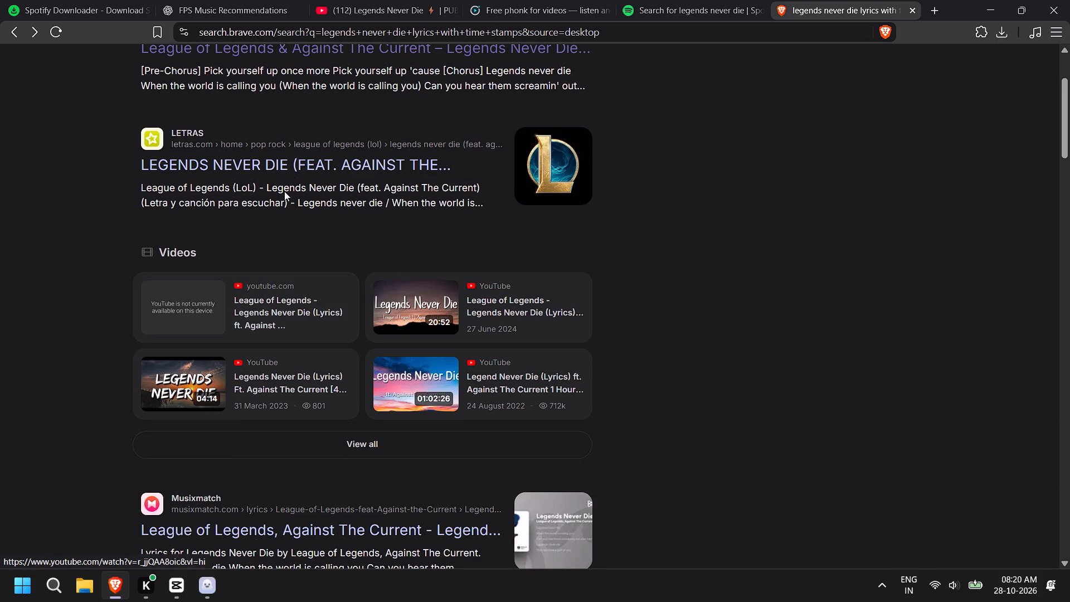
click(300, 167)
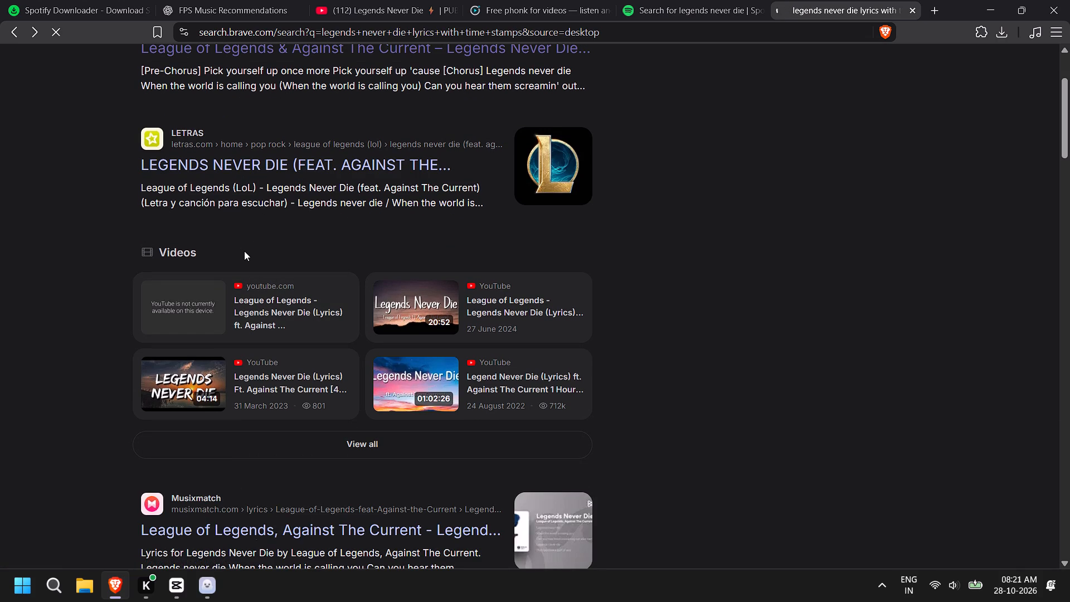
scroll(296, 259, down, 2)
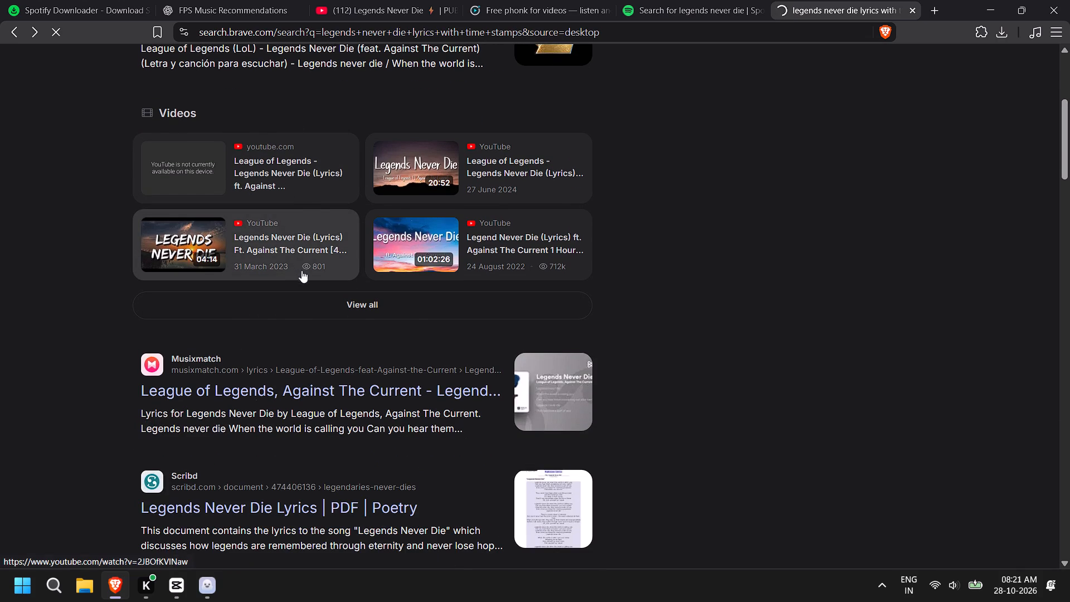
scroll(307, 279, down, 2)
click(309, 365)
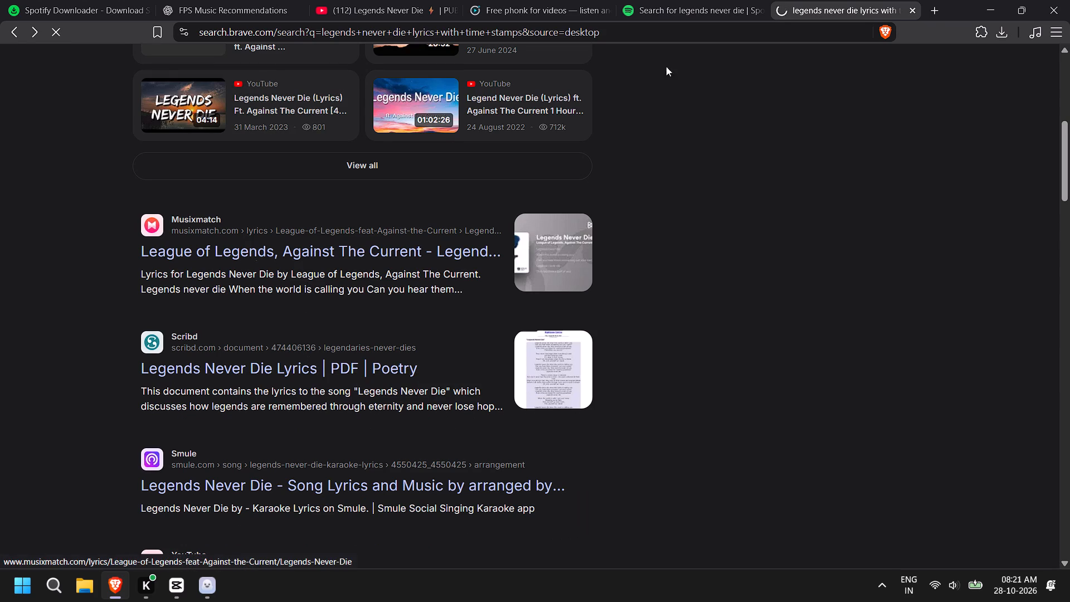
click(912, 11)
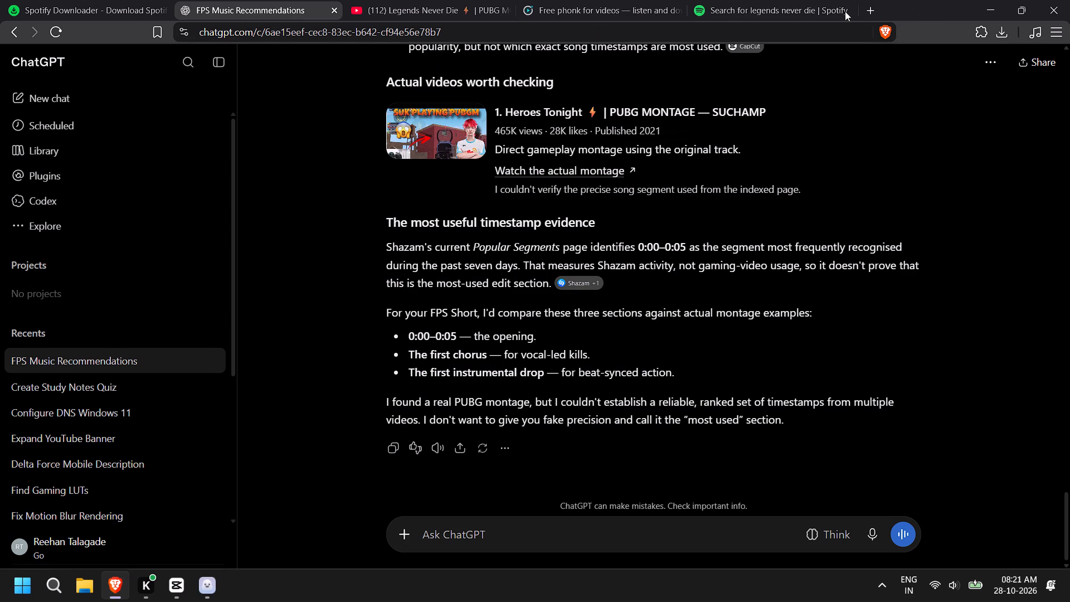
click(996, 0)
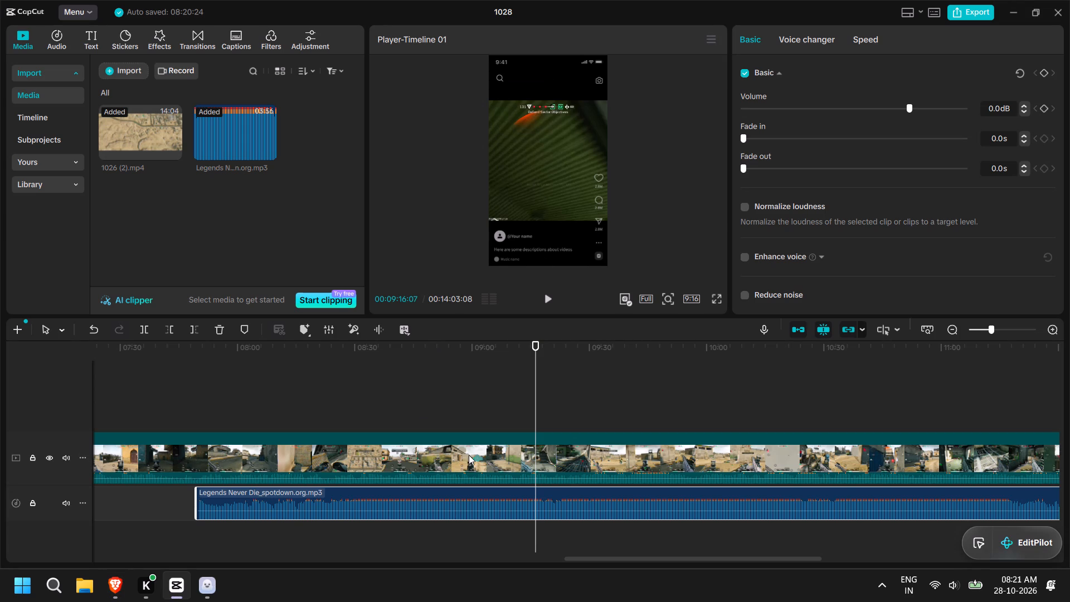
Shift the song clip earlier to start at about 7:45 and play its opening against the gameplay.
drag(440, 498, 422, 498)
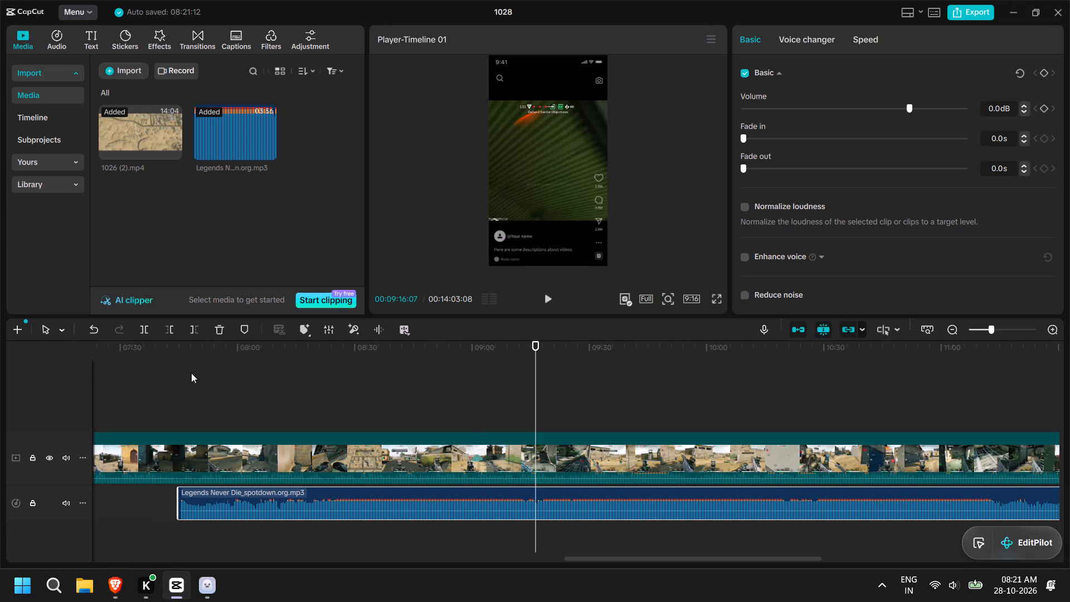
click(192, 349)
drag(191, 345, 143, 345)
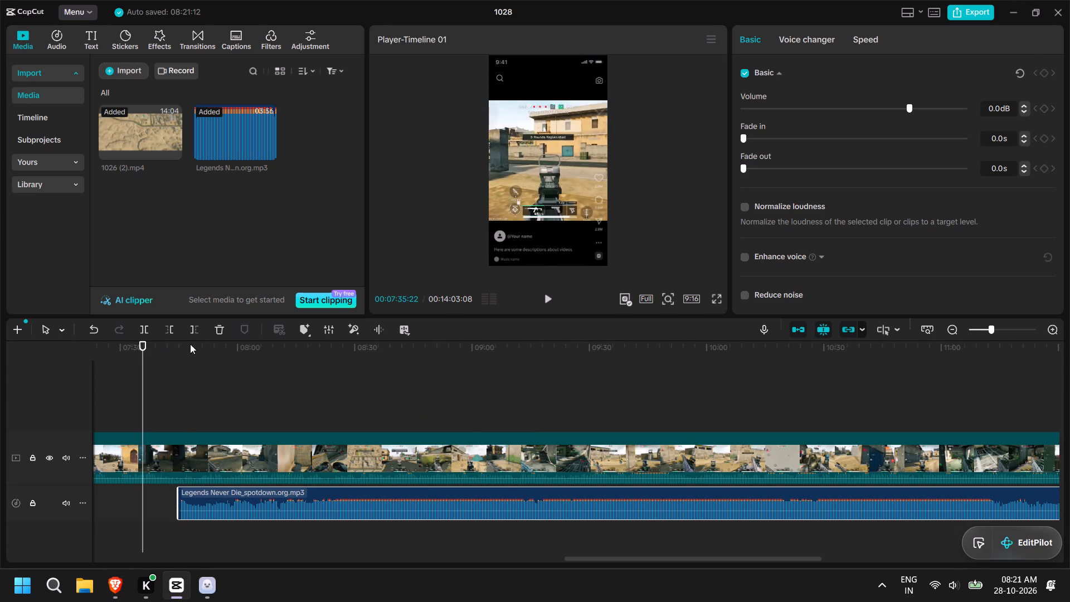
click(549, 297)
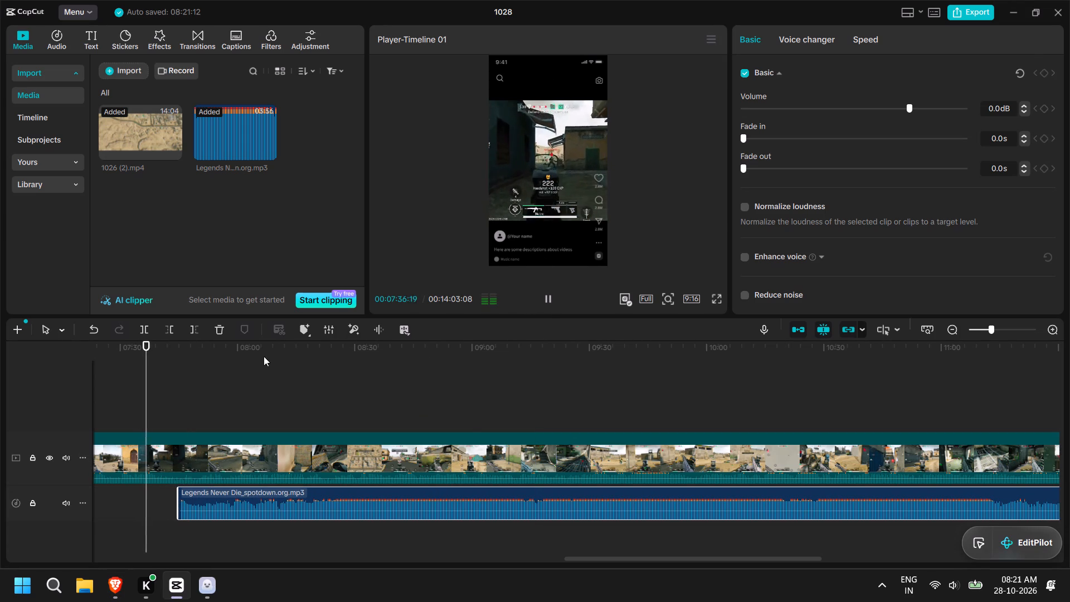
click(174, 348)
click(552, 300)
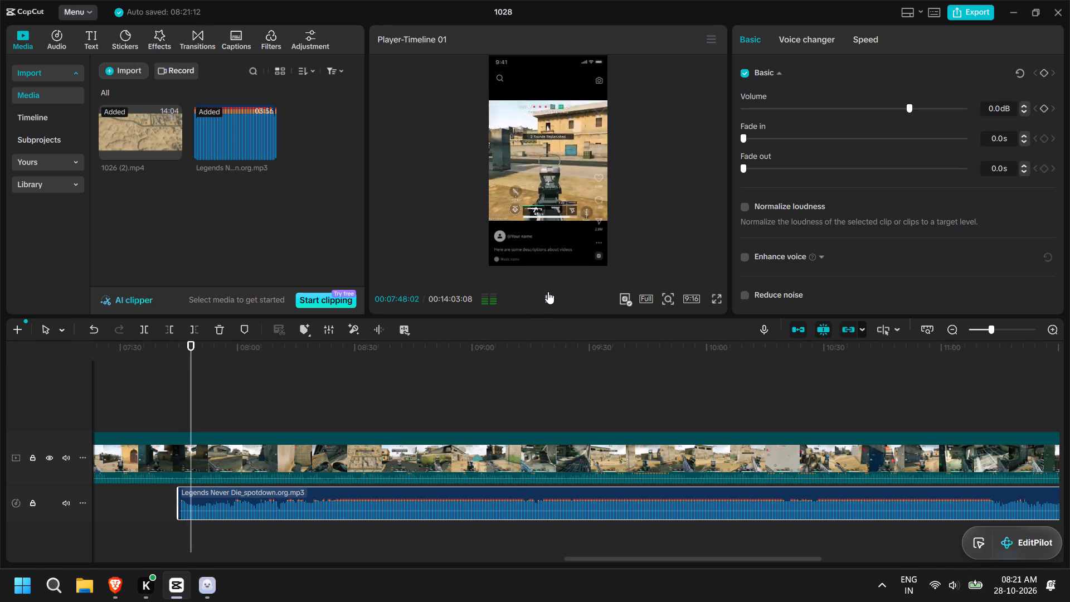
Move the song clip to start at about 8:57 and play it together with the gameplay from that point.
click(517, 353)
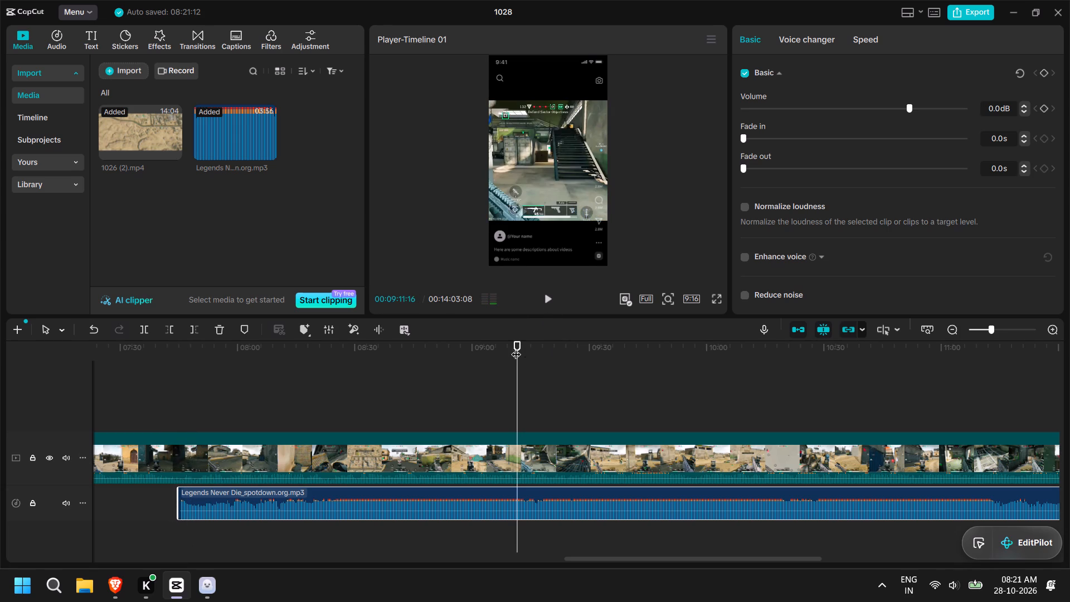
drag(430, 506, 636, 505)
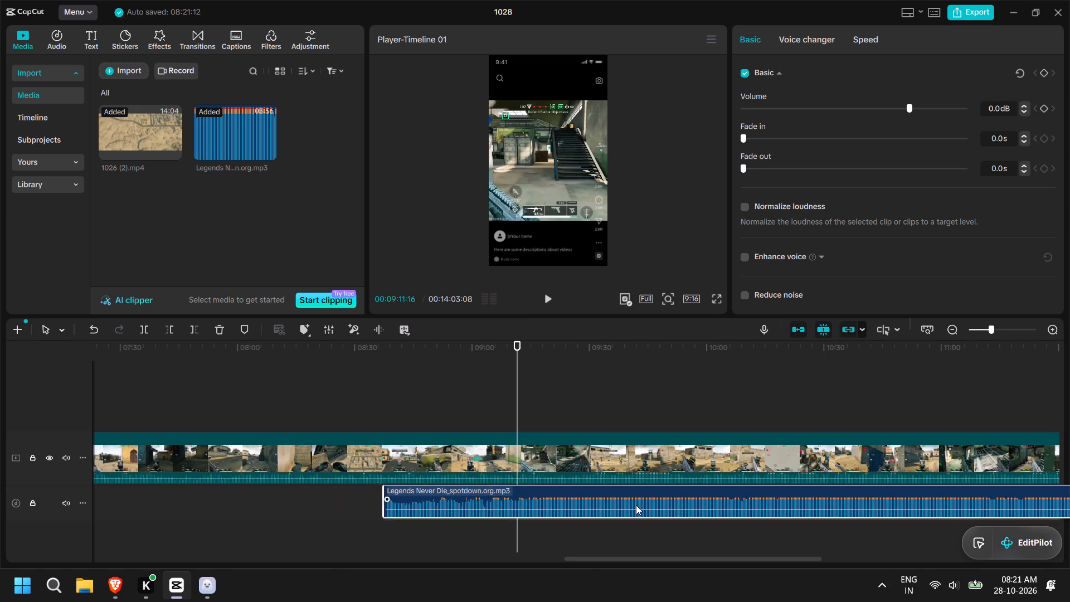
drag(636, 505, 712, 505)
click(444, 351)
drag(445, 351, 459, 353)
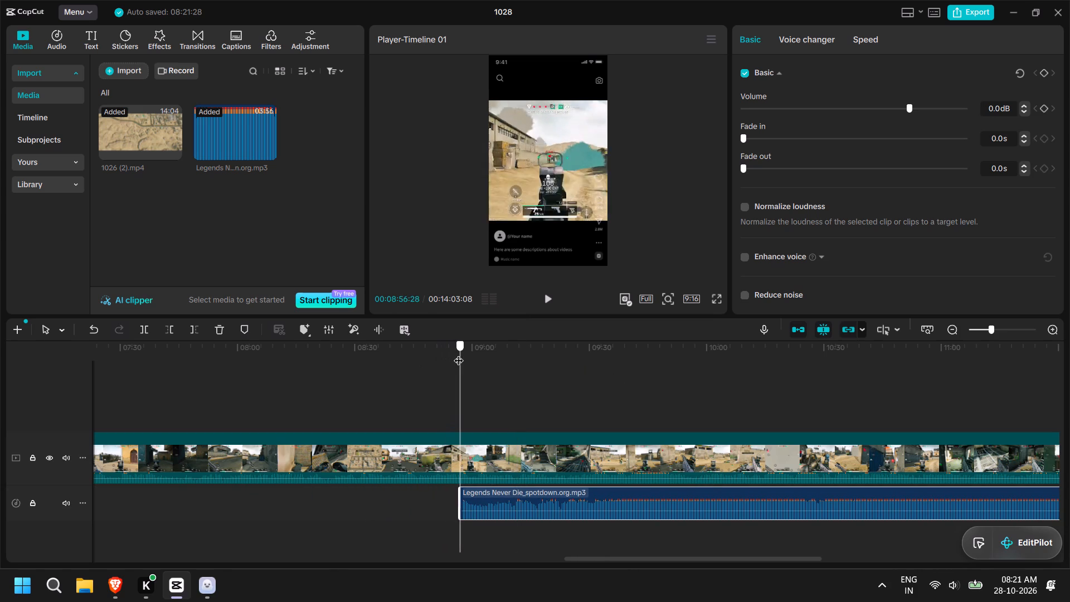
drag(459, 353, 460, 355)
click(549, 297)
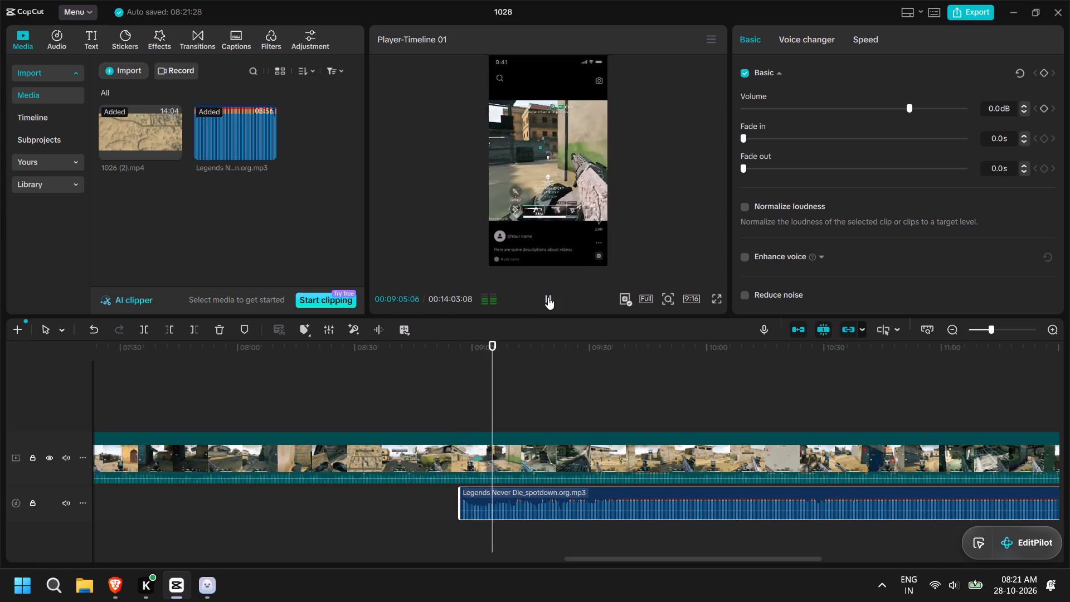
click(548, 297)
Open the gameplay clip's audio settings and play the combined footage and song onward from about 9:05.
click(684, 443)
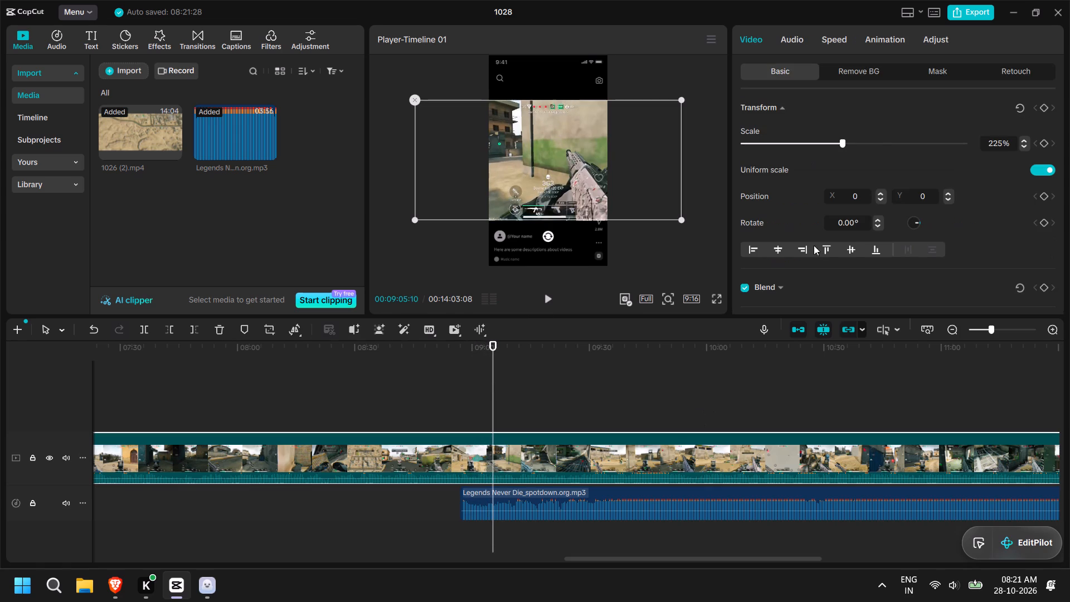
click(795, 39)
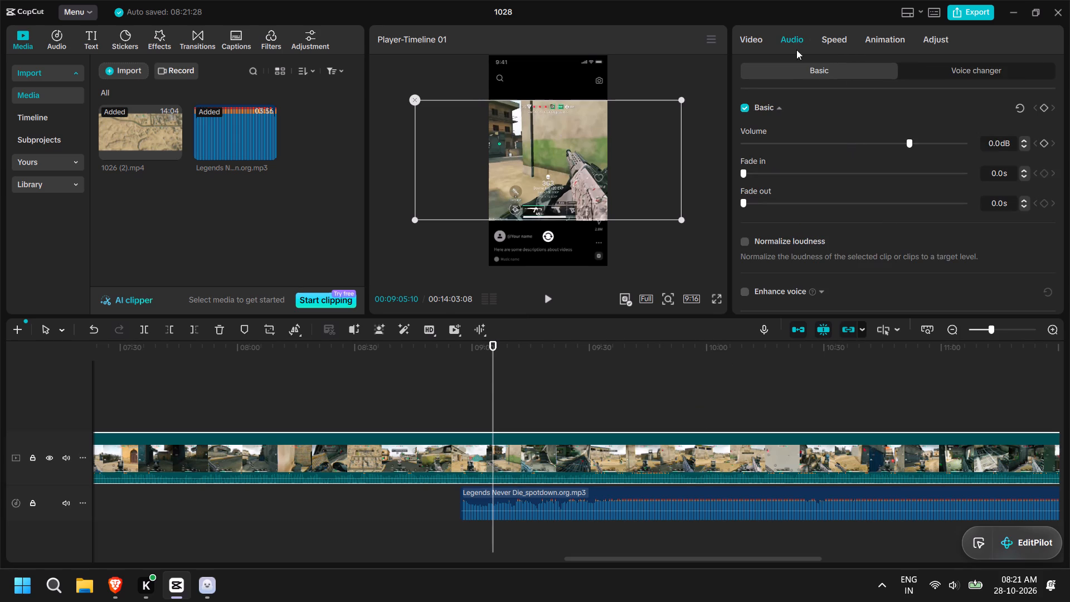
click(548, 296)
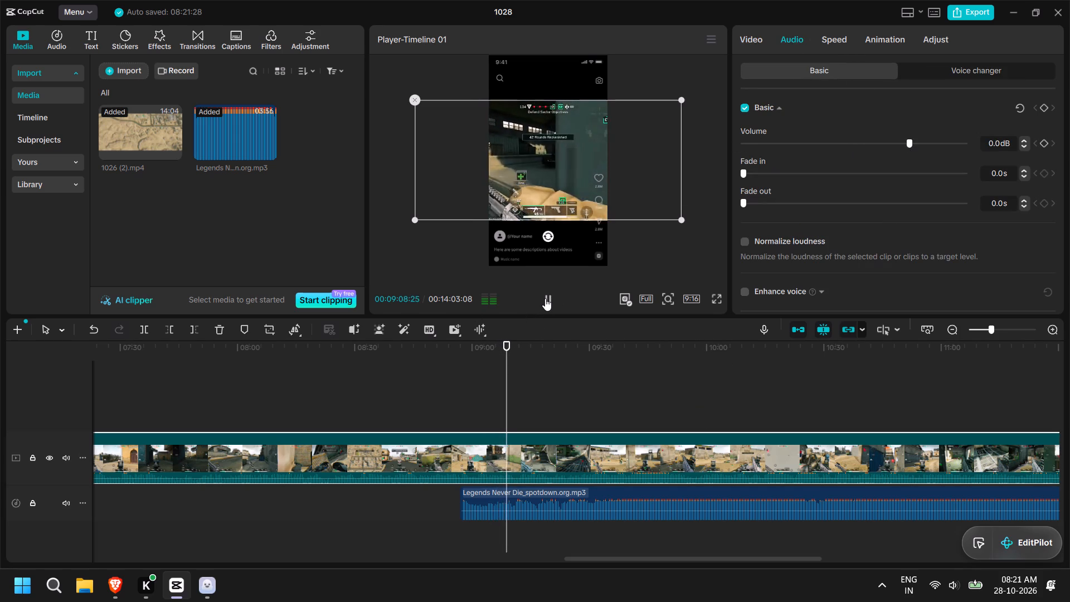
click(545, 298)
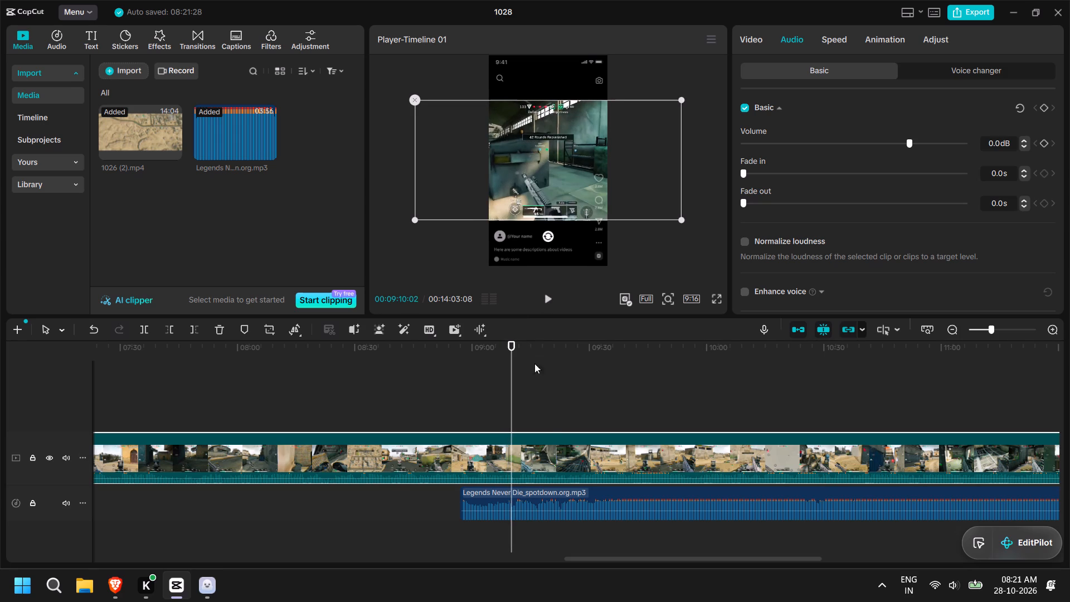
Shift the song clip later on its track so it starts at about 9:04.
click(526, 459)
drag(524, 499, 551, 499)
click(577, 460)
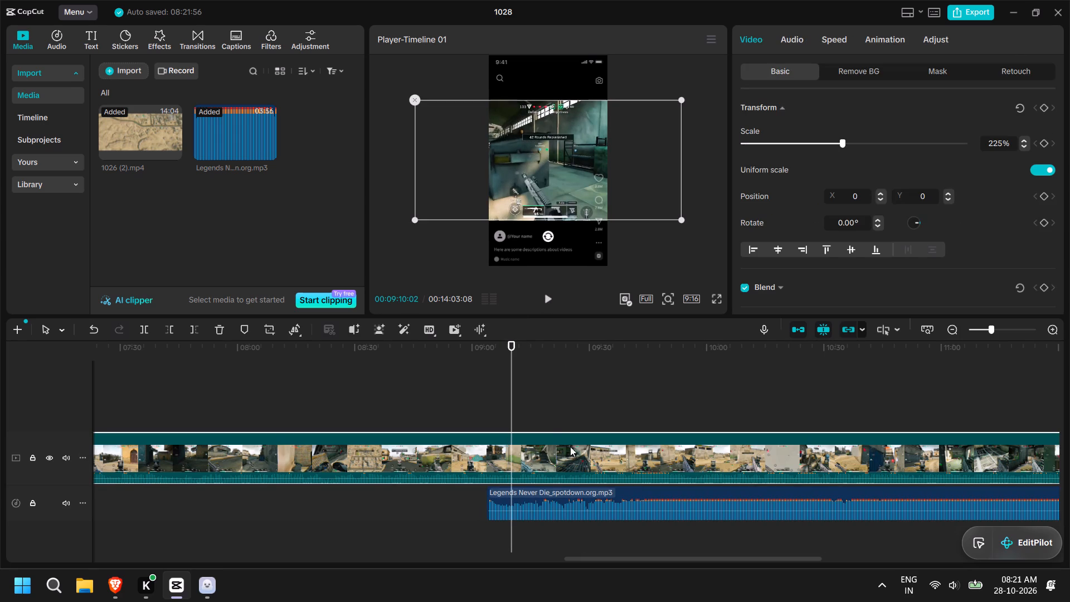
Scrub and briefly play the timeline between about 9:10 and 9:18 to examine the smokescreen moment against the song.
click(541, 362)
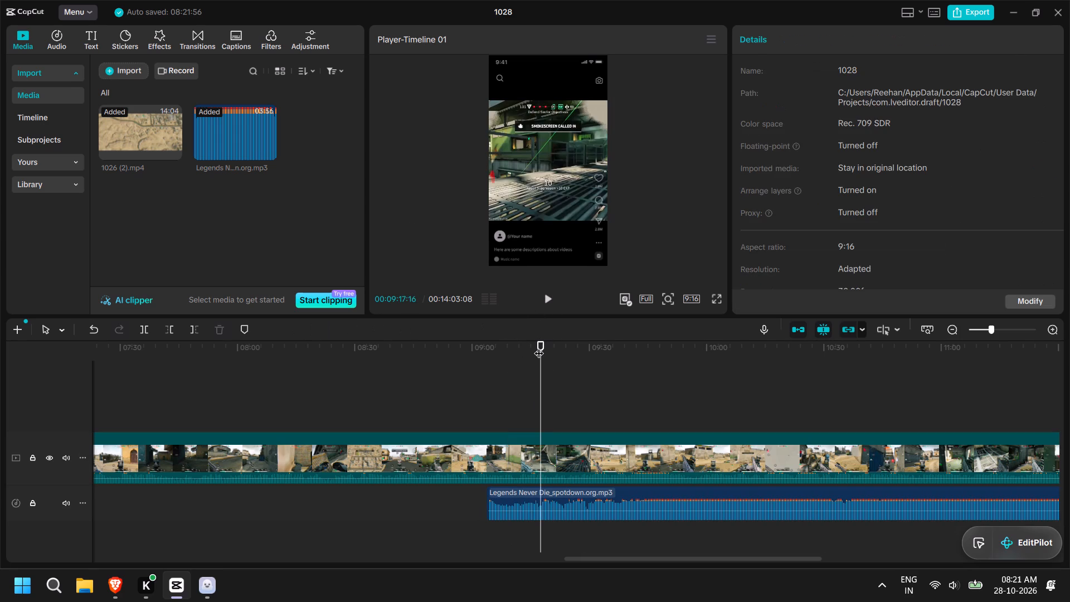
drag(539, 346, 515, 348)
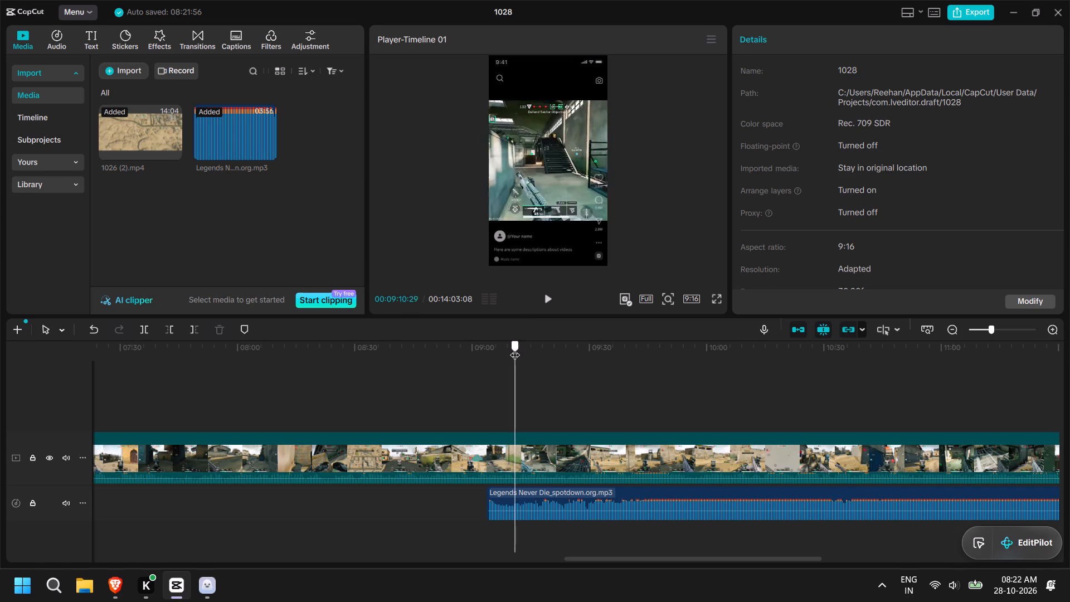
drag(515, 348, 534, 351)
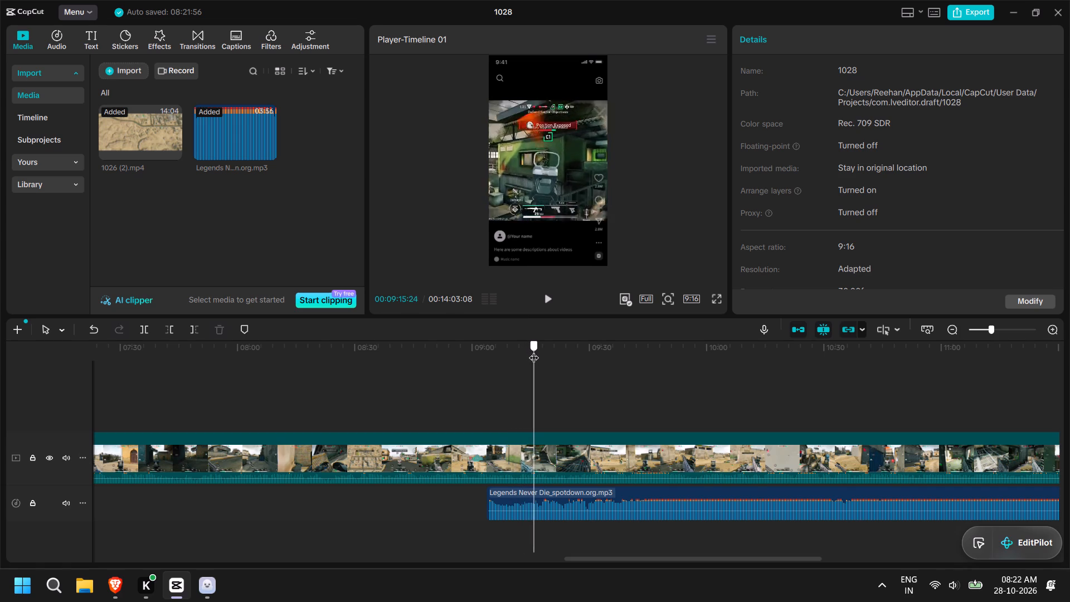
drag(534, 351, 543, 353)
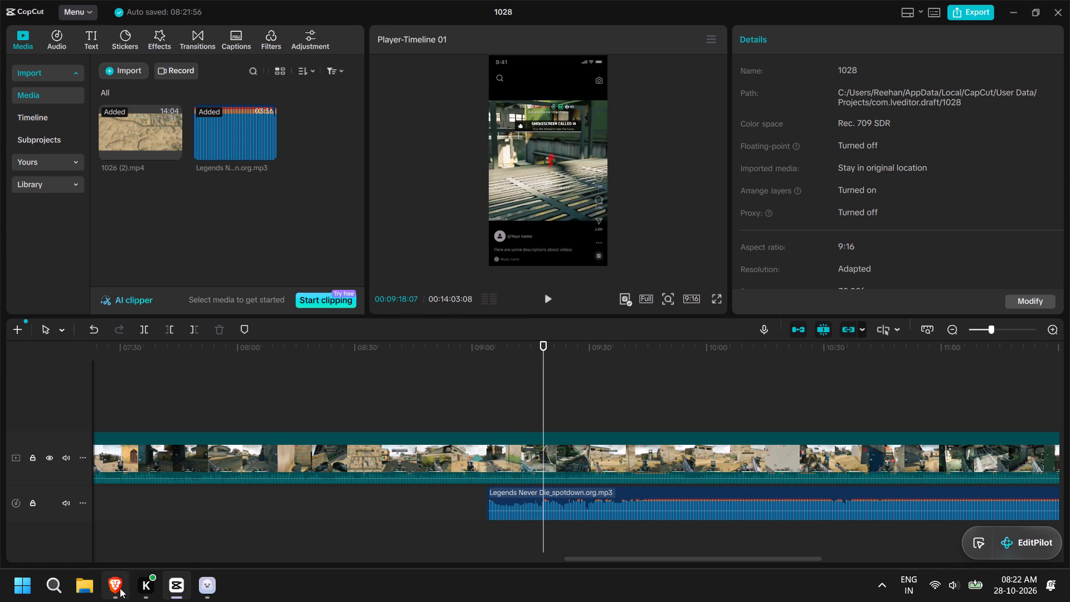
click(549, 300)
click(549, 300)
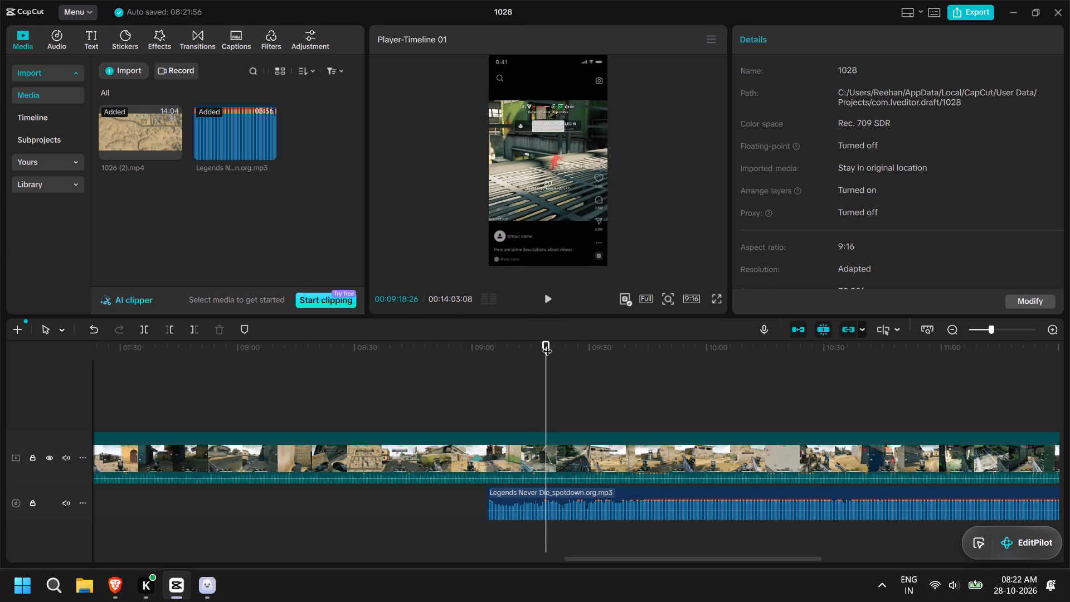
drag(547, 344, 541, 344)
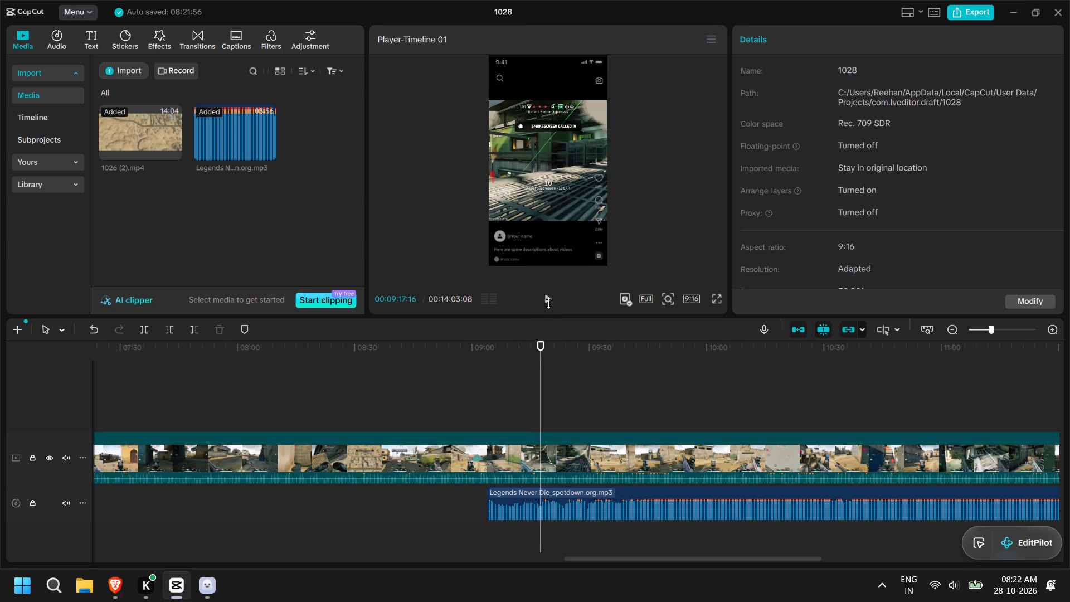
click(548, 303)
click(549, 301)
Play the gameplay together with the song from about 9:10 and stop at about 9:28.
drag(549, 375, 500, 380)
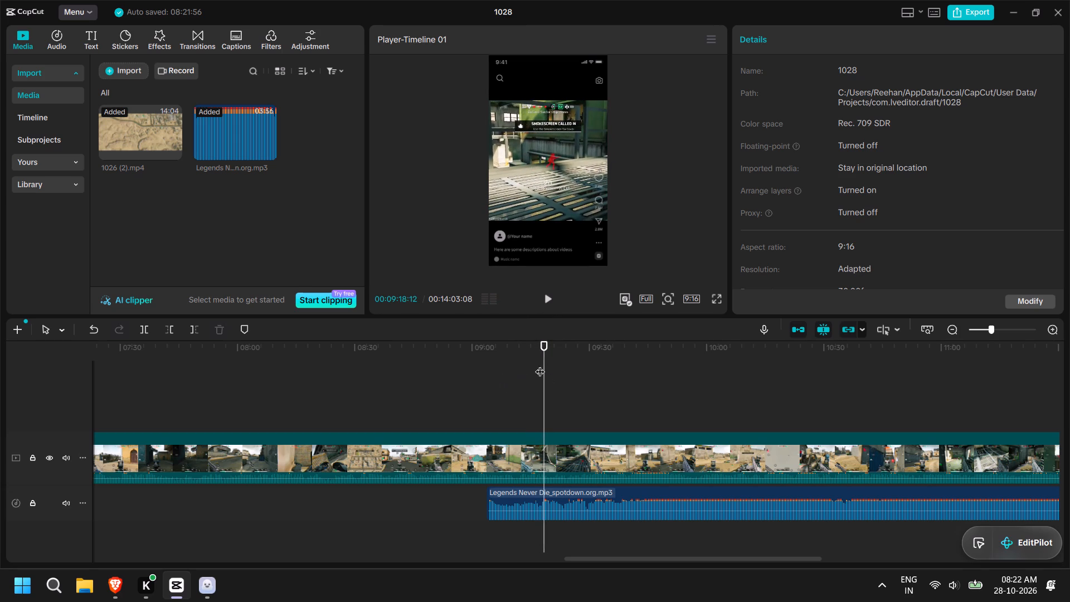
click(494, 345)
click(513, 342)
click(547, 299)
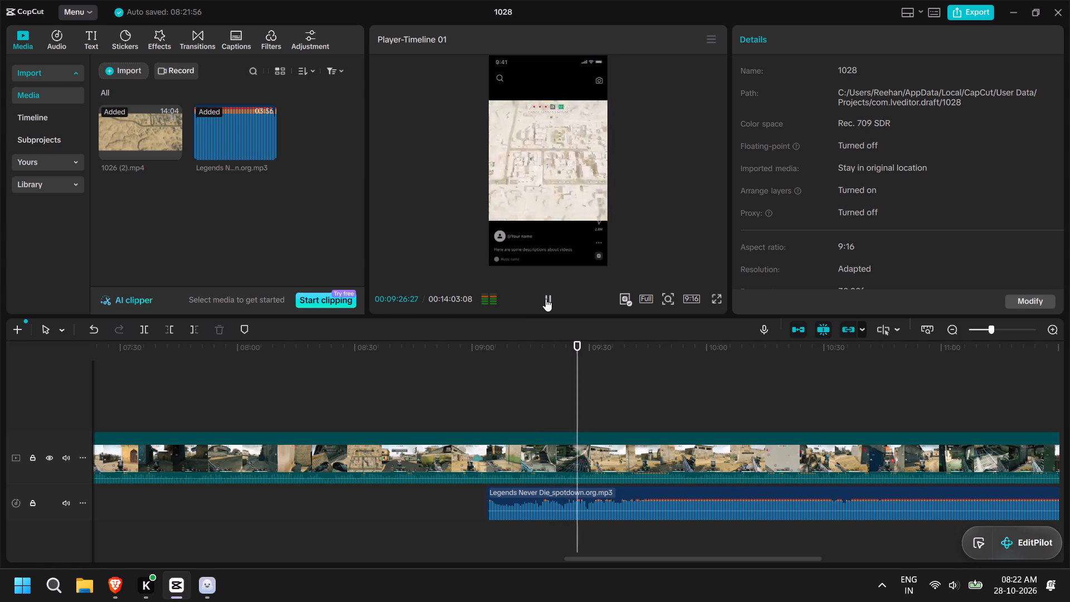
click(546, 299)
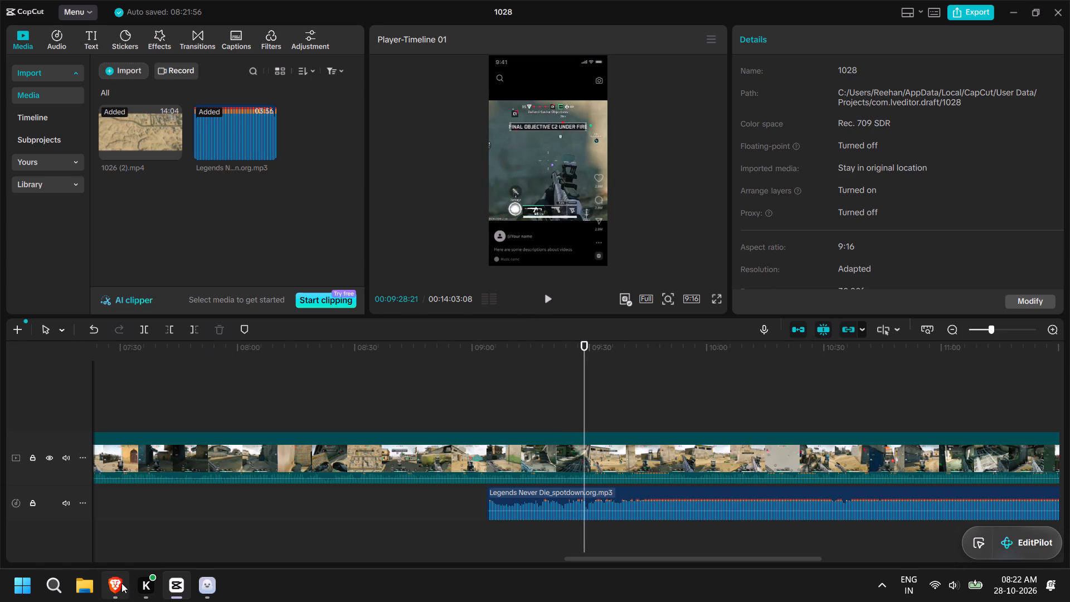
Switch to Ghost Downloader and check the progress of the Legends Never Die PUBG MOBILE Montage download.
click(218, 585)
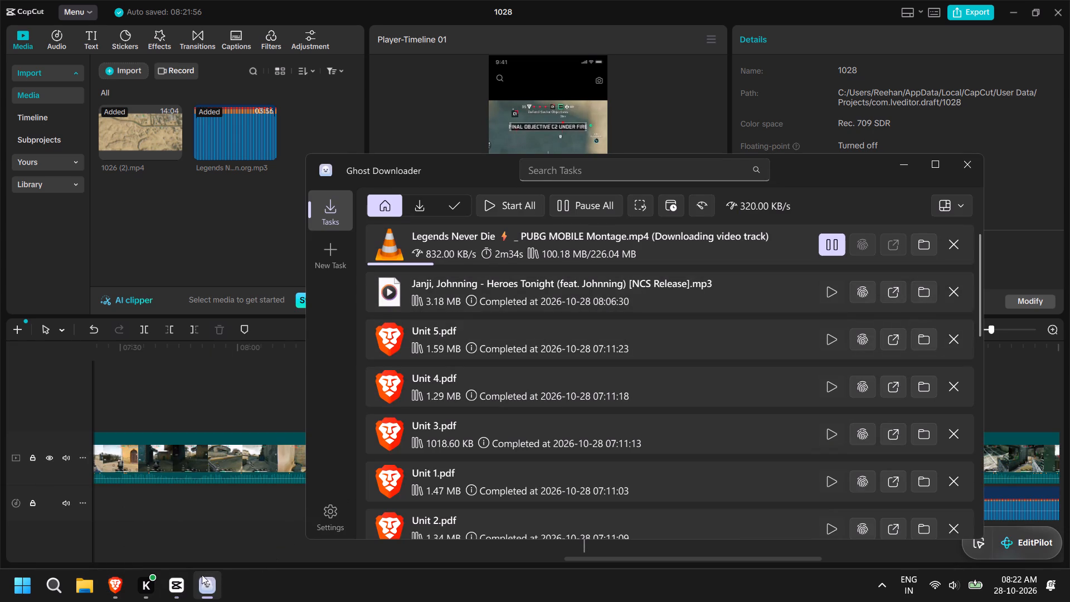
Switch to Brave, dismiss the share window on the Legends Never Die montage, and watch its passage from about 0:13 to 0:16.
click(121, 581)
click(398, 3)
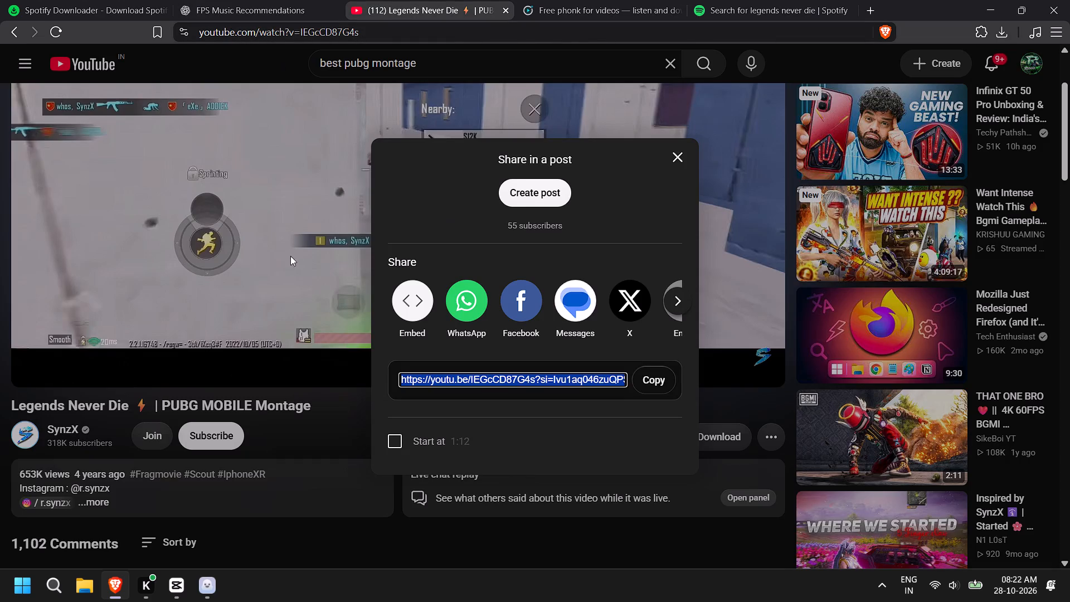
click(290, 256)
scroll(191, 332, up, 3)
click(107, 488)
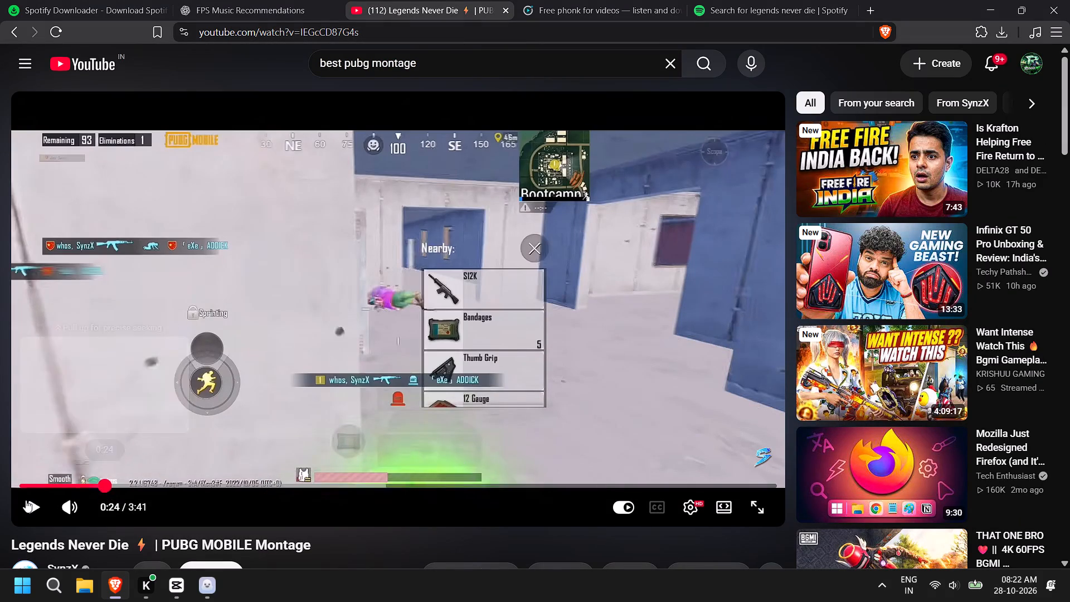
click(33, 502)
click(65, 487)
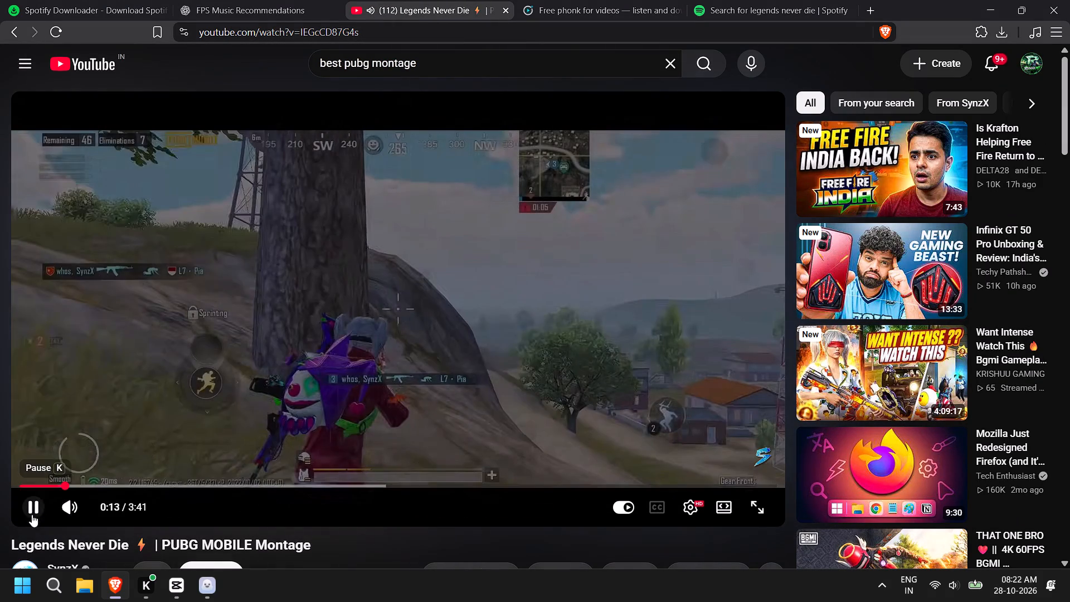
click(32, 509)
click(32, 509)
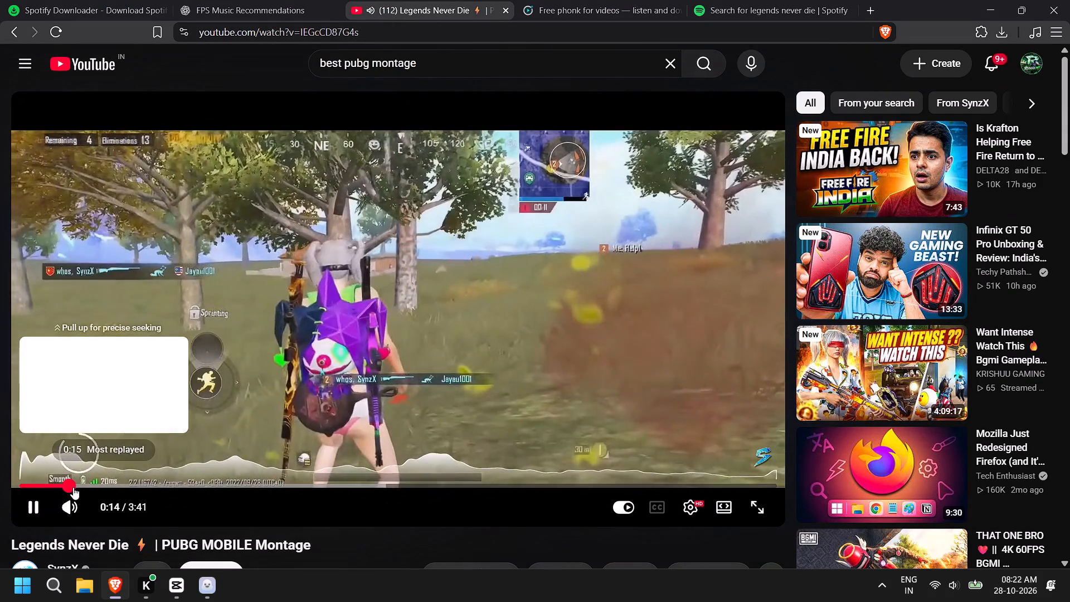
click(35, 509)
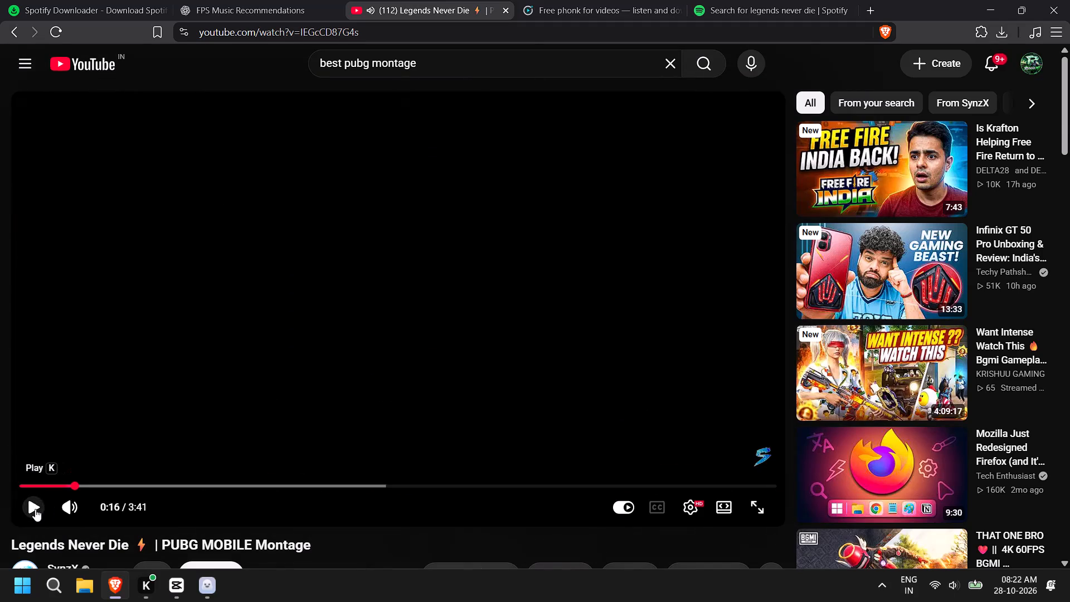
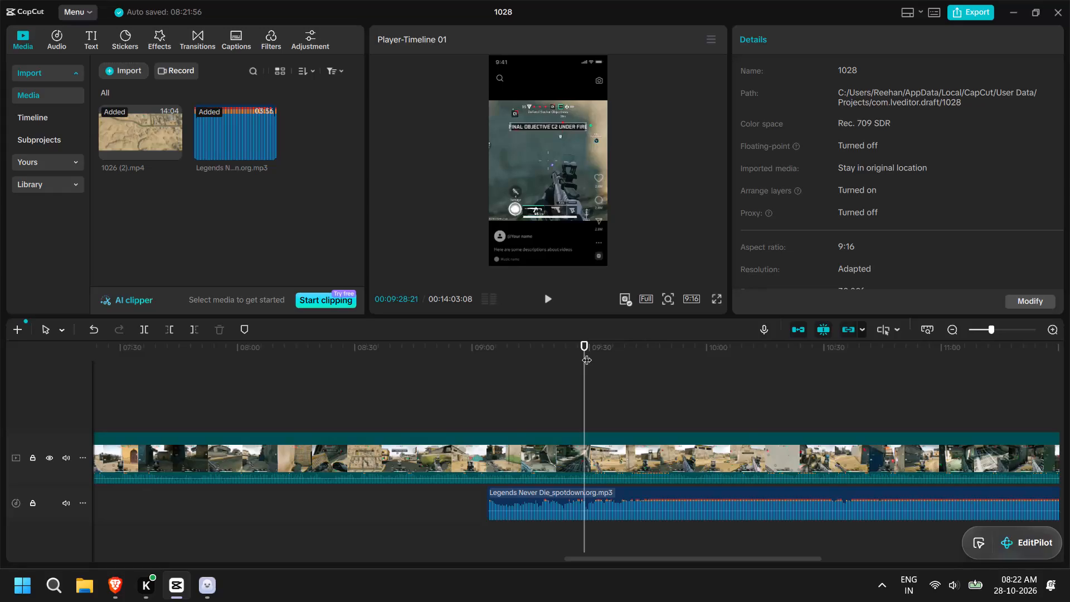
Scrub the gameplay between about 9:01 and 9:20 to examine the shooting action and the smokescreen moment for timing against the song.
click(485, 453)
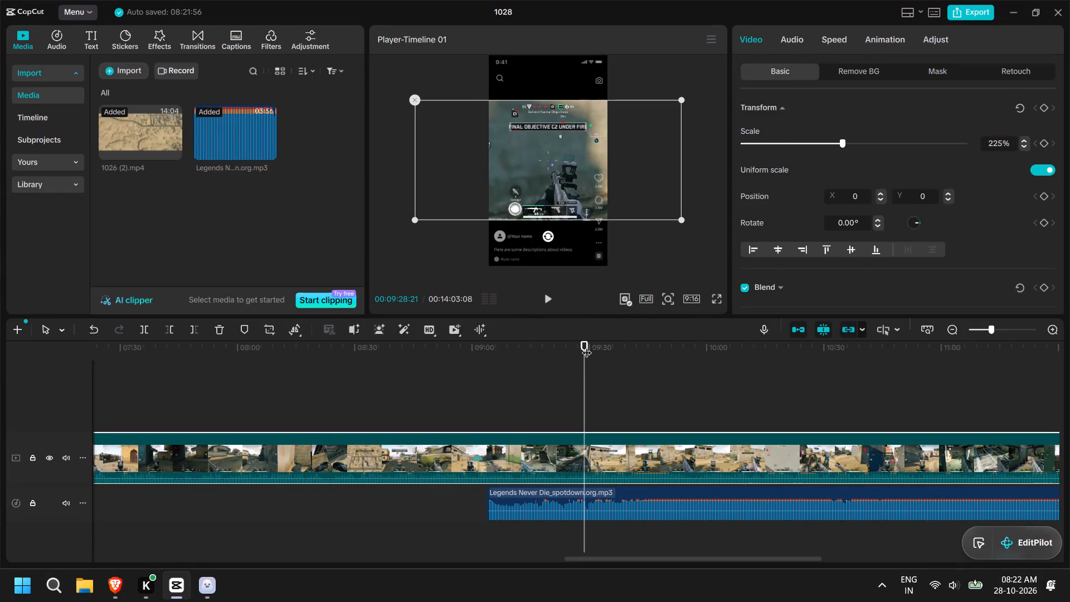
drag(586, 339, 499, 342)
click(552, 344)
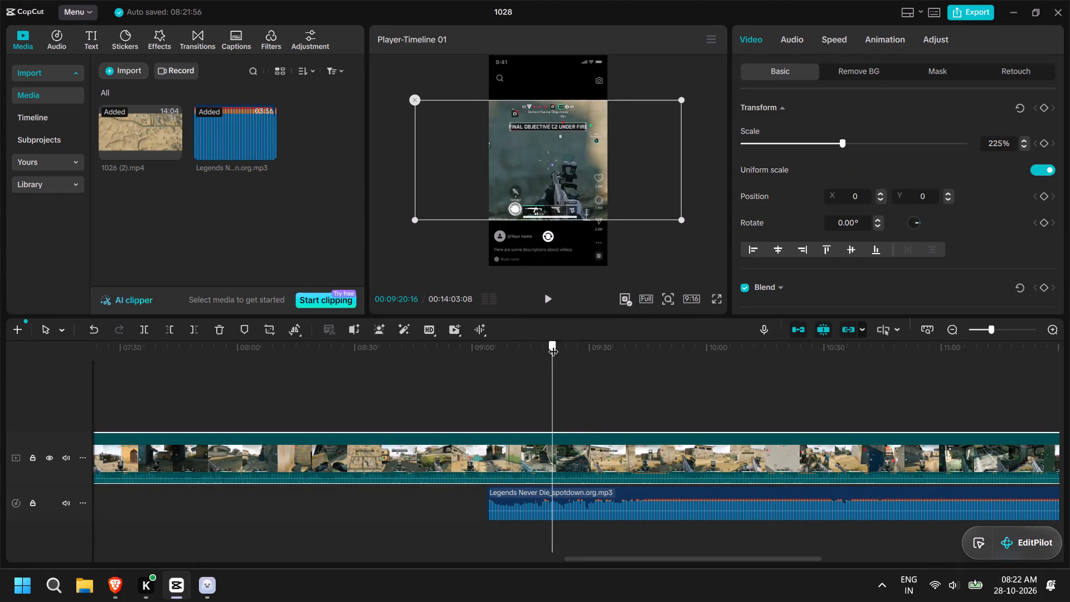
drag(554, 347, 522, 347)
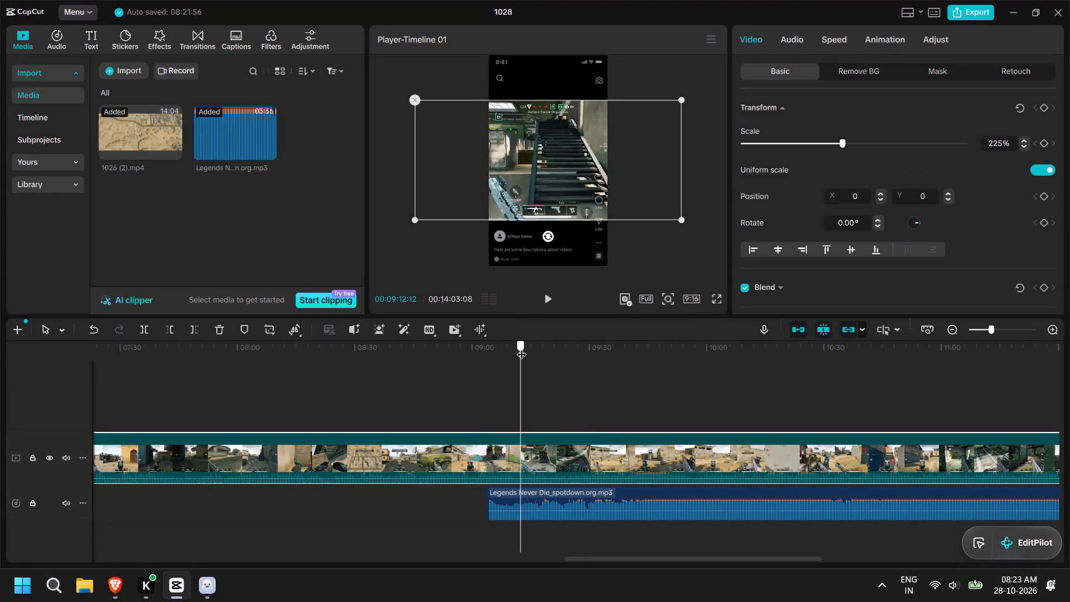
drag(522, 347, 529, 347)
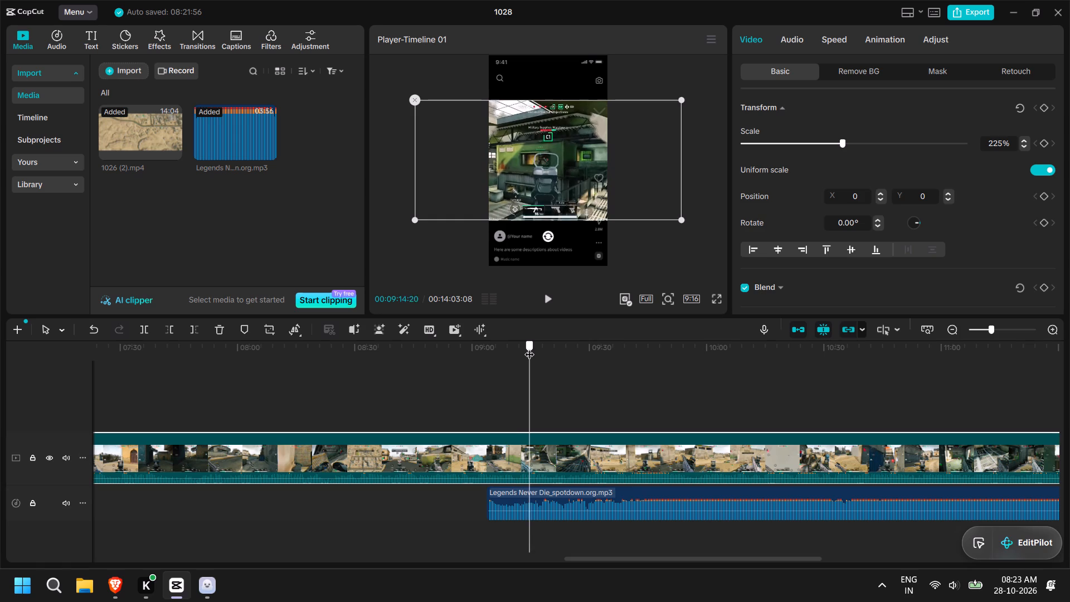
drag(529, 347, 540, 351)
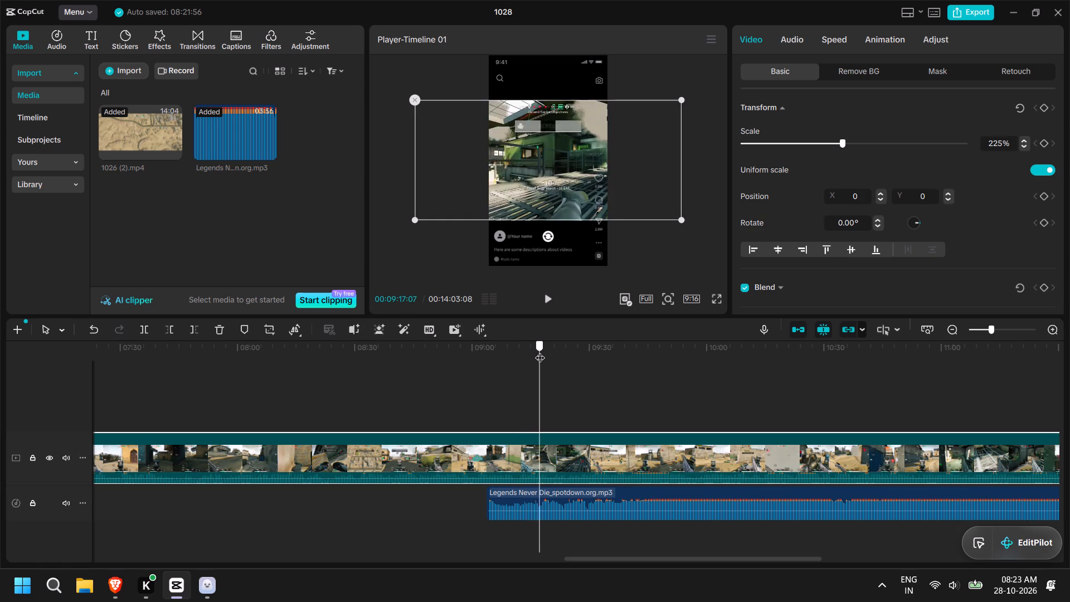
drag(540, 351, 541, 351)
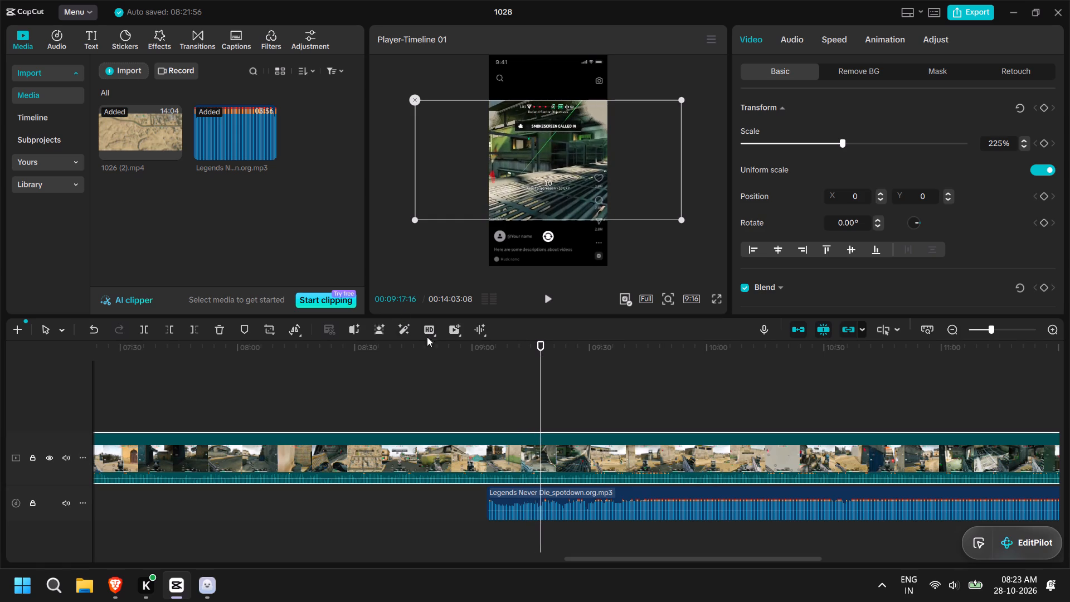
click(473, 347)
drag(473, 347, 481, 349)
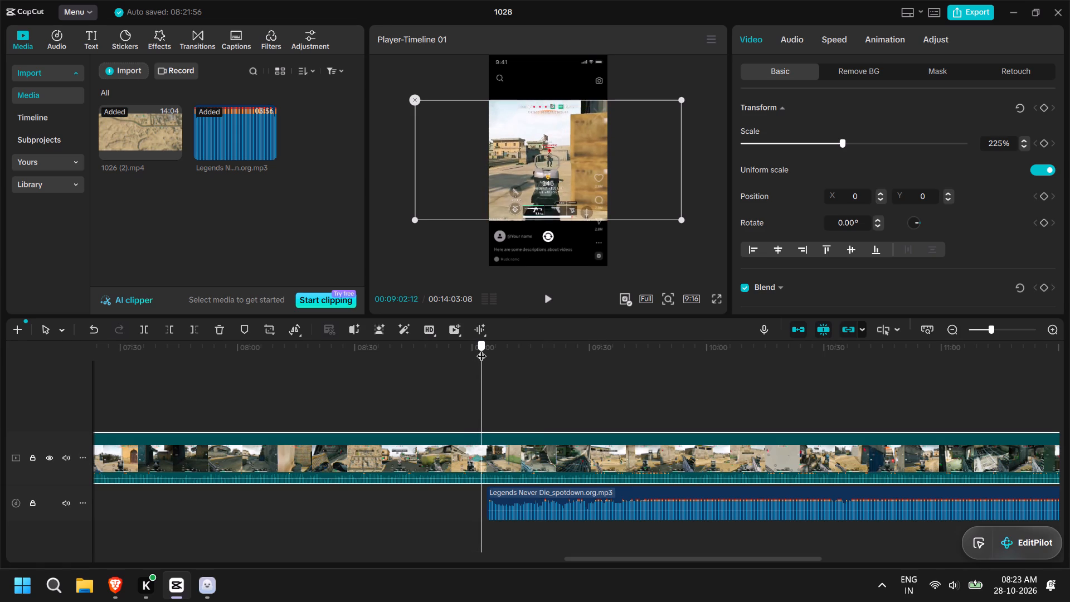
drag(481, 349, 479, 349)
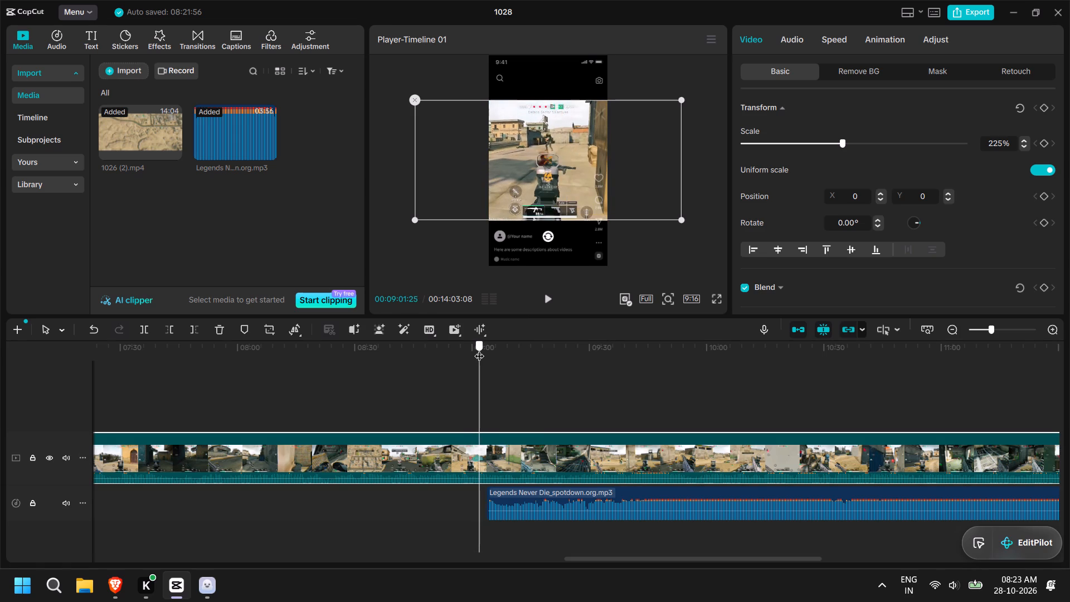
drag(479, 349, 489, 352)
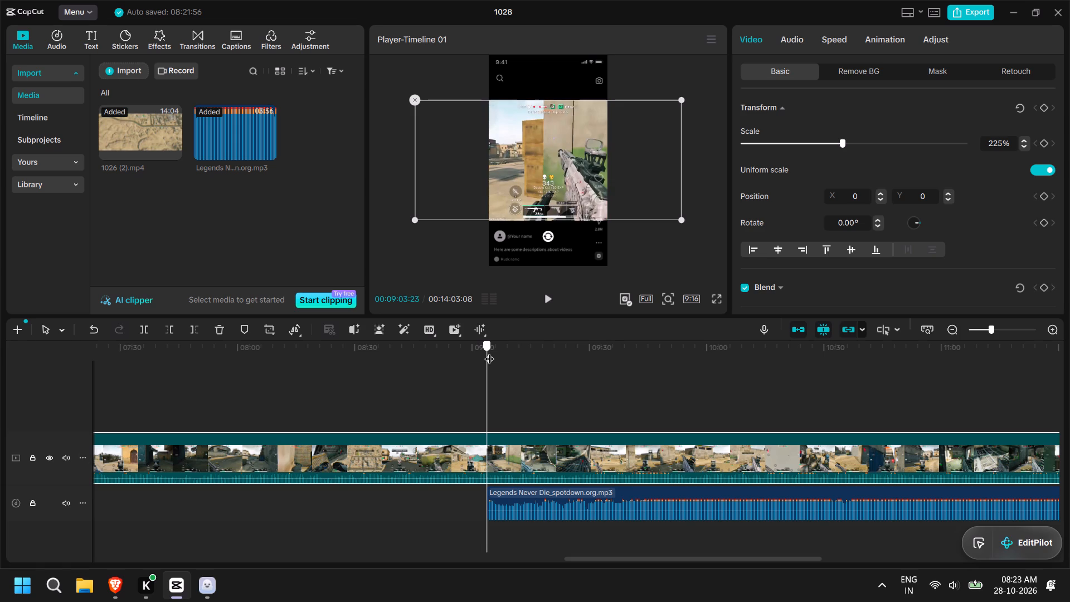
drag(489, 352, 545, 353)
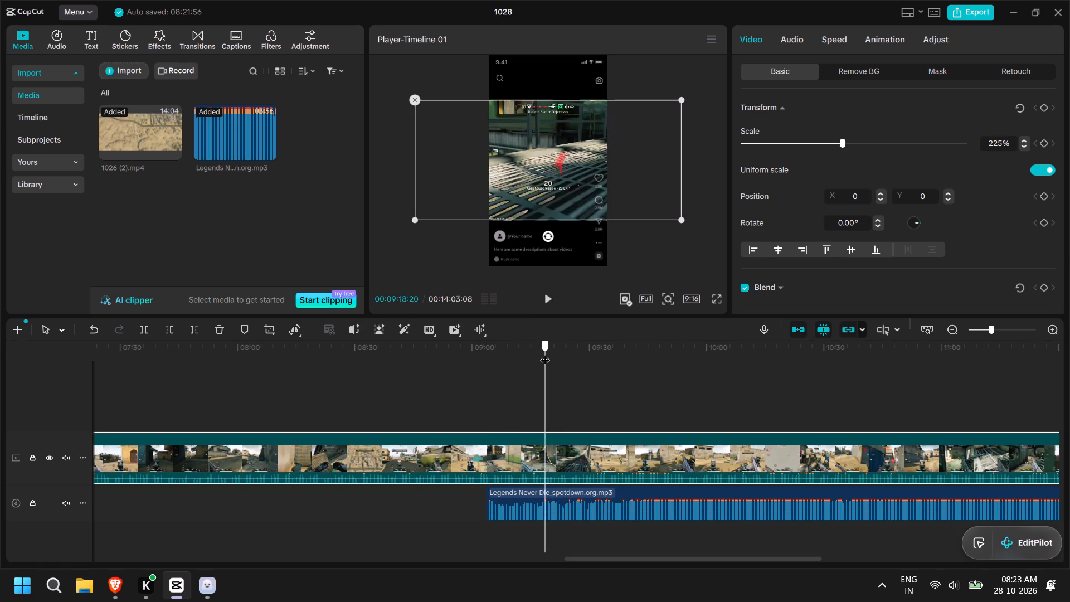
drag(545, 353, 546, 353)
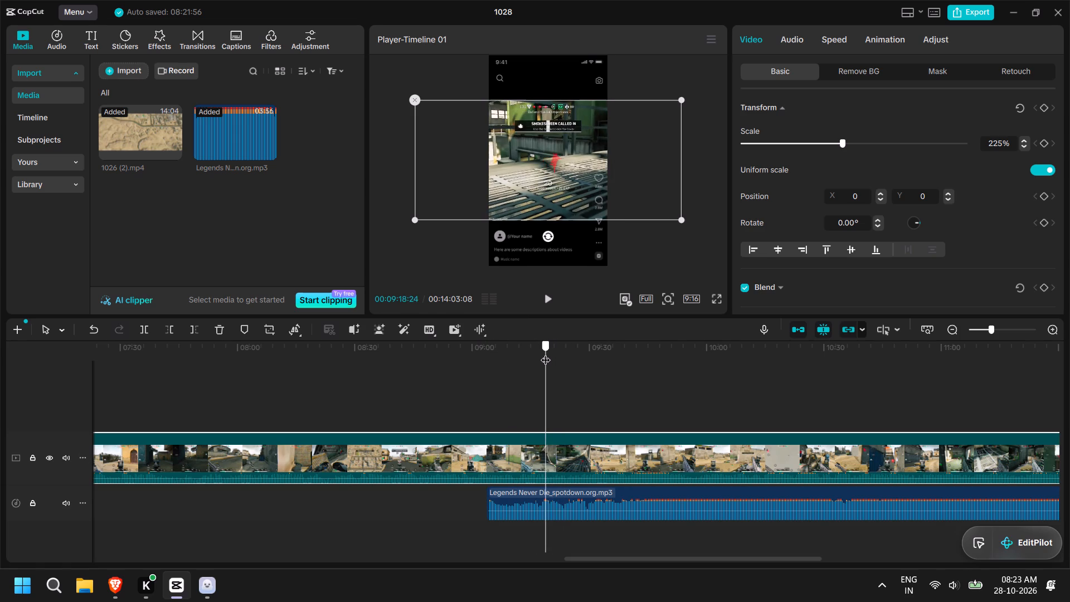
drag(546, 353, 541, 353)
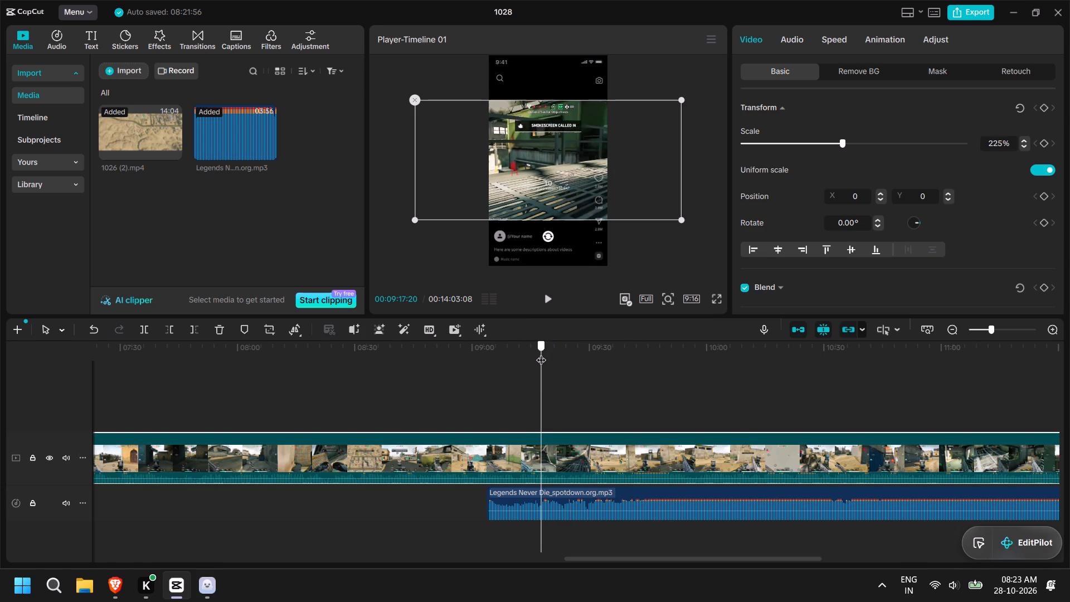
drag(541, 353, 539, 353)
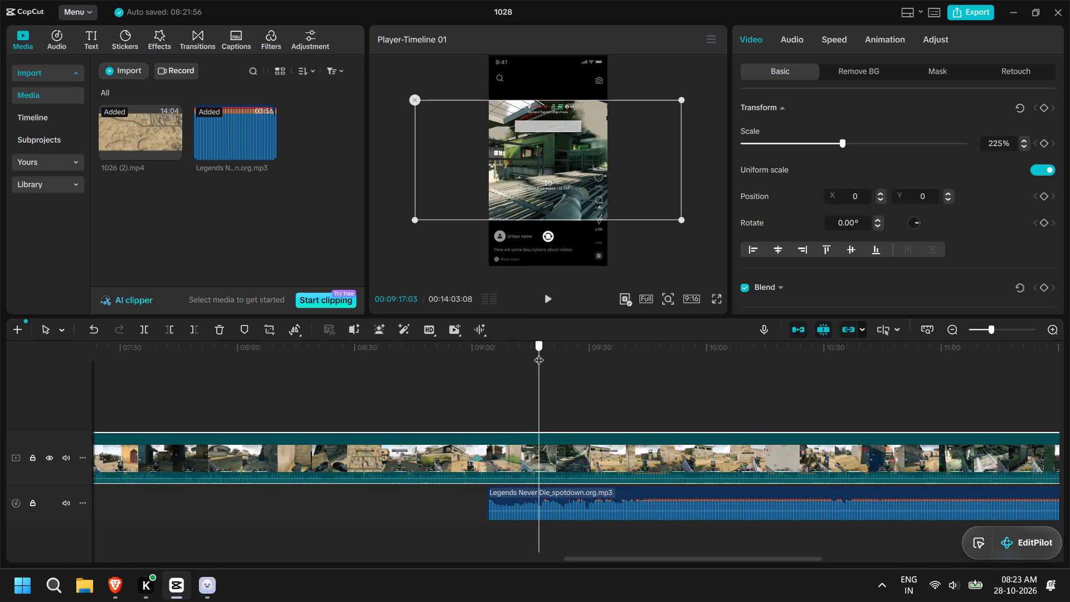
drag(539, 353, 539, 352)
Move the Legends Never Die song to start at 00:08:59:13 under the gameplay and briefly play from there.
drag(539, 353, 474, 353)
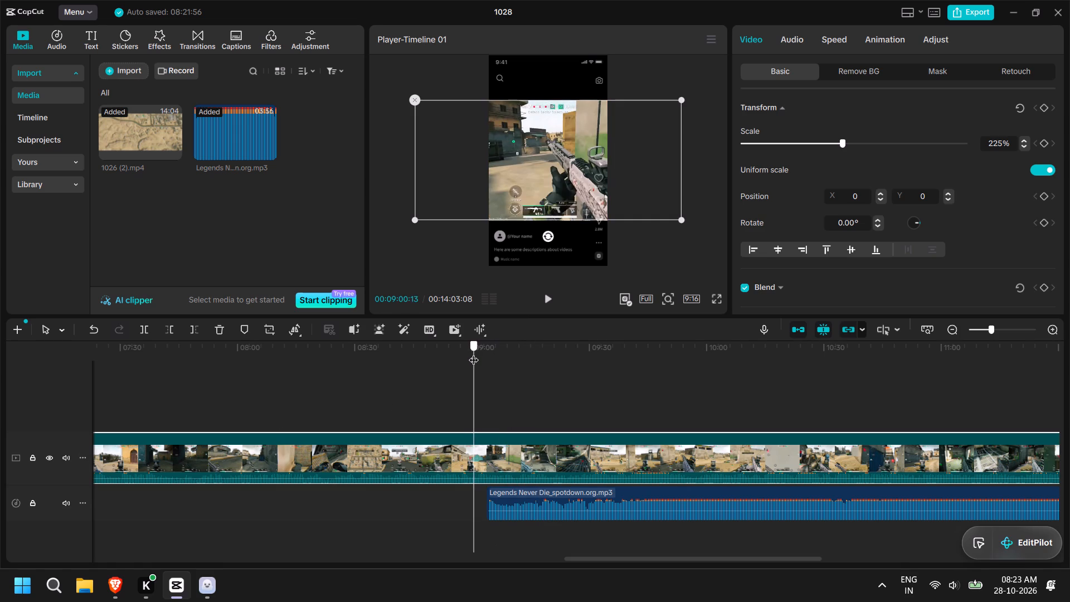
drag(474, 353, 466, 351)
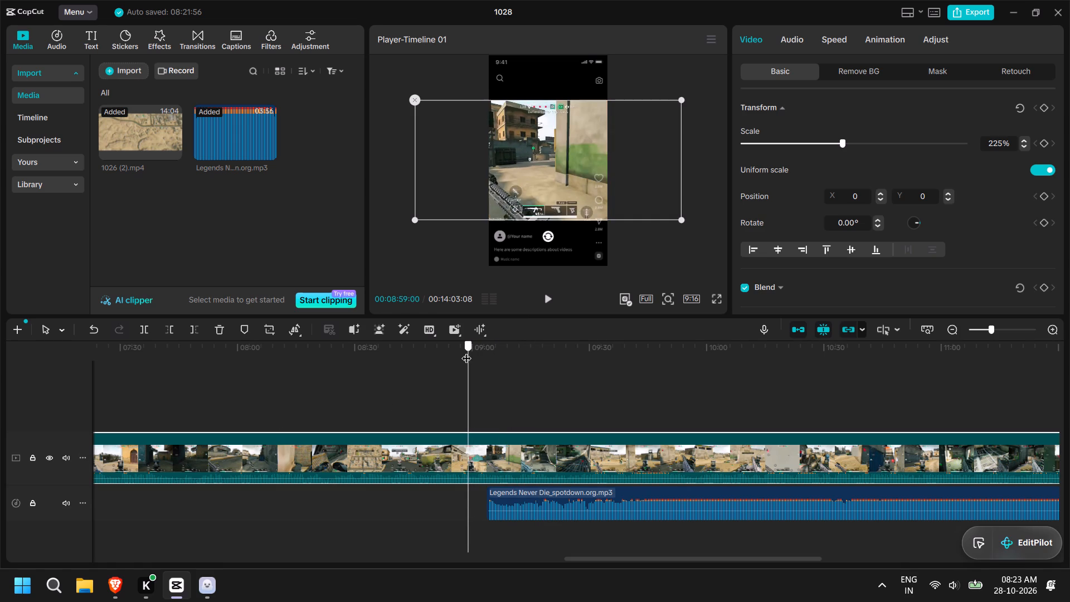
drag(466, 351, 470, 351)
click(549, 489)
drag(551, 493, 533, 495)
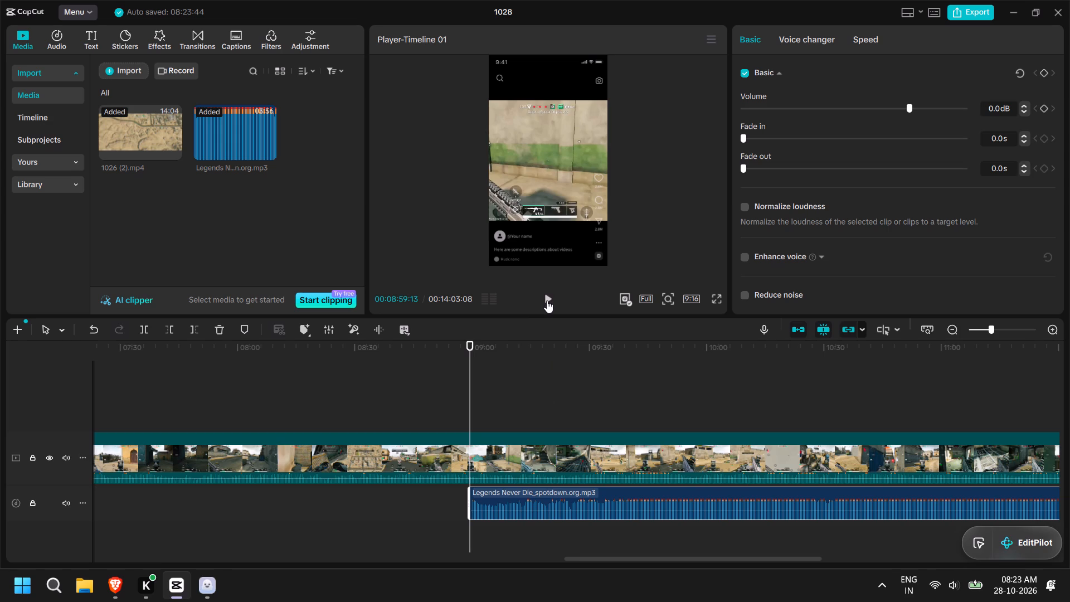
click(547, 300)
click(549, 300)
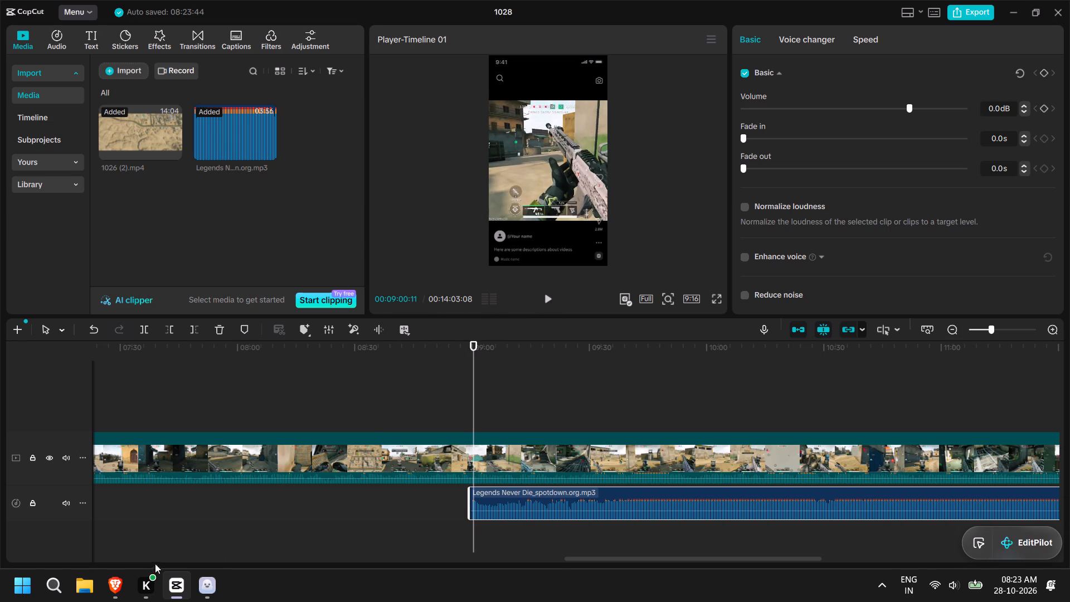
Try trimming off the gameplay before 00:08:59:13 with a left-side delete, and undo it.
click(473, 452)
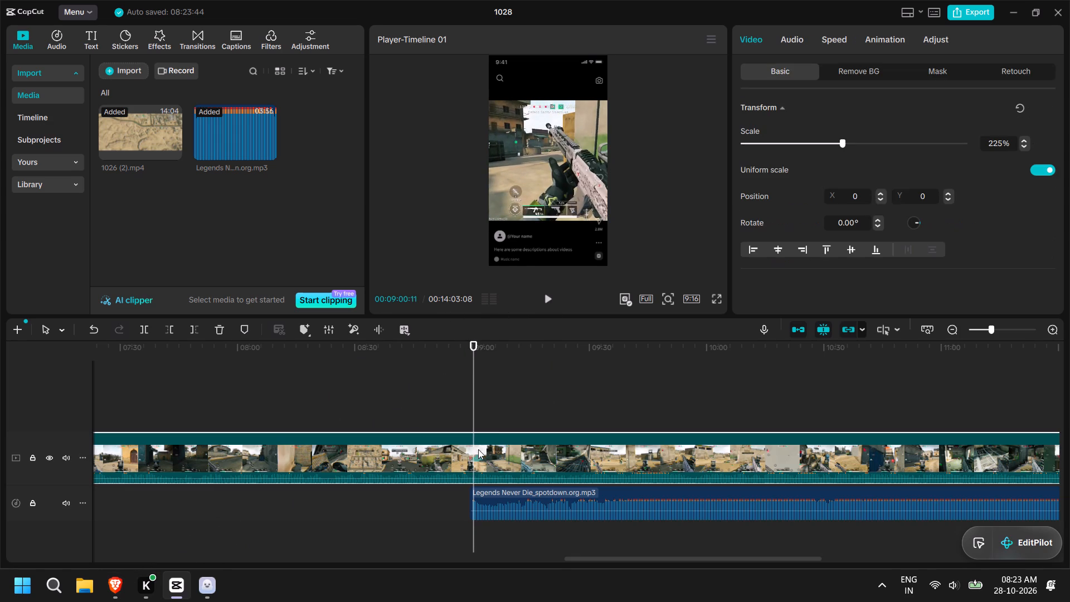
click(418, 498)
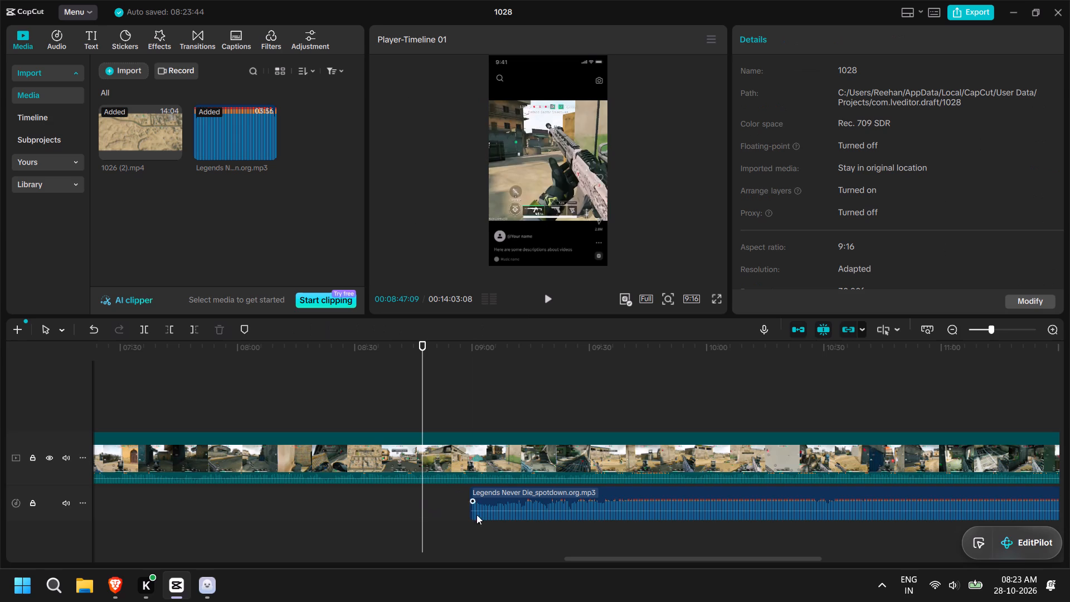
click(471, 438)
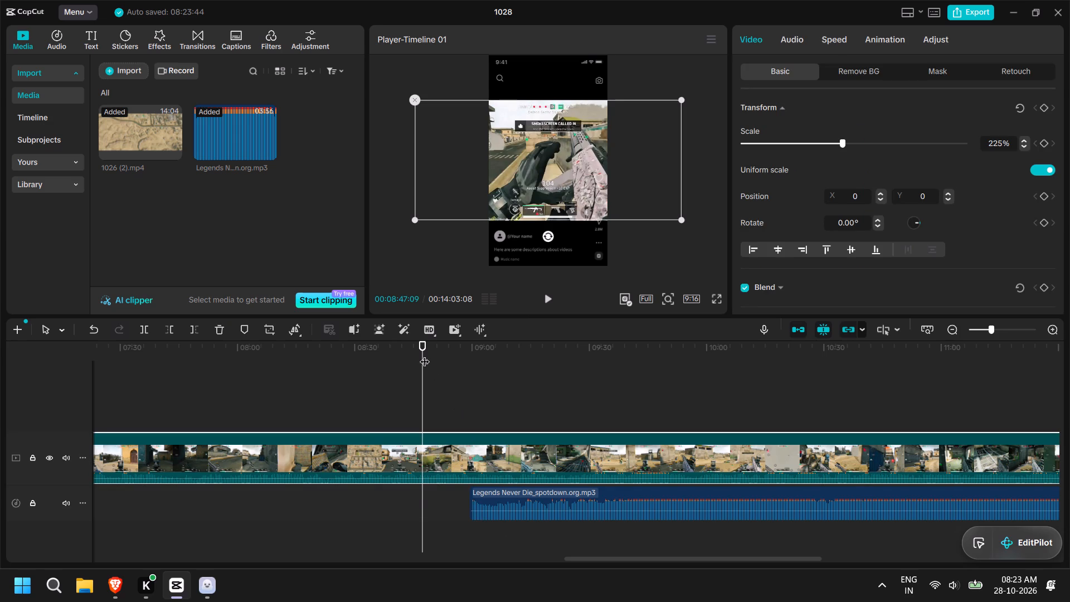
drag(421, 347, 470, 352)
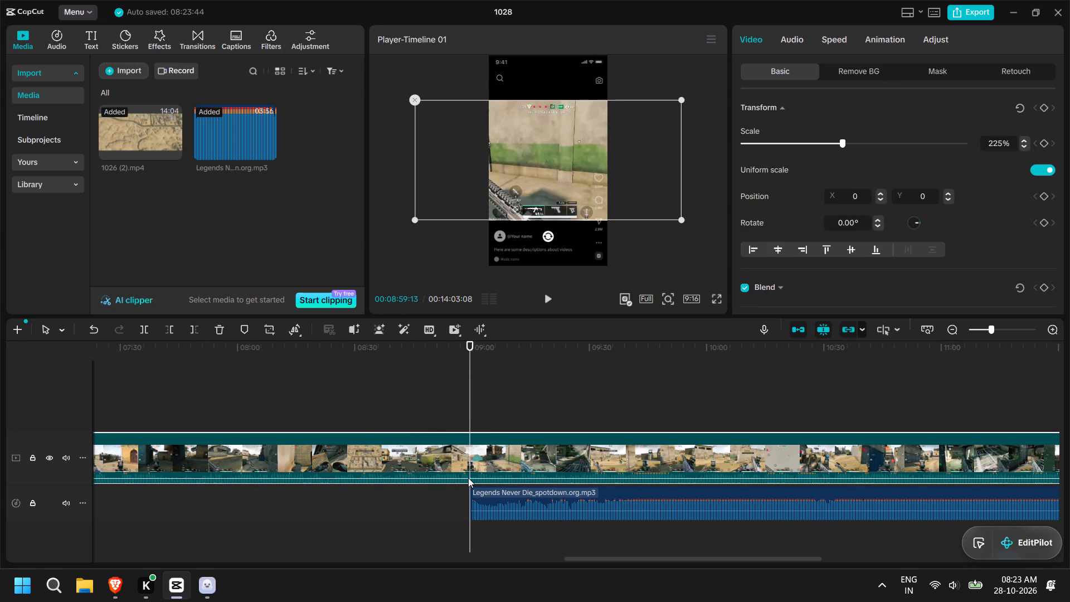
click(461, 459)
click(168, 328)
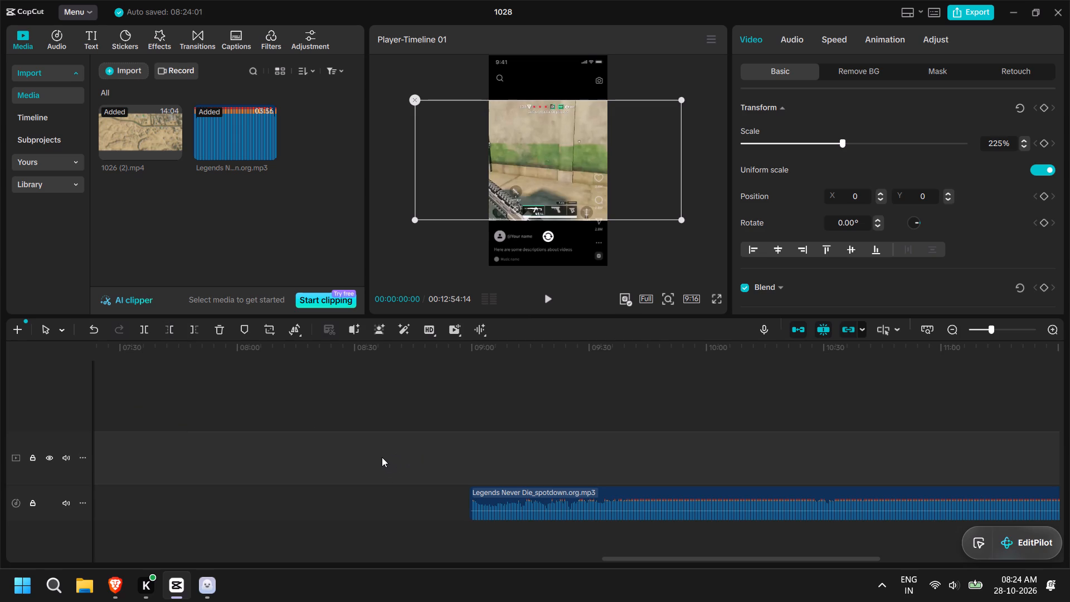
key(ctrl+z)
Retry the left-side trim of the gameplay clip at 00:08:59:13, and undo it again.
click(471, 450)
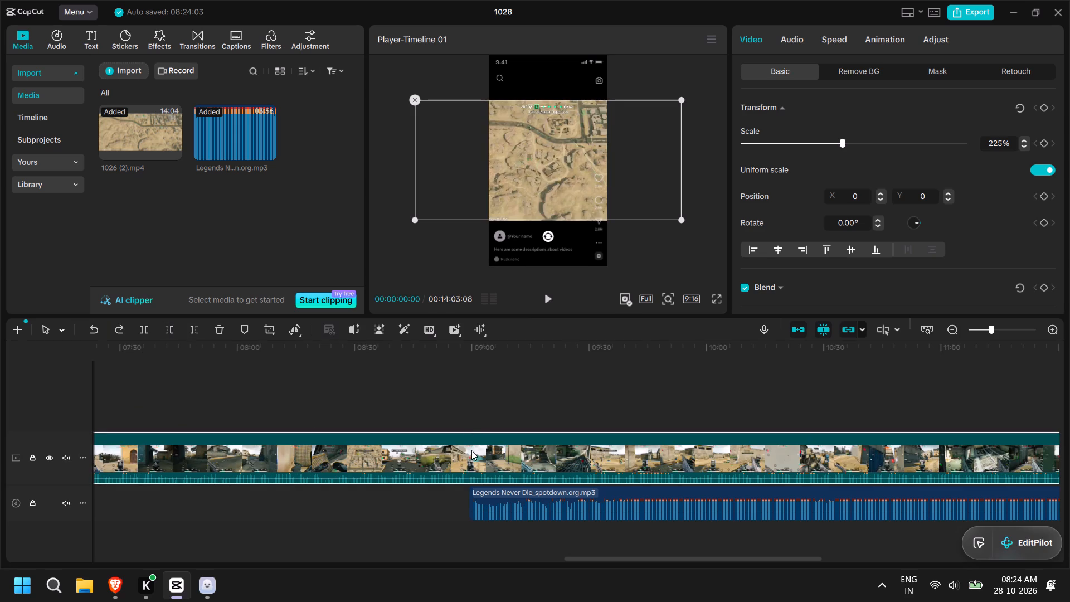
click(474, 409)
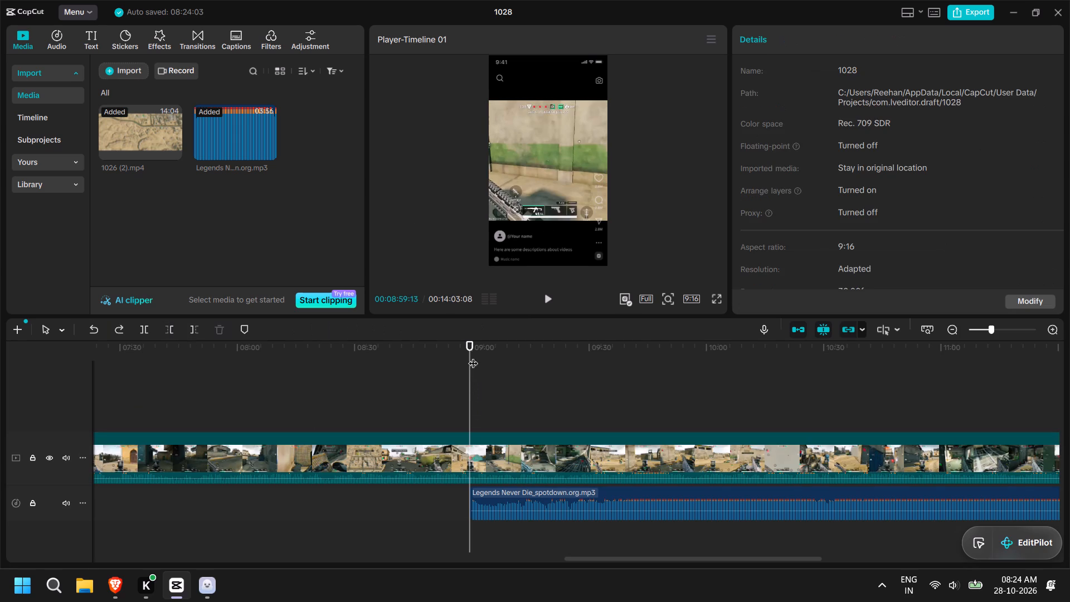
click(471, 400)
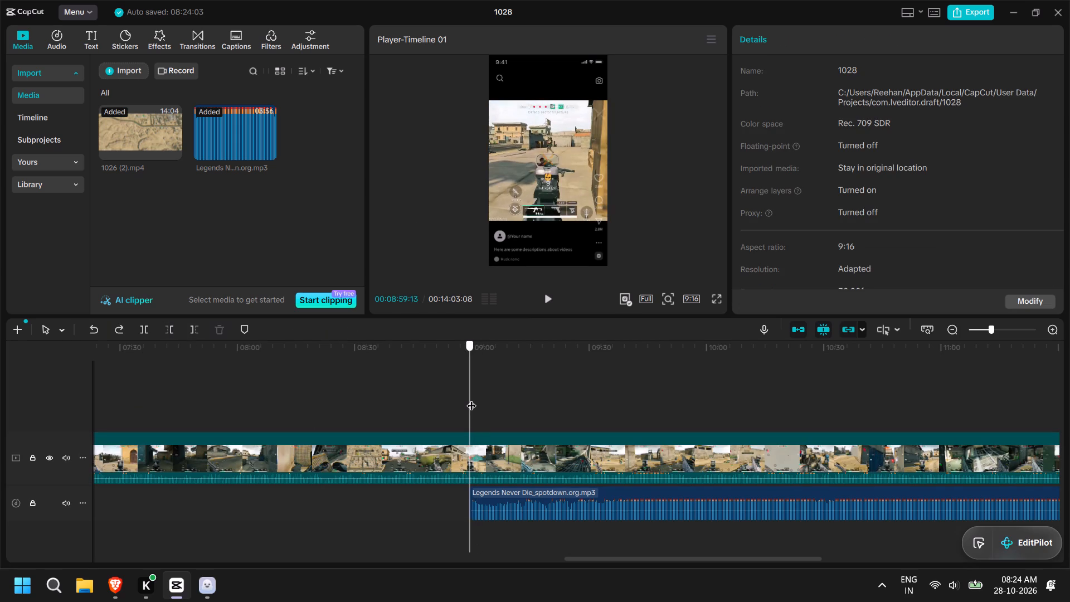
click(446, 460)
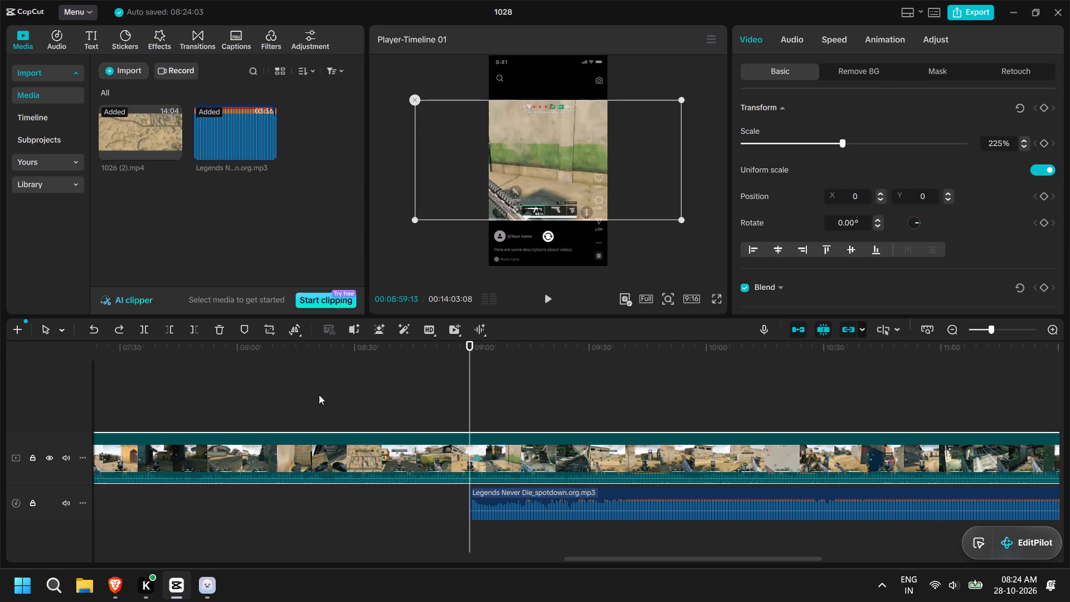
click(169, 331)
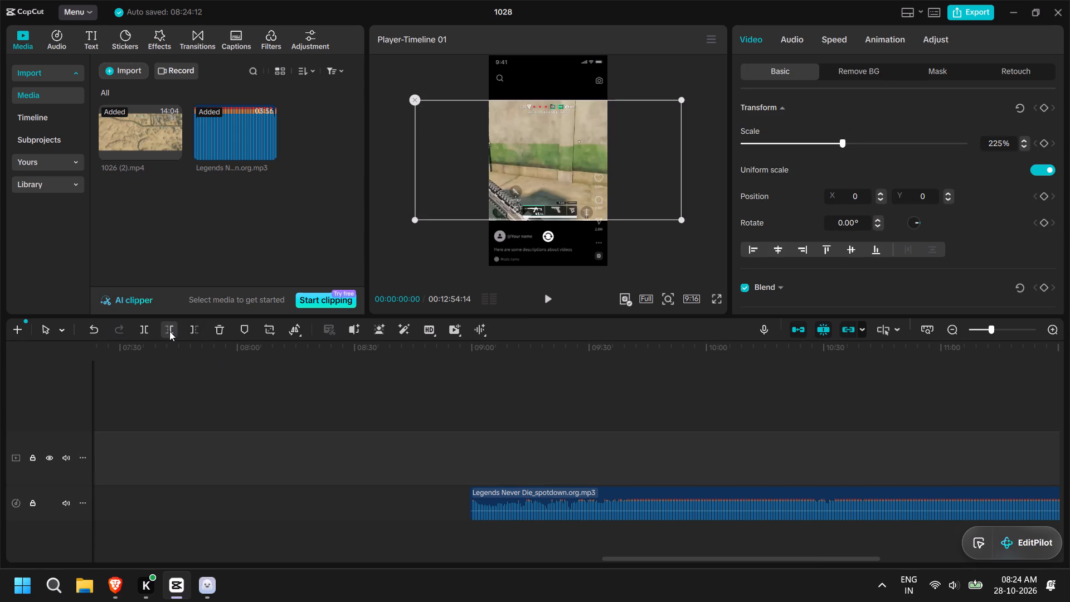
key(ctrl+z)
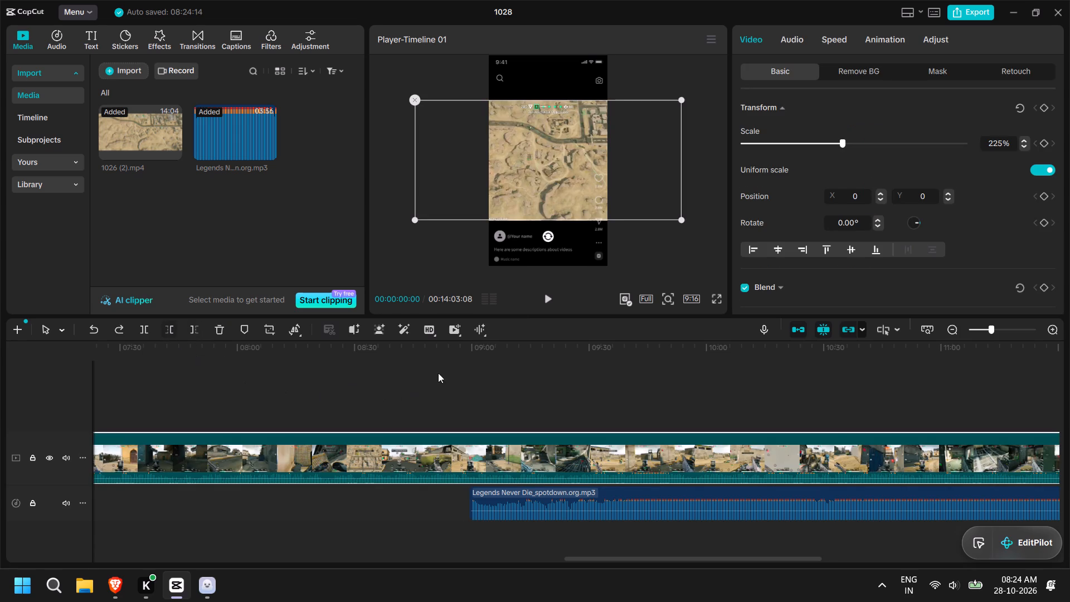
Split the gameplay clip at 00:08:59:13 and delete the portion before the split.
click(470, 347)
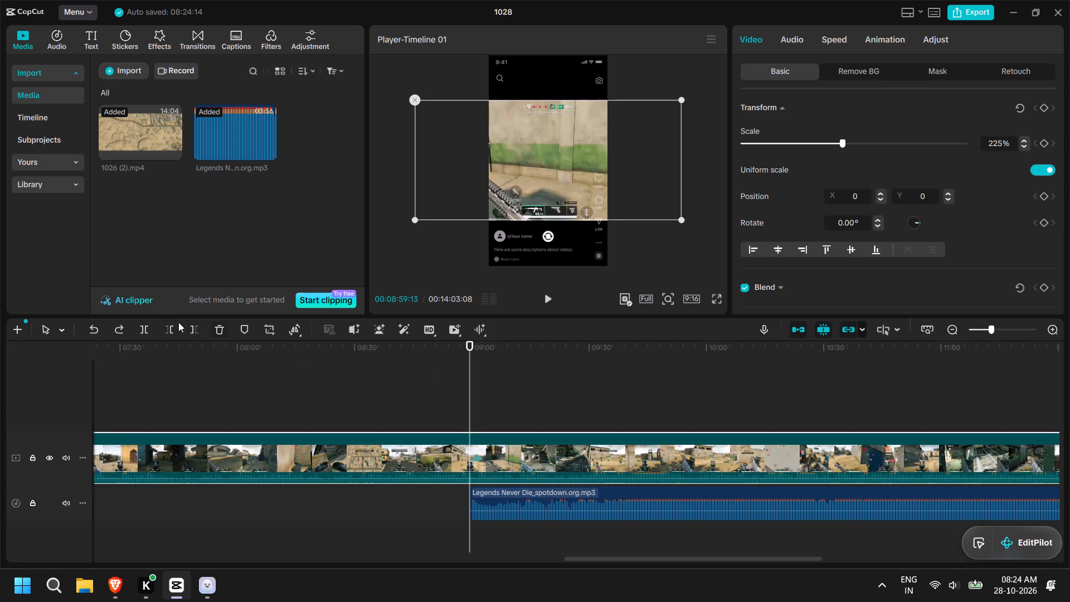
click(146, 332)
click(341, 451)
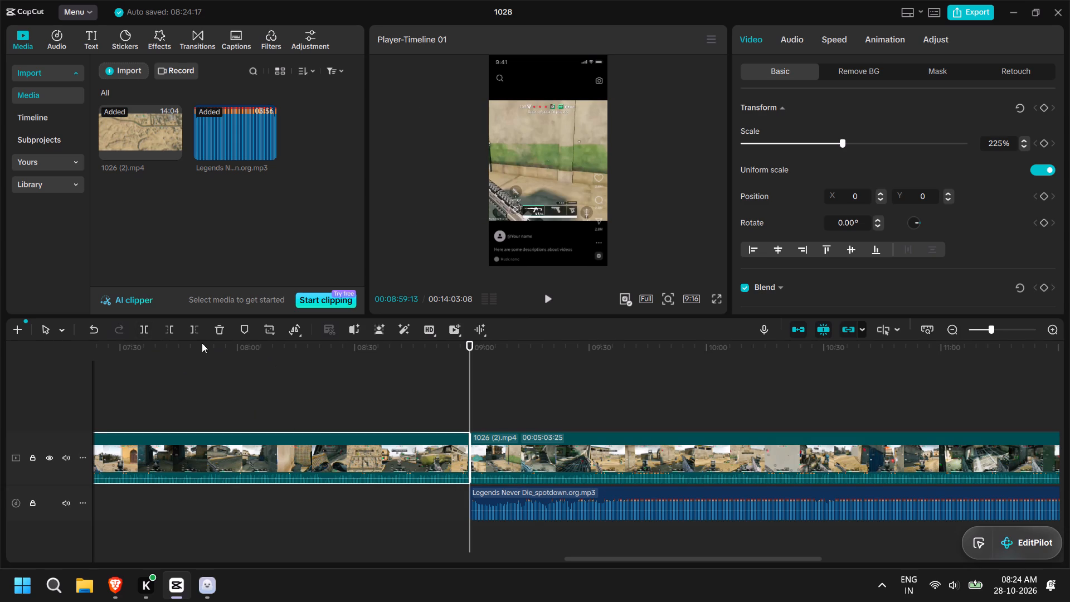
click(223, 324)
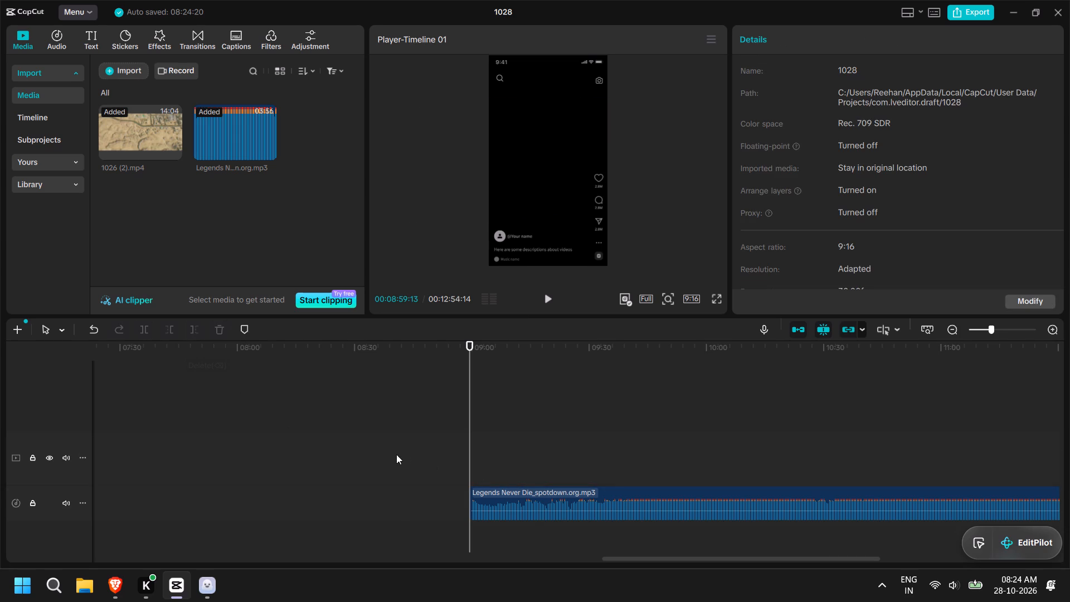
Move the Legends Never Die song back to 00:00:00:00 under the trimmed gameplay and set the playhead there.
drag(680, 559, 393, 543)
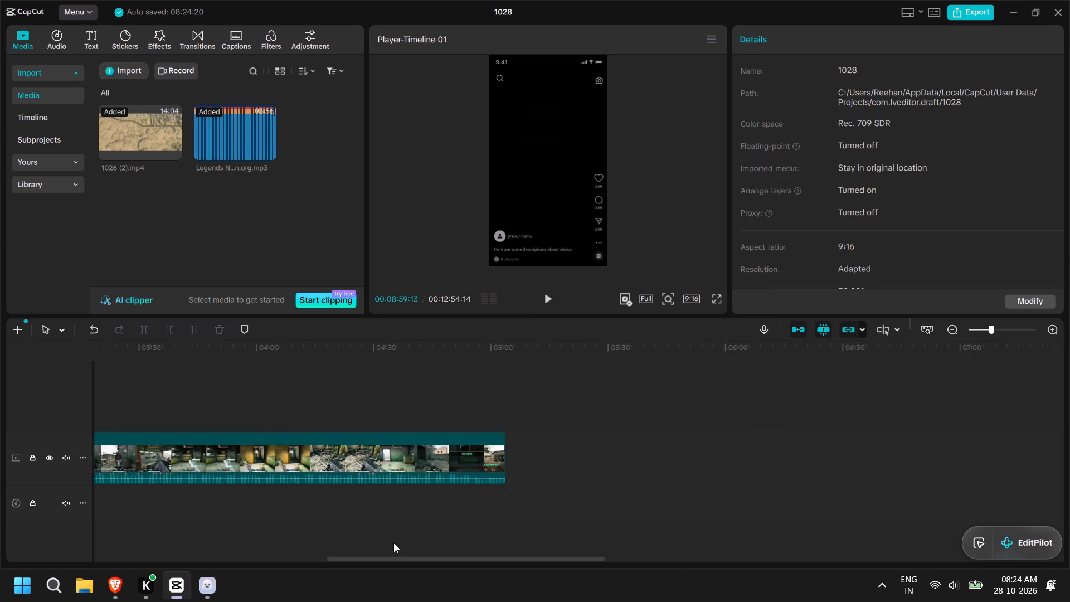
drag(393, 543, 629, 546)
click(737, 499)
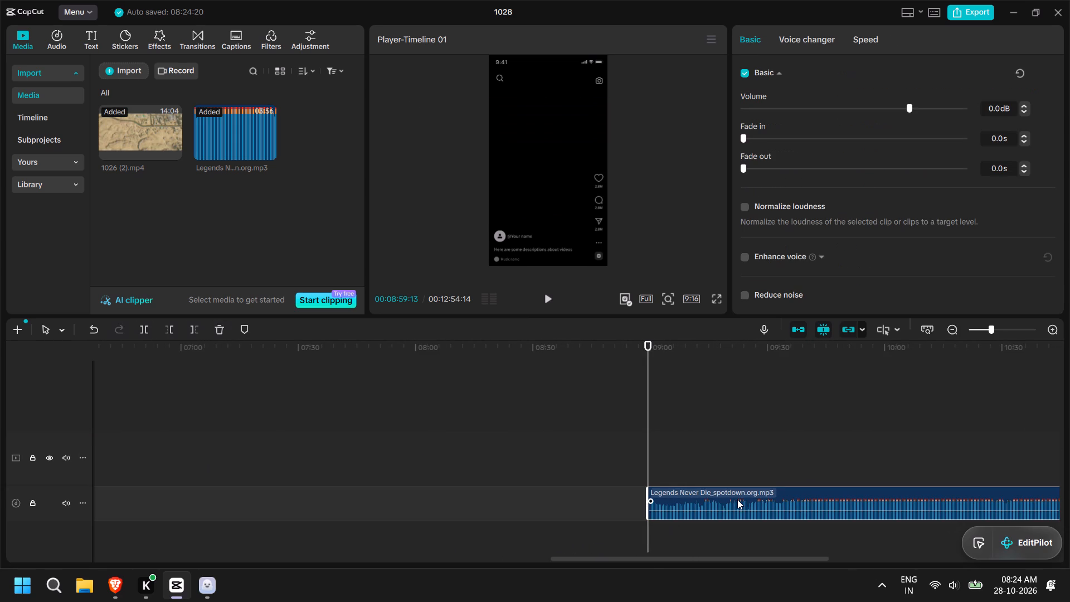
drag(737, 499, 0, 506)
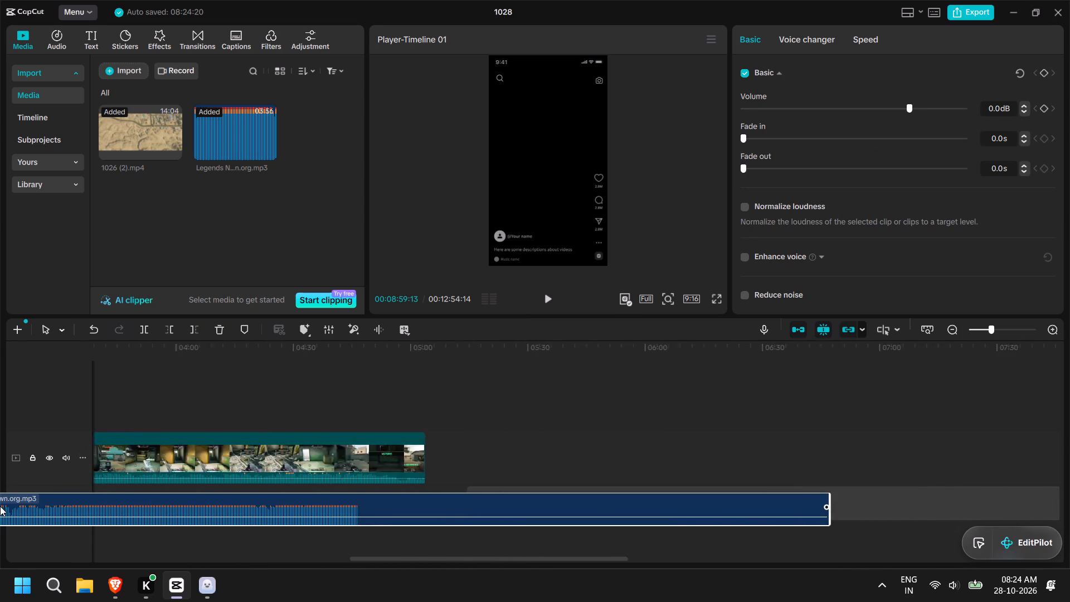
drag(0, 506, 220, 506)
drag(132, 352, 50, 351)
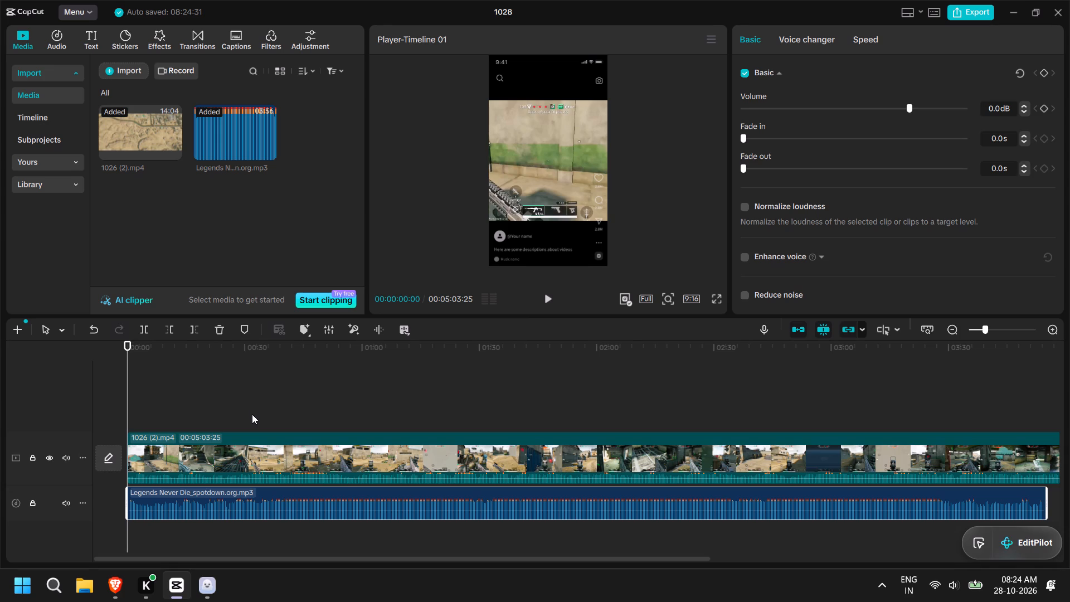
Replay the gameplay moment from about 00:00:15 to 00:00:17 and add a marker to the gameplay clip at 00:00:17:20.
click(206, 458)
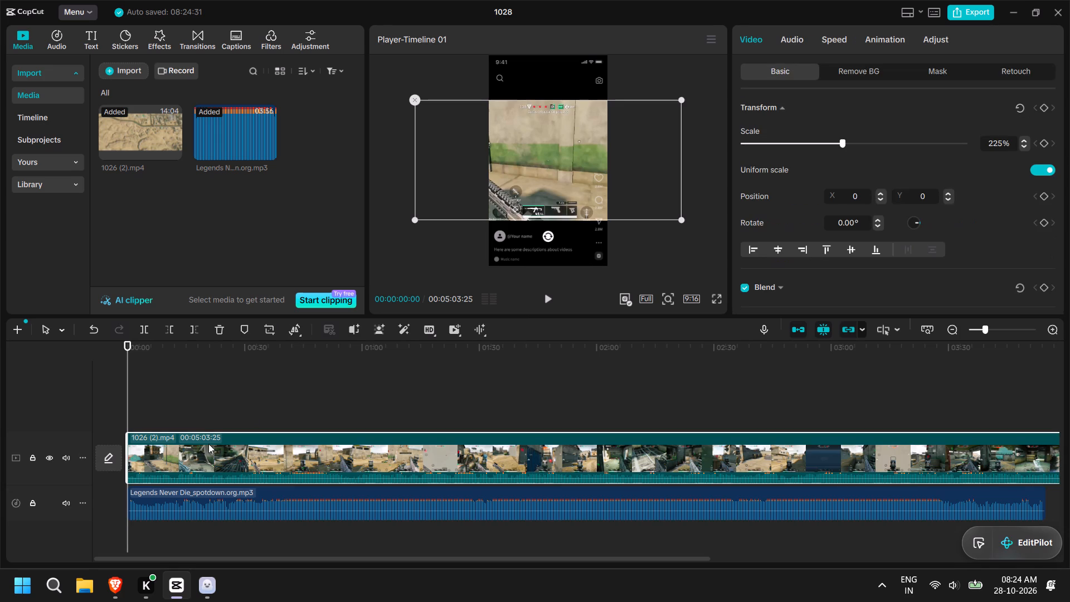
drag(176, 348, 186, 348)
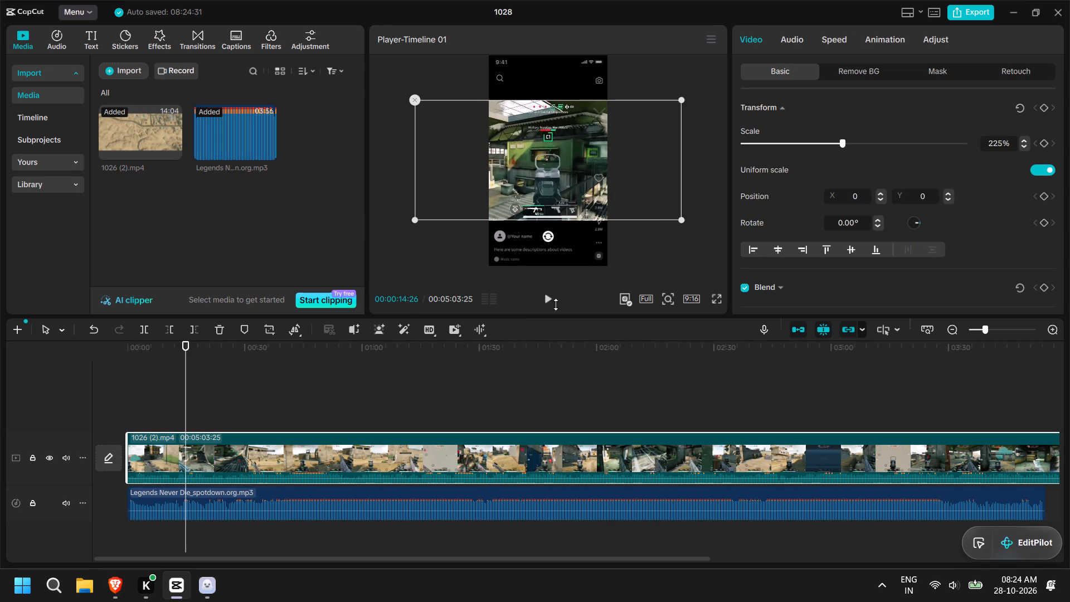
click(543, 302)
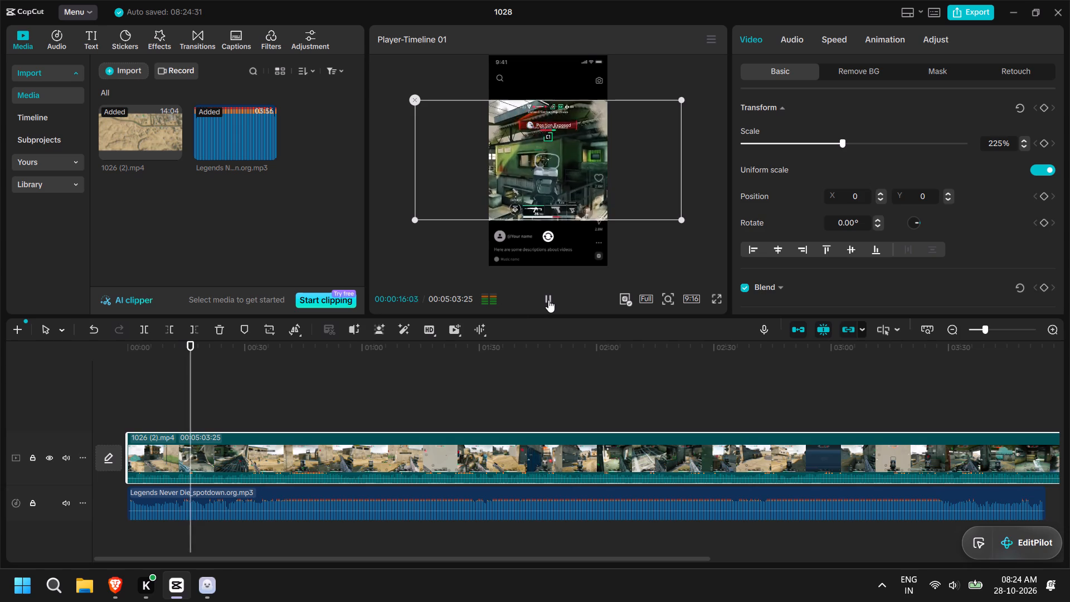
click(548, 300)
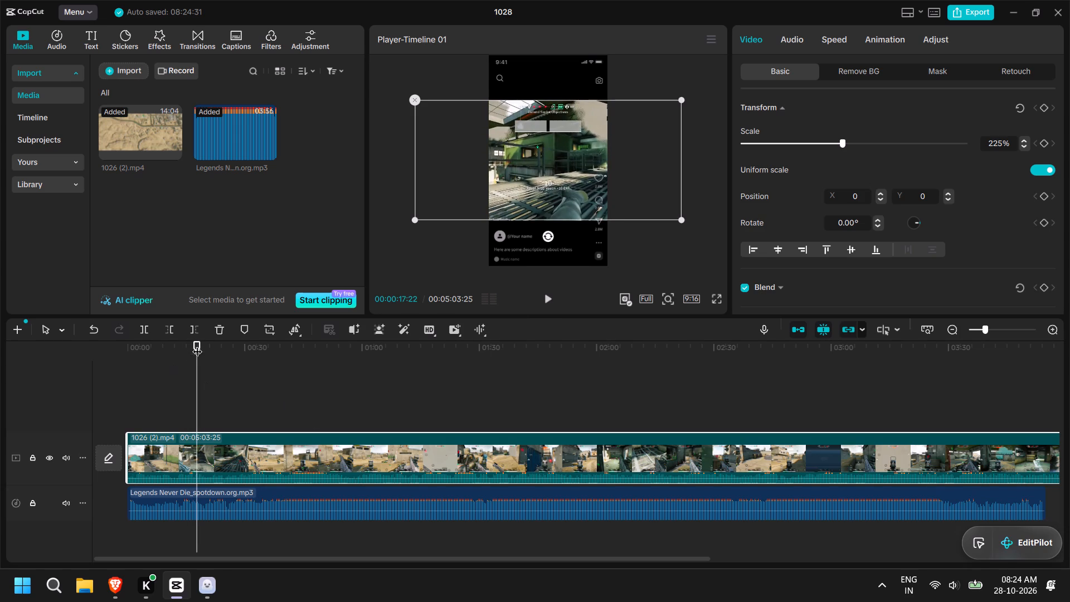
drag(198, 343, 186, 343)
click(549, 300)
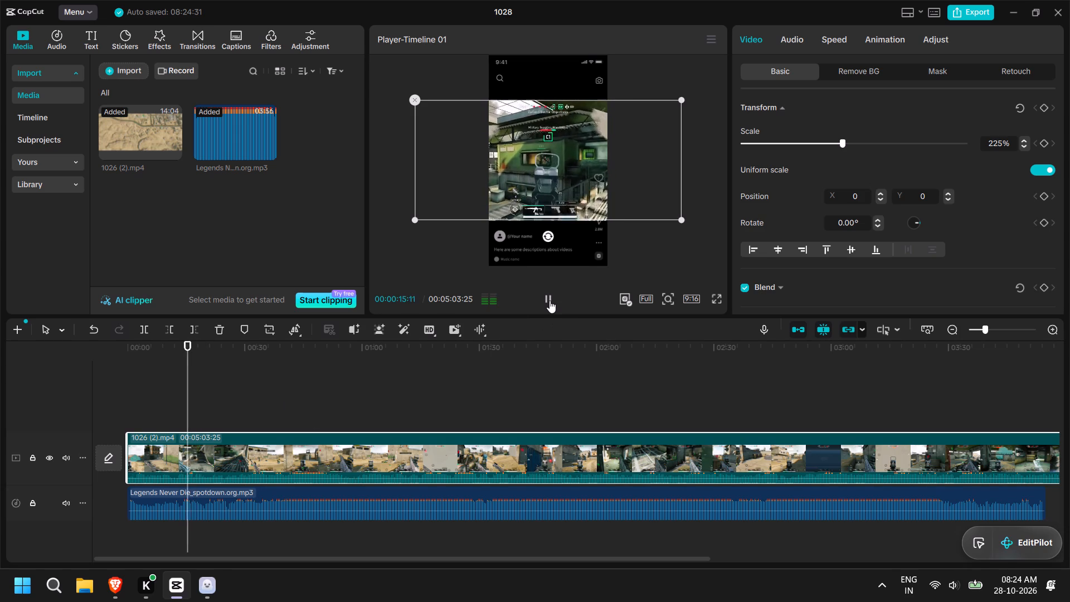
click(549, 300)
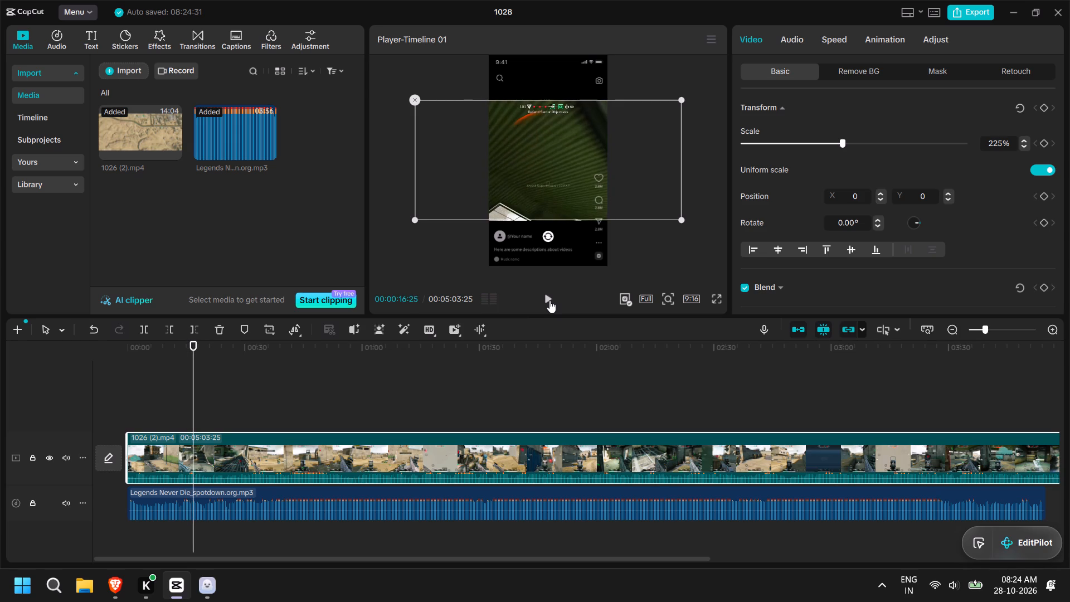
click(549, 300)
click(549, 300)
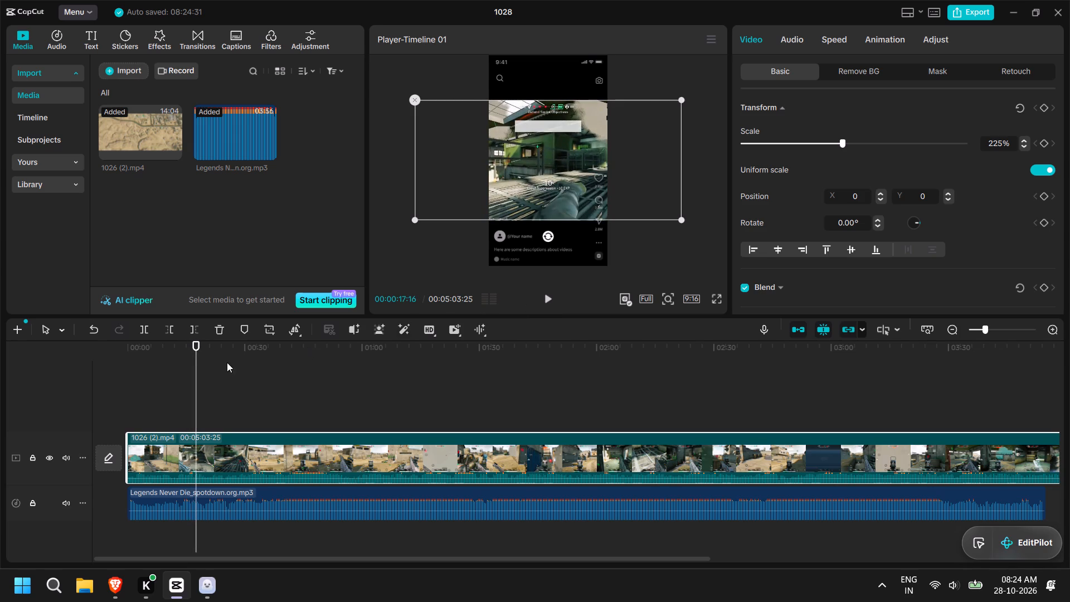
drag(197, 345, 189, 344)
click(546, 296)
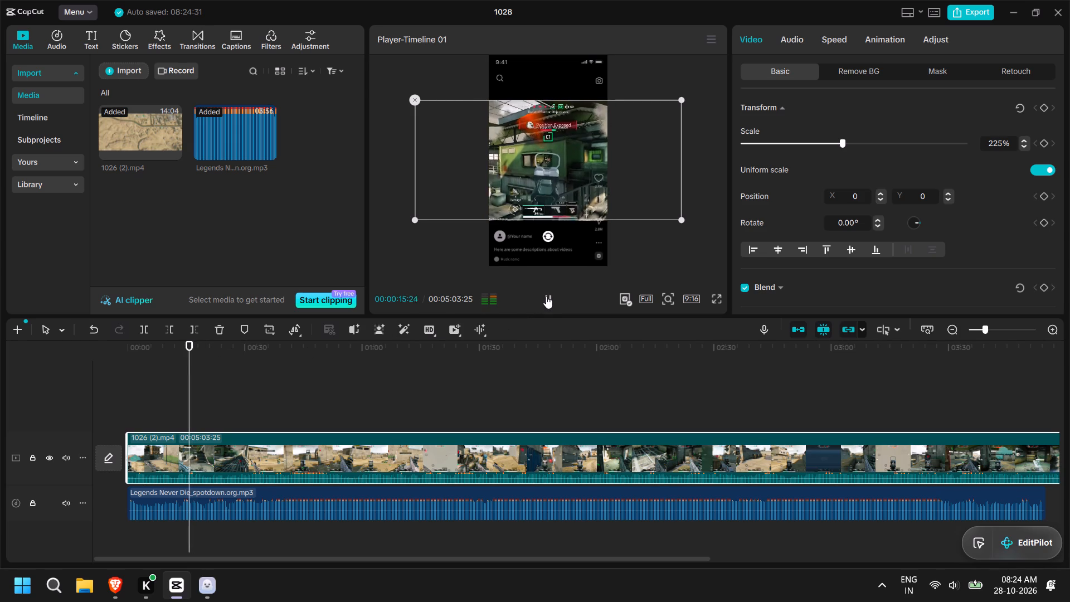
click(546, 296)
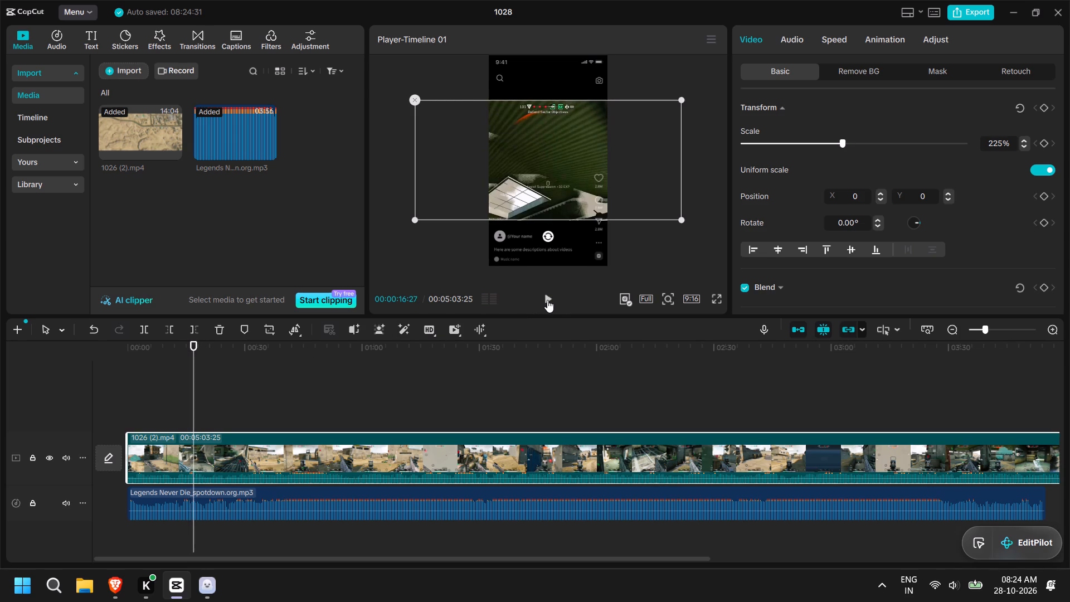
click(547, 300)
click(547, 300)
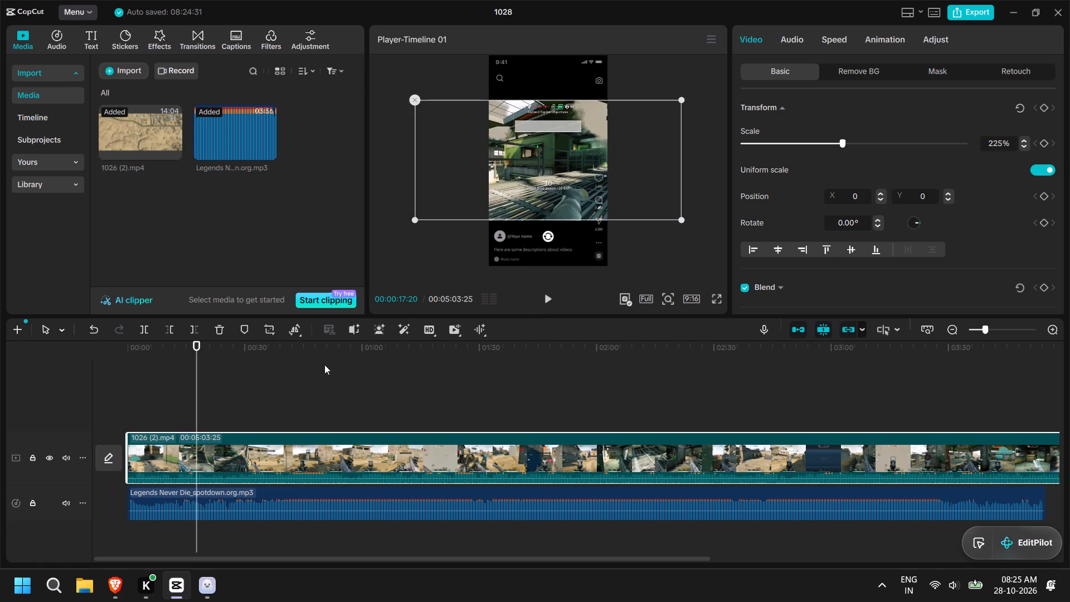
click(244, 328)
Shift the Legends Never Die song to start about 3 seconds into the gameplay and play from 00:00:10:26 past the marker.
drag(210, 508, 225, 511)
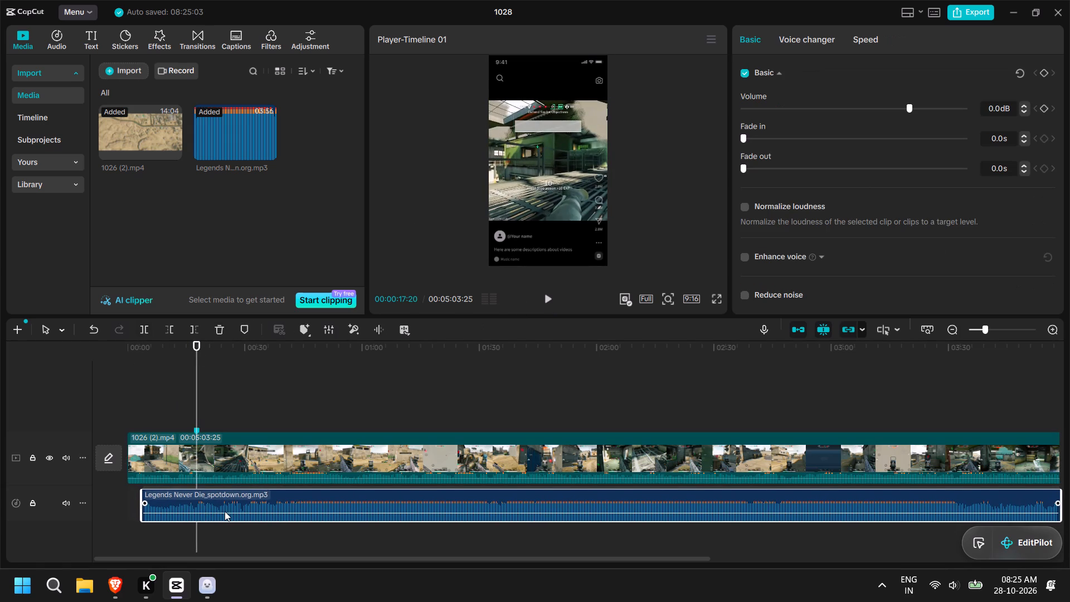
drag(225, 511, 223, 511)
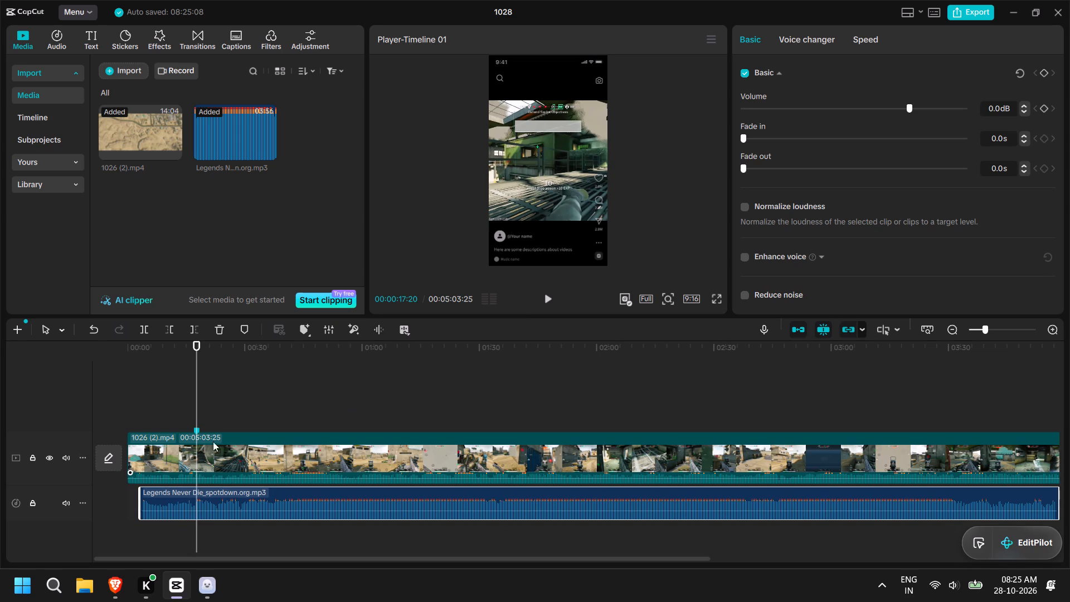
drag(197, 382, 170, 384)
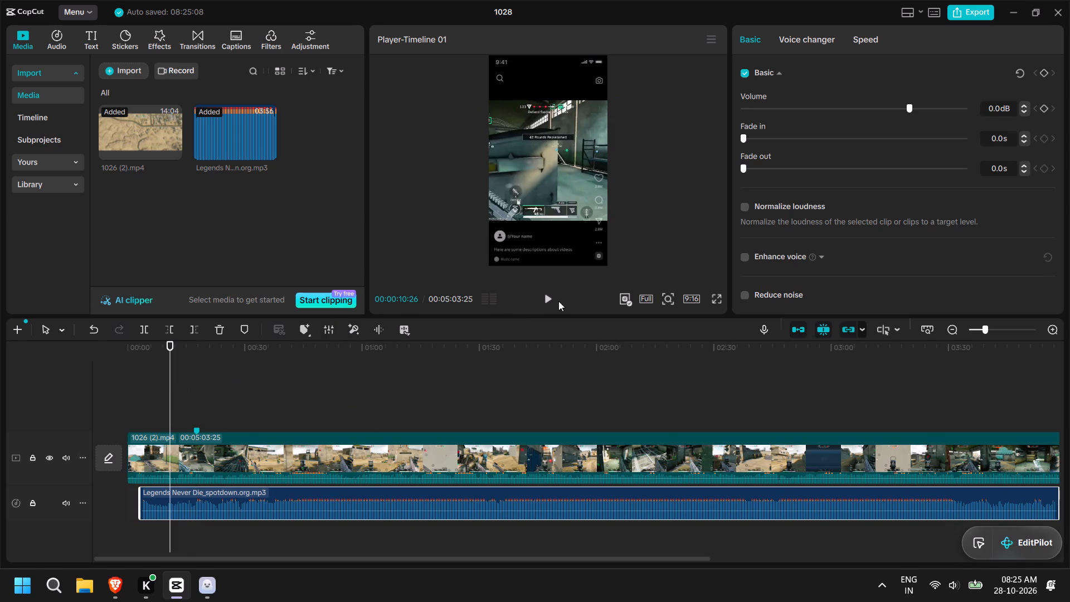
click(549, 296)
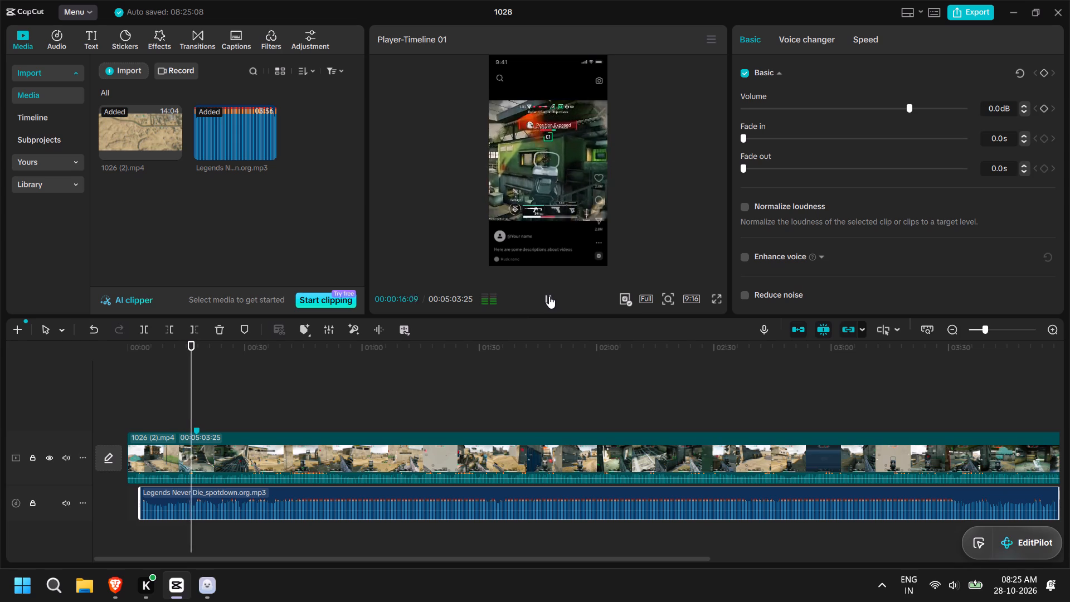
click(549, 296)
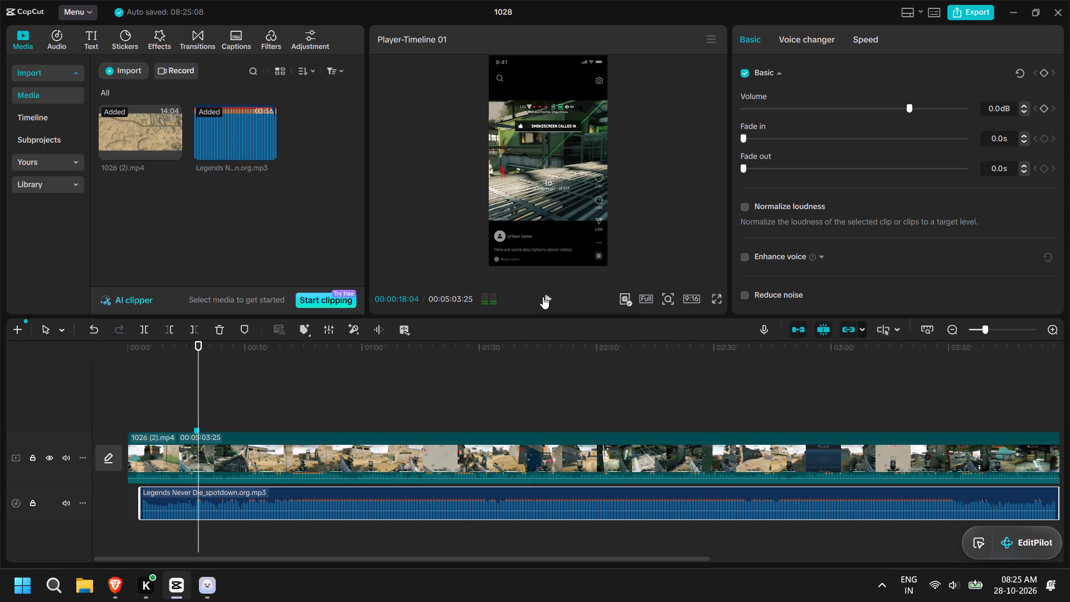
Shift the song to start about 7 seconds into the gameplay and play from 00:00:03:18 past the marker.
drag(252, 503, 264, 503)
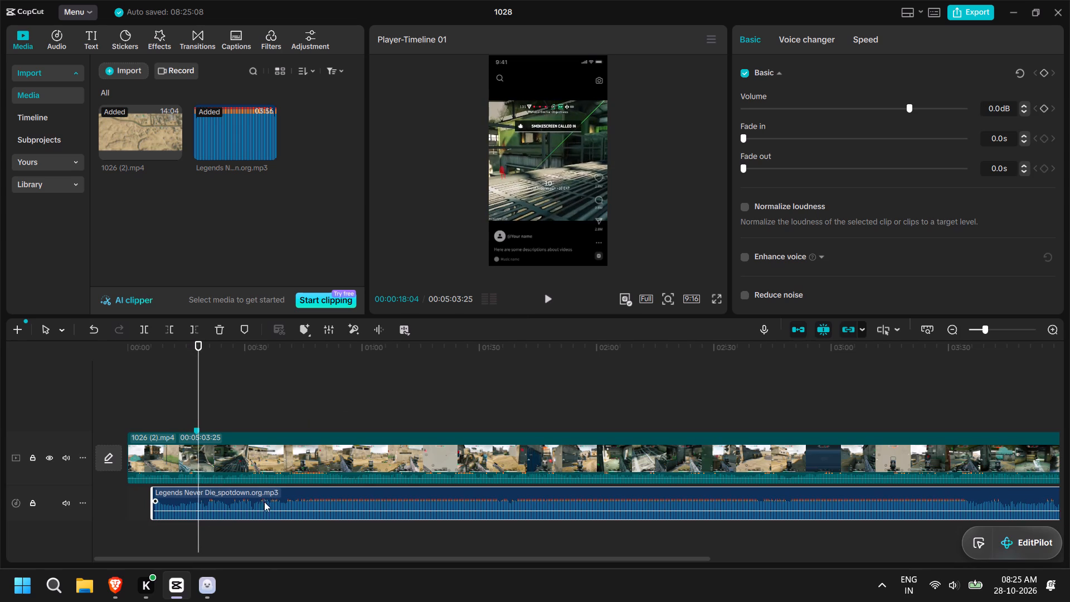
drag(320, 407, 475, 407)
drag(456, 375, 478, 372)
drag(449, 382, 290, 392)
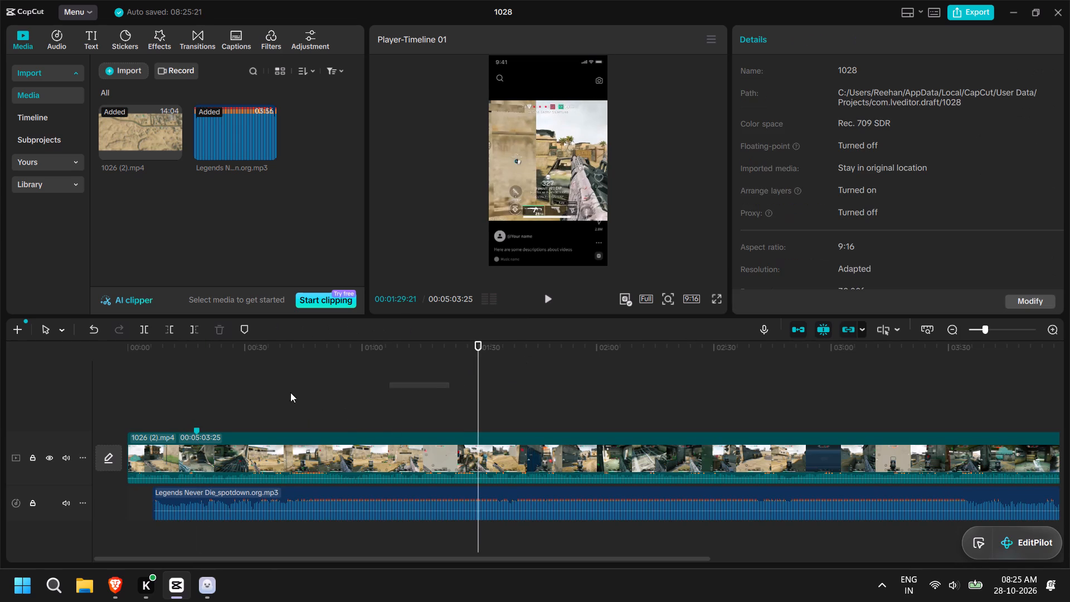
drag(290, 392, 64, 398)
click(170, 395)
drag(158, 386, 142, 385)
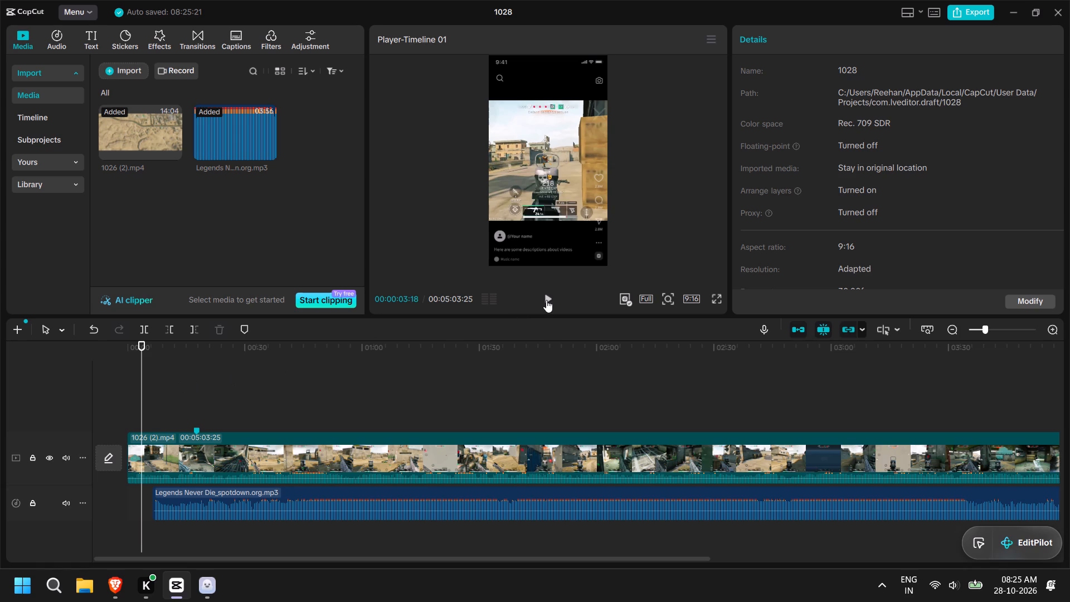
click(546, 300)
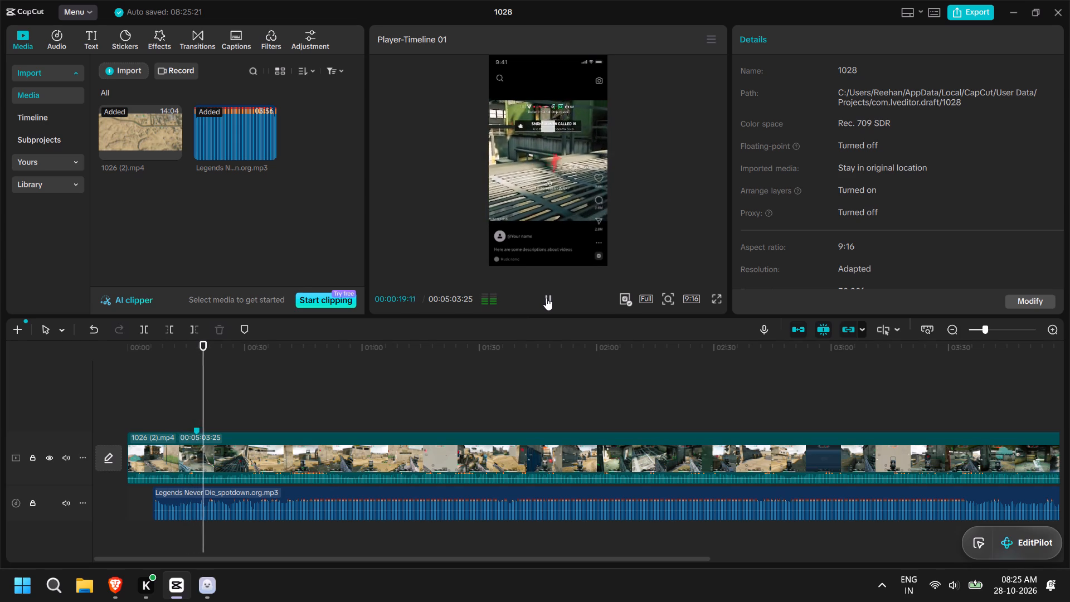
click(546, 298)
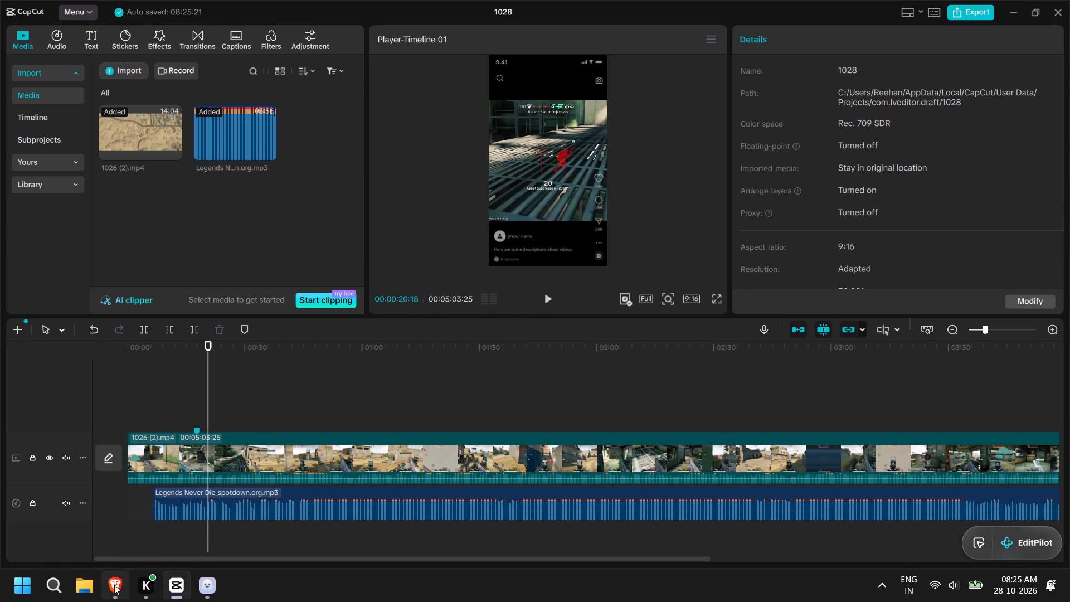
Switch to Brave and replay the PUBG Mobile montage from about 0:12 to study how its action matches the song.
click(114, 585)
click(285, 292)
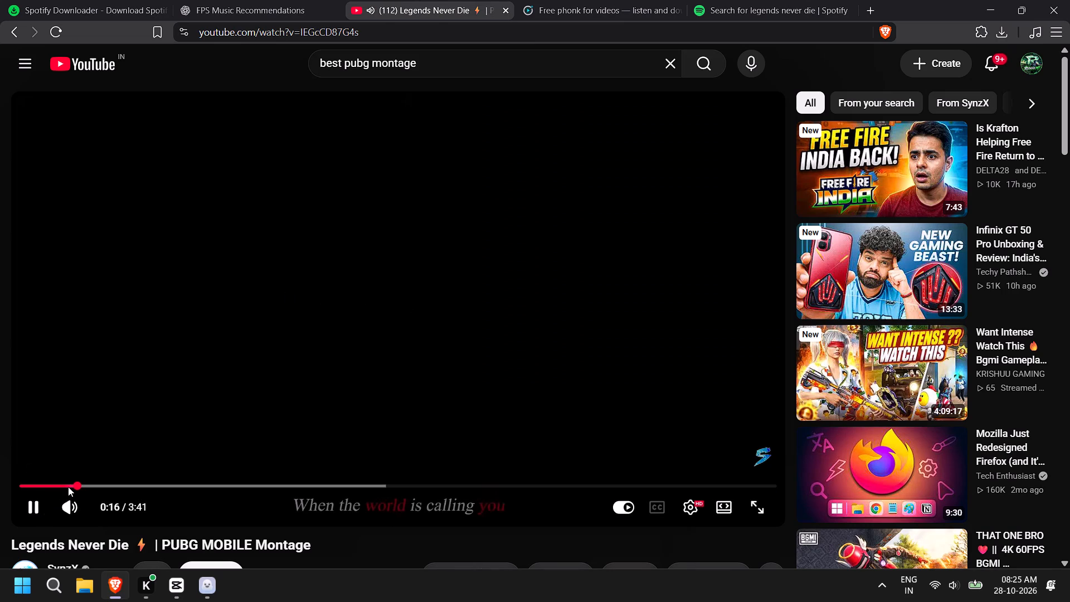
click(67, 484)
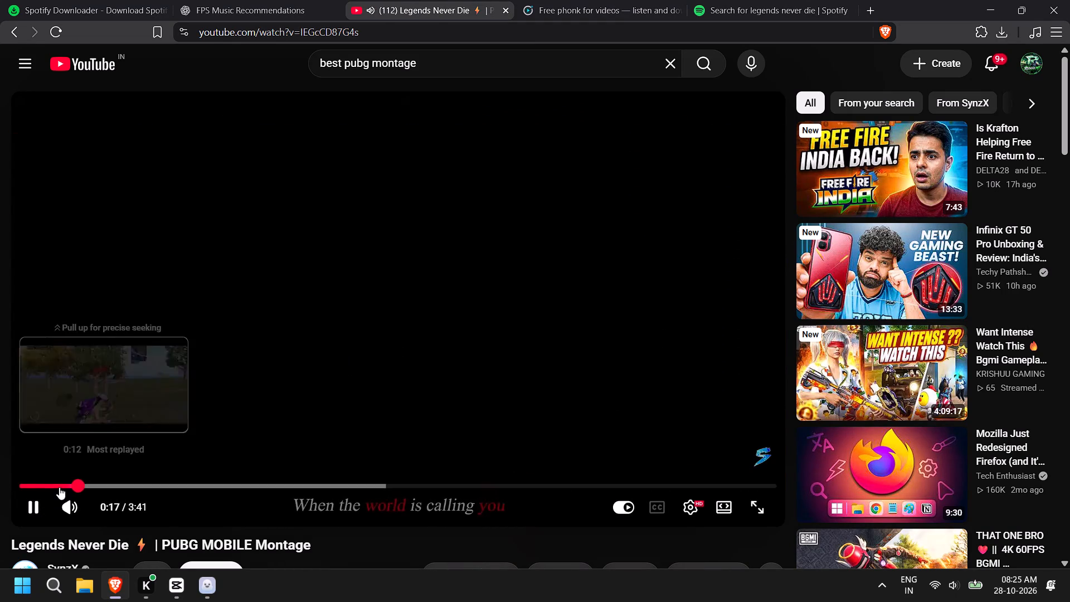
click(61, 485)
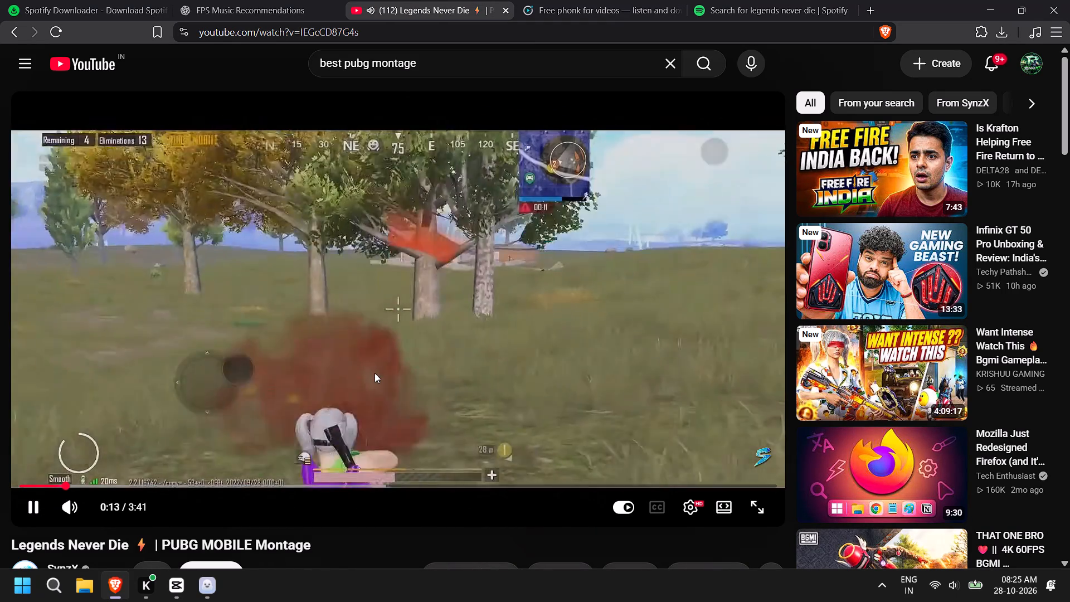
click(374, 373)
click(374, 373)
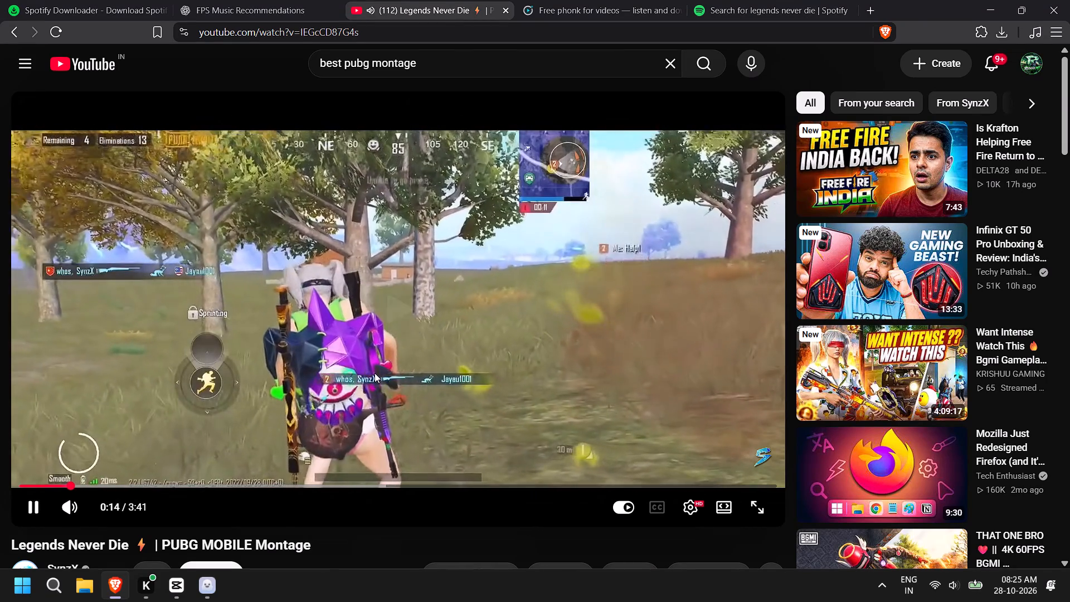
click(374, 373)
Switch back to CapCut and briefly replay the gameplay with the song from 00:00:19:17.
click(188, 584)
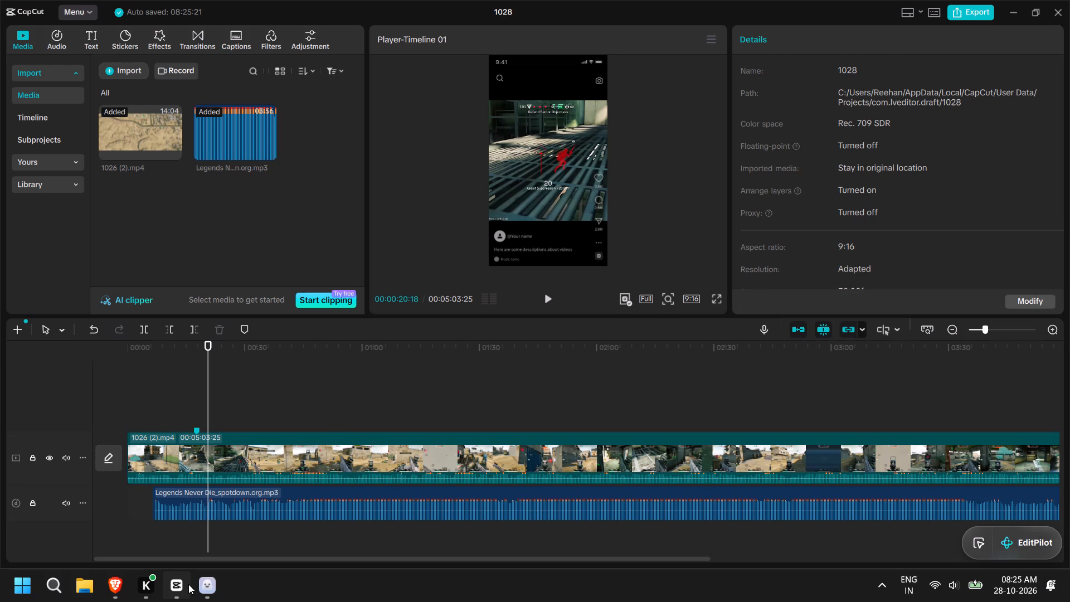
click(207, 356)
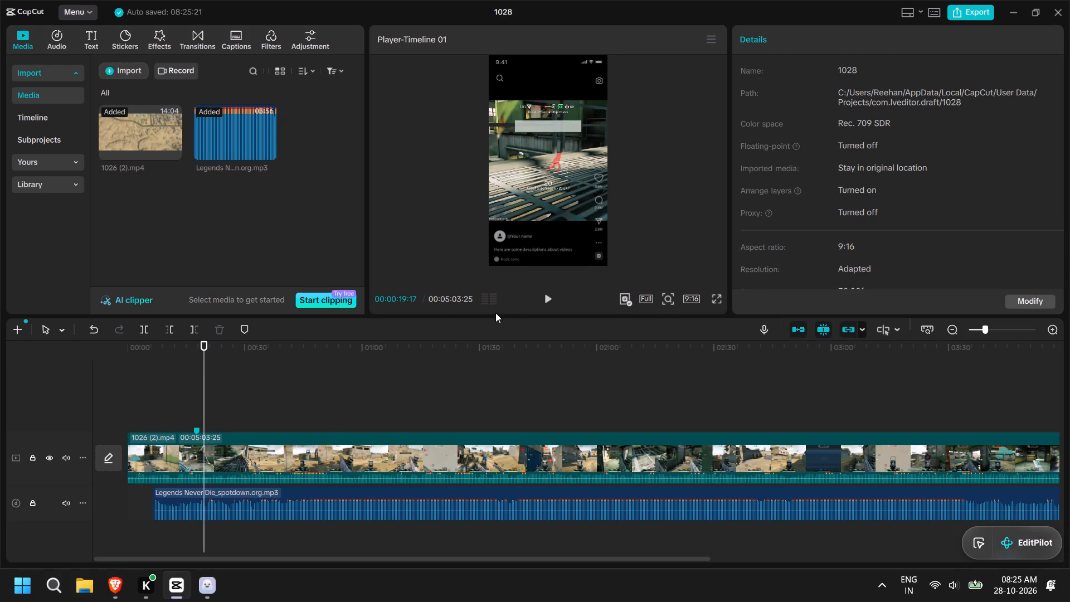
click(548, 298)
click(548, 298)
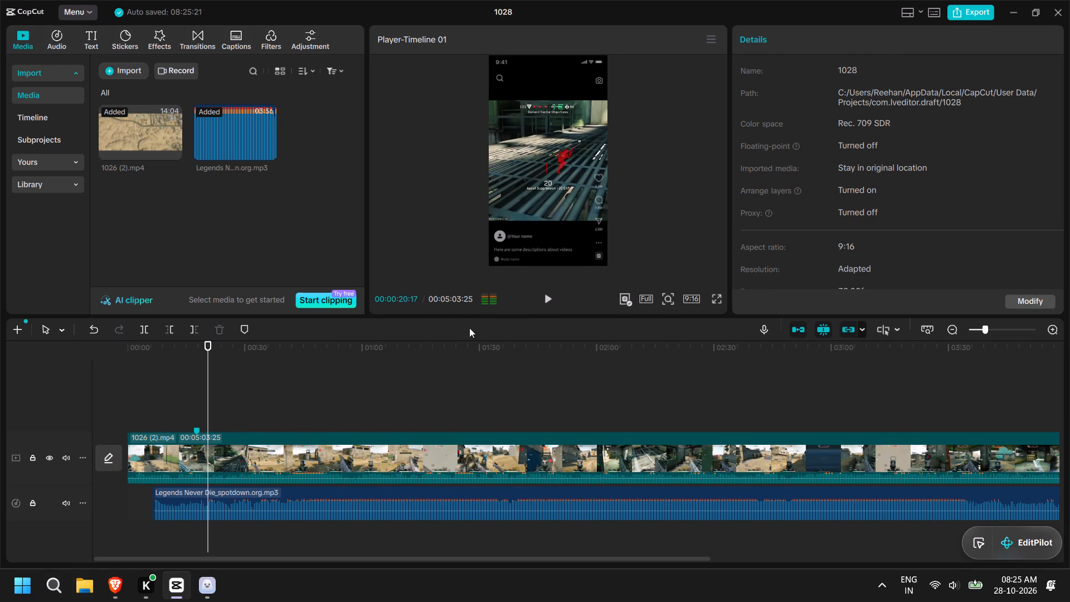
Move the Legends Never Die song back to the beginning of the timeline, keeping its volume at 0.0 dB.
drag(271, 512, 257, 514)
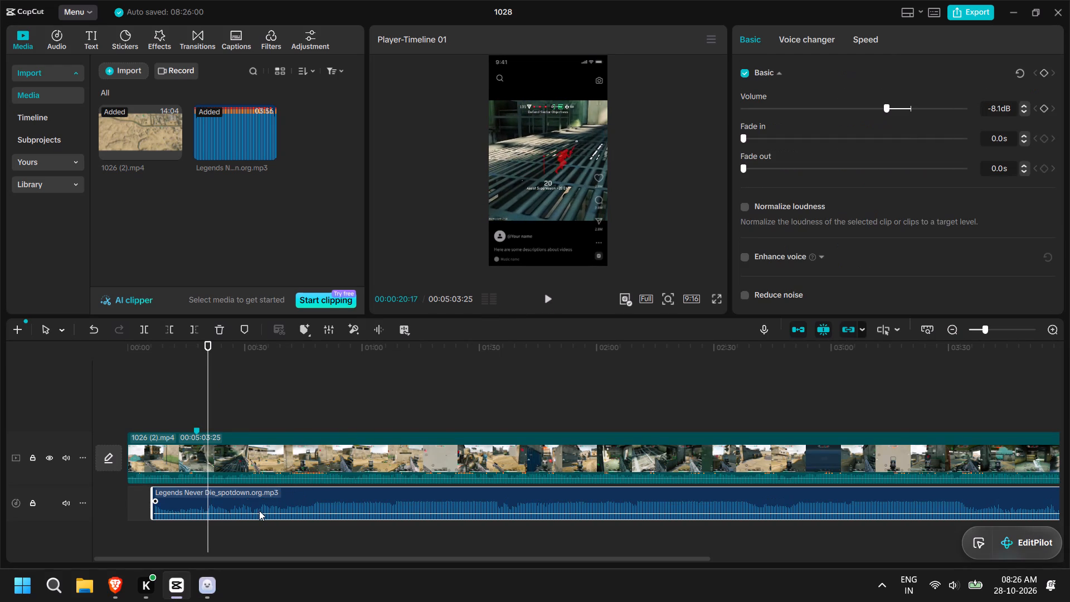
key(ctrl+z)
click(261, 501)
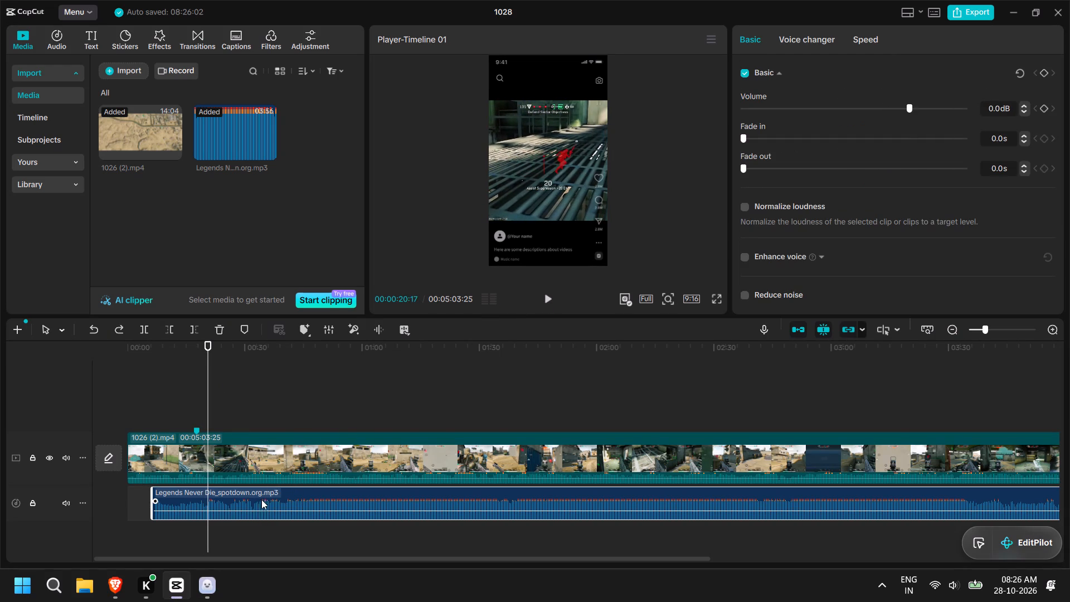
drag(275, 496, 265, 497)
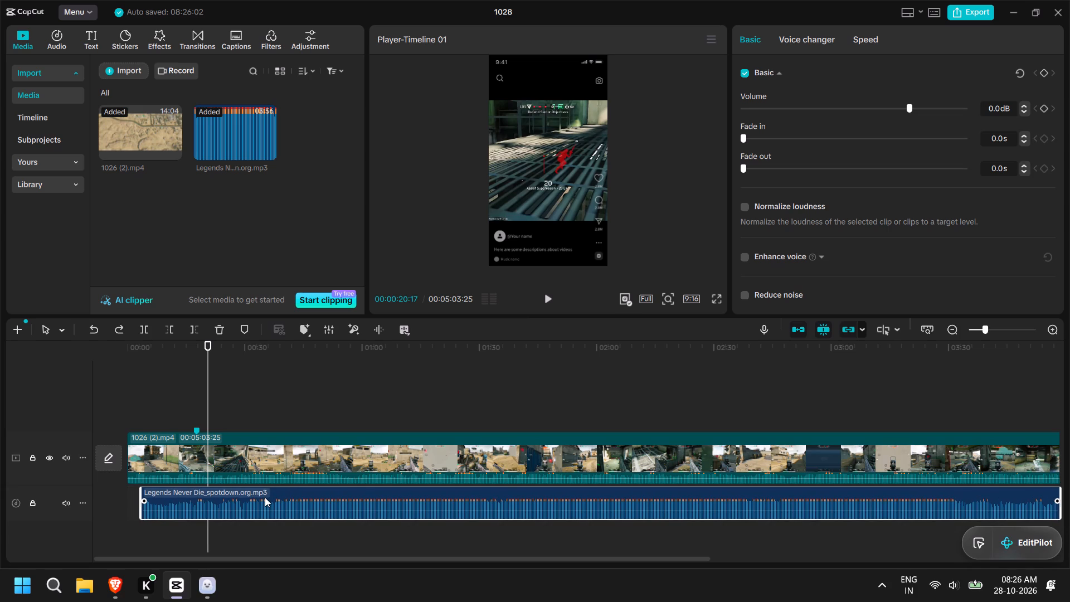
drag(265, 497, 252, 498)
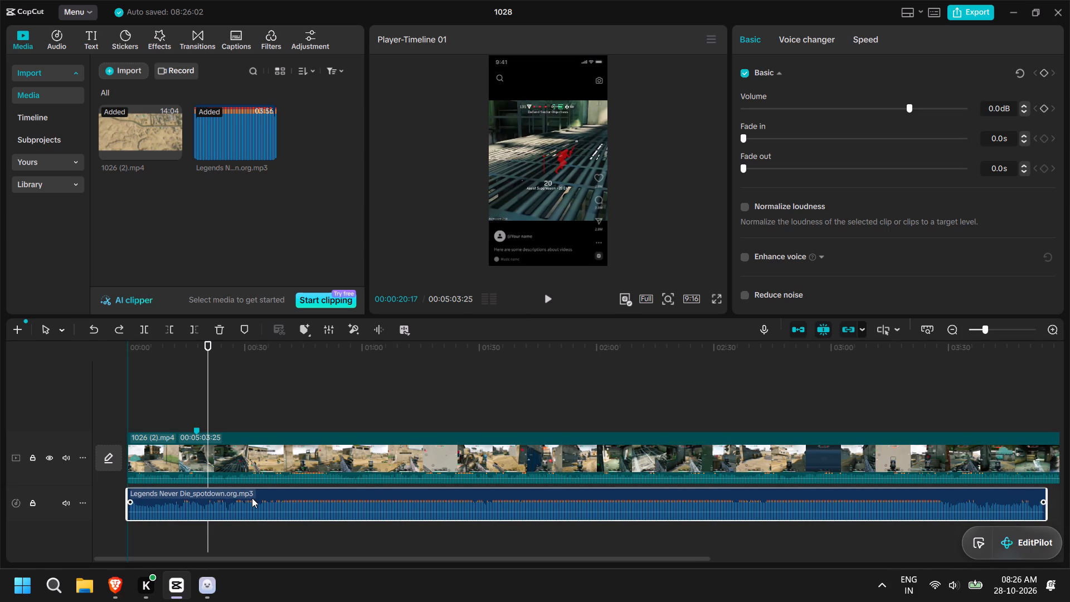
Nudge the Legends Never Die song at the timeline start and preview it with the gameplay from 00:00:12:22.
drag(252, 498, 249, 498)
click(177, 411)
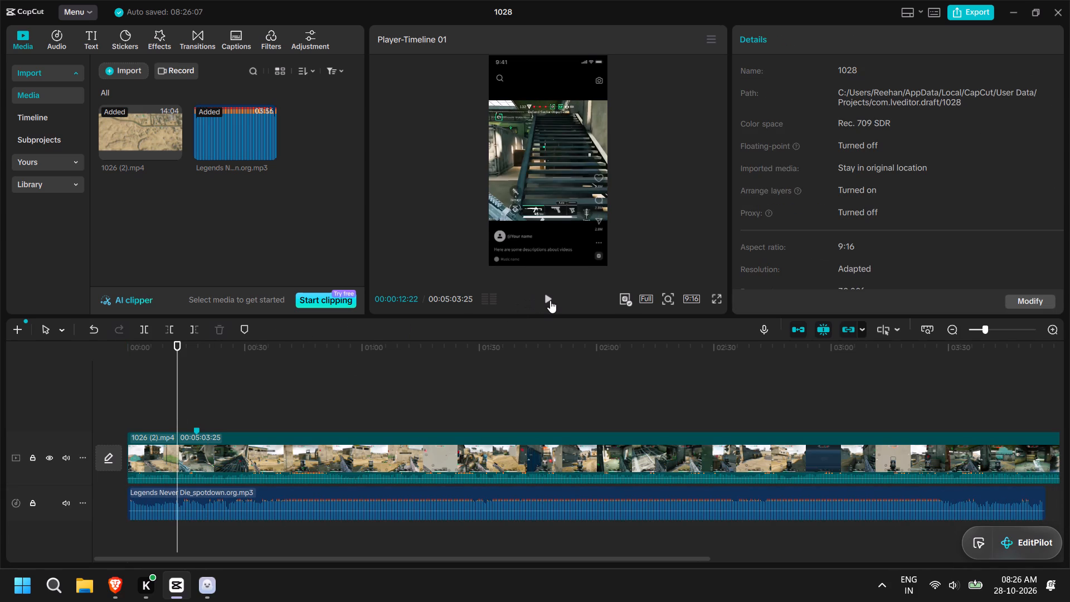
click(550, 300)
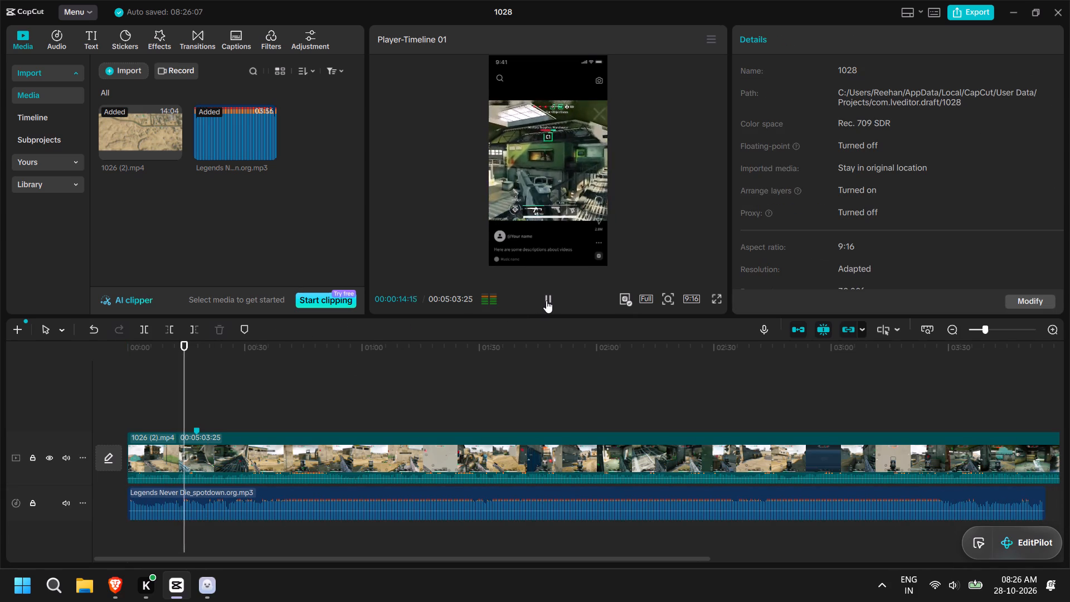
click(546, 300)
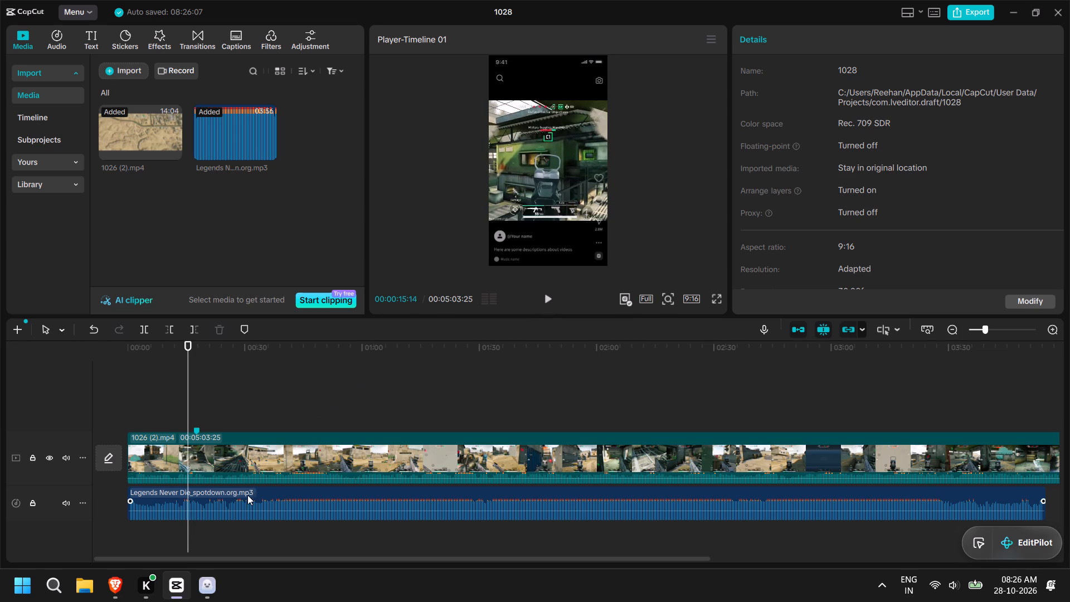
Shift the song to start about 2 seconds into the gameplay and play from 00:00:12:22 to the marker.
drag(283, 488, 292, 488)
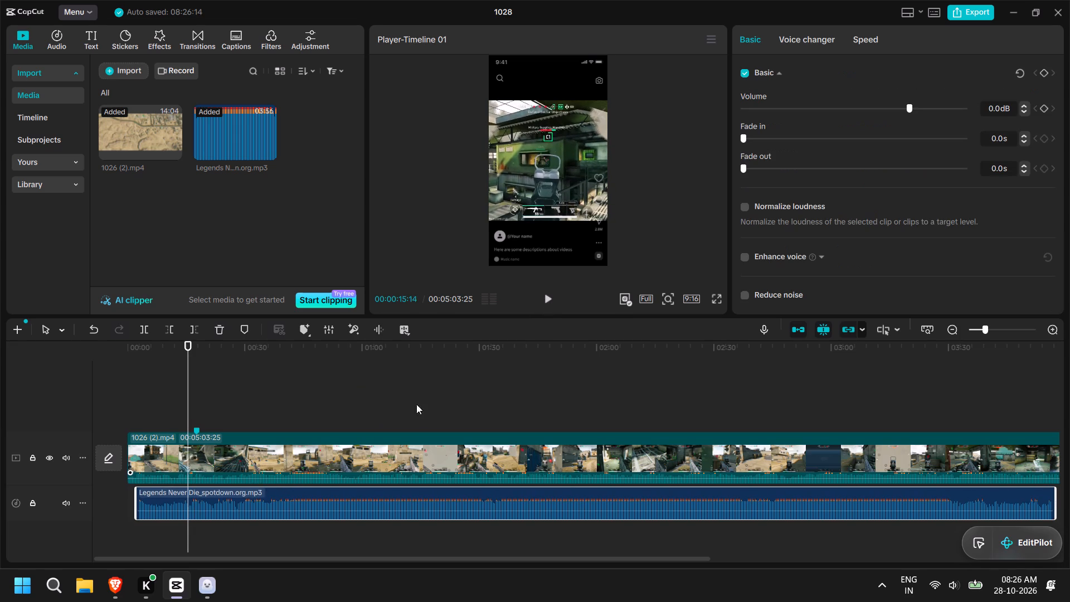
click(177, 350)
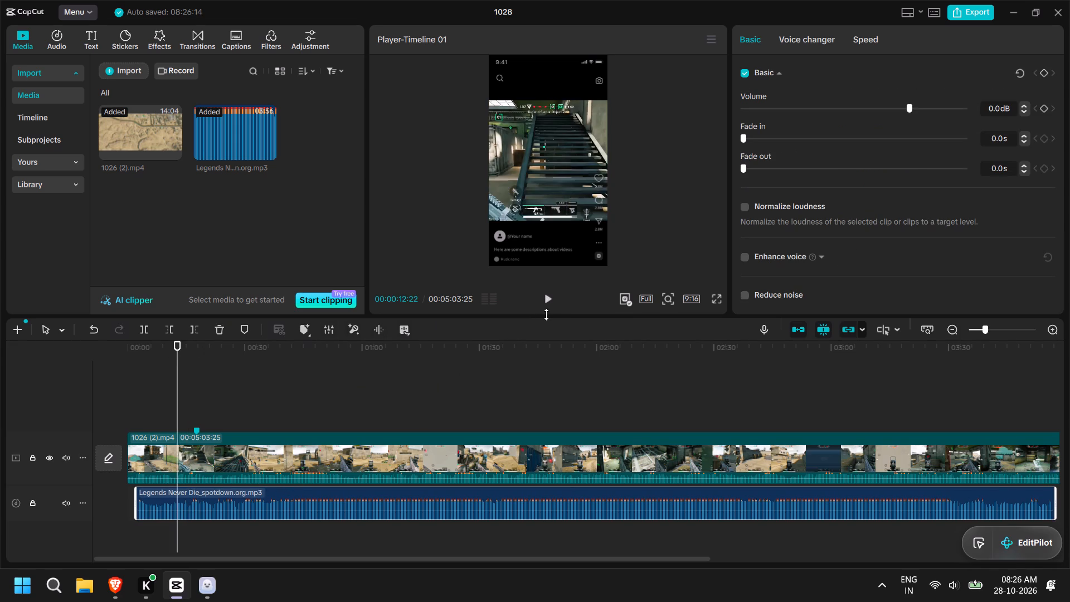
click(549, 300)
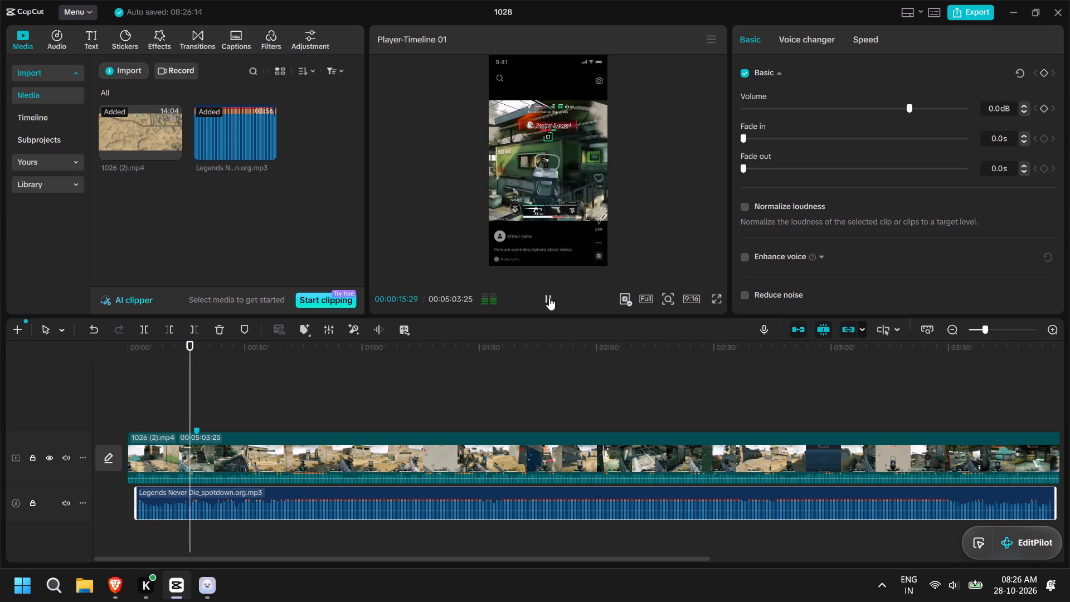
click(549, 298)
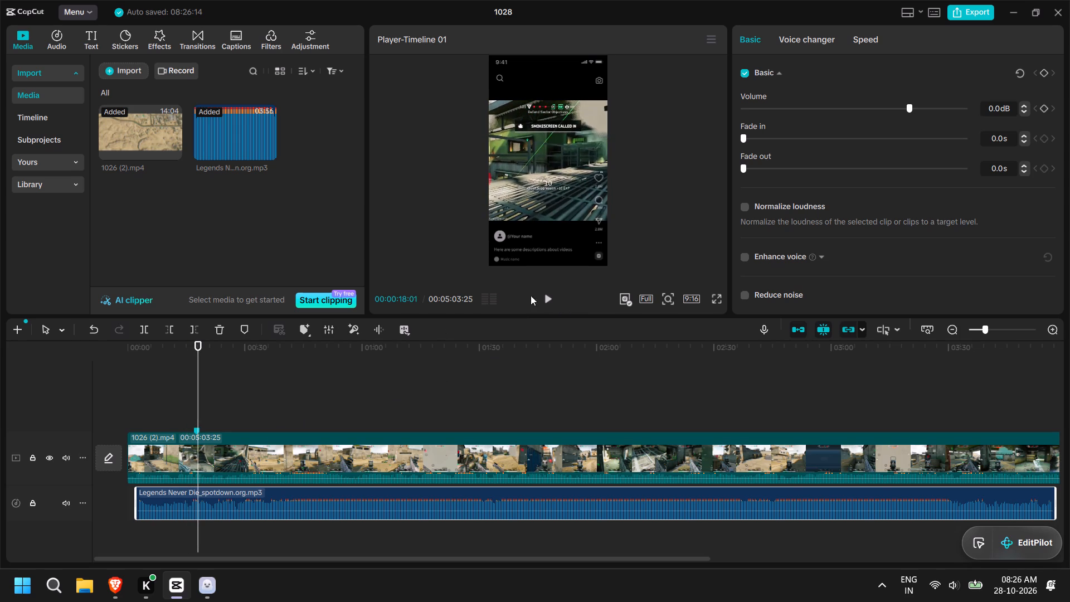
Scrub through the opening gameplay between about 00:00:02 and 00:00:14 to examine the action before the marker.
click(149, 465)
click(184, 394)
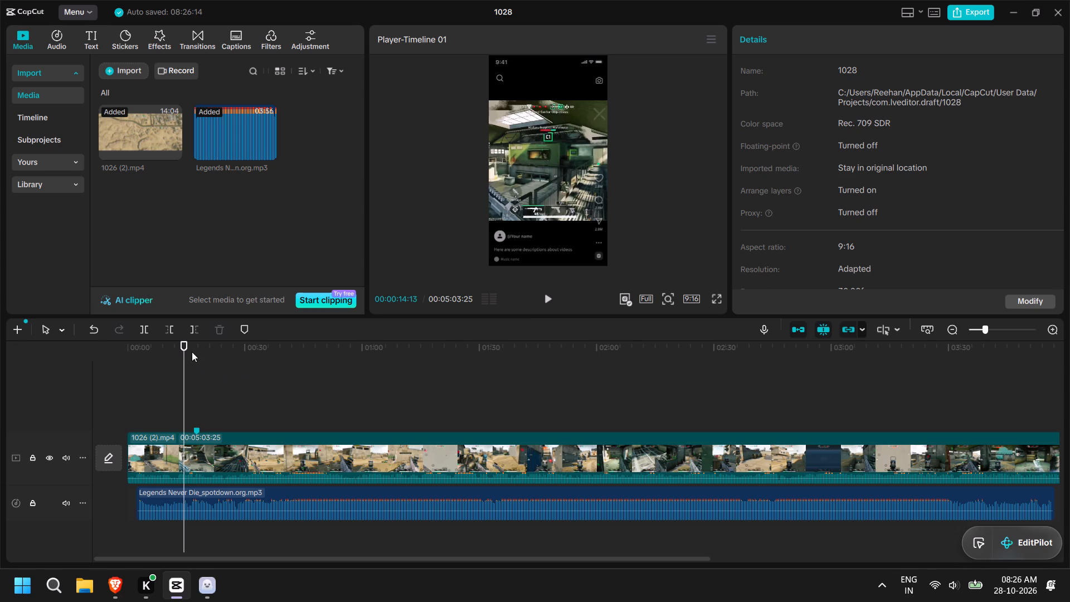
drag(184, 346, 177, 346)
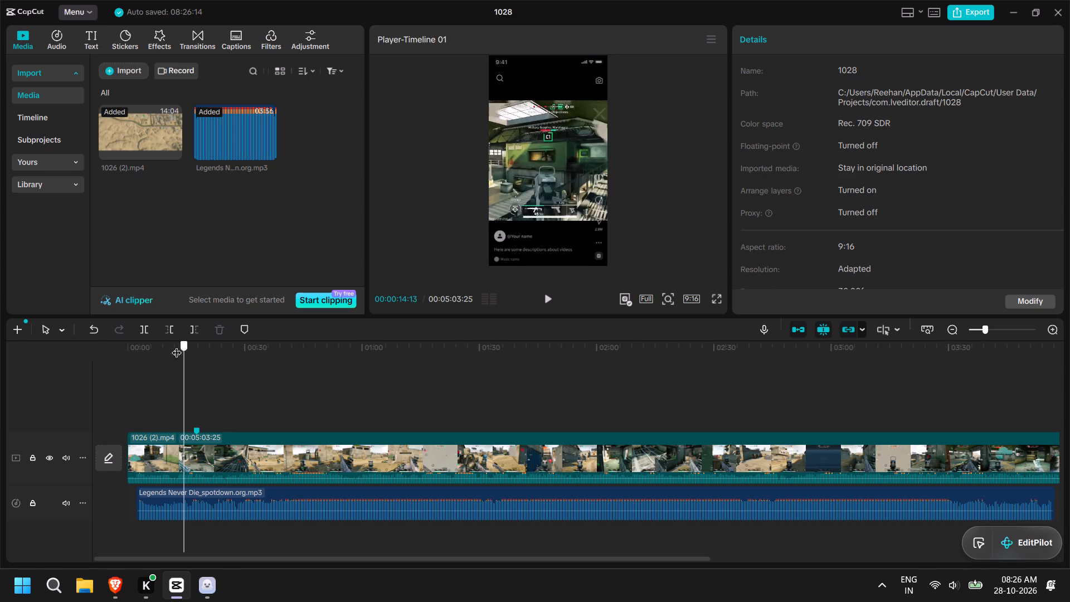
drag(177, 346, 139, 348)
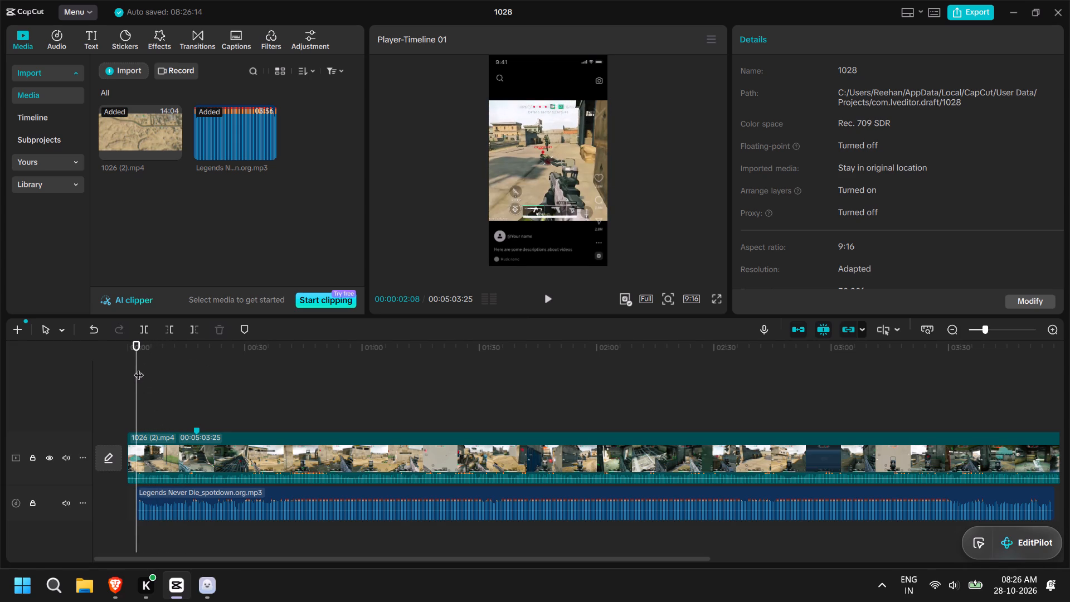
drag(139, 368, 167, 368)
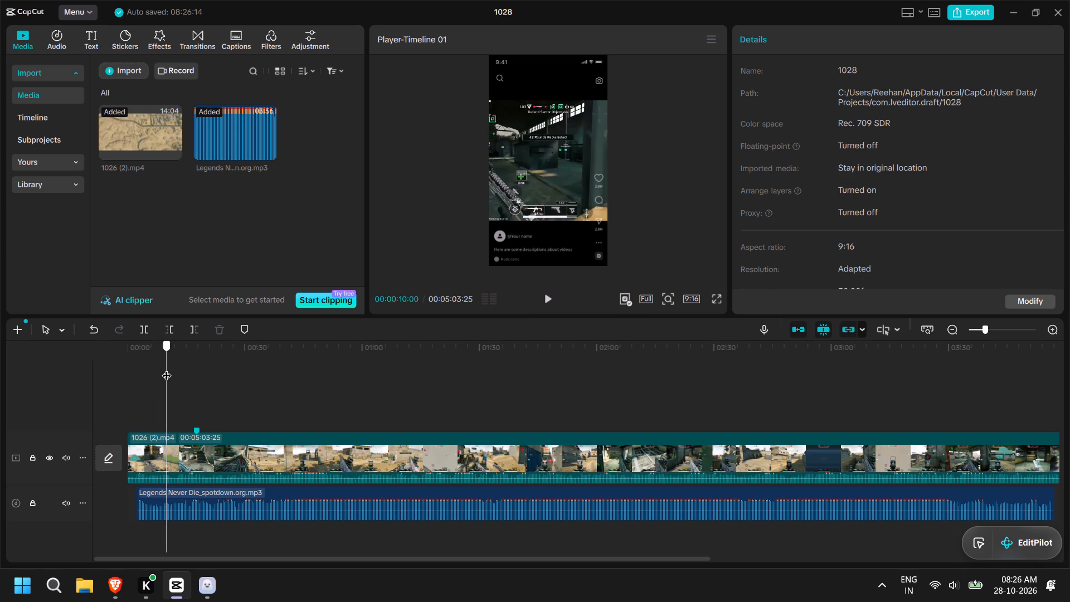
drag(167, 368, 175, 369)
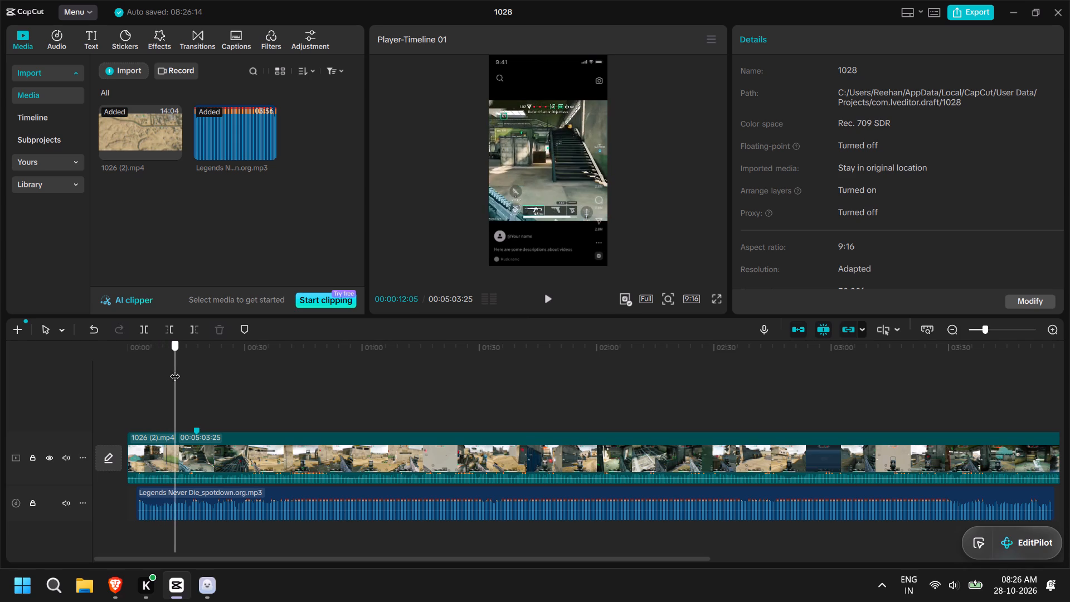
drag(175, 369, 173, 369)
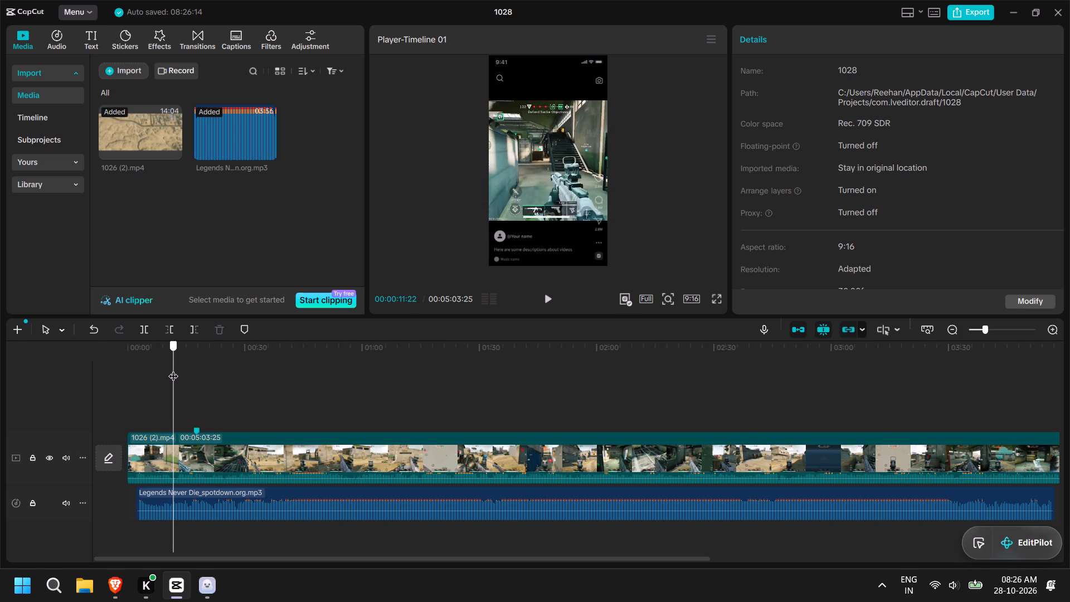
Split the gameplay at the marker, 00:00:17:20, and move the opening segment to a track above at about 00:00:44.
drag(173, 369, 194, 377)
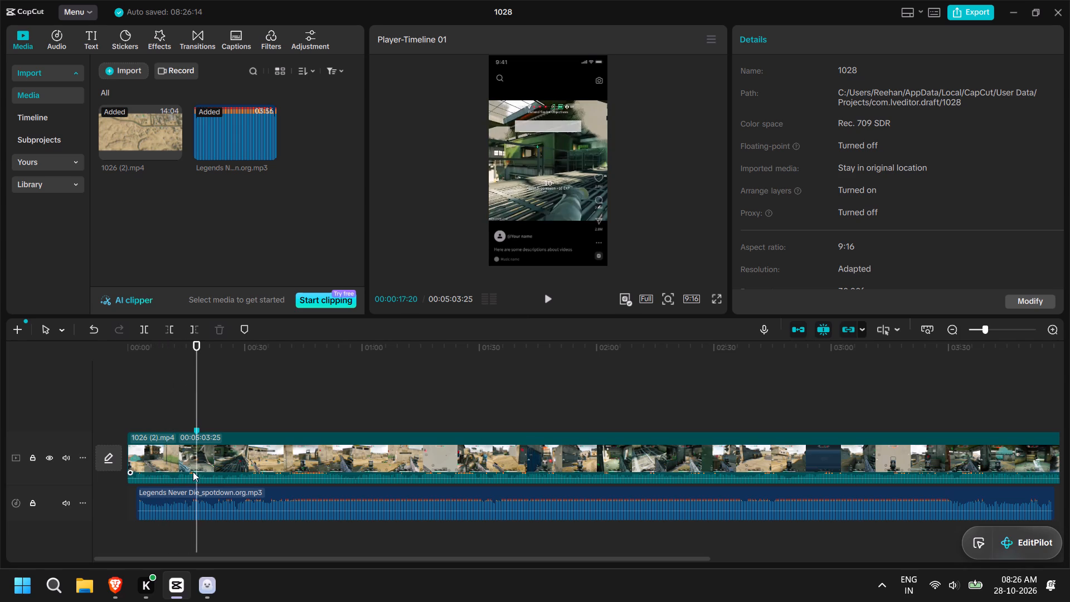
click(176, 458)
click(142, 334)
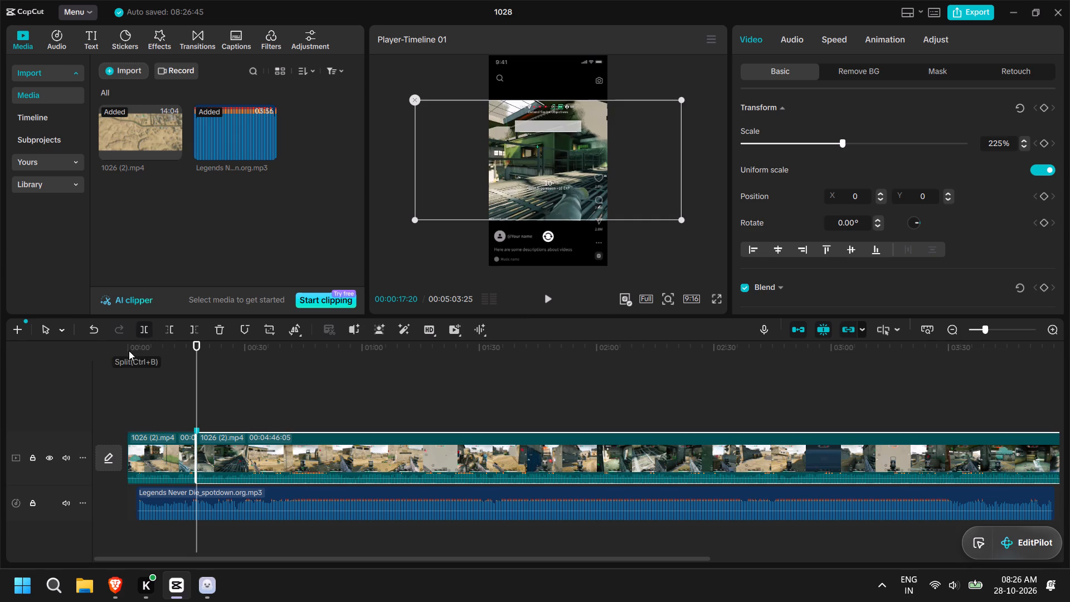
click(155, 450)
drag(158, 460, 331, 407)
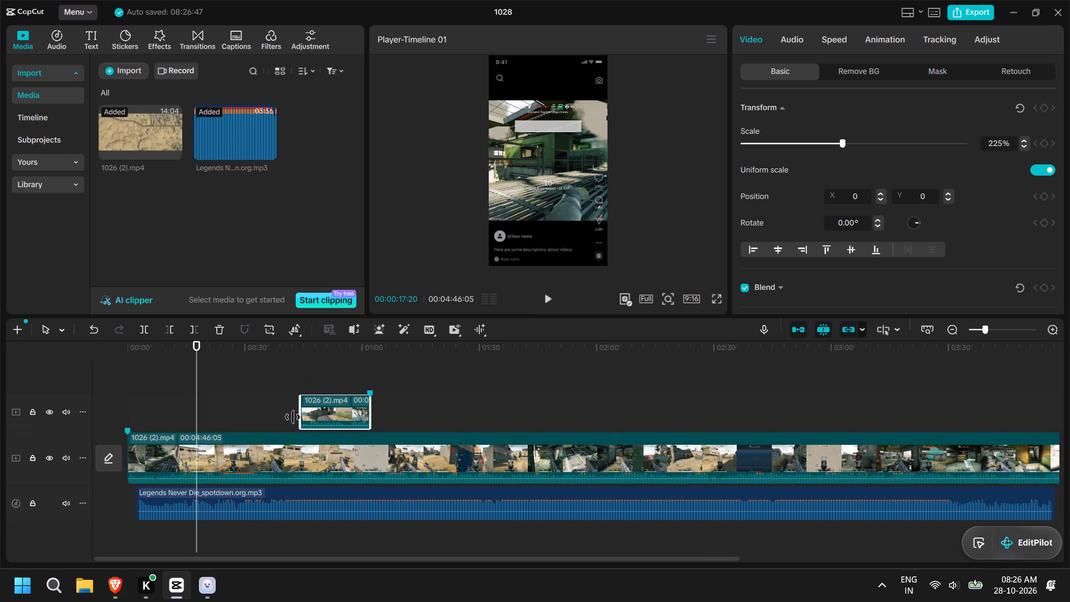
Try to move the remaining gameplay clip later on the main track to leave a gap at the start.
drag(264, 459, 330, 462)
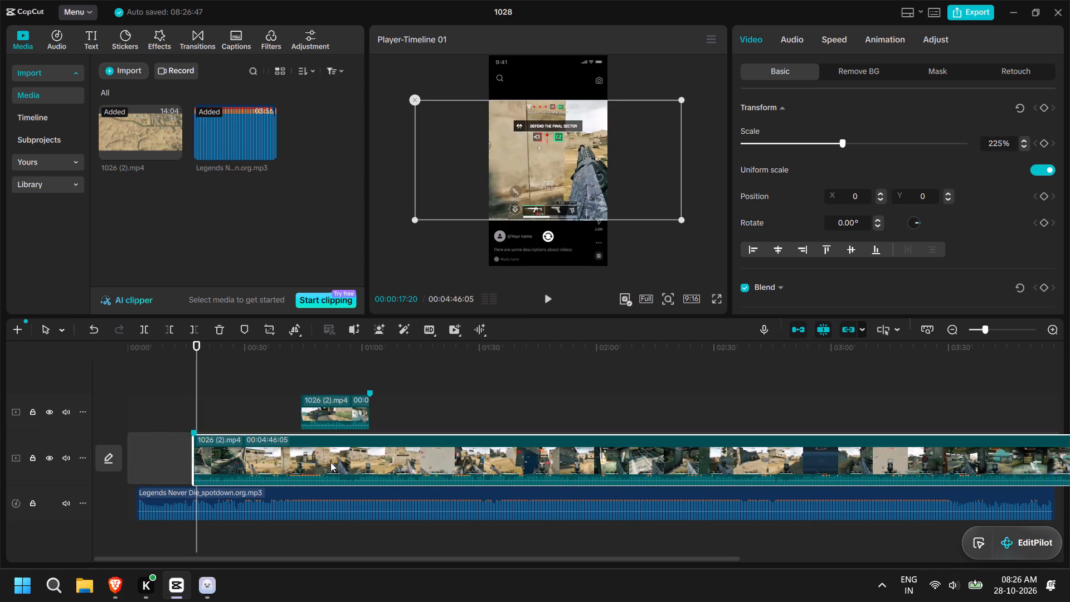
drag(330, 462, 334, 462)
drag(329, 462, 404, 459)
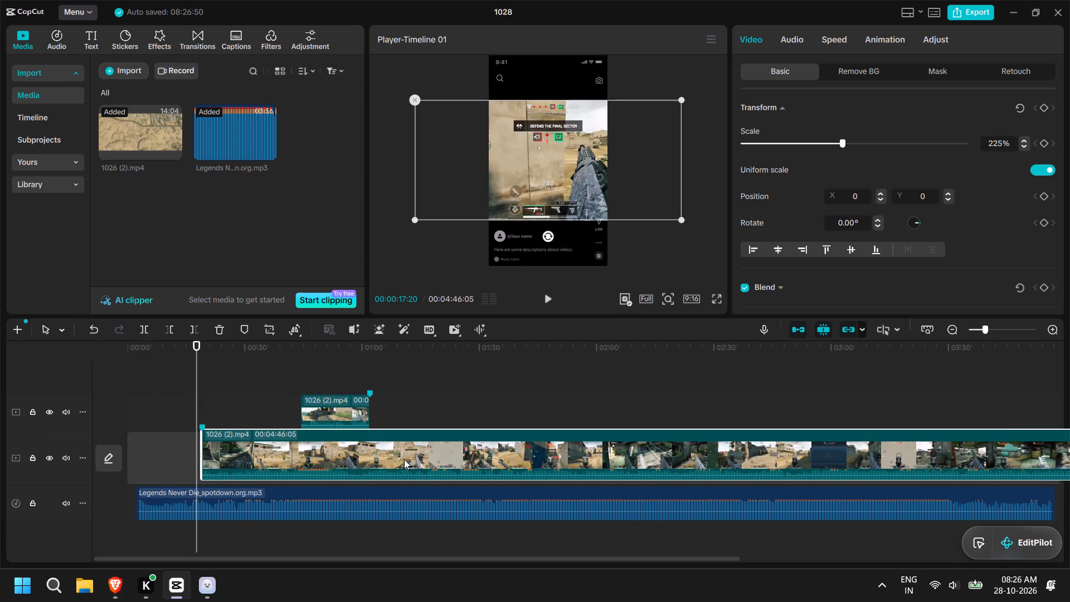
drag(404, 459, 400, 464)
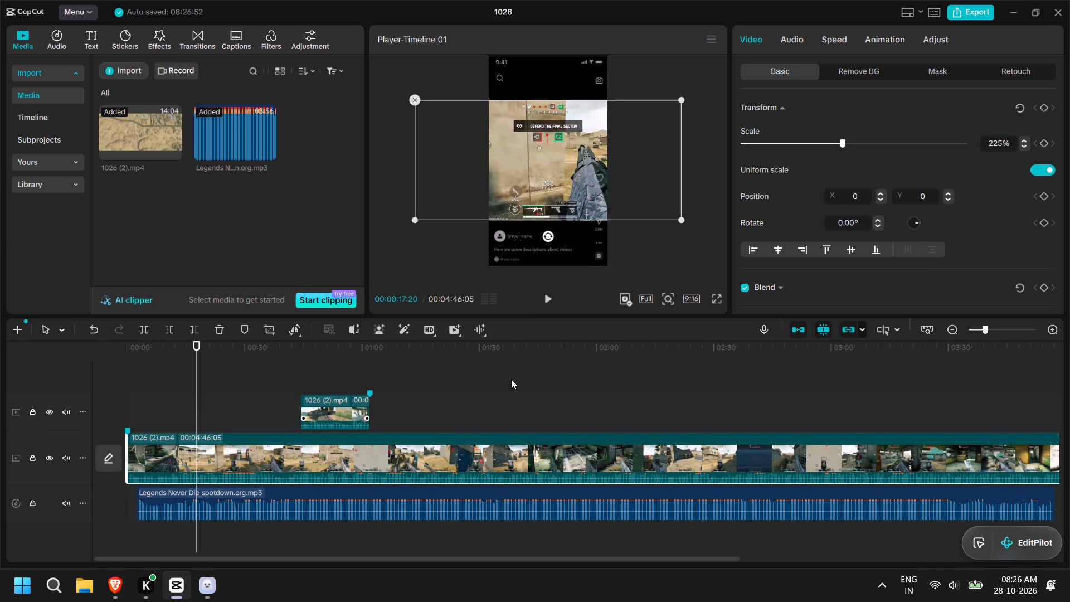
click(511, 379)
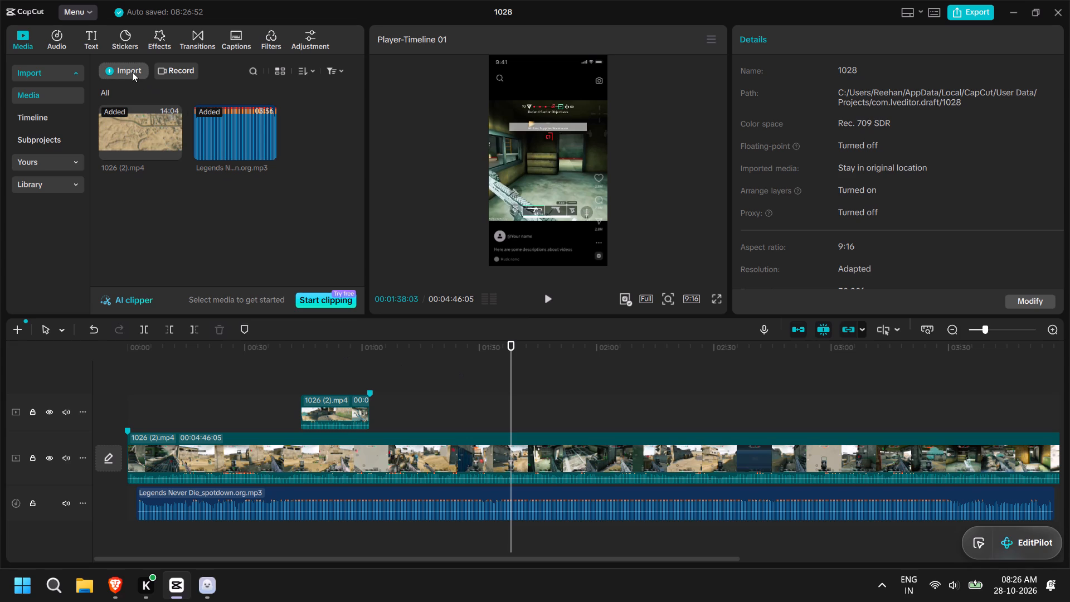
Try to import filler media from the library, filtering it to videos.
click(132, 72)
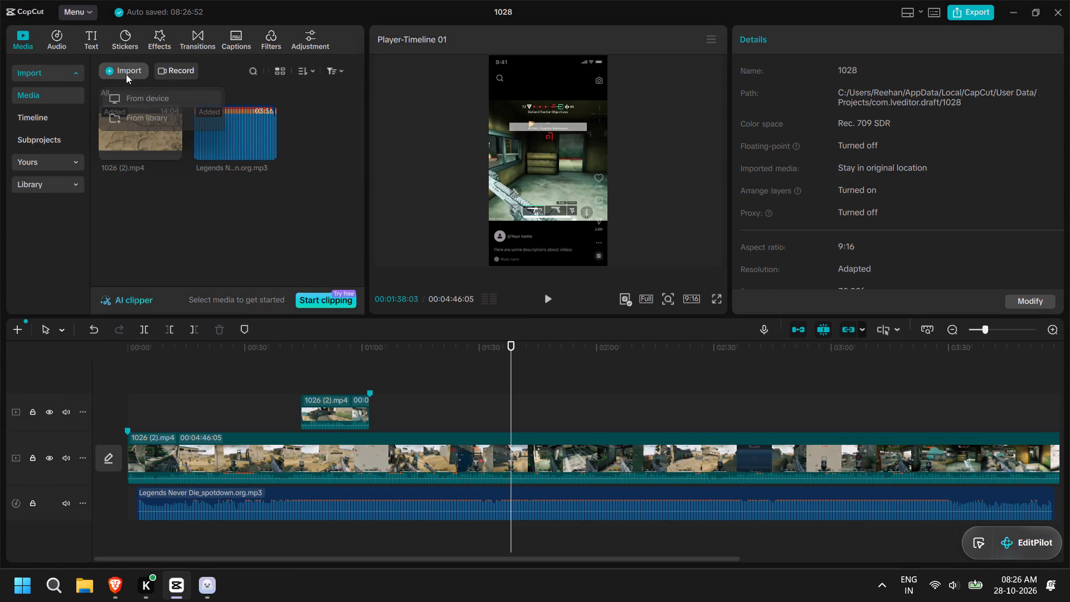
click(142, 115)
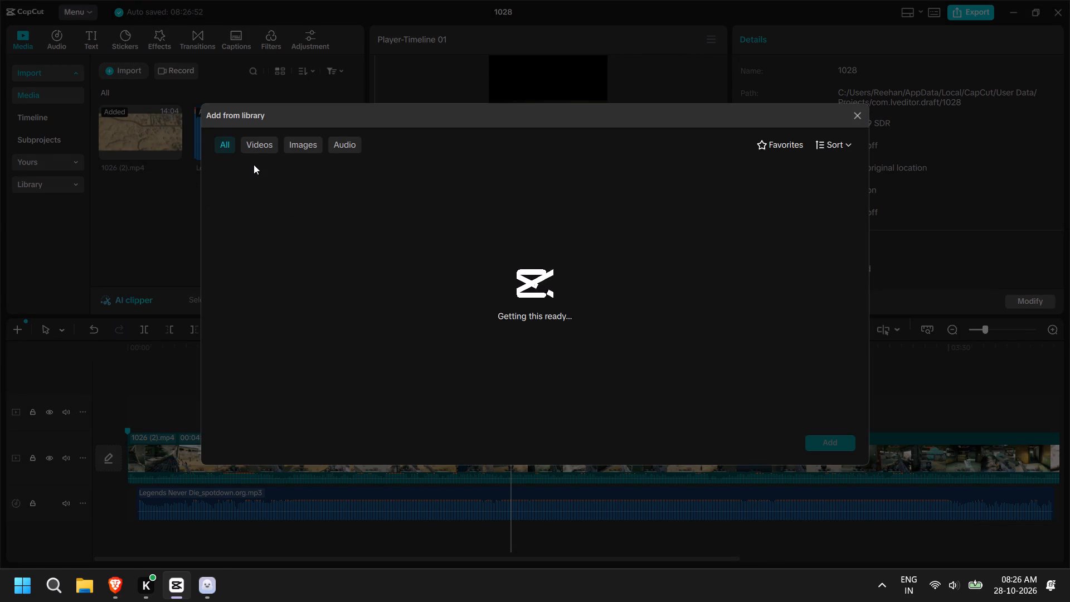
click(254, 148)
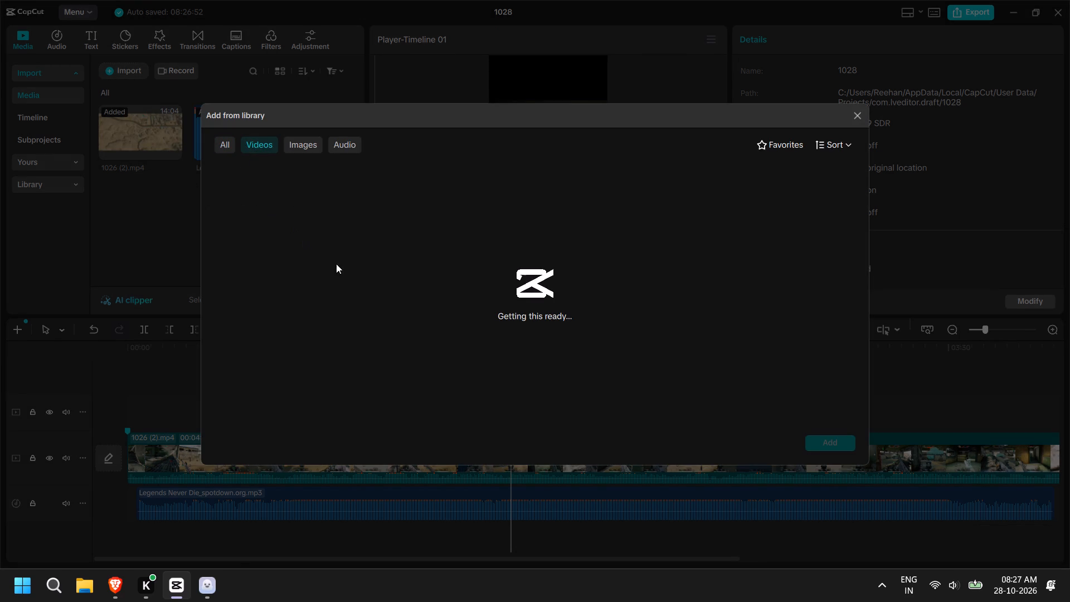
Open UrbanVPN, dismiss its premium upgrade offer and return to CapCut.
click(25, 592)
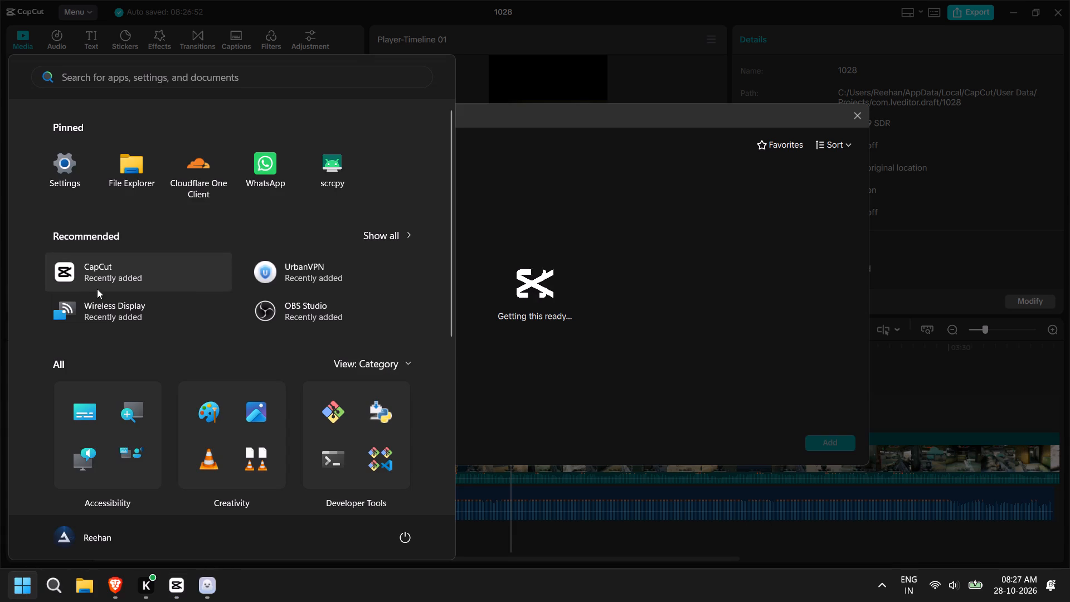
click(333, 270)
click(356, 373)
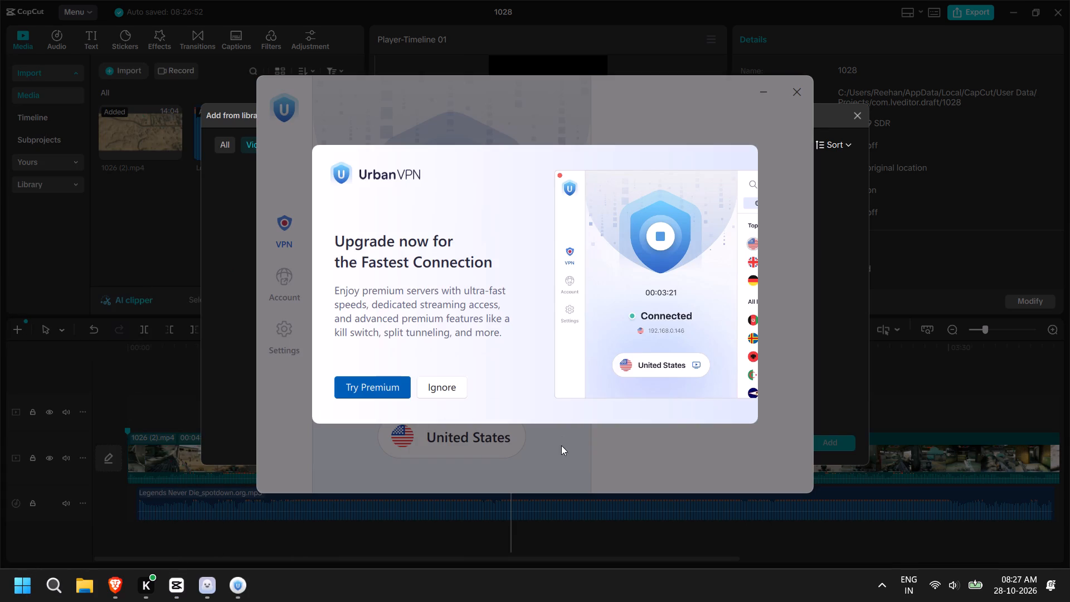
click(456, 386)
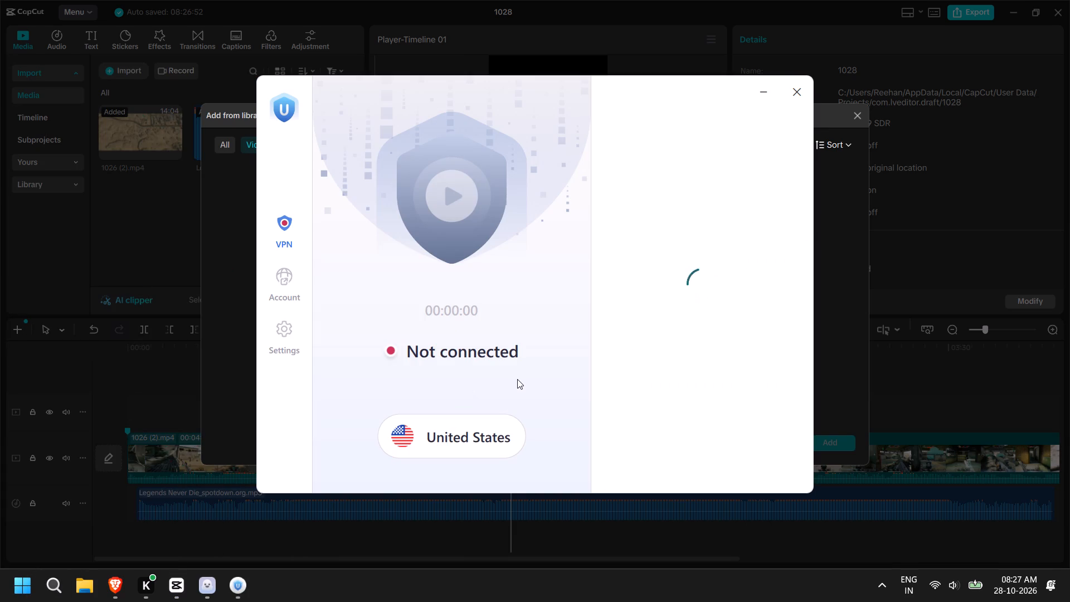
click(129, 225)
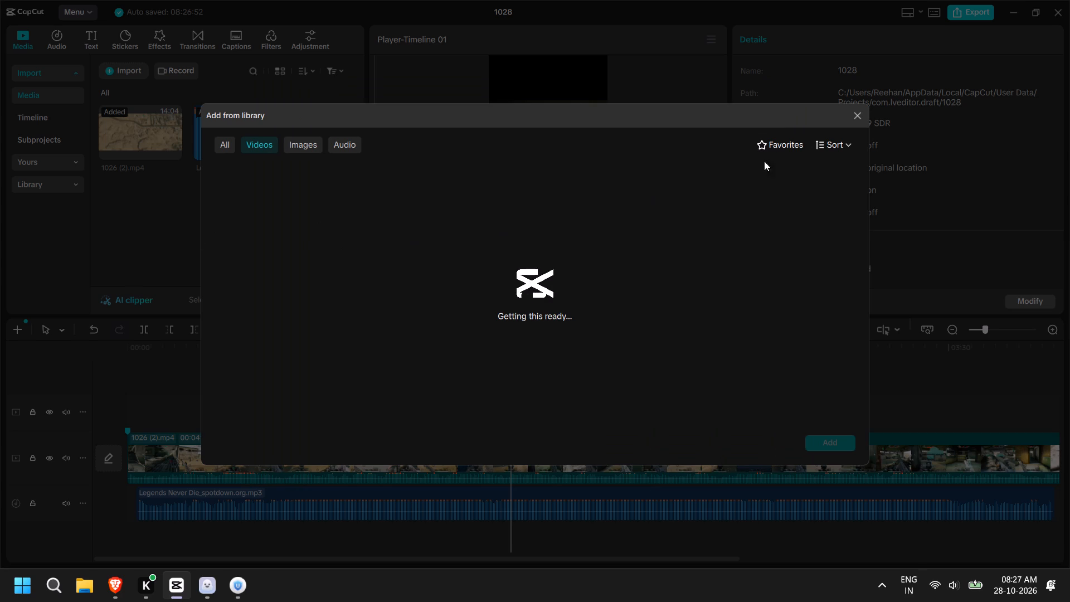
click(121, 580)
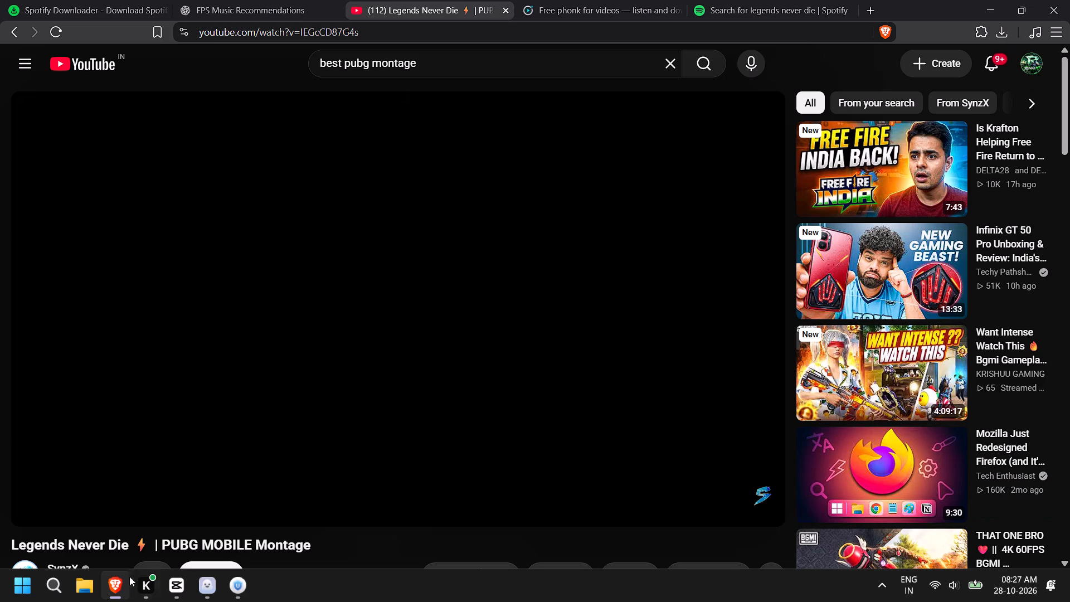
click(871, 0)
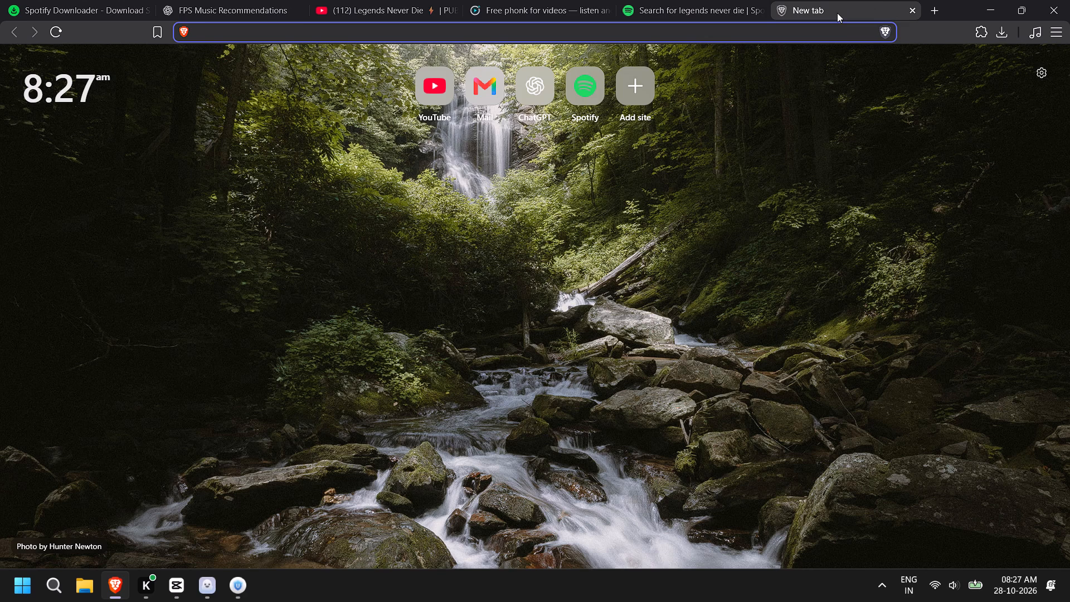
text(plain black background image download)
key(Return)
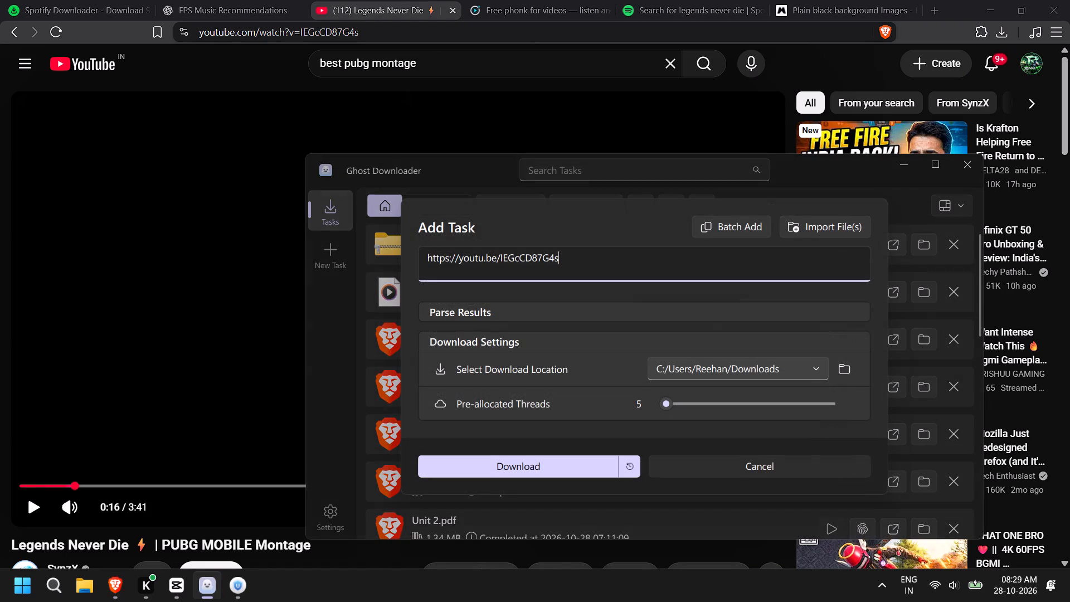
click(453, 12)
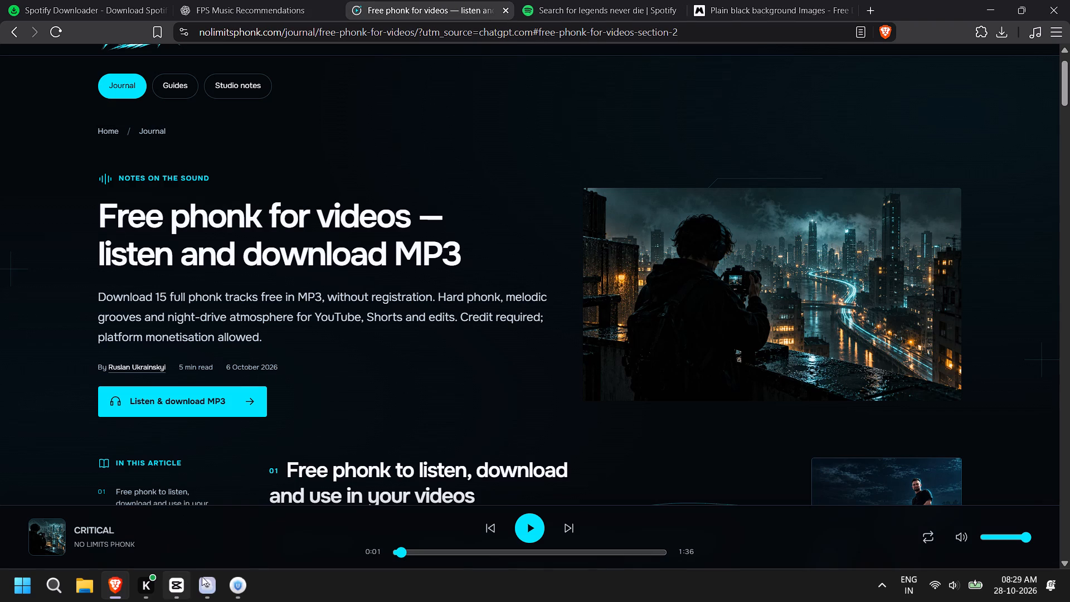
click(206, 583)
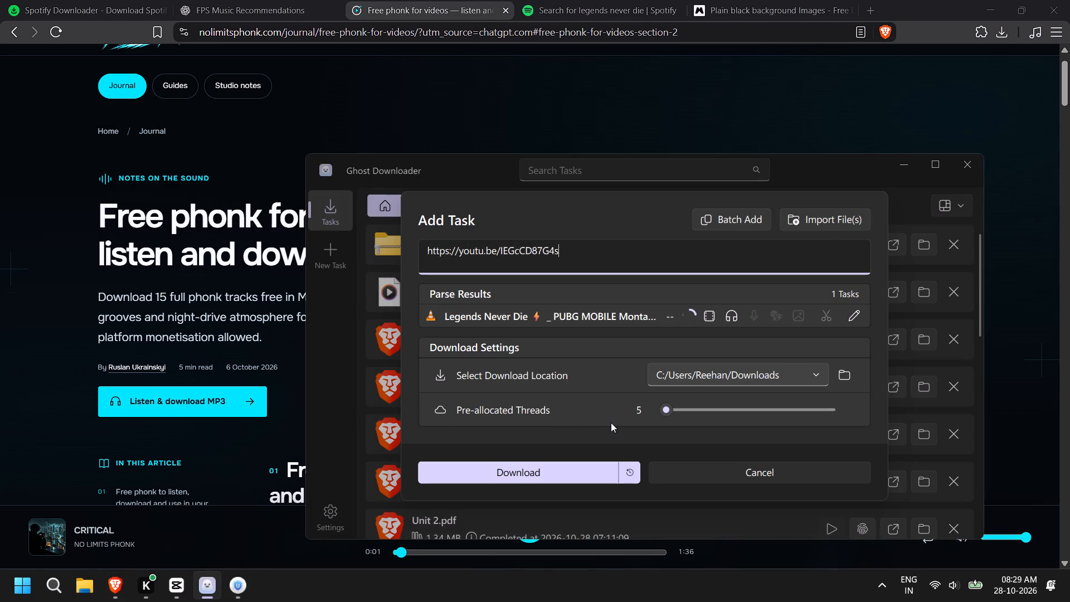
click(562, 473)
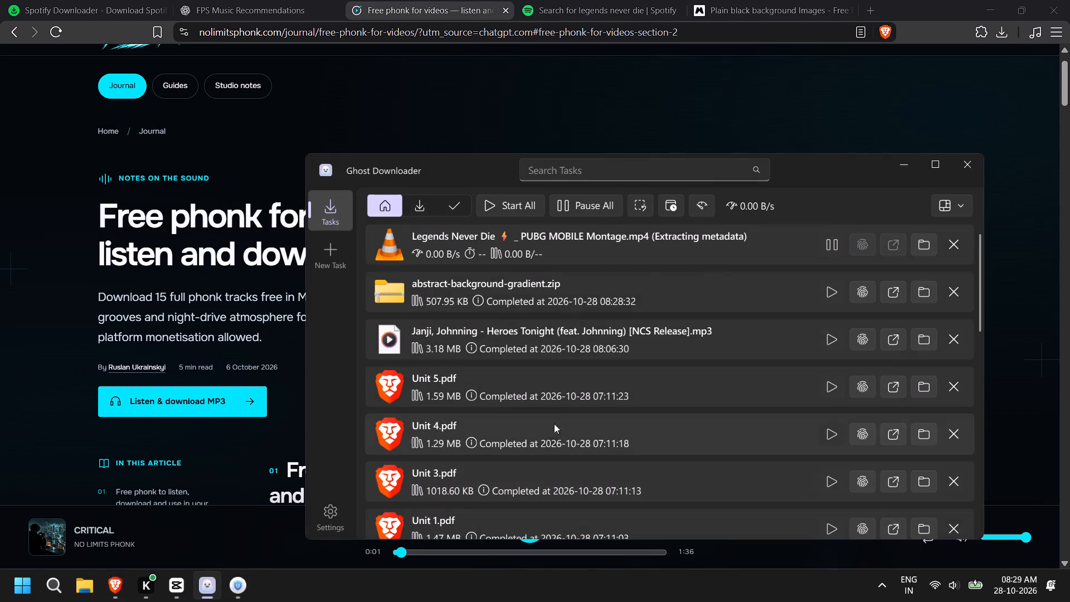
Switch to File Explorer, extract abstract-background-gradient.zip directly into the Downloads folder and refresh the listing.
click(96, 580)
click(83, 160)
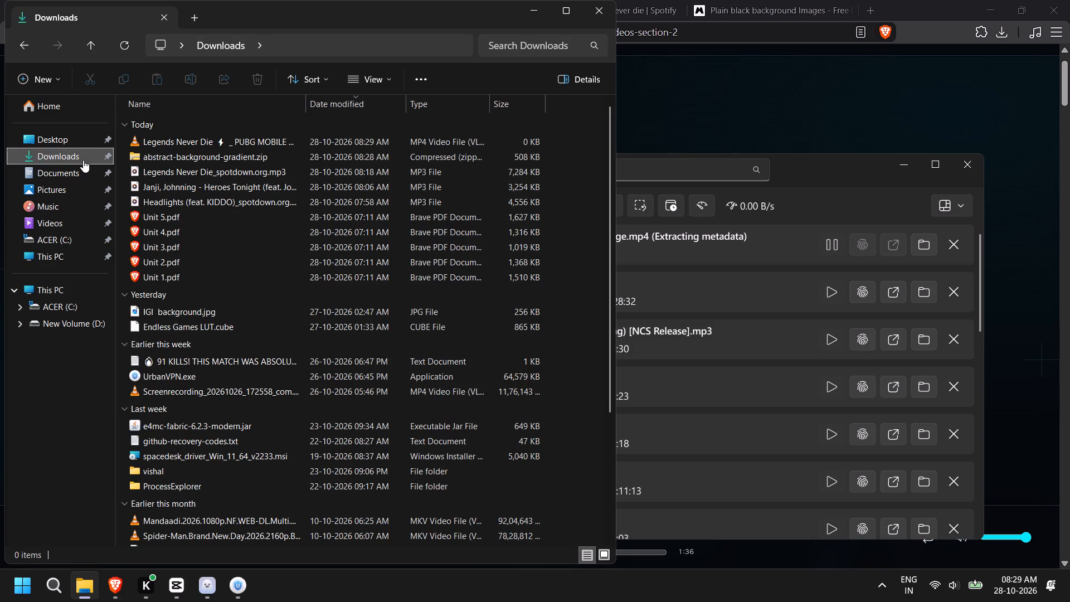
click(190, 154)
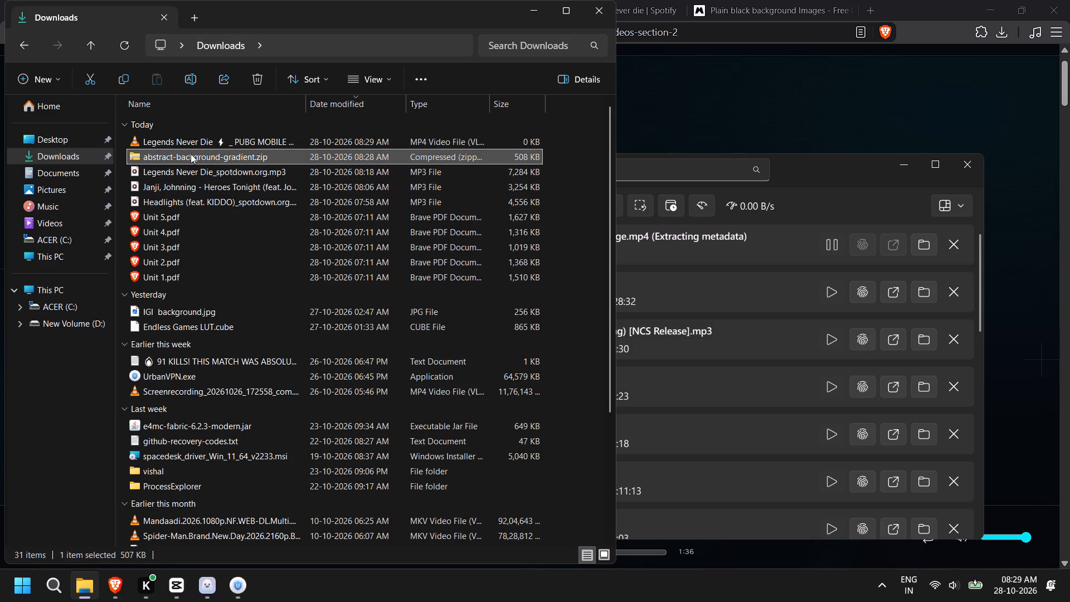
right_click(191, 154)
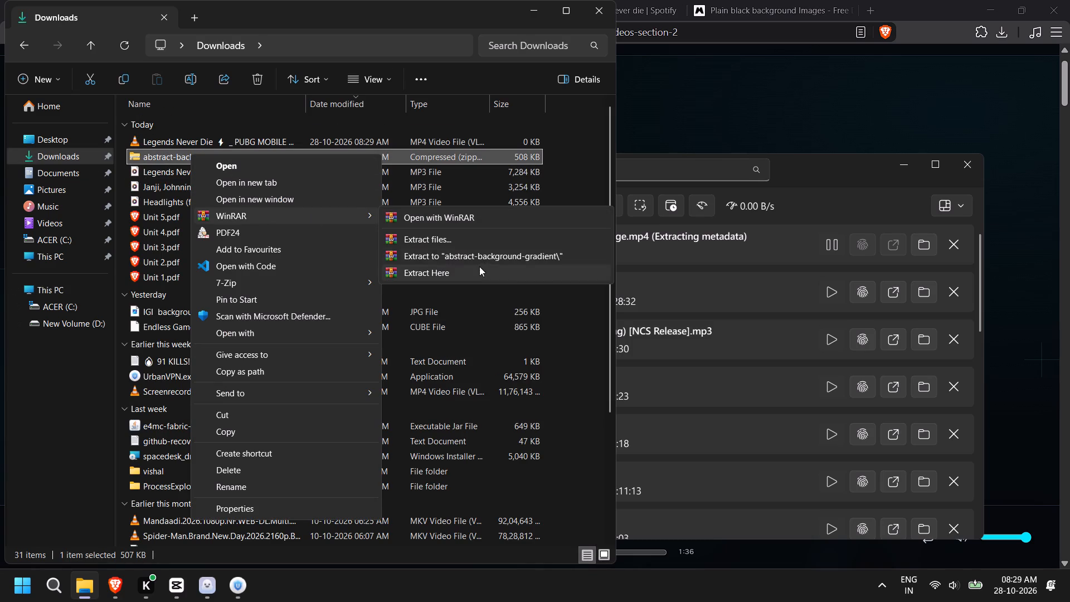
click(479, 267)
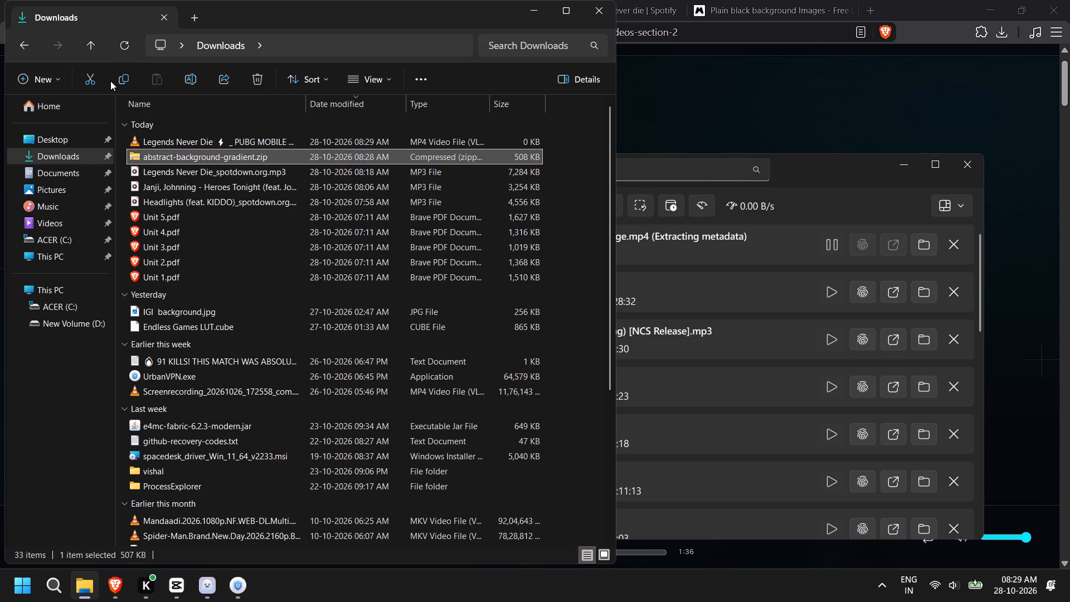
click(123, 43)
Open the extracted JPG in Photos and the extracted EPS in LibreOffice Draw to examine them, closing each one.
scroll(271, 137, down, 10)
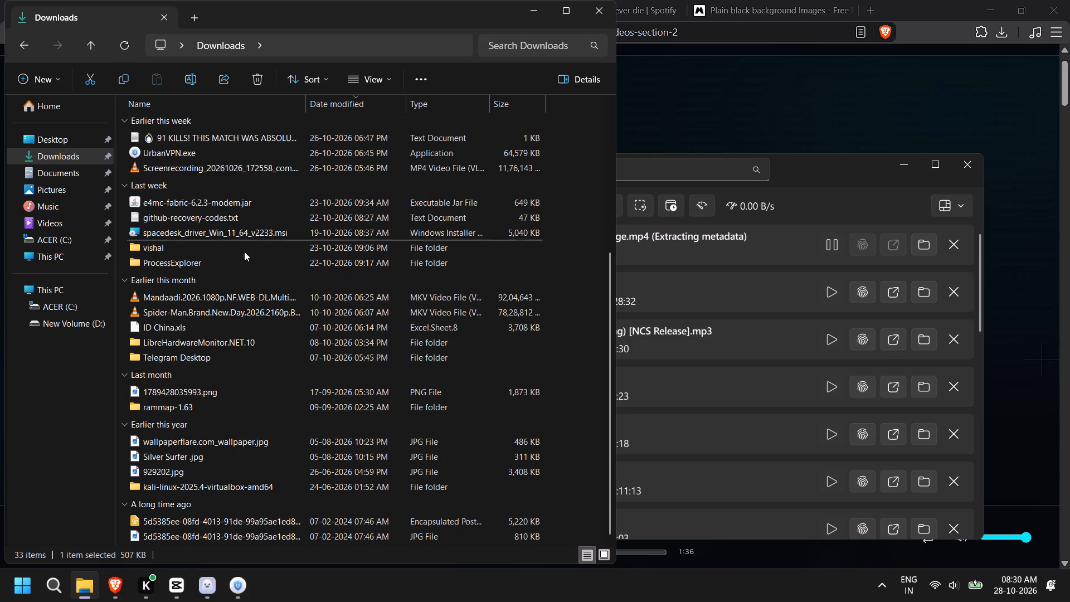
double_click(203, 543)
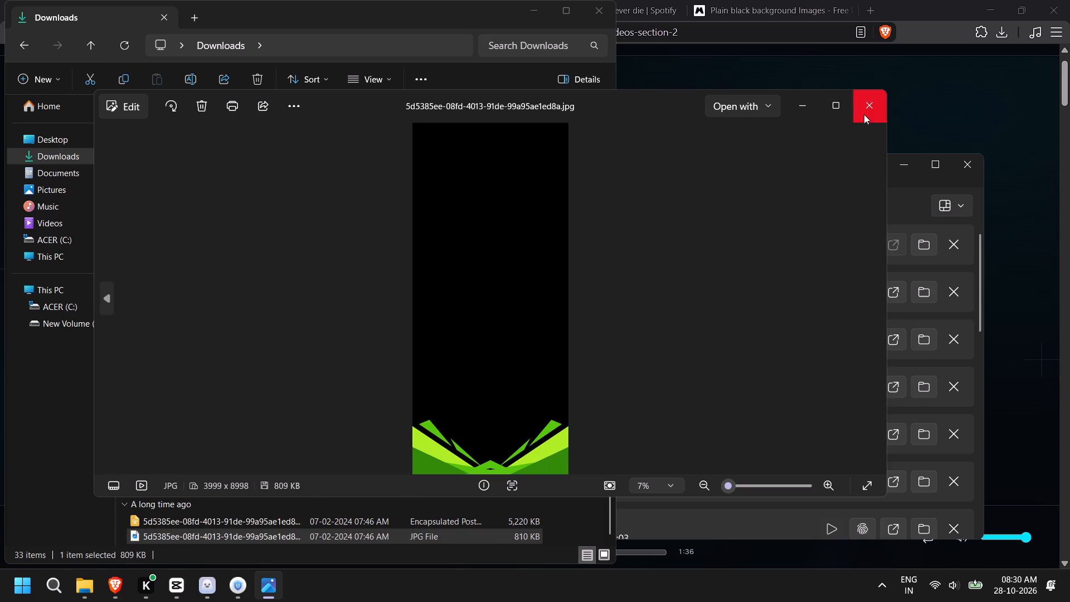
click(868, 106)
scroll(267, 525, down, 5)
double_click(227, 519)
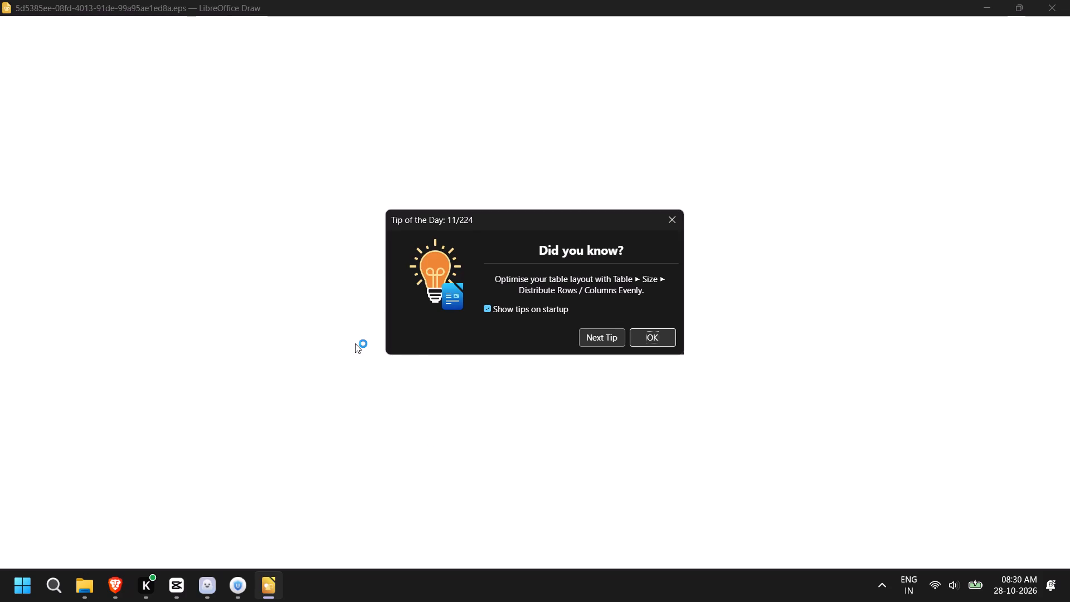
click(659, 339)
click(1069, 0)
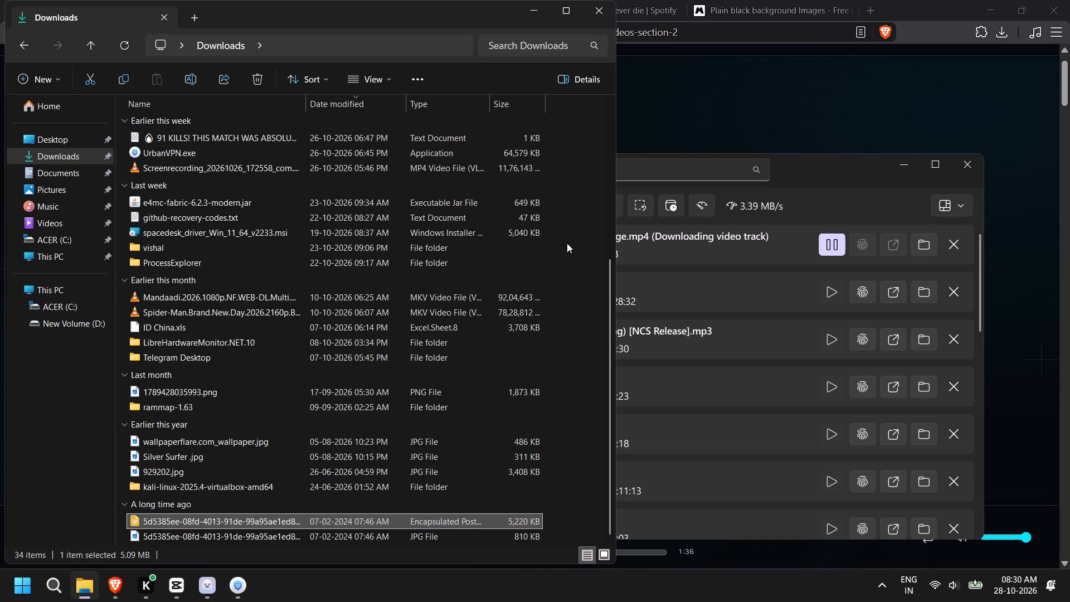
Permanently delete the extracted EPS file and the abstract-background-gradient.zip archive from Downloads.
click(207, 514)
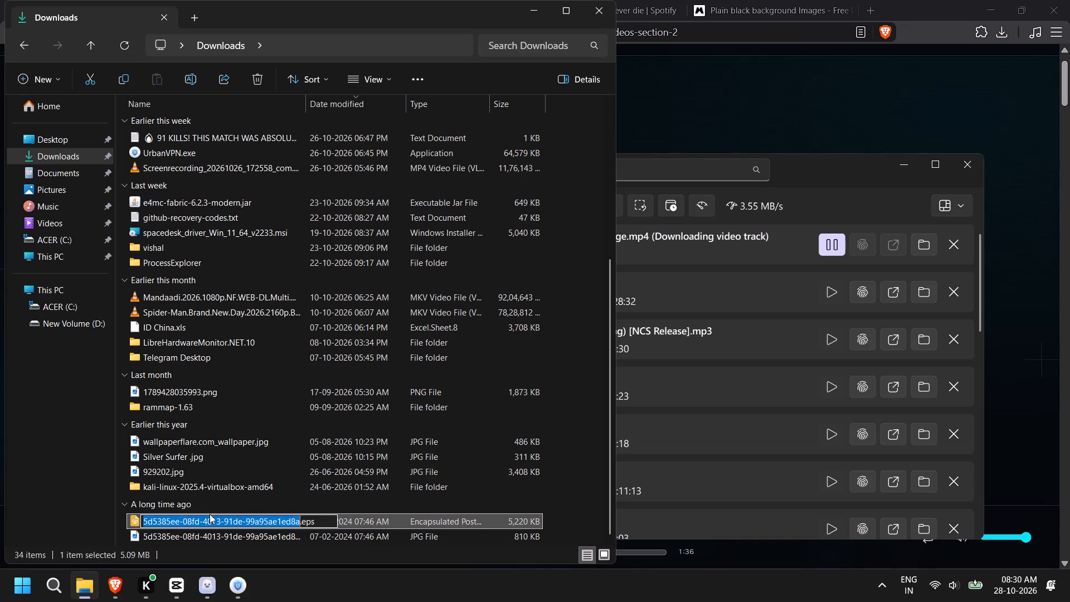
key(shift+Delete)
key(Return)
key(shift+Delete)
key(Return)
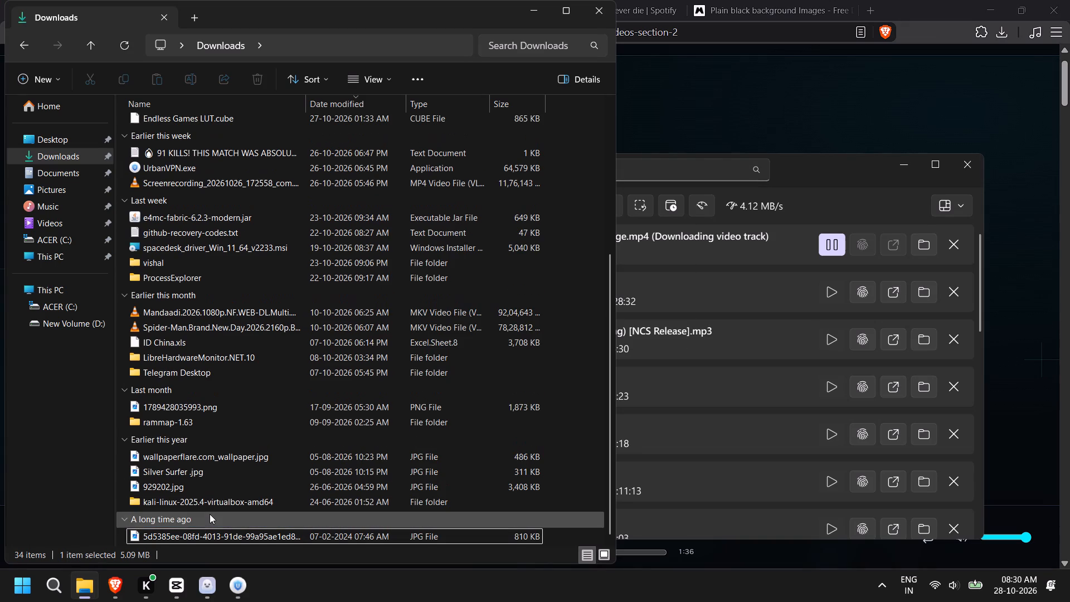
scroll(205, 423, up, 7)
click(339, 152)
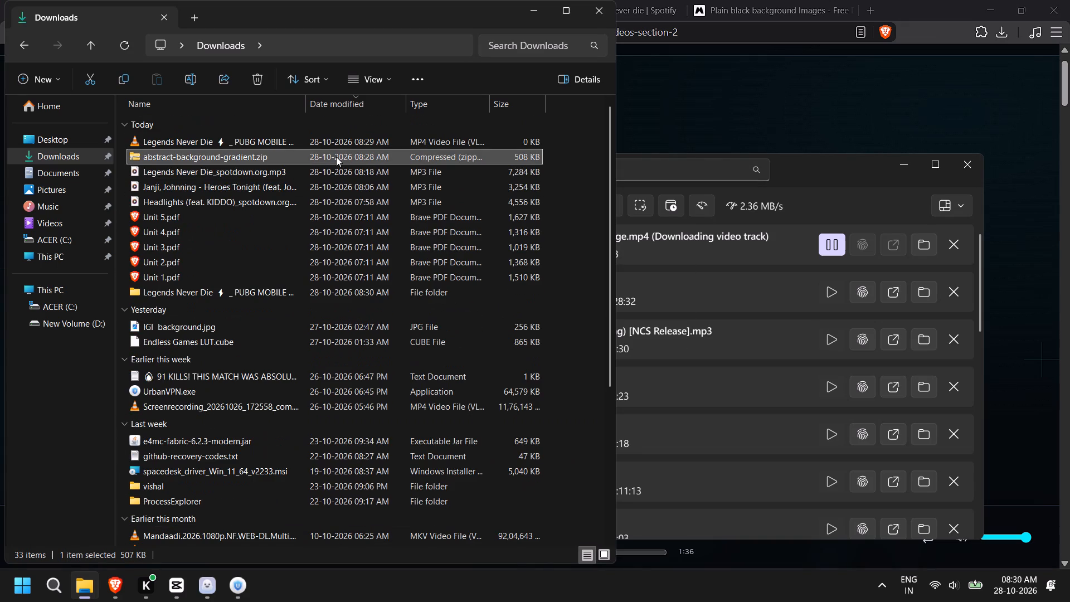
key(shift+Delete)
key(Return)
Reopen the extracted JPG in Photos, view it in the image editor, and close it along with the Downloads window.
scroll(367, 491, down, 7)
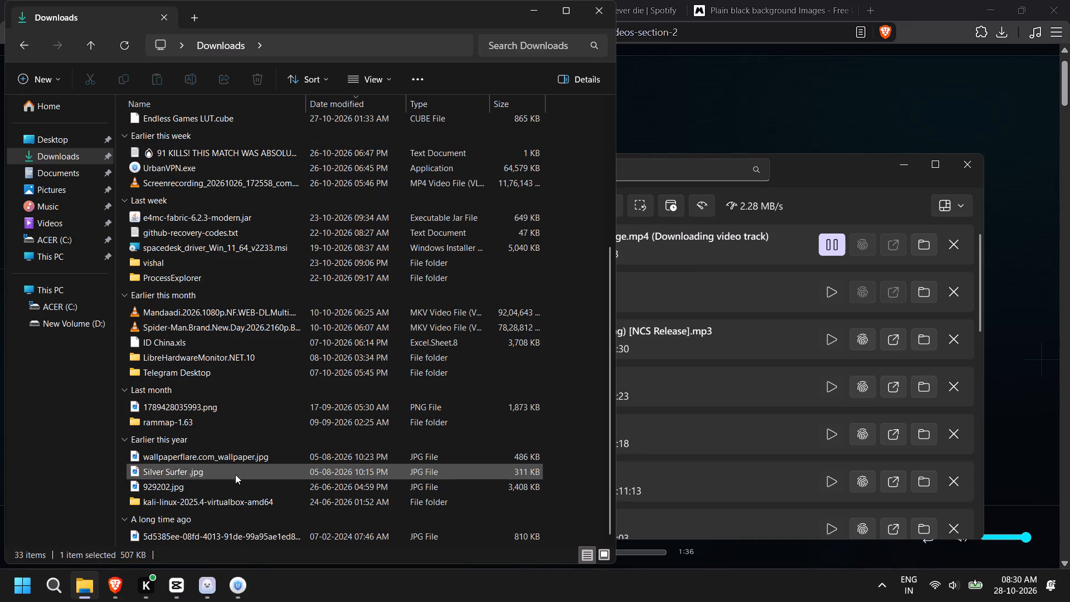
scroll(185, 530, down, 5)
double_click(202, 536)
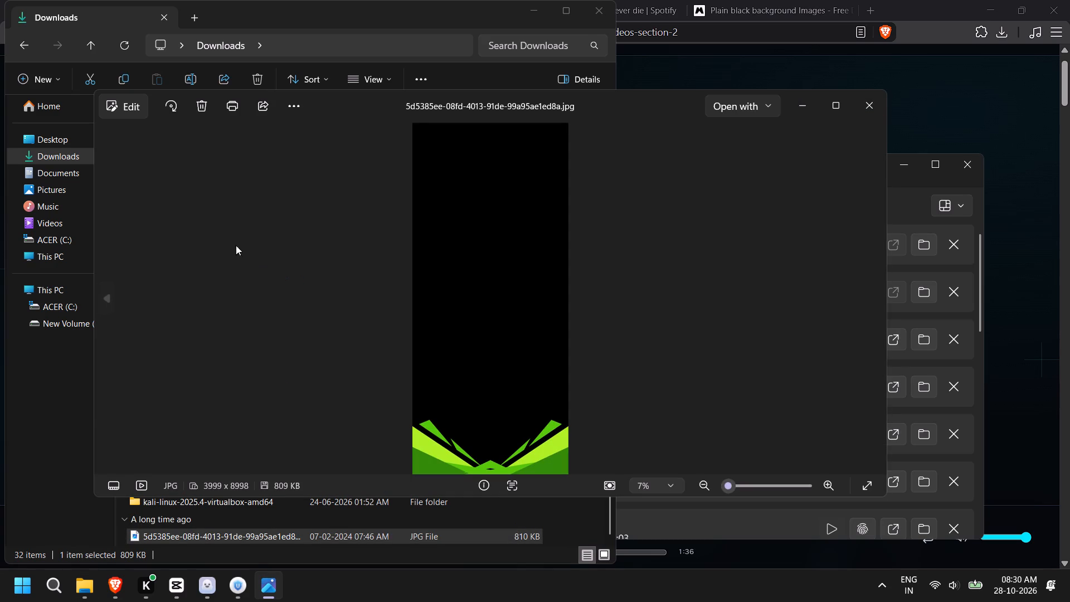
click(121, 111)
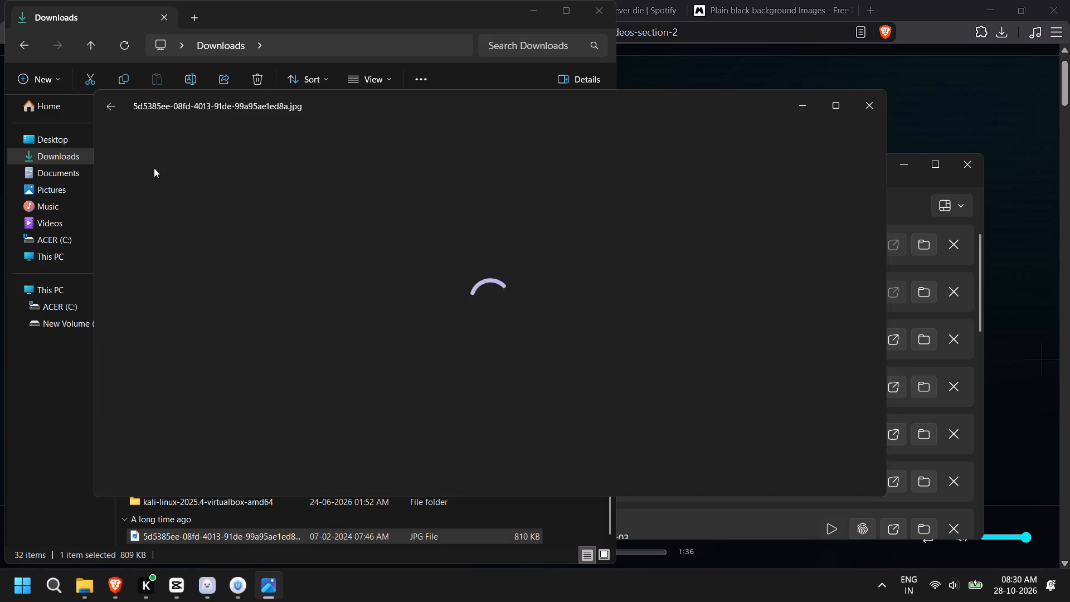
click(863, 109)
click(600, 15)
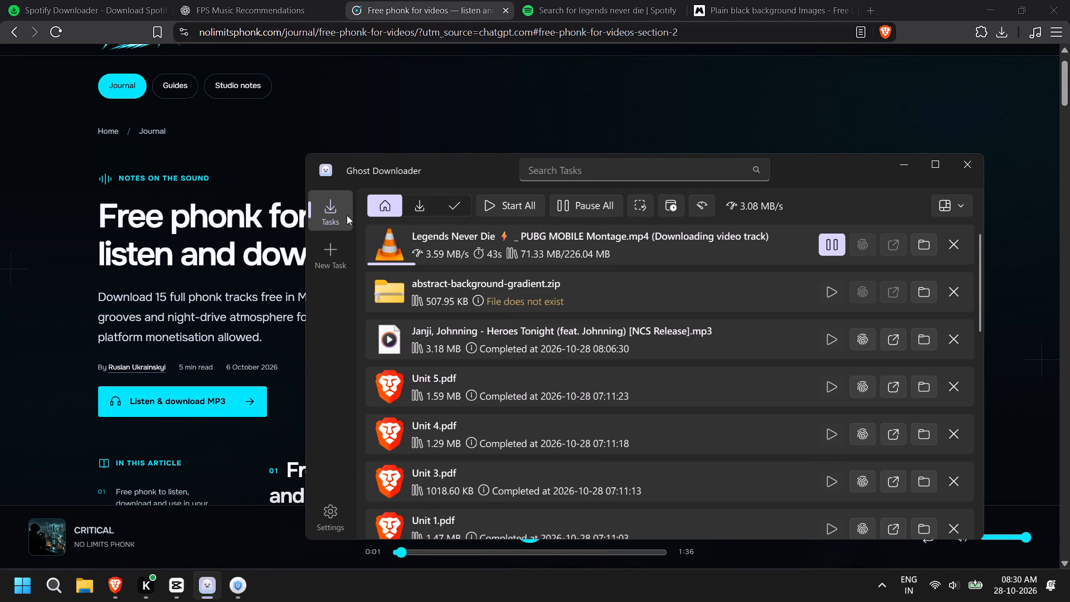
Switch to CapCut, check the montage download's progress in Ghost Downloader, and return to close CapCut's library import dialog.
click(177, 588)
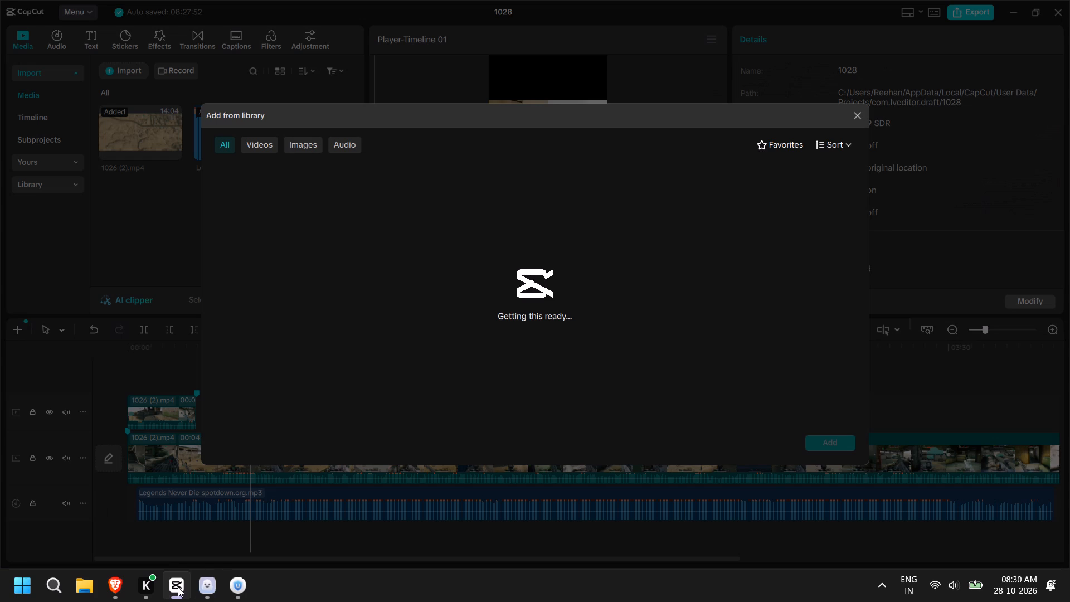
click(203, 585)
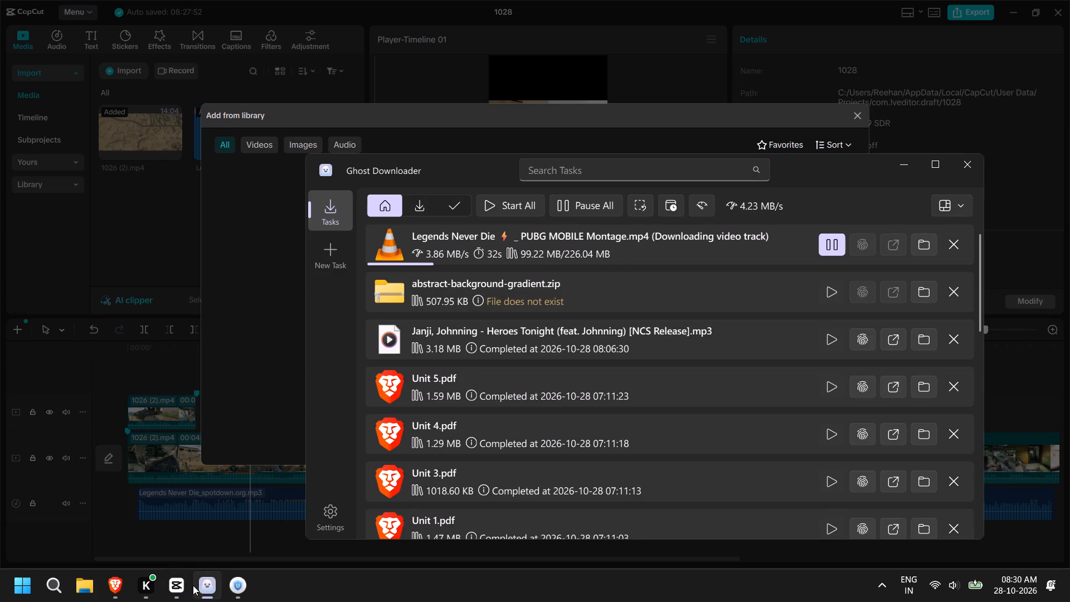
click(183, 581)
click(150, 250)
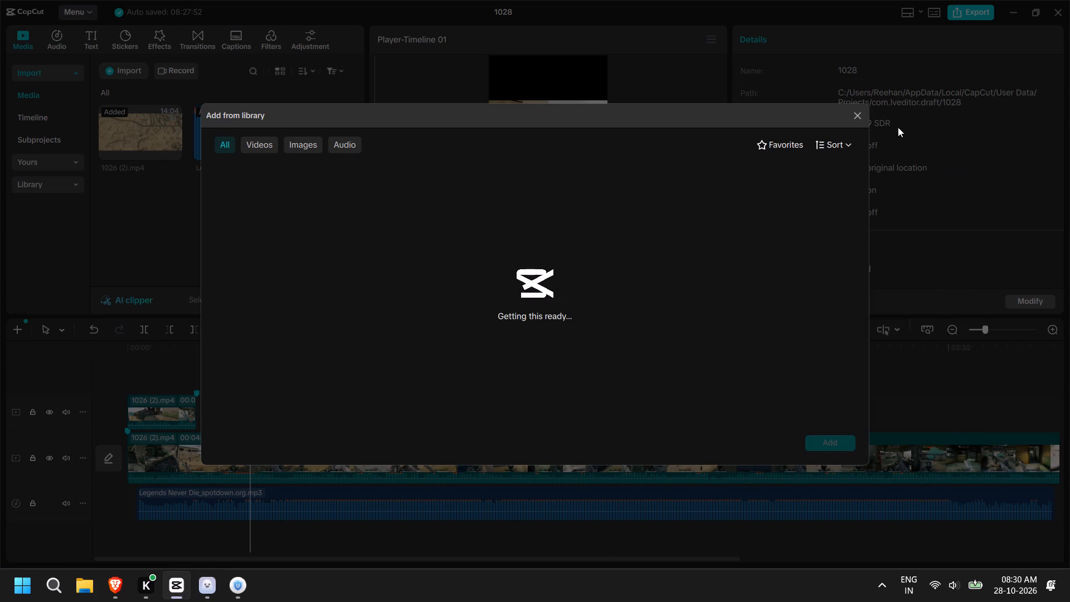
click(864, 110)
Import the black background image 5d5385ee-08fd-4013-91de-99a95ae1ed8a.jpg from Downloads into the project media.
click(99, 69)
click(154, 74)
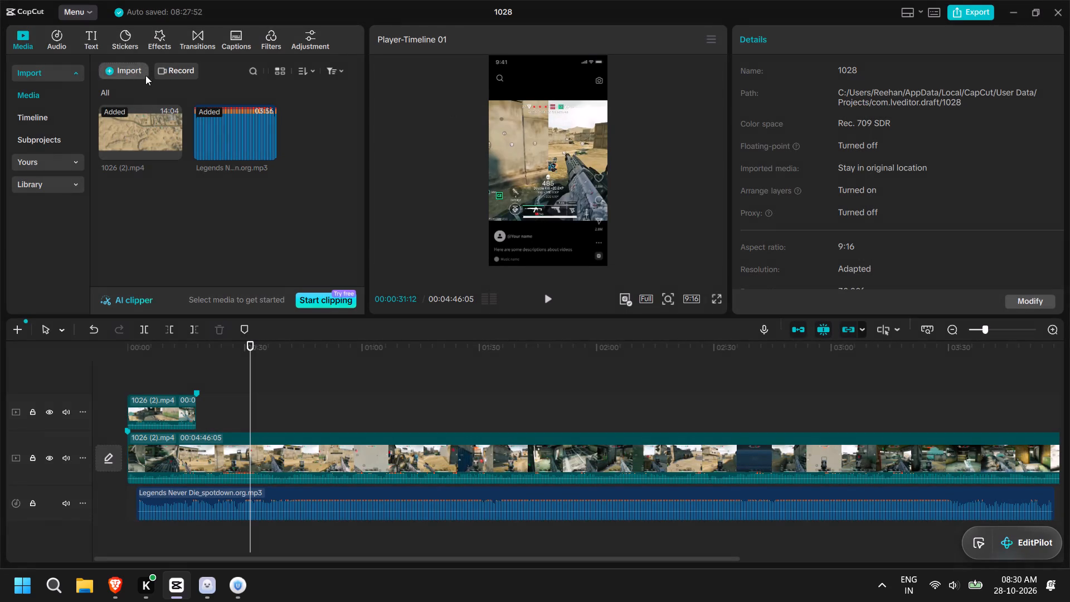
click(142, 67)
click(168, 95)
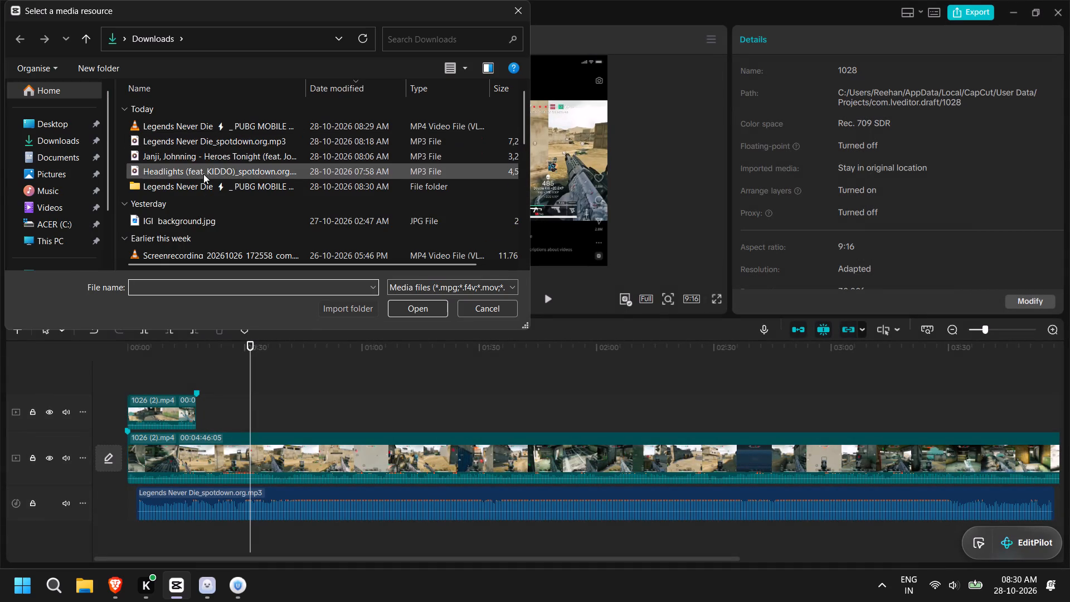
scroll(199, 220, down, 15)
click(199, 249)
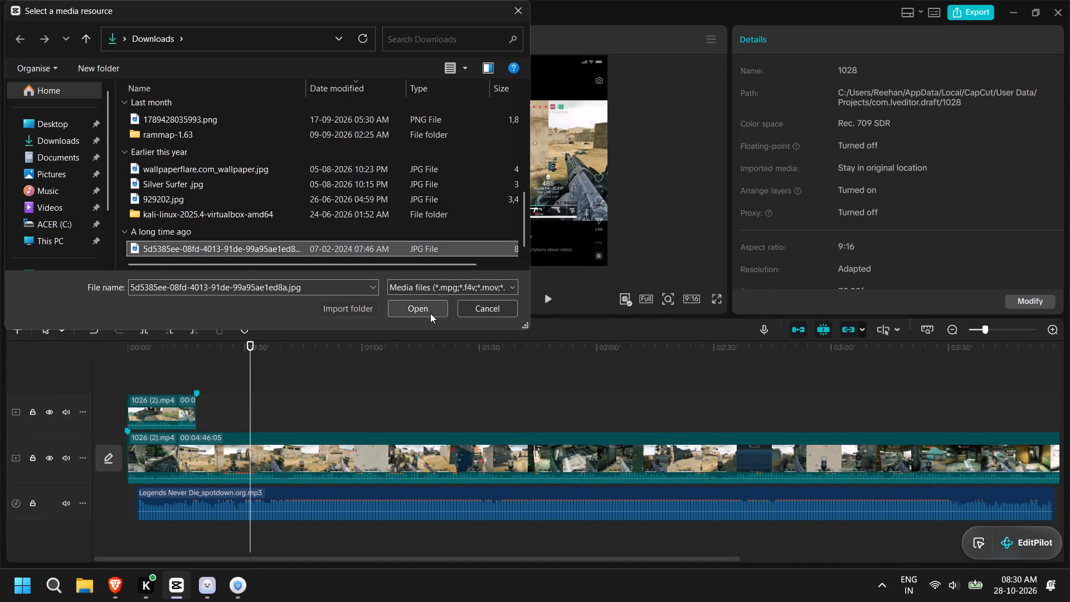
click(430, 313)
Insert the black background image at the start of the main track and extend it to the end of the overlay clip above.
drag(134, 207, 140, 446)
drag(147, 453, 182, 452)
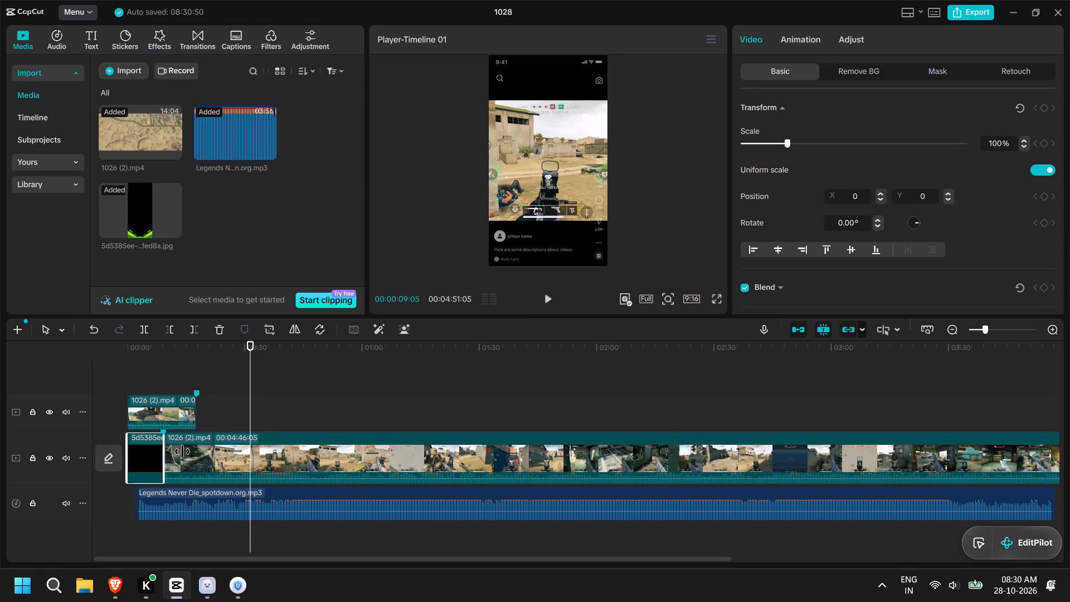
drag(182, 452, 195, 451)
Hide the overlay track holding the short 1026 (2).mp4 clip and toggle its track mute.
click(155, 413)
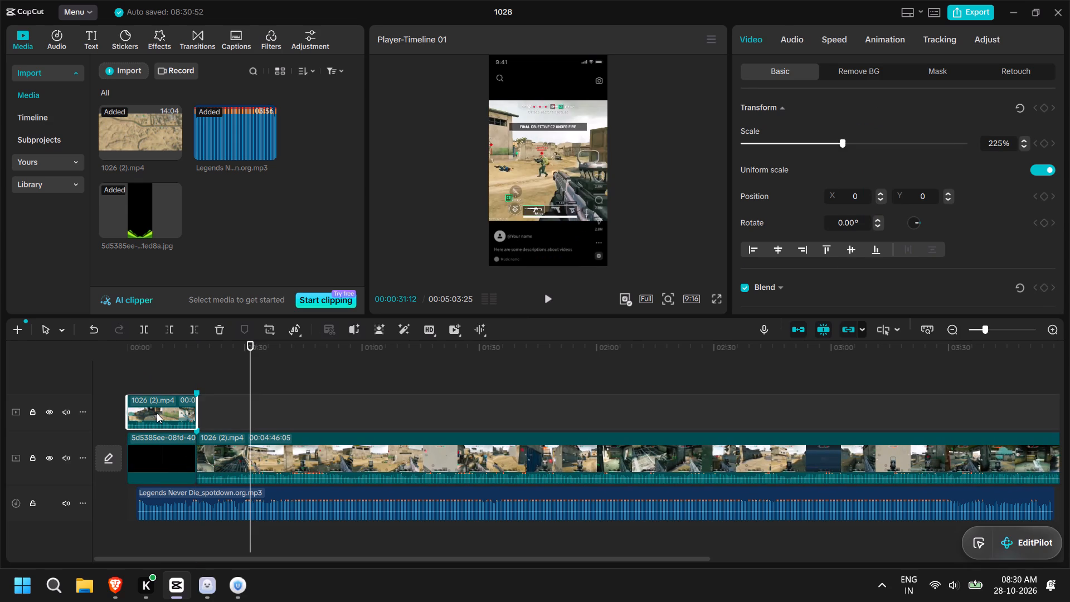
click(50, 411)
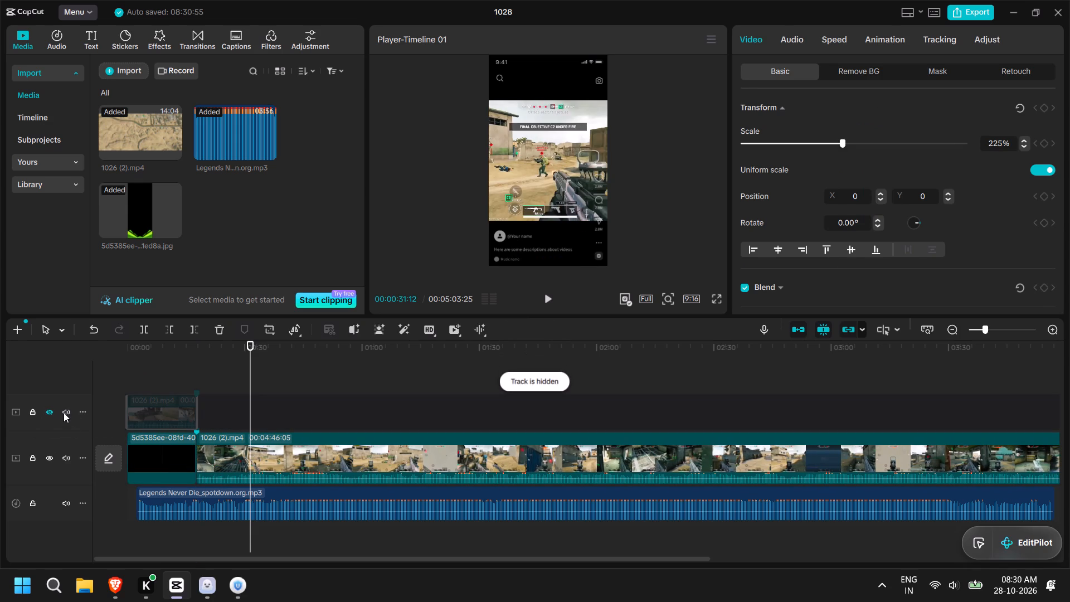
click(64, 412)
click(68, 412)
triple_click(68, 412)
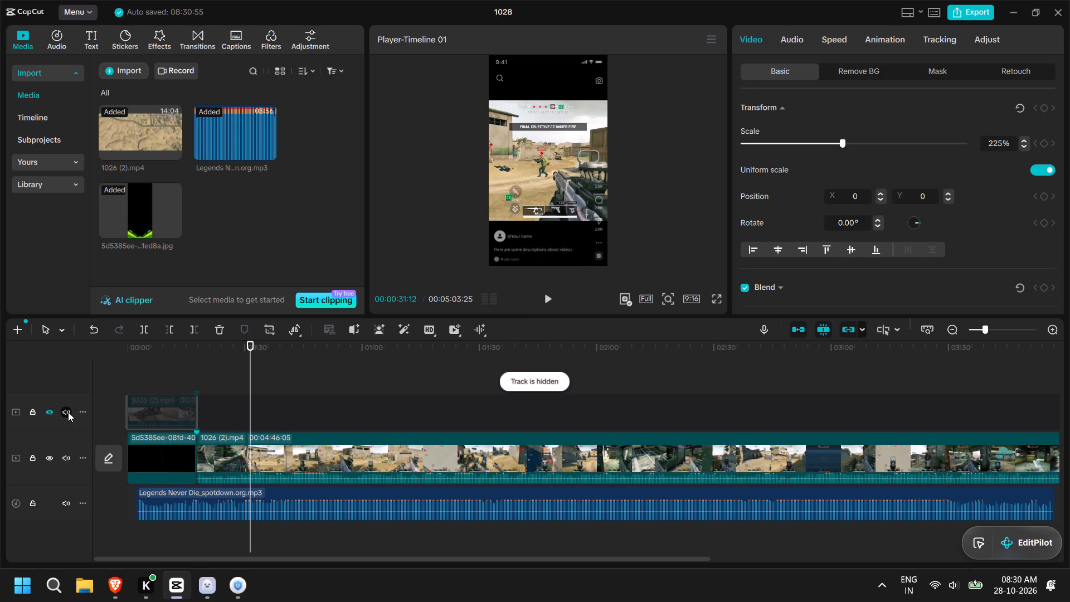
triple_click(68, 412)
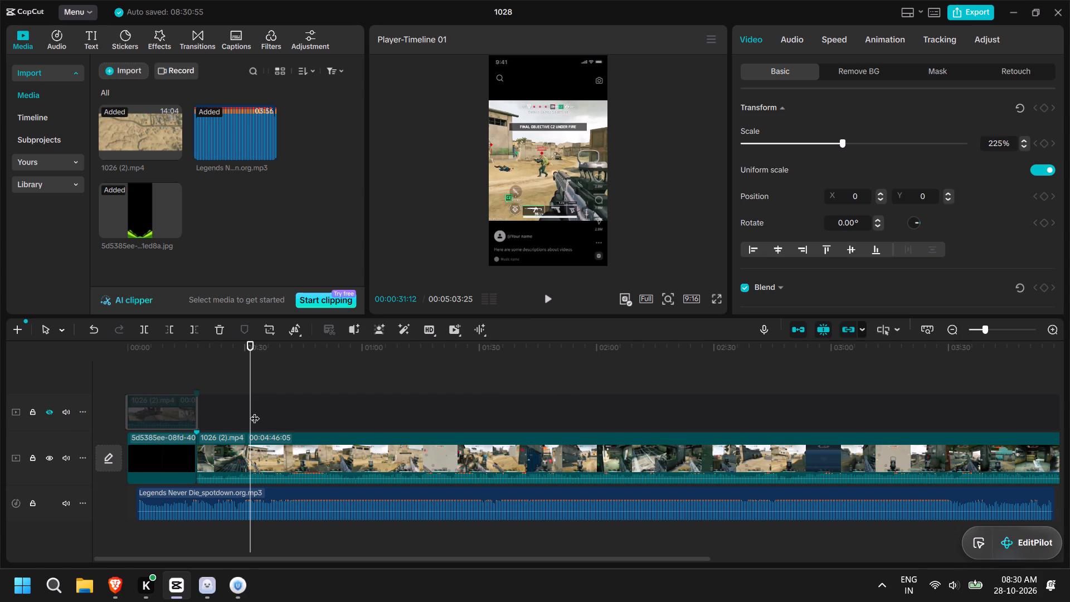
Enlarge the black background image in the preview until its green graphic is pushed outside the vertical frame.
click(162, 461)
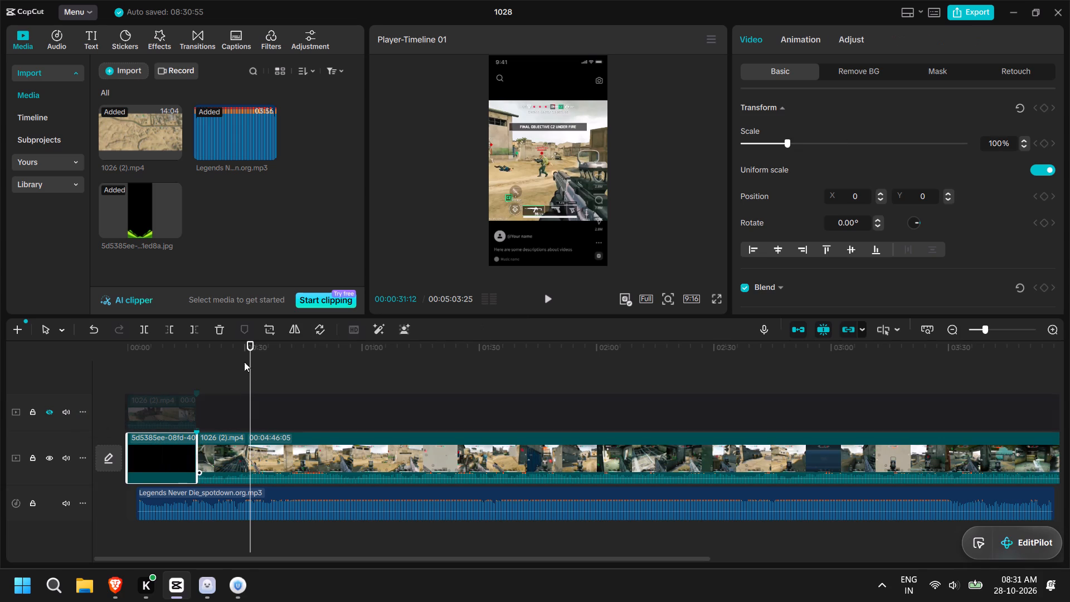
drag(252, 344, 171, 352)
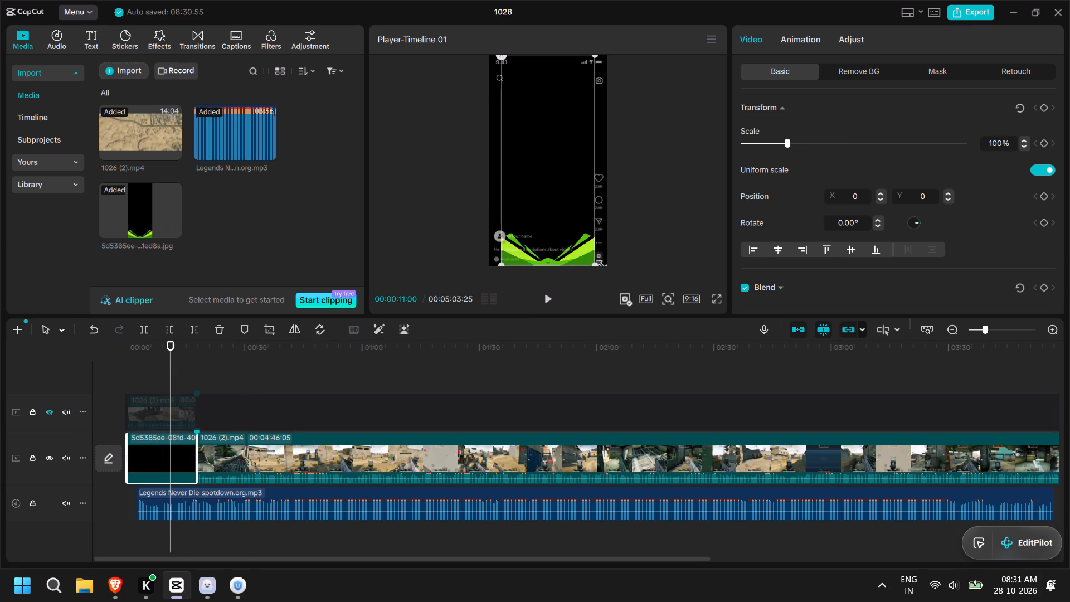
drag(595, 265, 659, 324)
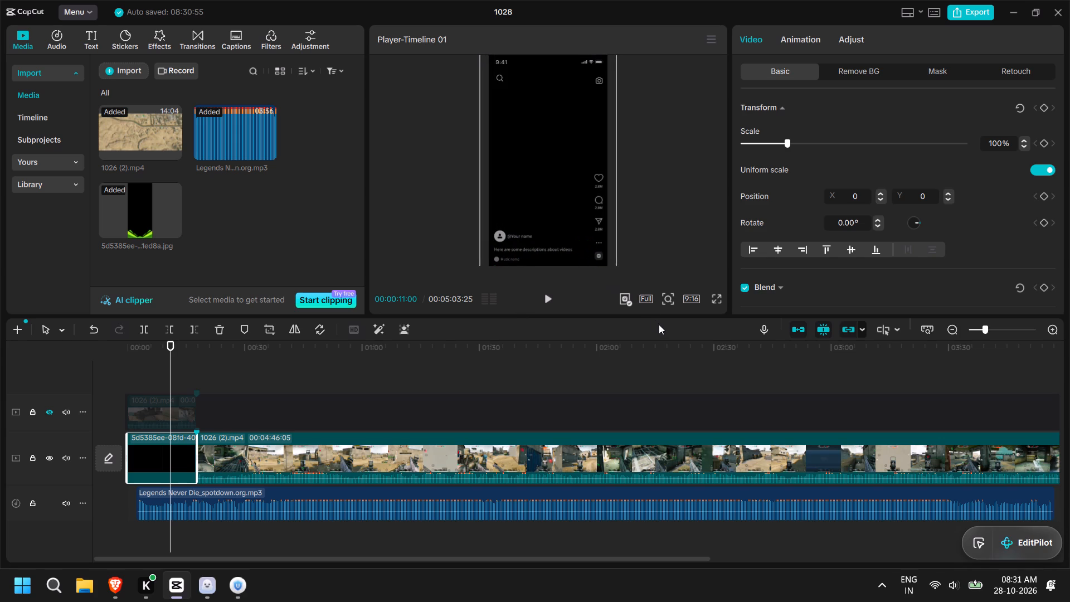
drag(659, 324, 702, 380)
click(323, 412)
click(290, 367)
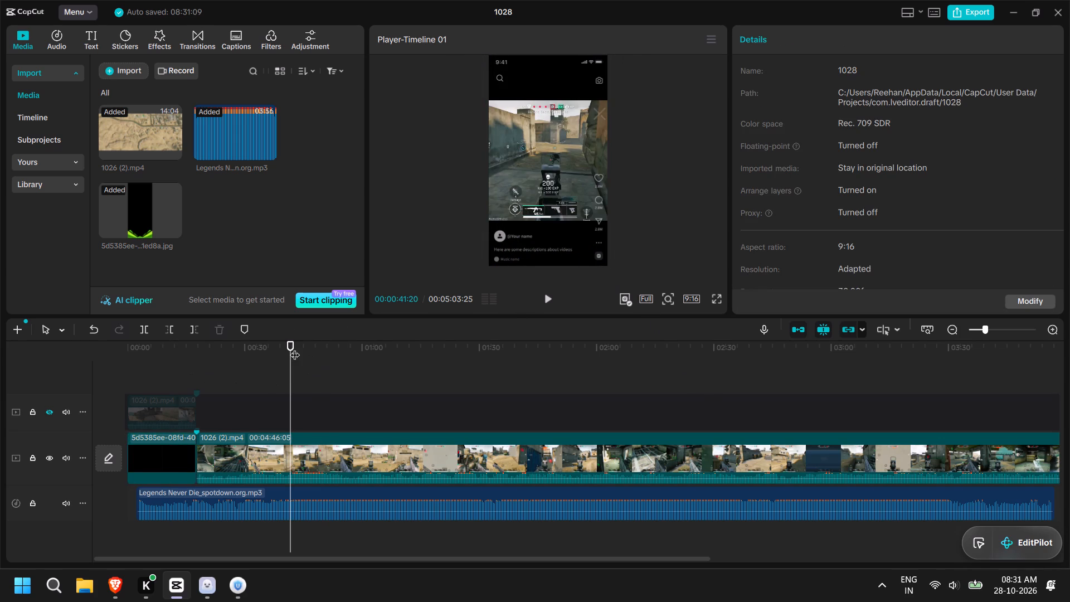
Return to the start of the timeline and try to load the saved text presets.
drag(295, 348, 130, 348)
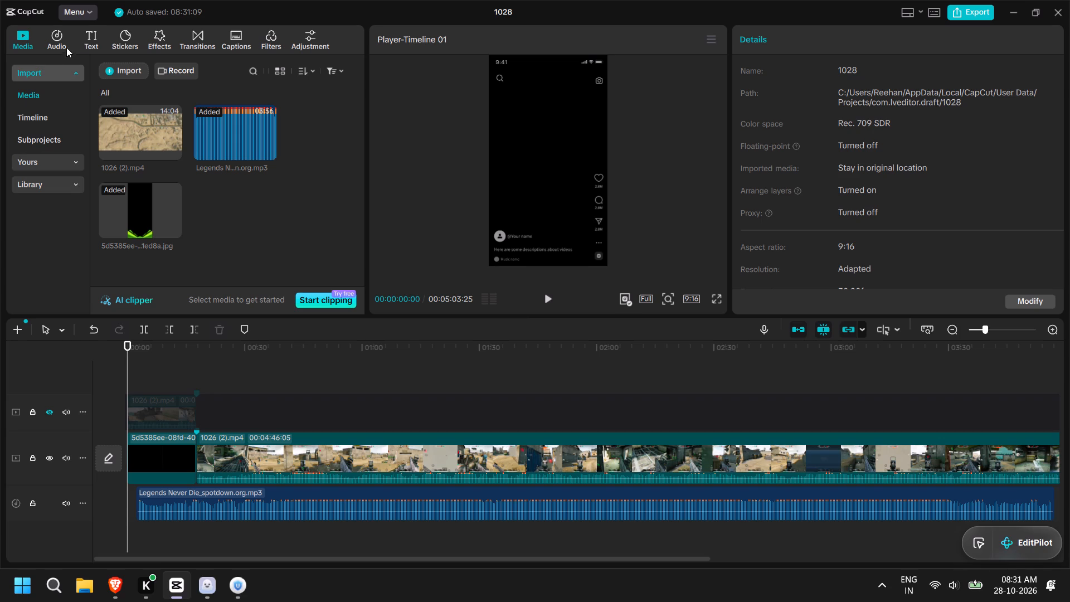
click(90, 36)
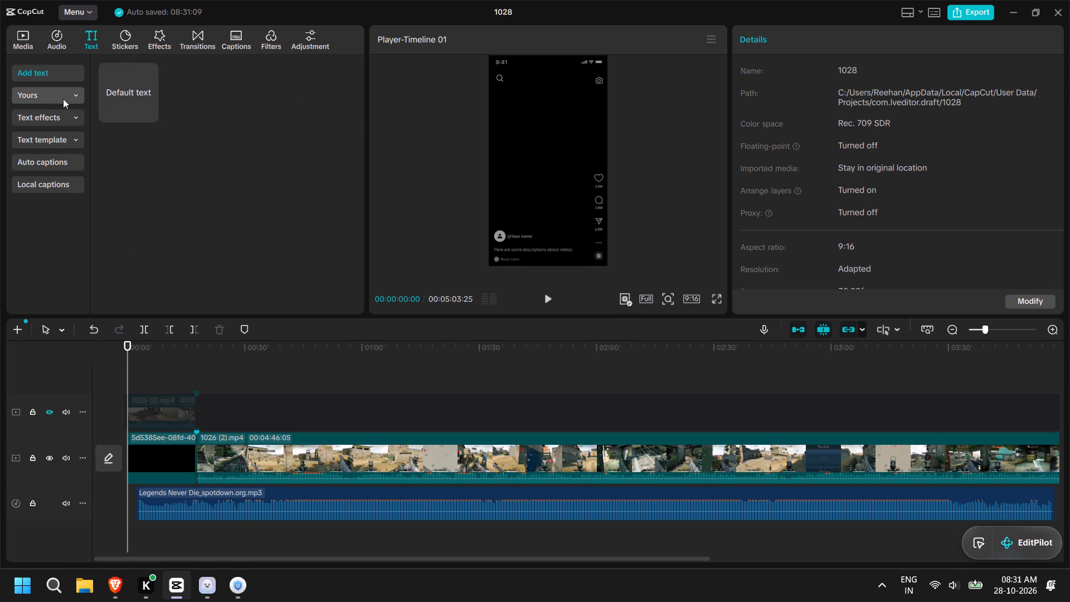
click(63, 99)
click(66, 98)
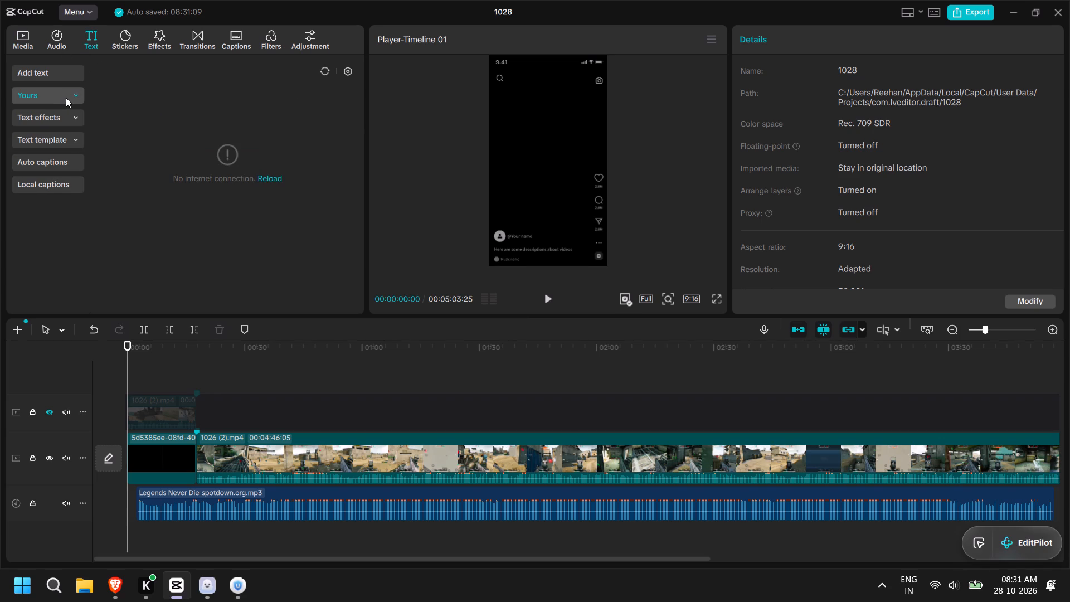
click(274, 178)
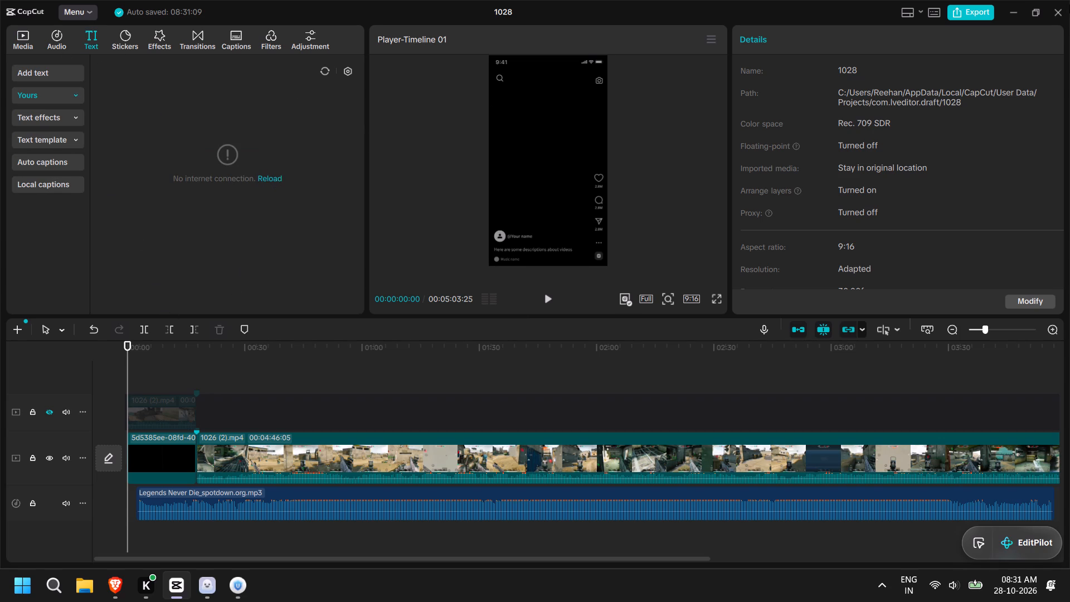
Close project 1028 and CapCut, check the montage download in Ghost Downloader, and relaunch CapCut.
click(1063, 0)
click(1059, 9)
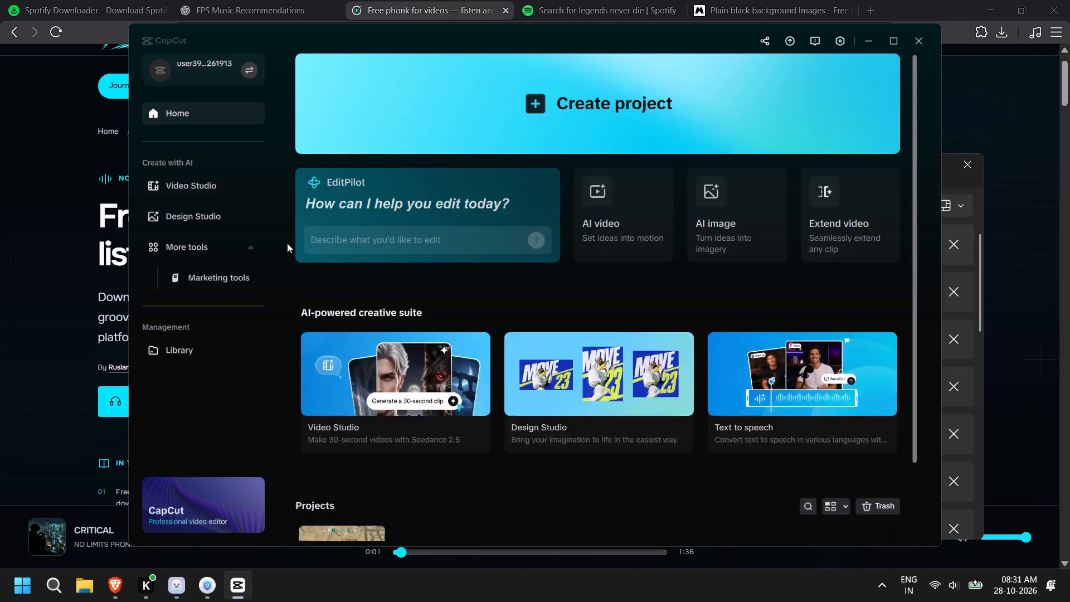
click(180, 582)
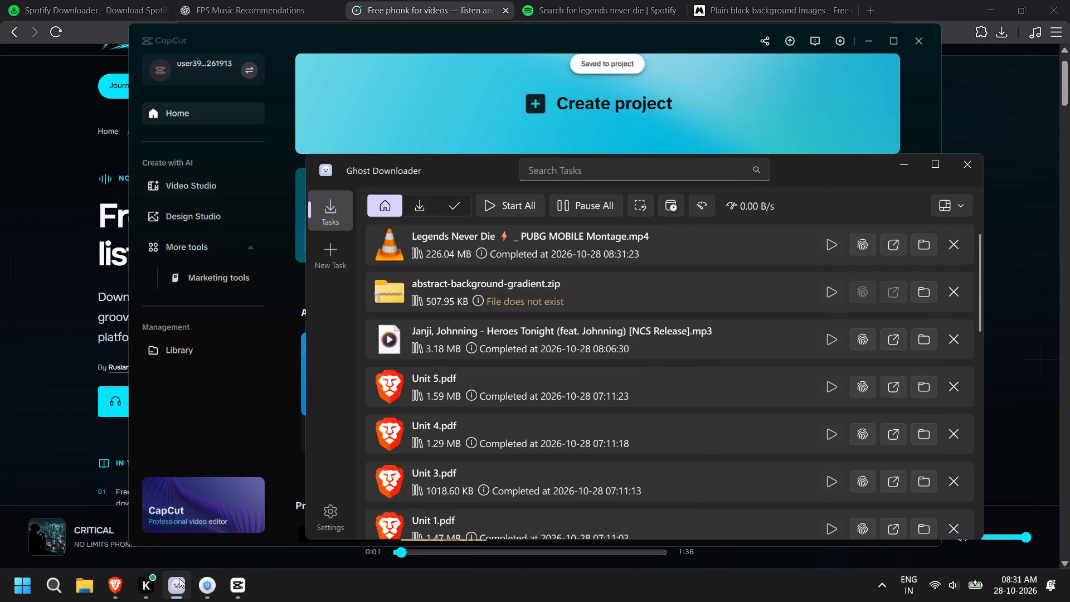
click(920, 35)
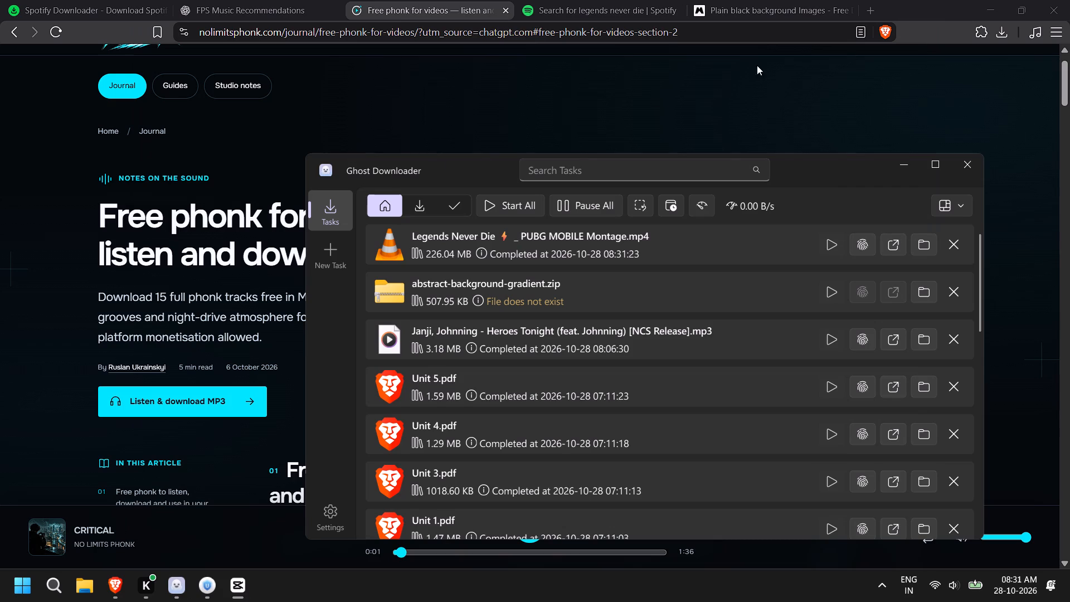
click(5, 601)
click(75, 262)
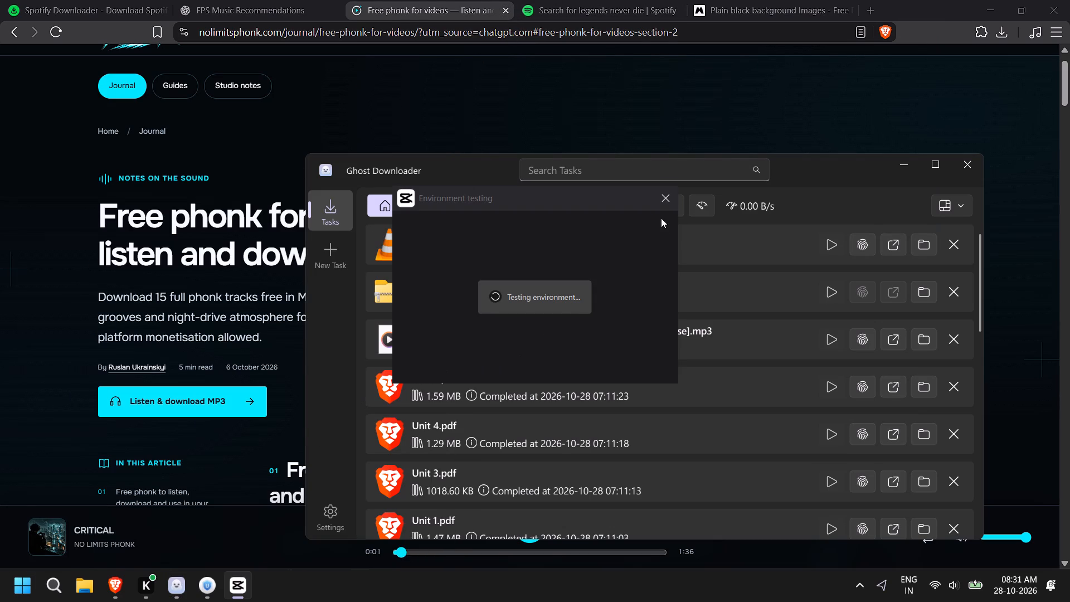
click(662, 203)
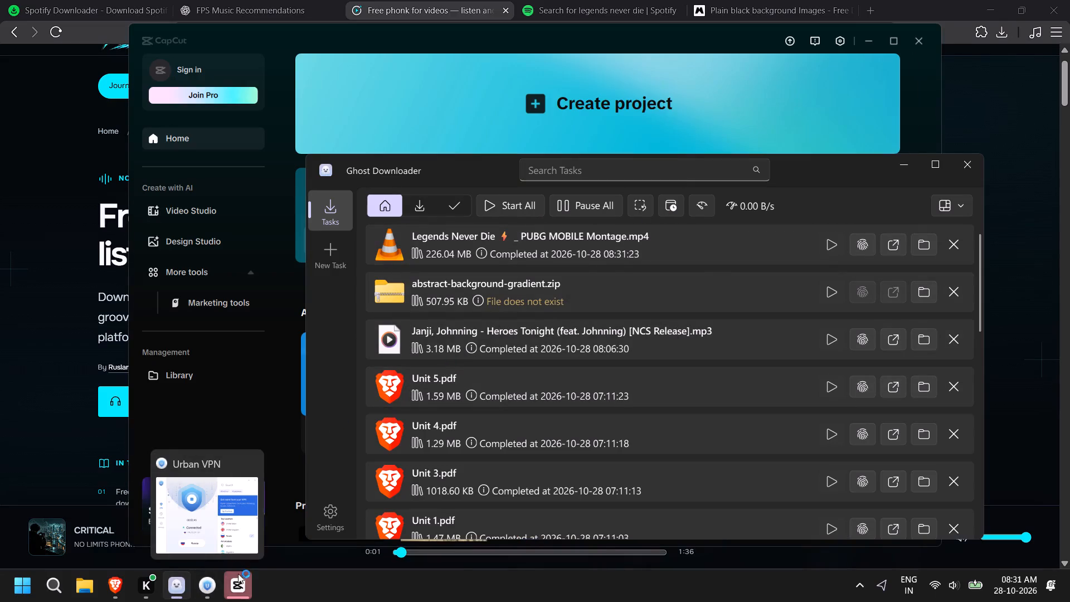
Reopen project 1028 from the project list on CapCut's home screen.
click(244, 594)
click(256, 416)
click(242, 409)
scroll(382, 471, down, 6)
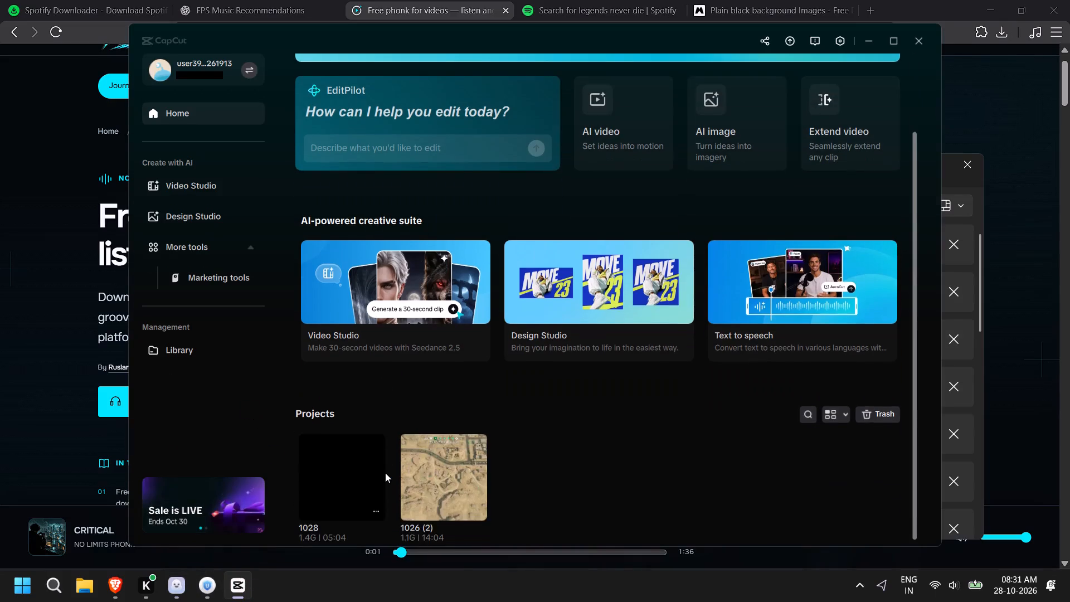
click(312, 482)
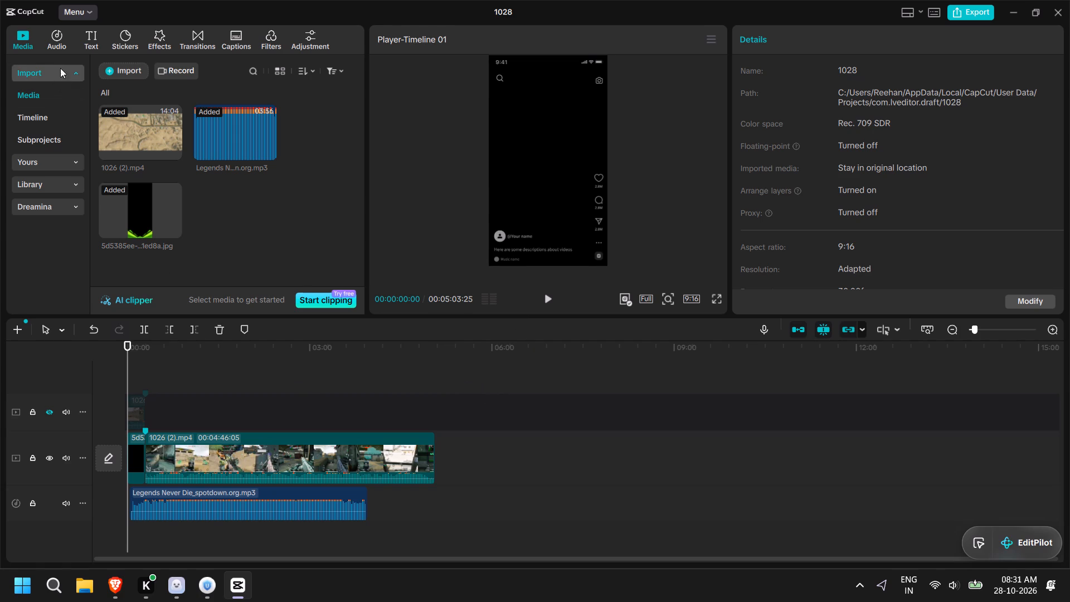
Browse the saved text presets, the Trending, Halloween and Classic text effects, and the trending text templates for a title style.
click(94, 40)
click(80, 95)
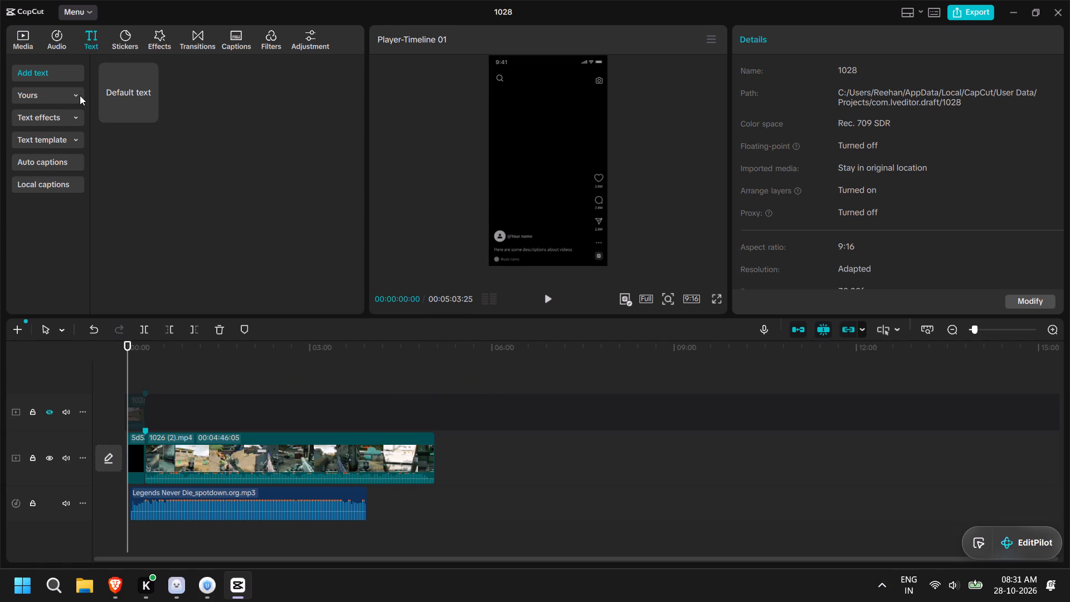
click(264, 197)
click(198, 193)
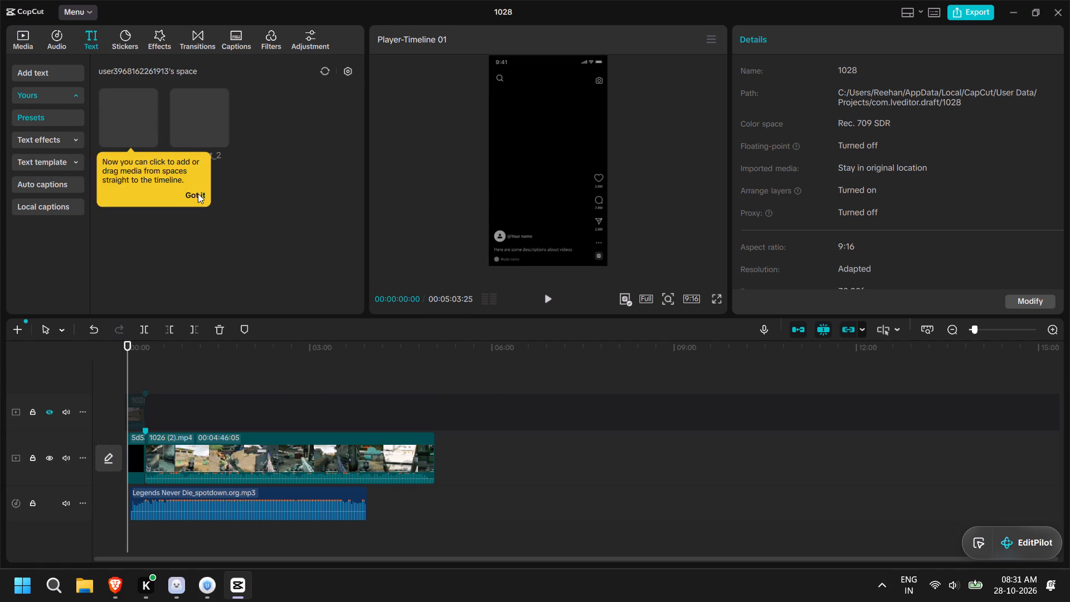
click(70, 117)
click(41, 142)
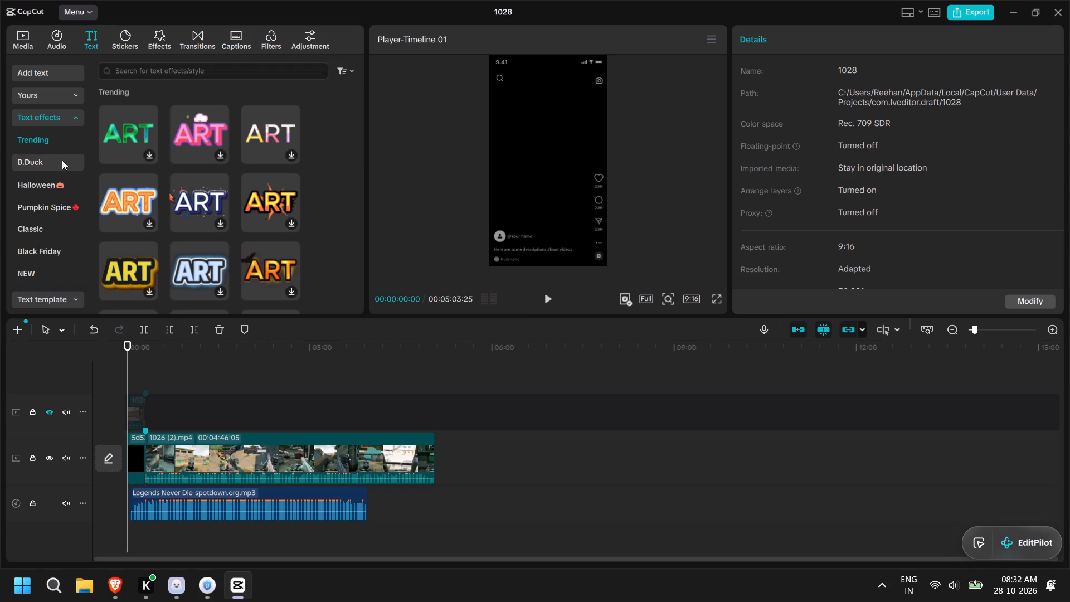
click(60, 186)
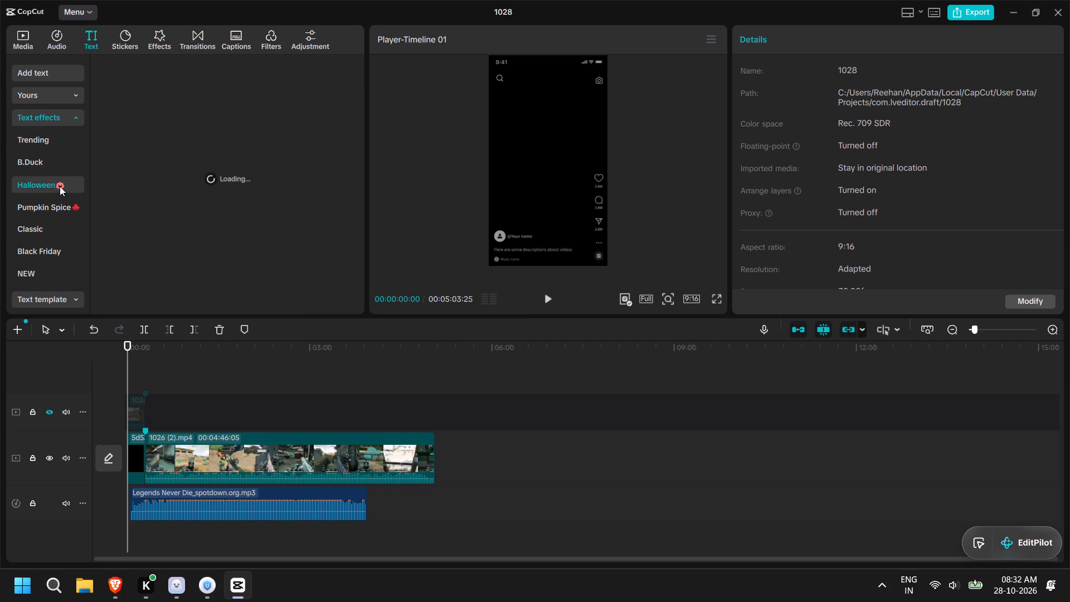
scroll(172, 191, down, 4)
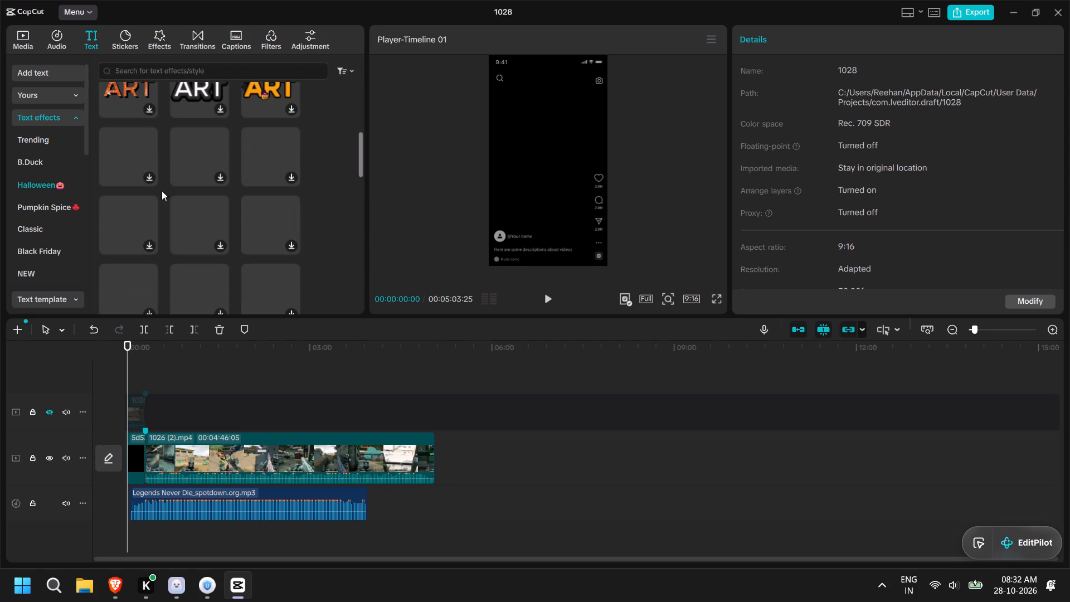
click(45, 220)
click(42, 230)
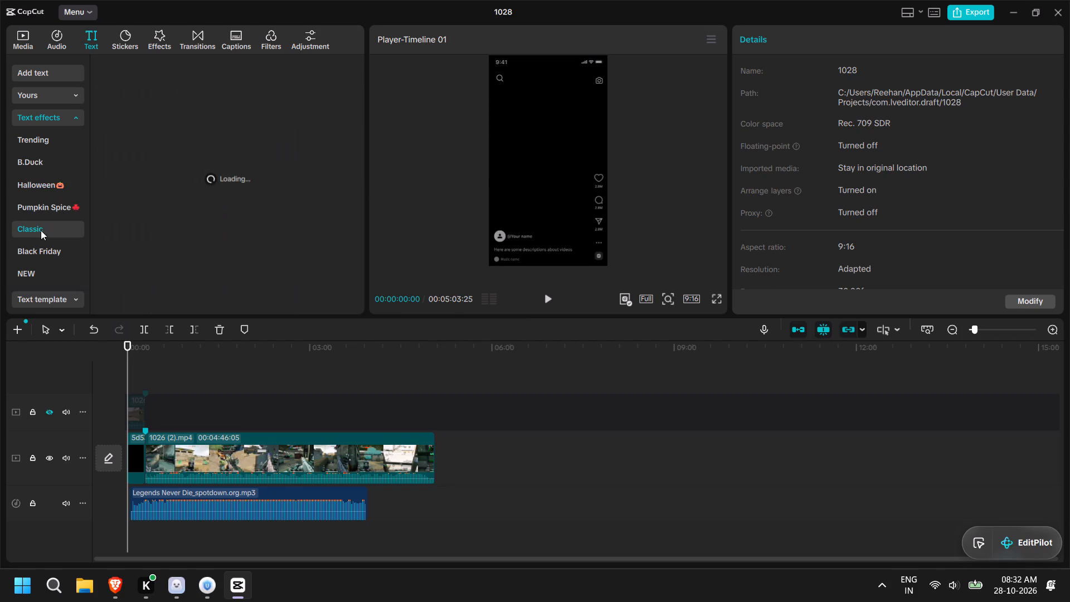
scroll(222, 152, down, 4)
click(64, 118)
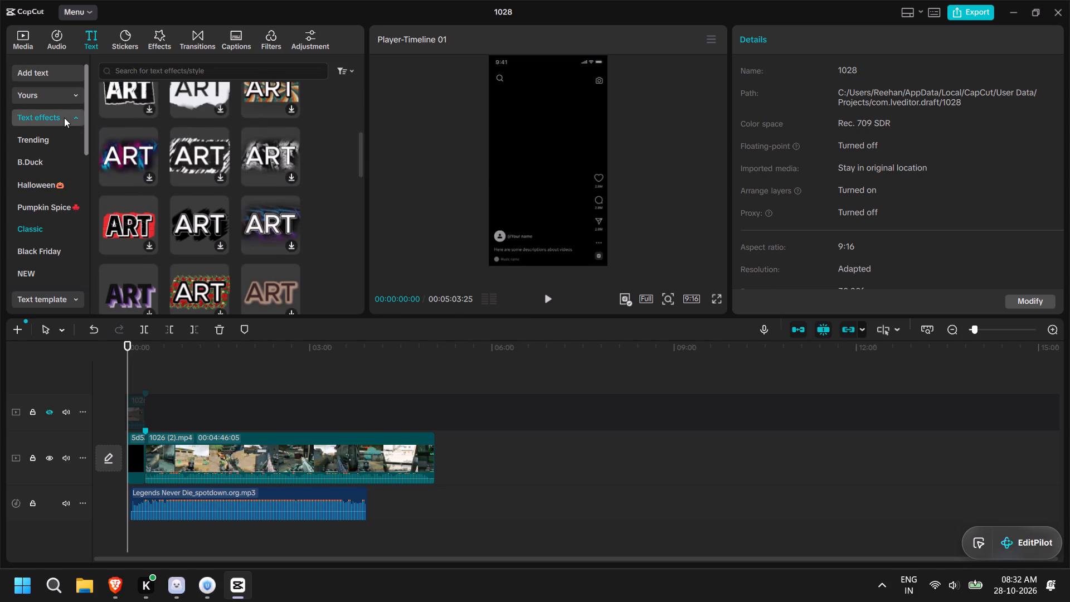
click(69, 142)
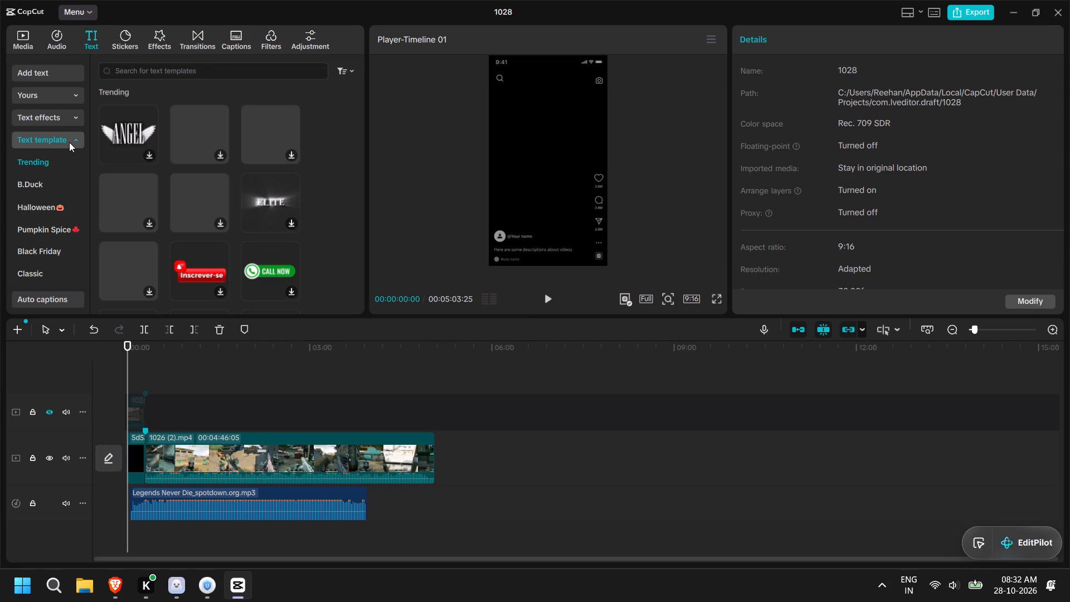
click(58, 143)
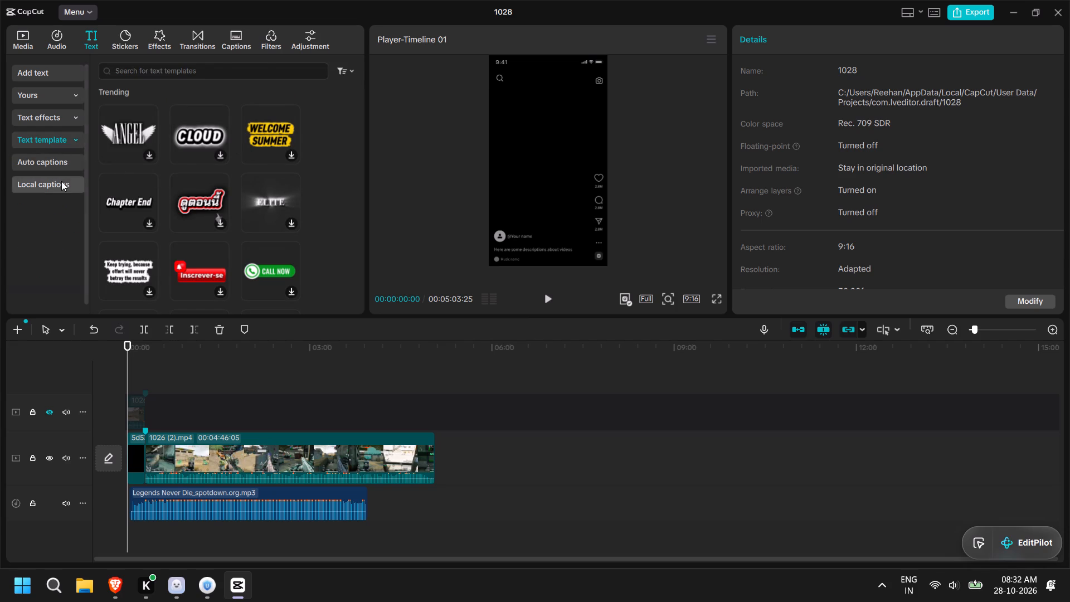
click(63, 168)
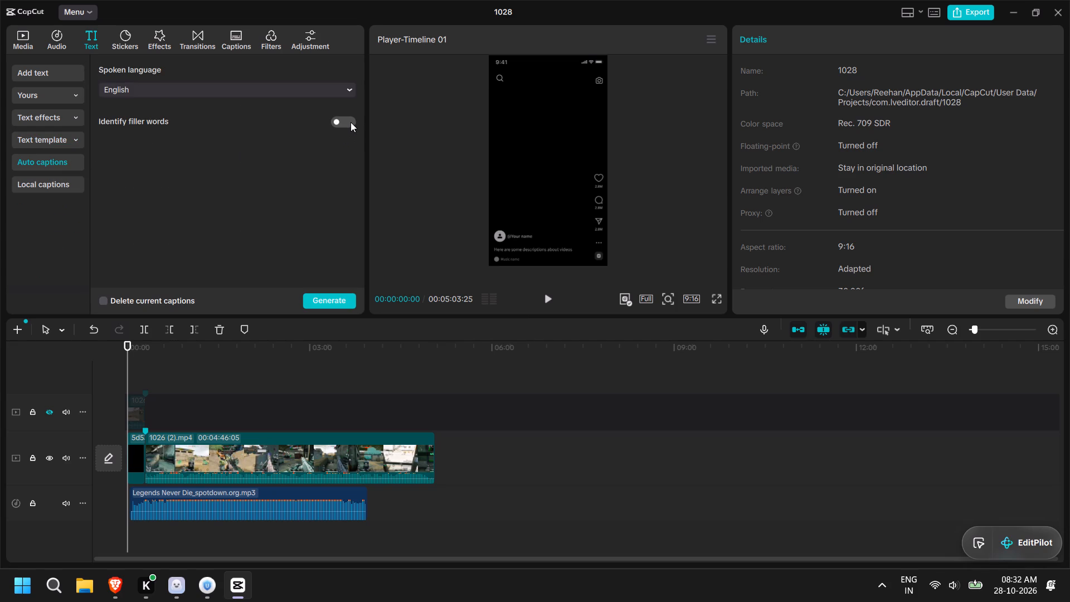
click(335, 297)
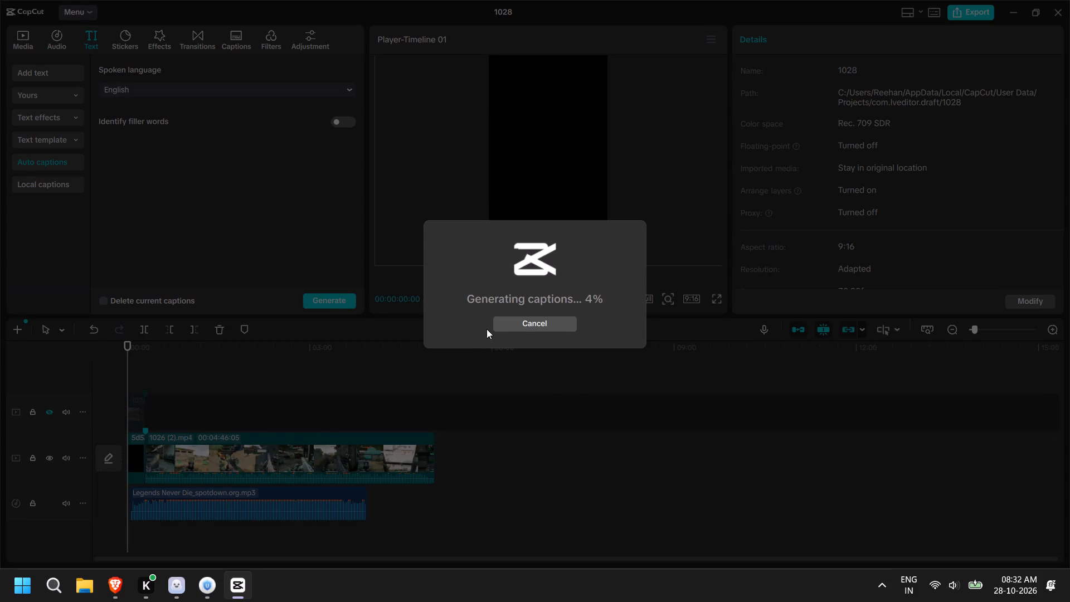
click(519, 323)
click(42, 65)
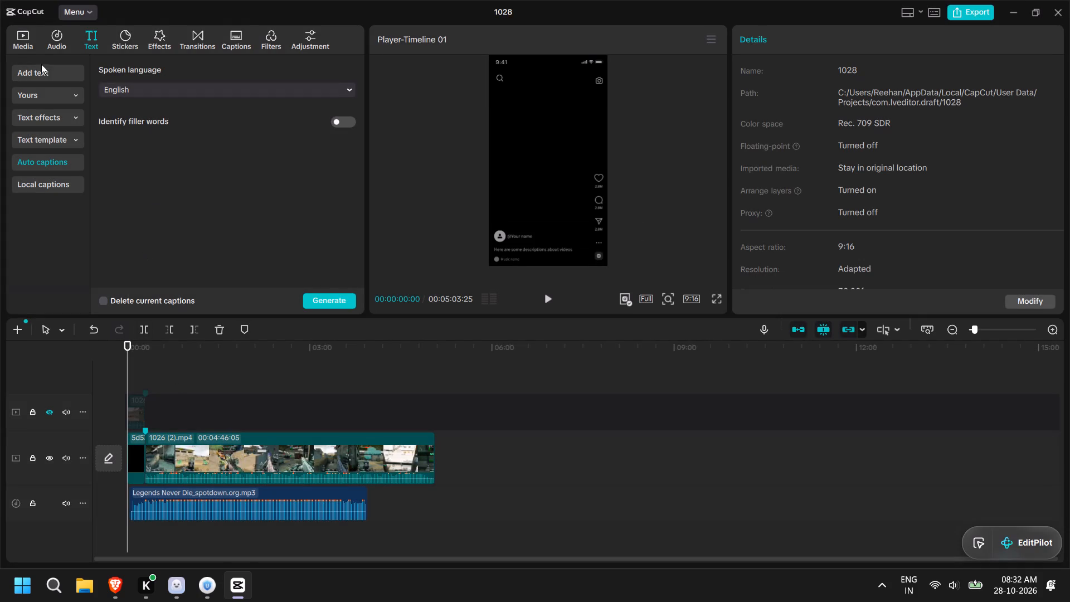
Import the Legends Never Die PUBG MOBILE Montage.mp4 video from Downloads into the project media.
click(28, 42)
click(132, 79)
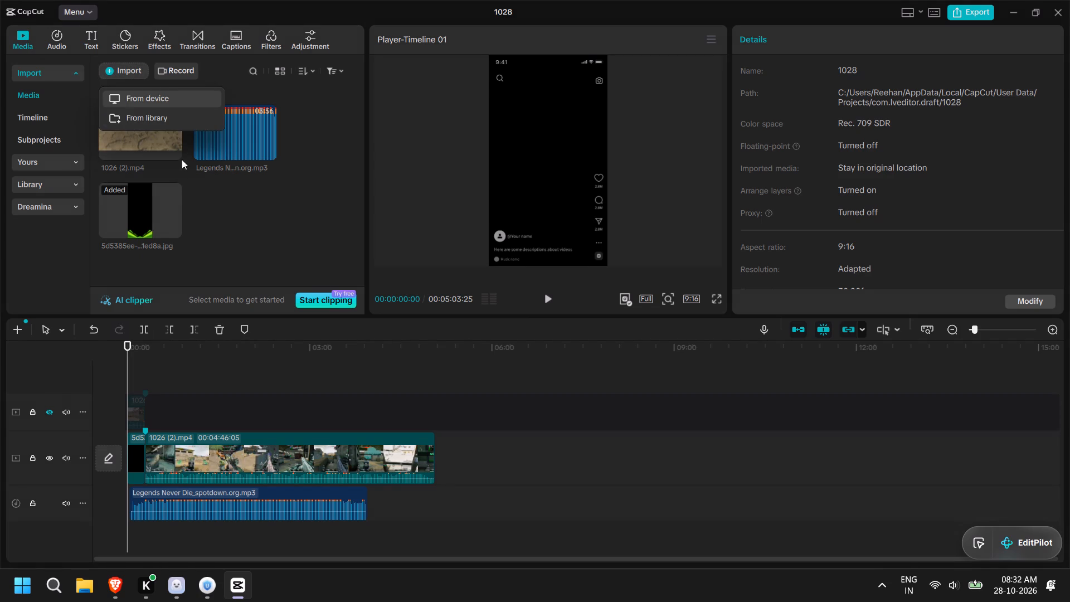
click(177, 100)
click(157, 124)
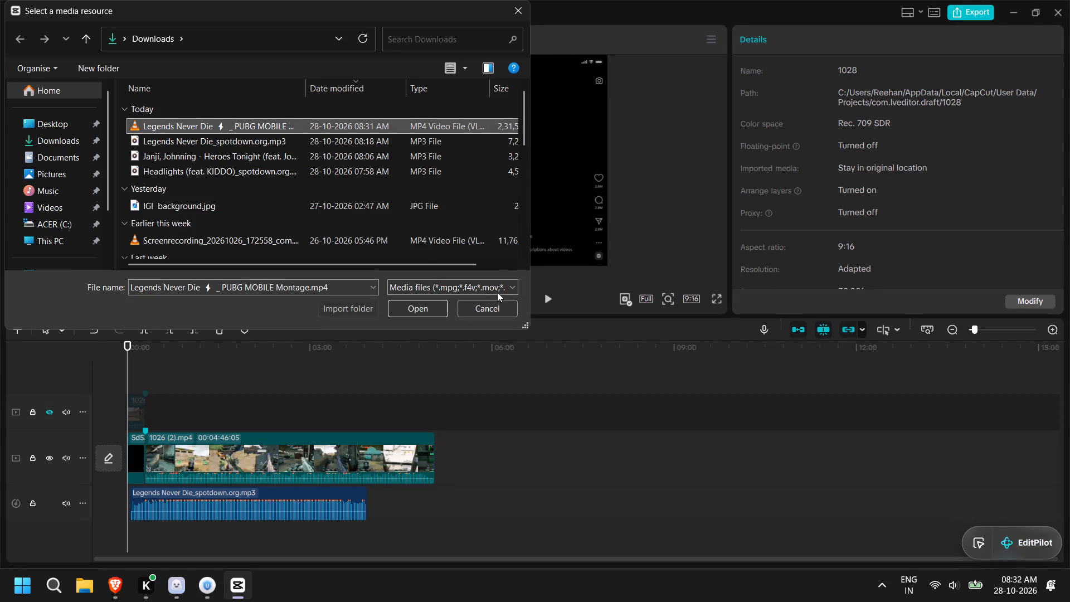
click(426, 308)
Place the Legends Never Die PUBG MOBILE Montage clip on the hidden overlay track, a short gap after the short 1026 (2).mp4 clip.
drag(237, 212, 225, 504)
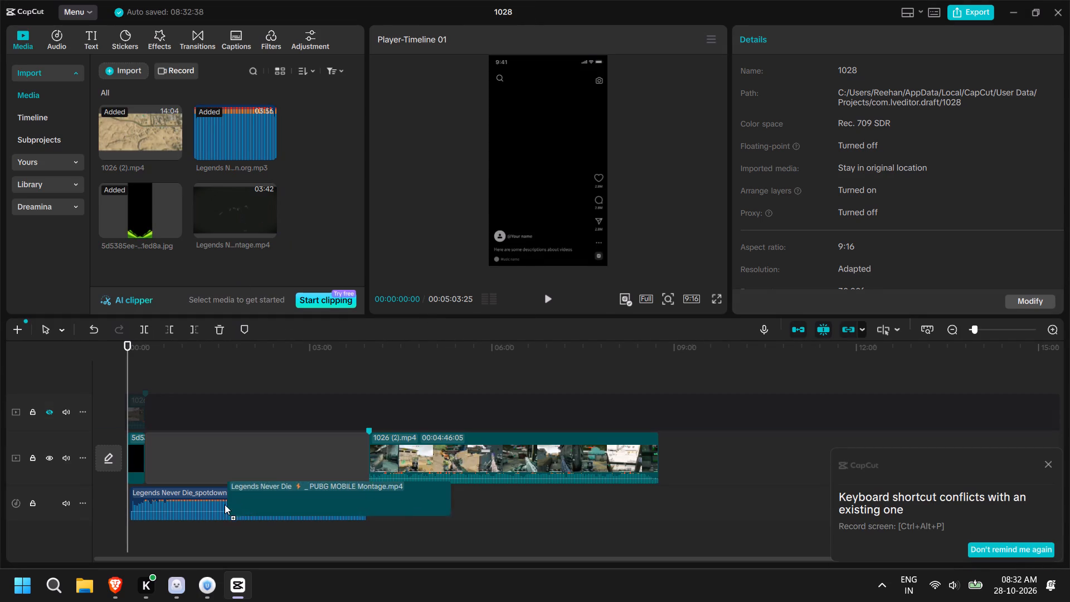
drag(225, 504, 251, 407)
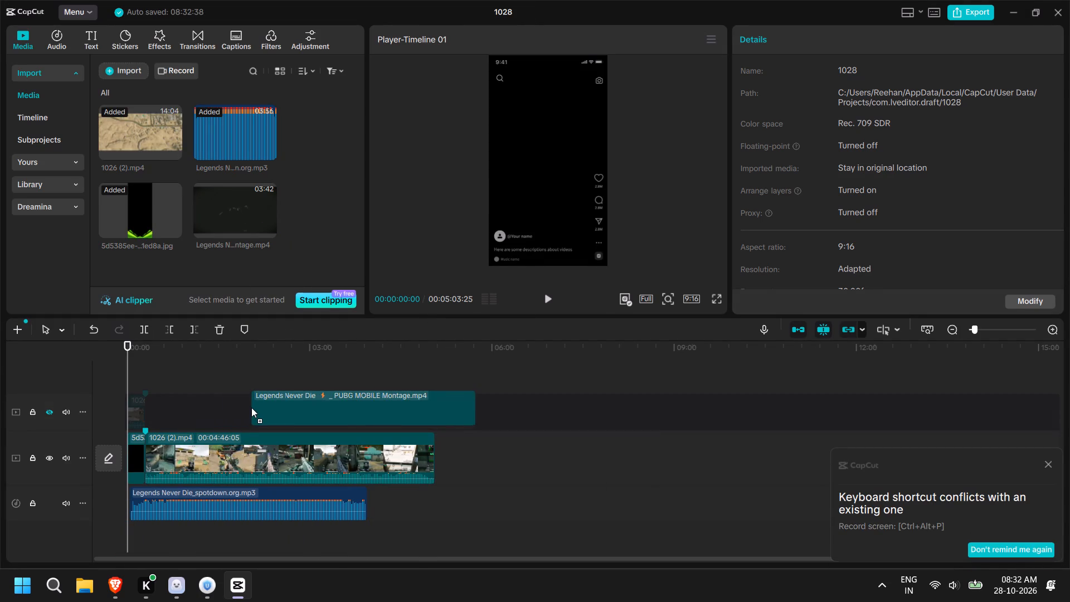
drag(251, 407, 208, 415)
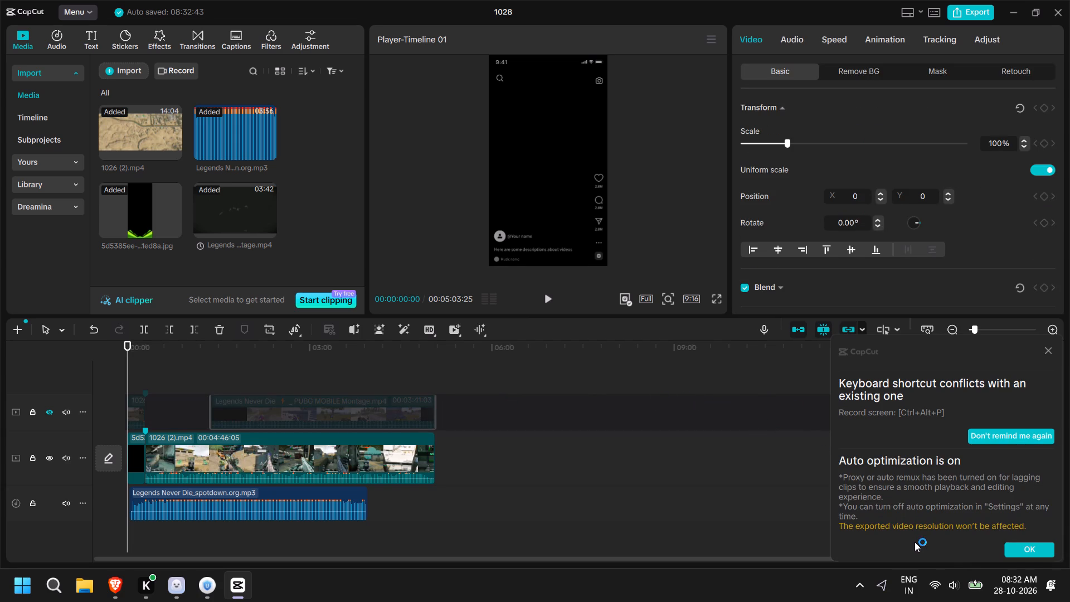
click(1026, 547)
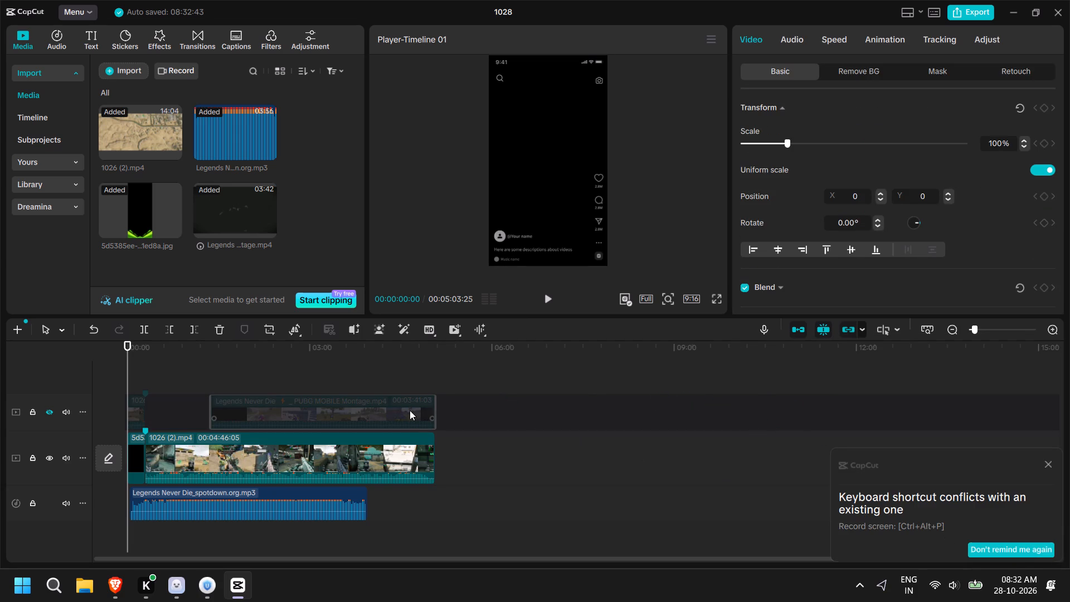
click(410, 410)
drag(306, 410, 243, 410)
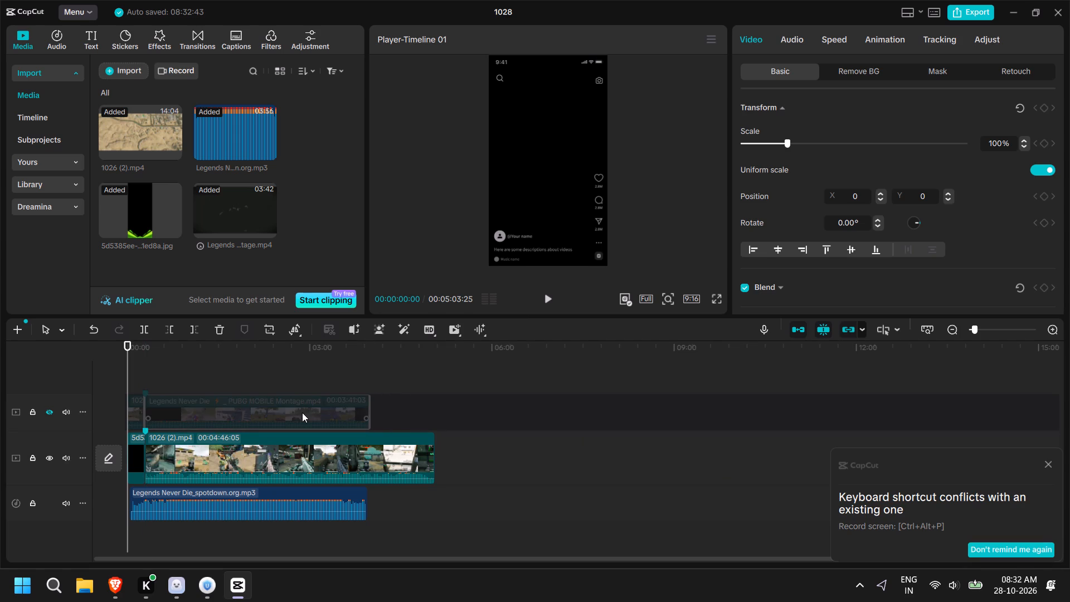
drag(302, 412, 315, 414)
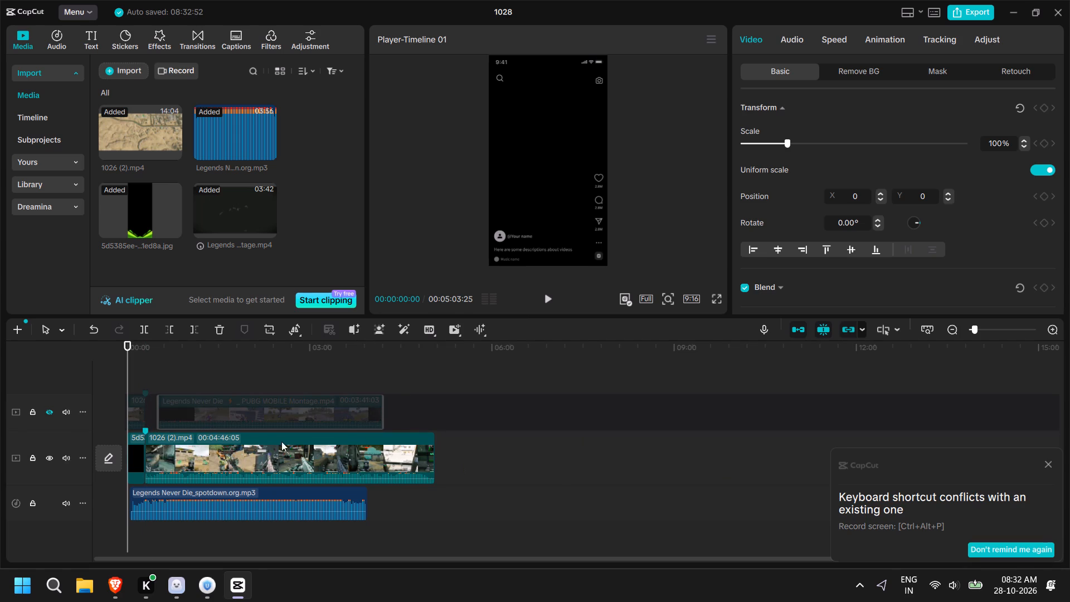
Mute the main video track and the Legends Never Die music track, and make the overlay track visible.
click(48, 413)
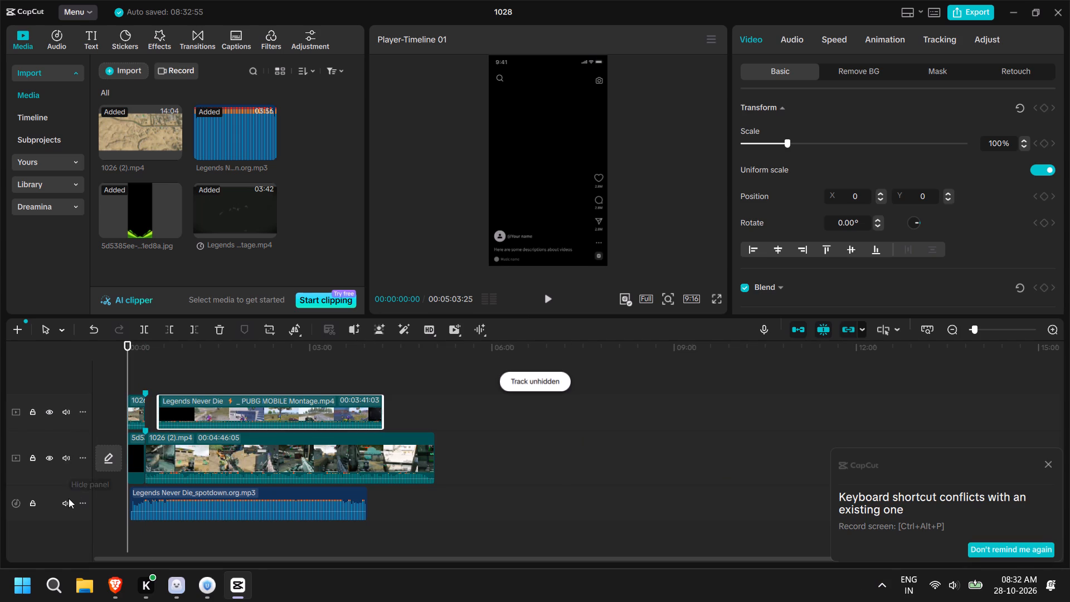
click(64, 503)
click(65, 458)
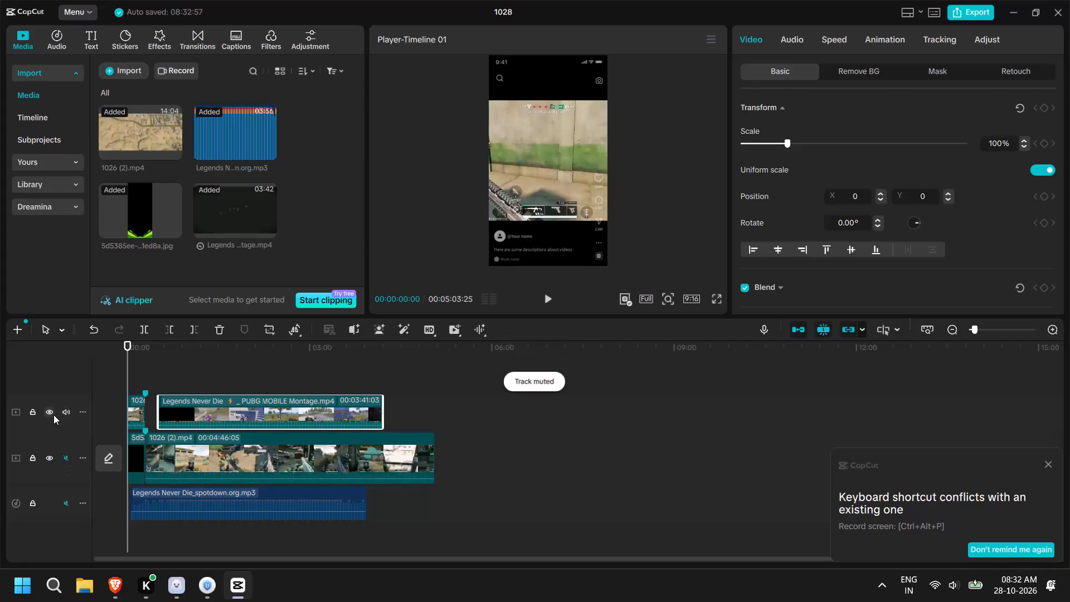
click(52, 412)
click(246, 363)
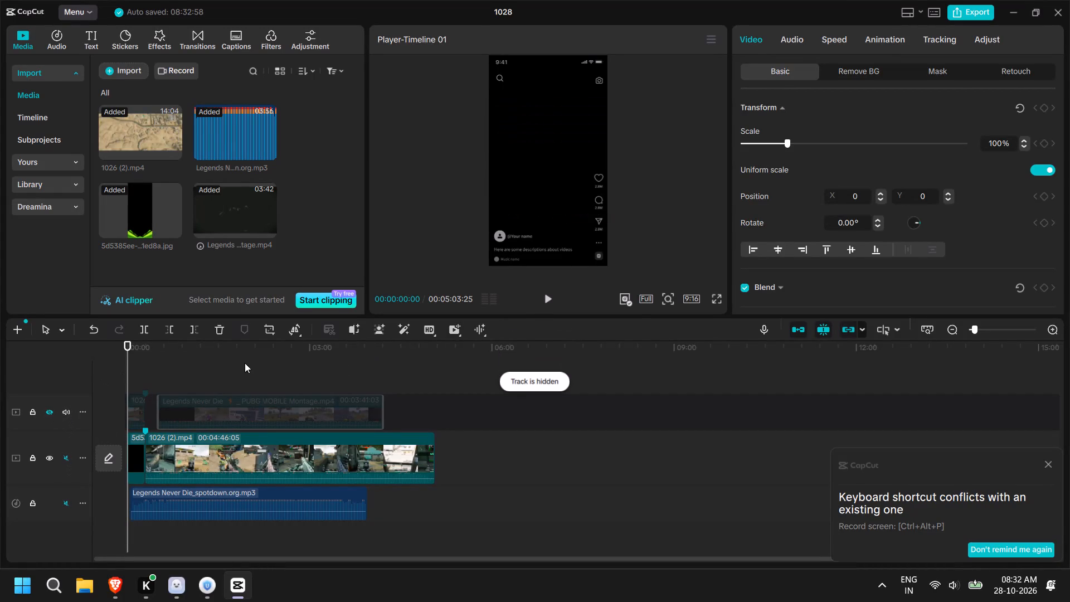
click(547, 302)
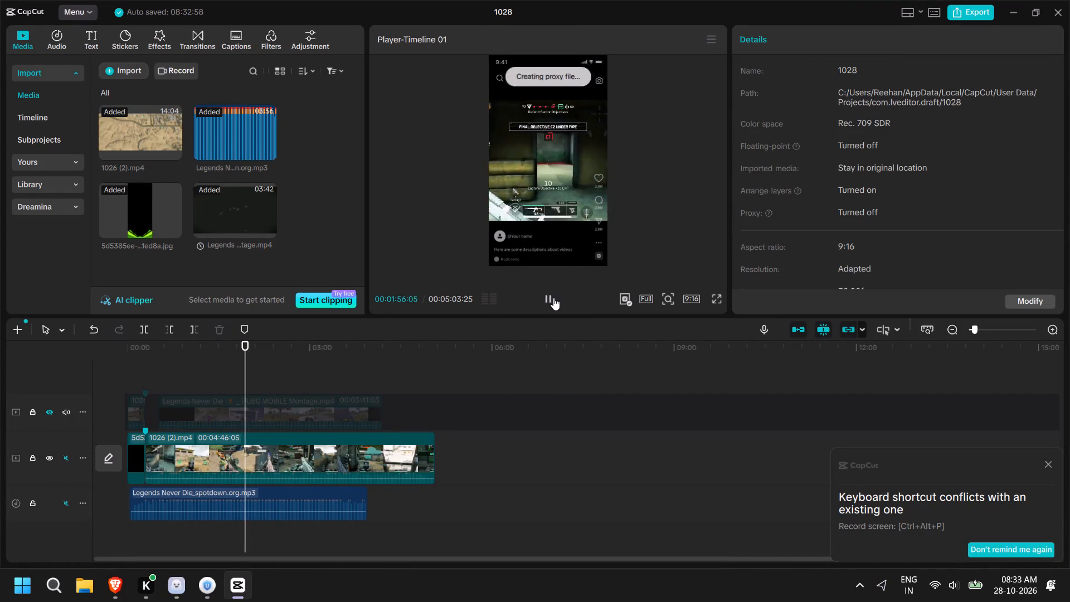
click(551, 299)
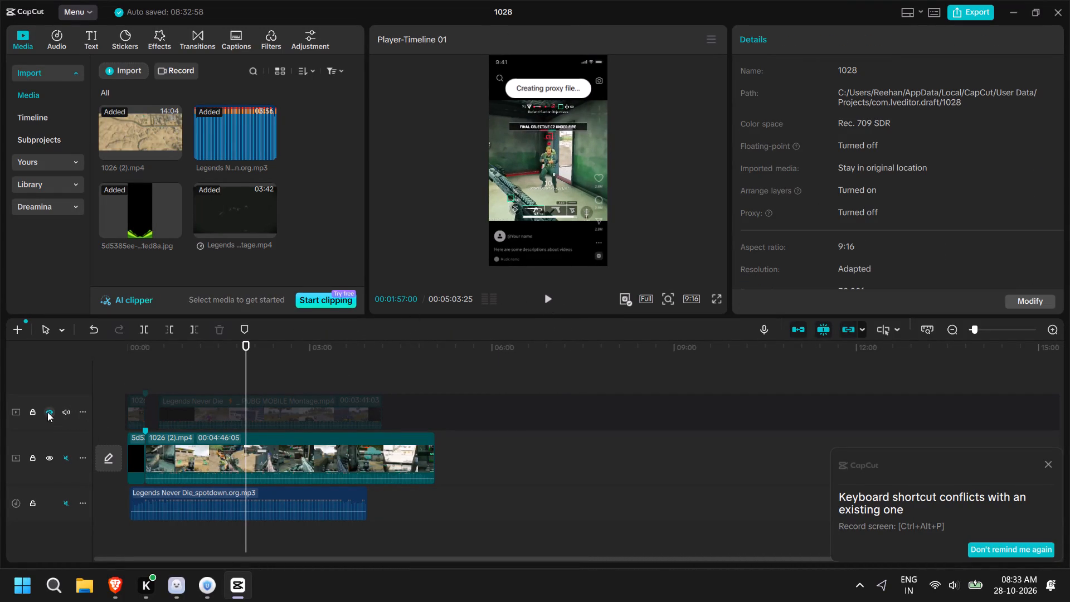
click(47, 412)
Move the short 1026 (2).mp4 clip from the overlay track to the end of the main video track.
click(217, 406)
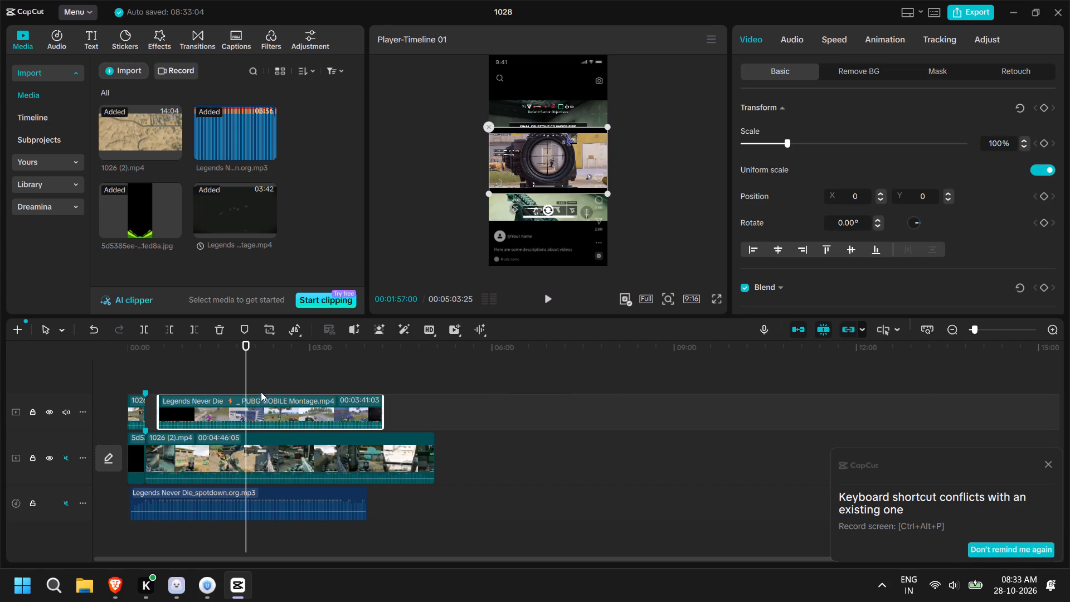
ctrl+scroll(225, 404, up, 5)
ctrl+scroll(247, 396, up, 16)
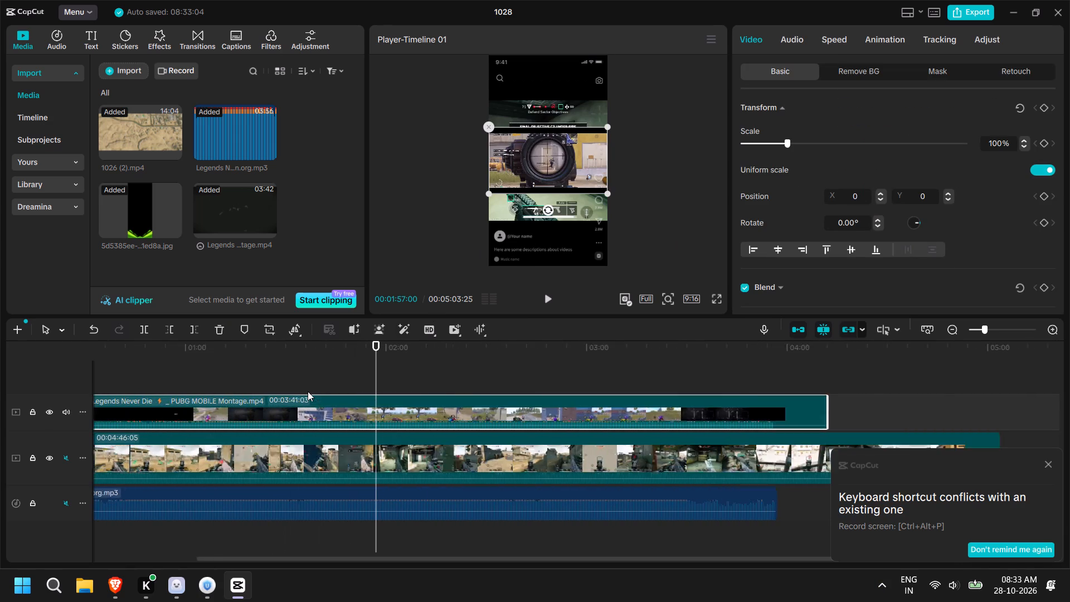
ctrl+scroll(316, 390, down, 1)
ctrl+scroll(316, 390, up, 1)
ctrl+scroll(316, 390, down, 17)
click(144, 414)
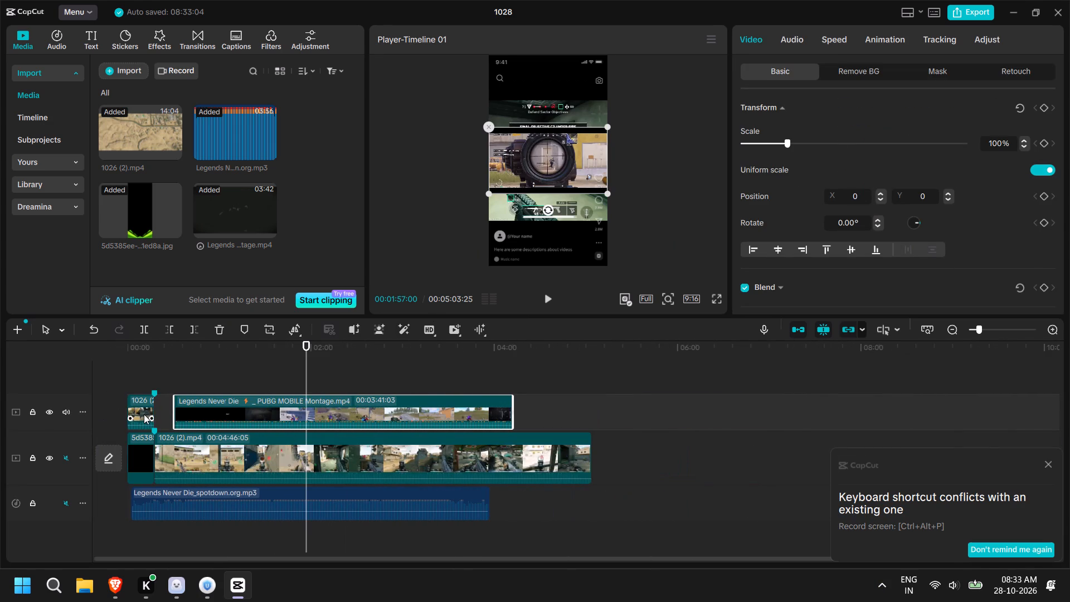
drag(144, 412, 793, 430)
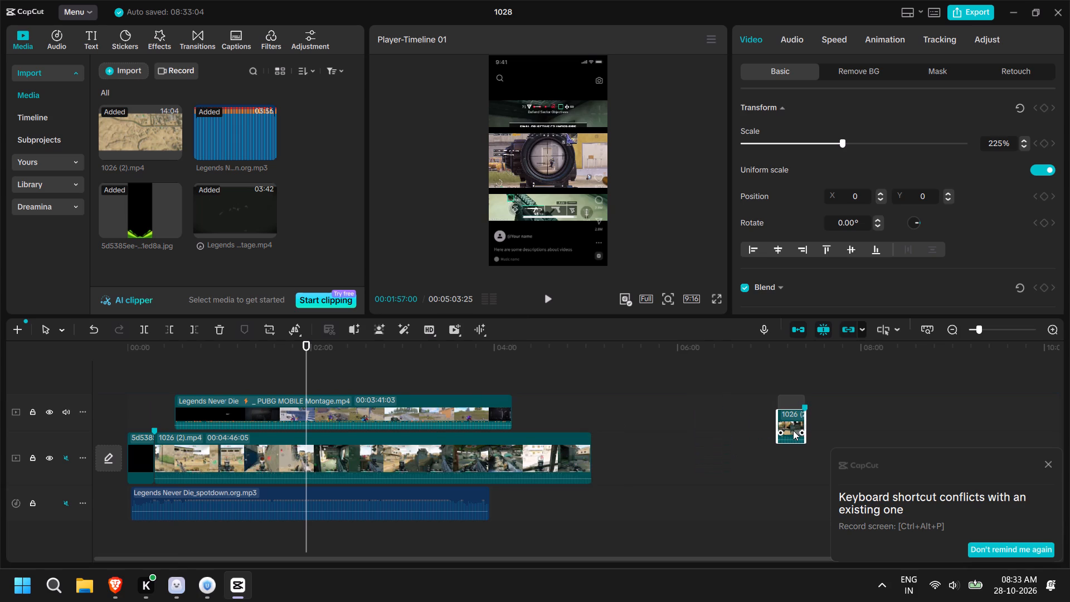
drag(793, 430, 780, 459)
Move the Legends Never Die PUBG MOBILE Montage clip to near the start of the overlay track, aligned with the music clip.
drag(397, 414, 341, 415)
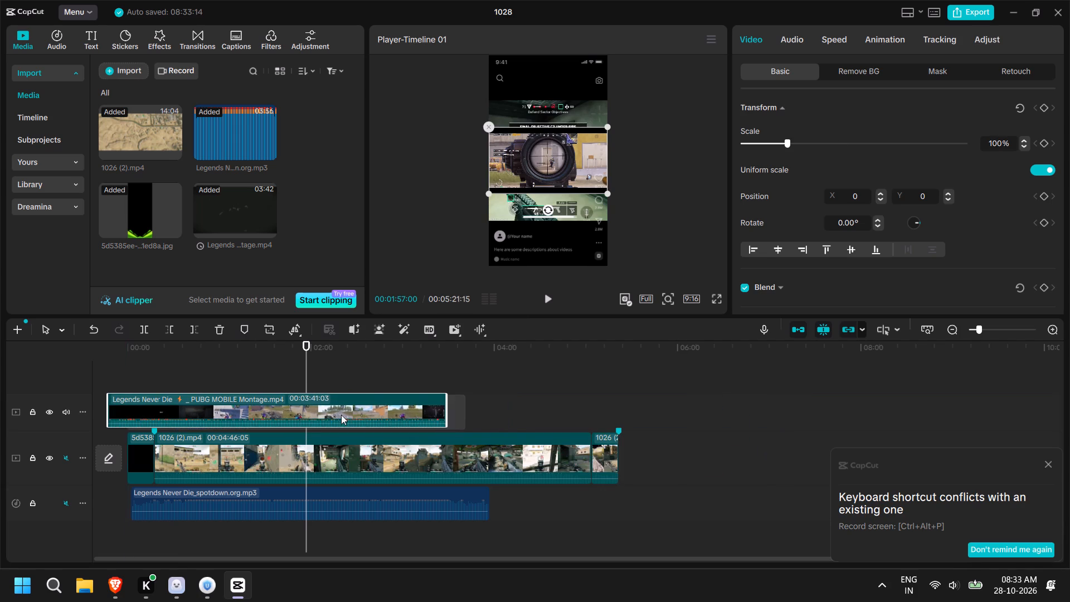
drag(341, 415, 351, 417)
click(351, 417)
drag(352, 417, 357, 422)
drag(283, 559, 212, 554)
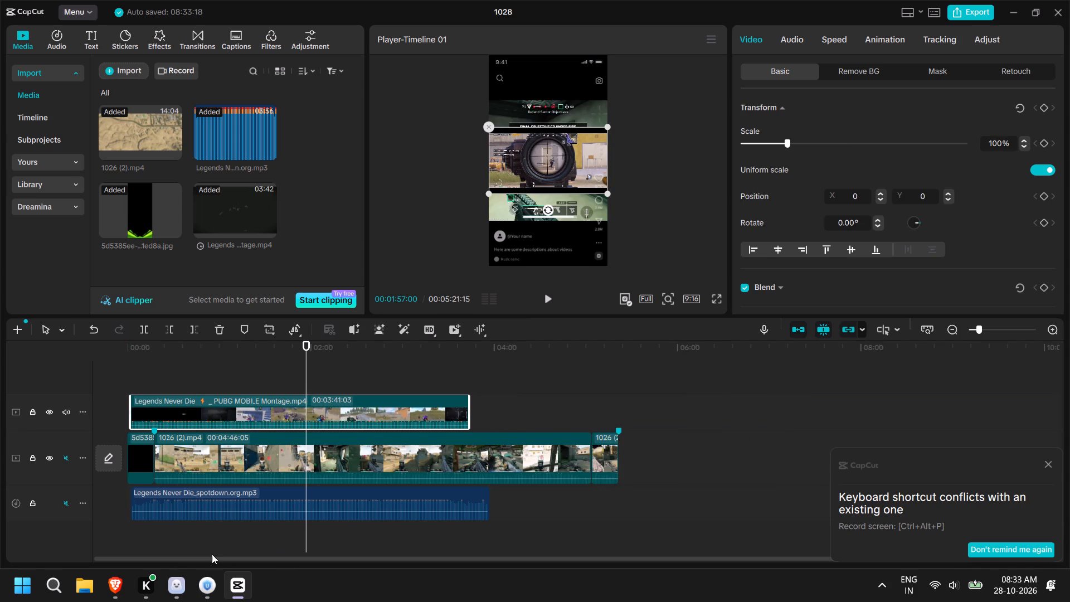
drag(212, 554, 208, 554)
Hide the main video track and scale the PUBG montage clip up to 186% in the preview.
drag(303, 345, 136, 349)
click(47, 459)
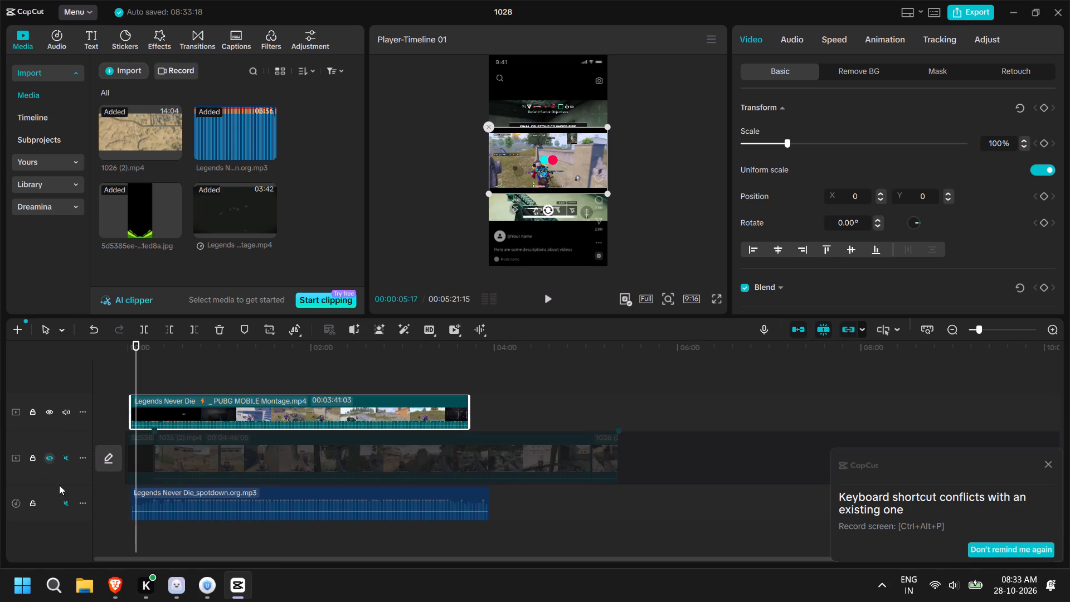
drag(604, 191, 664, 240)
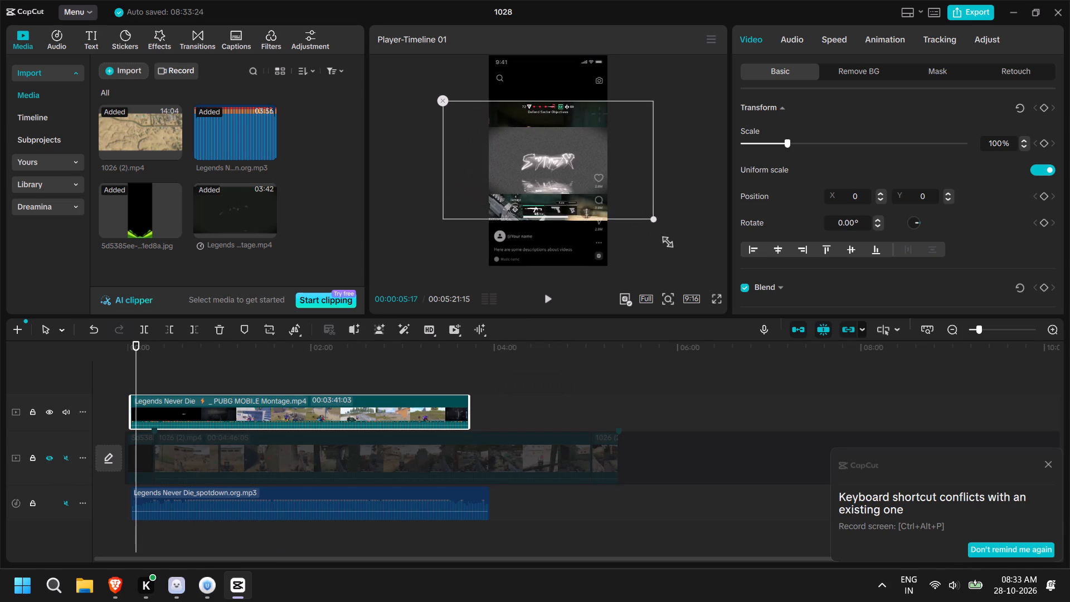
drag(664, 240, 671, 245)
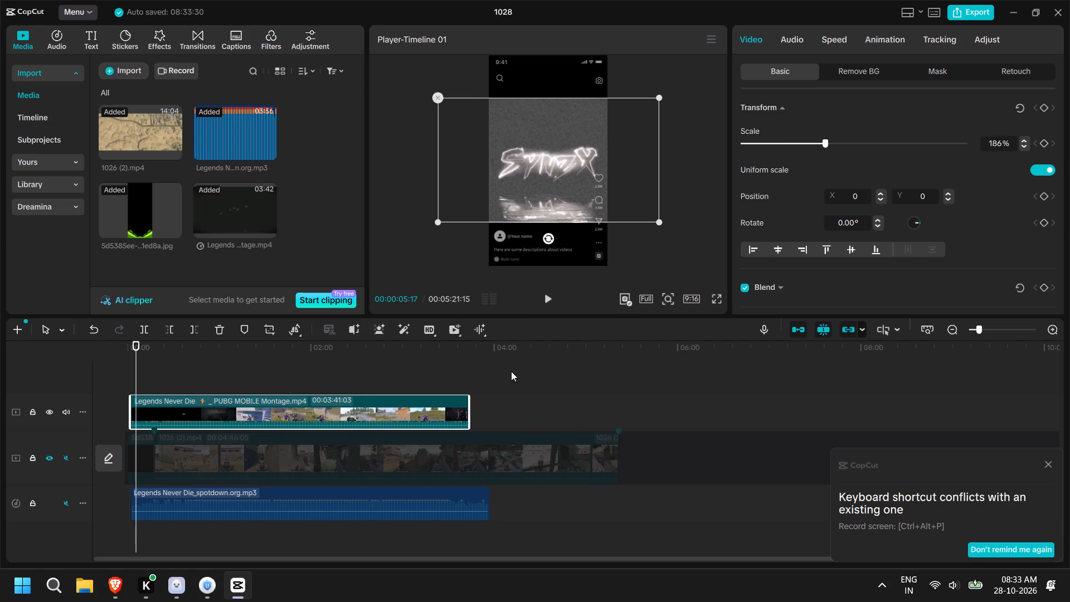
Play the opening of the enlarged PUBG montage with its own sound, replaying it from the beginning.
click(552, 295)
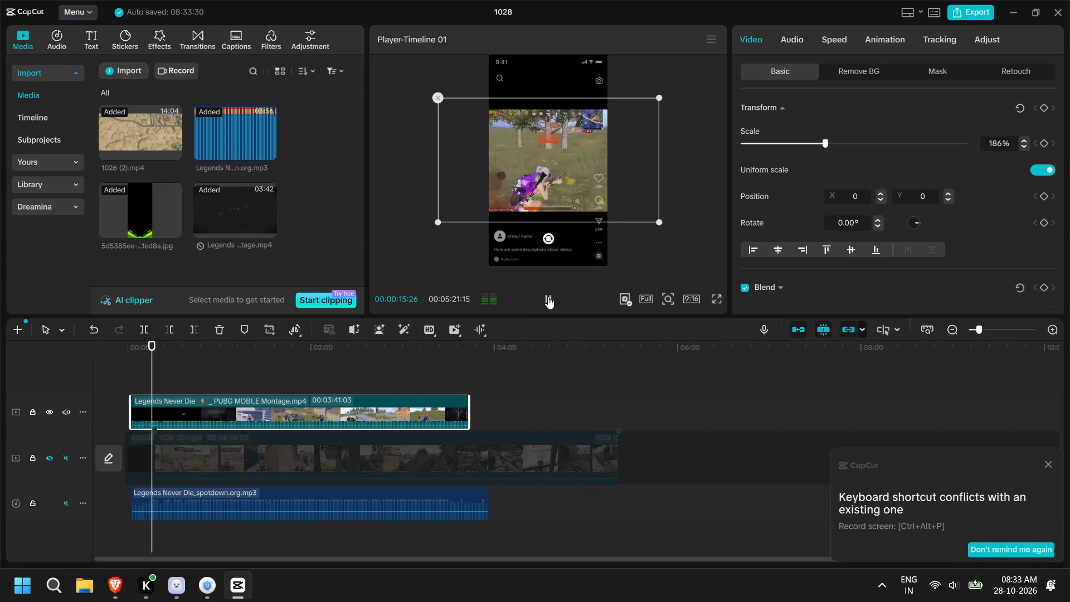
click(548, 297)
drag(155, 338, 123, 345)
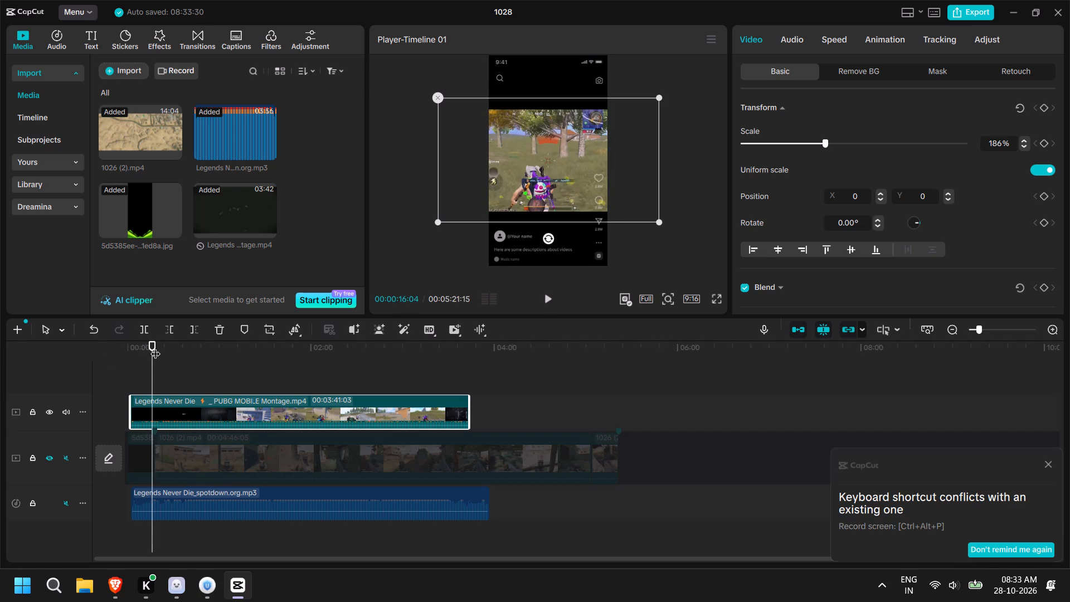
drag(155, 342, 81, 342)
click(551, 300)
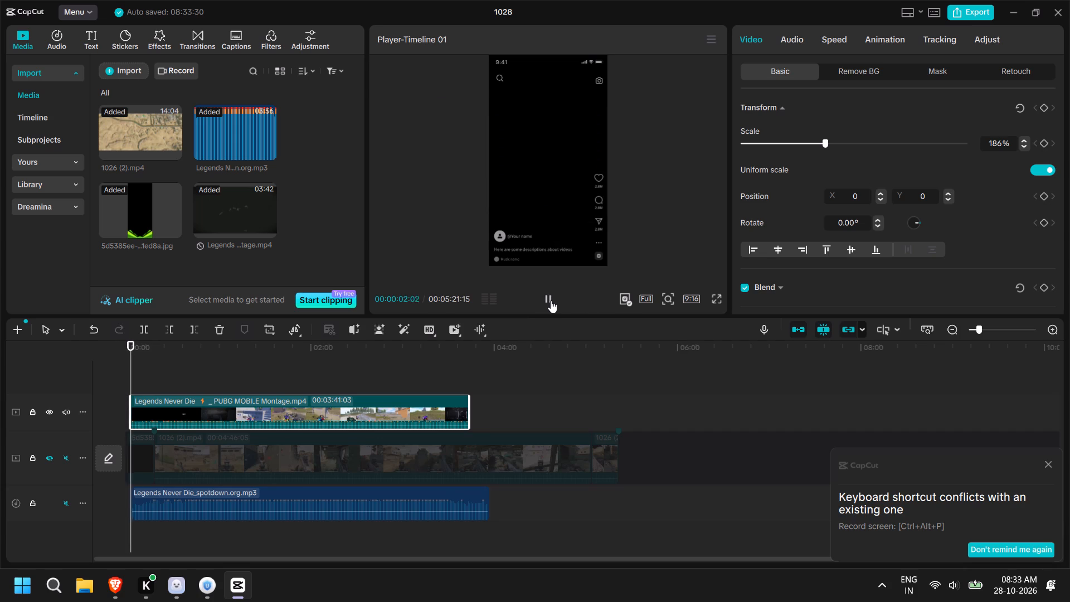
click(551, 300)
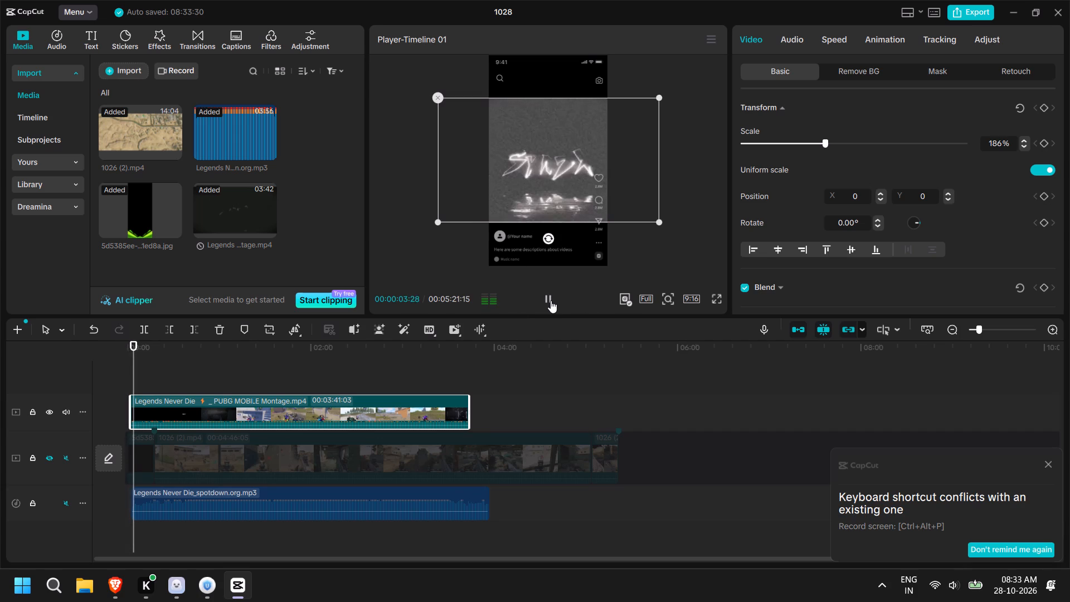
drag(137, 342, 67, 342)
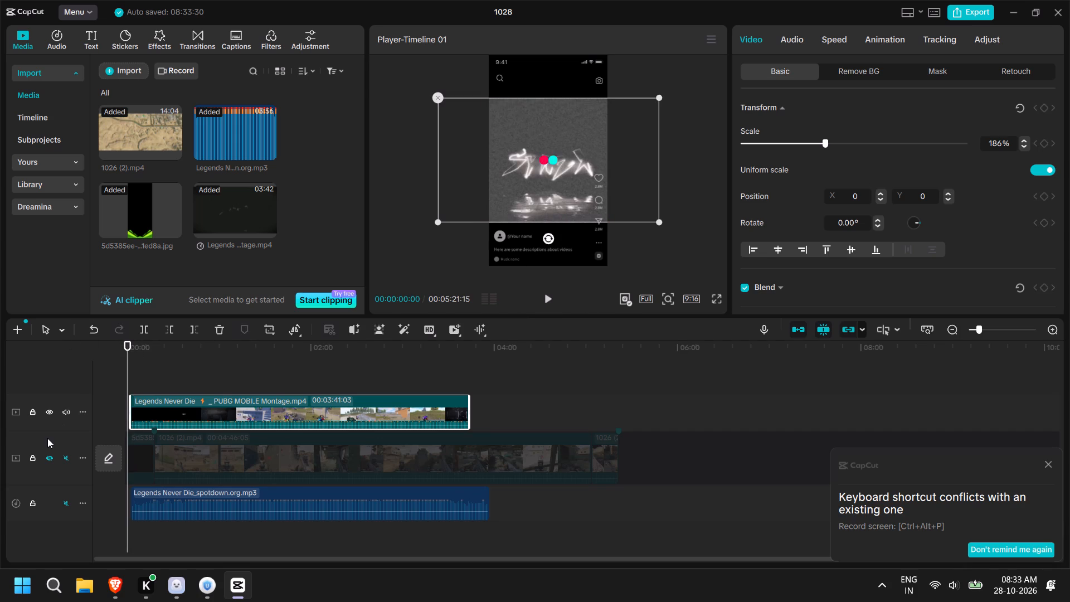
With the montage hidden and the music unmuted, move the Legends Never Die music clip to the timeline start and listen.
click(45, 407)
click(62, 504)
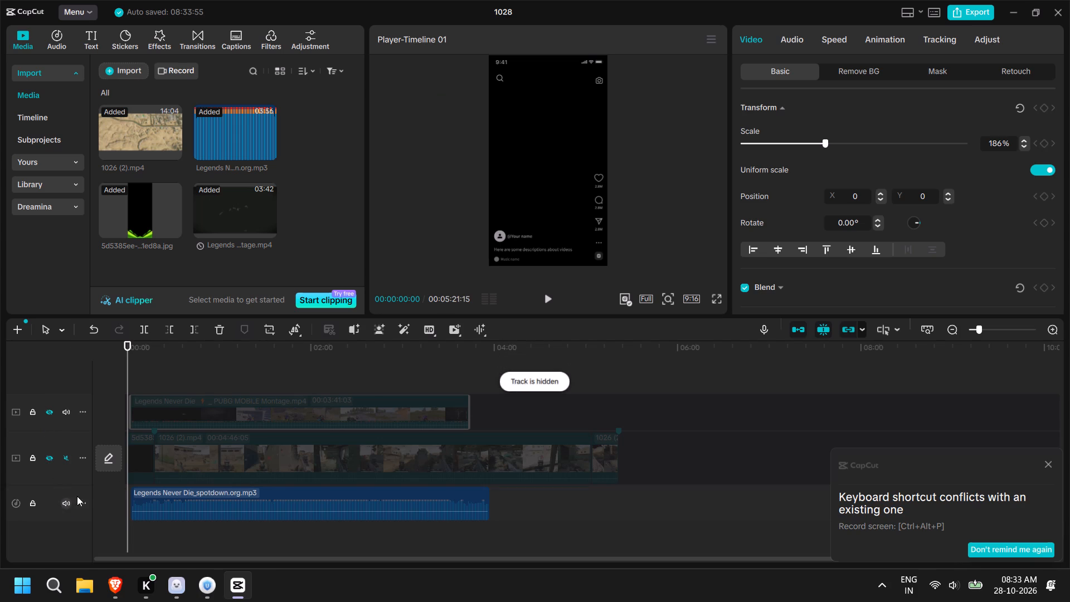
click(551, 298)
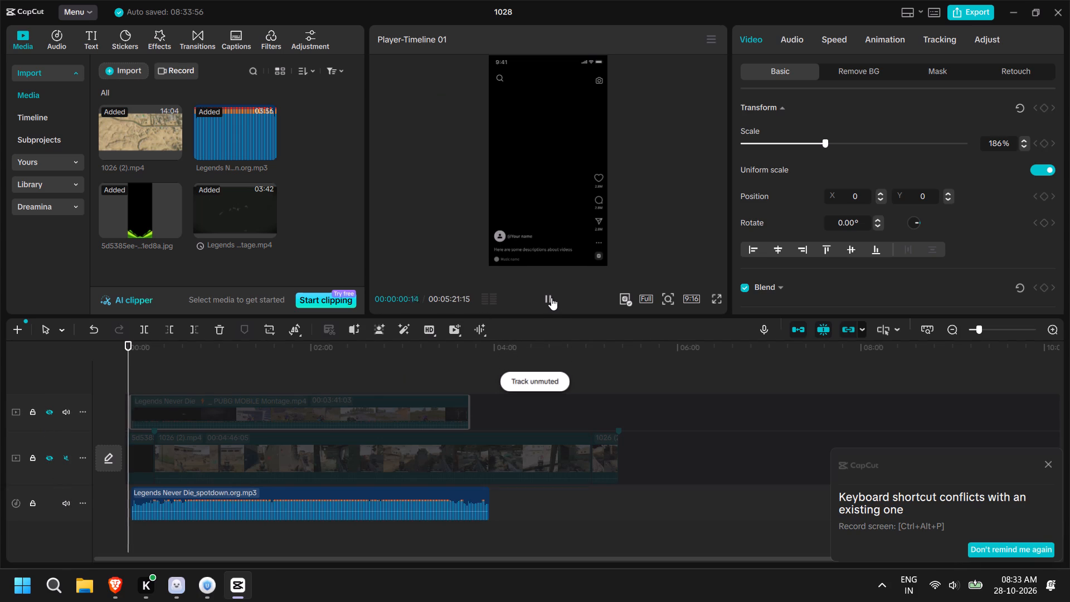
drag(293, 504, 258, 504)
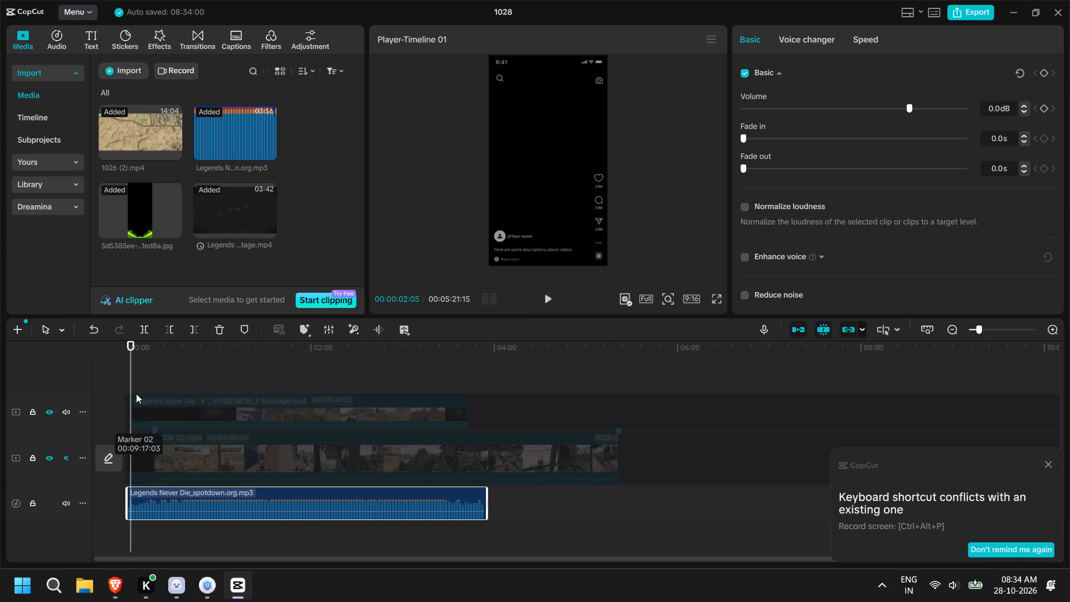
click(547, 299)
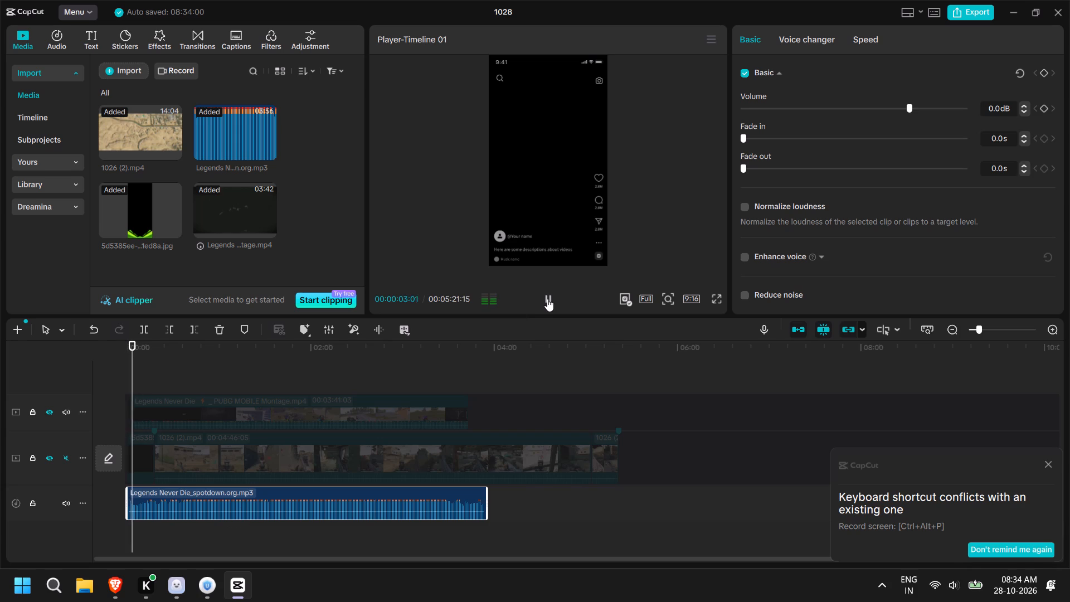
click(547, 299)
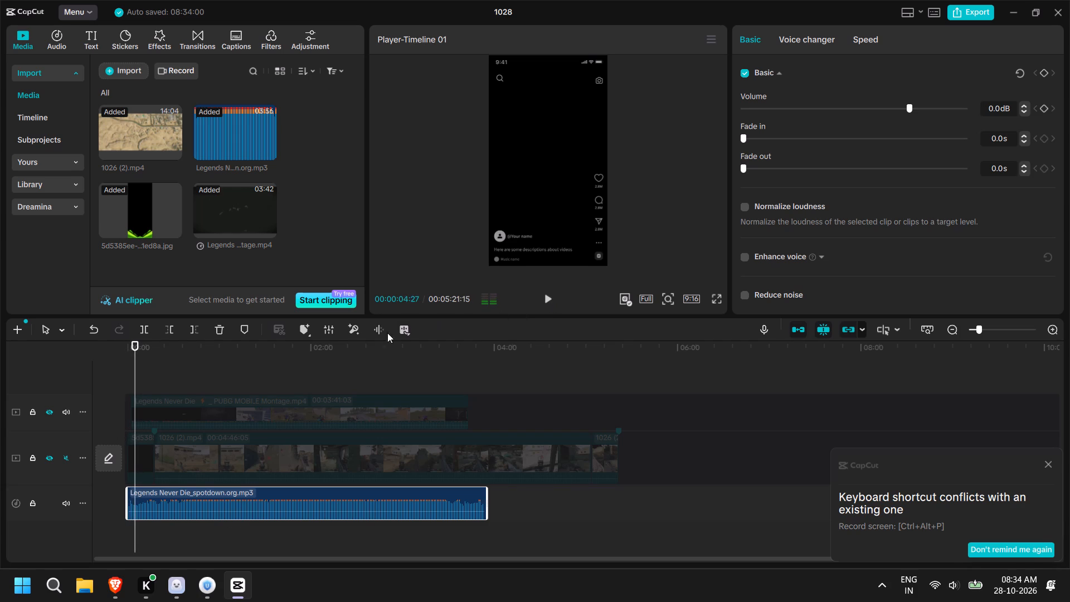
Mute the music, show the montage track, and add a marker to the montage clip at 00:00:08:19.
click(61, 507)
click(47, 410)
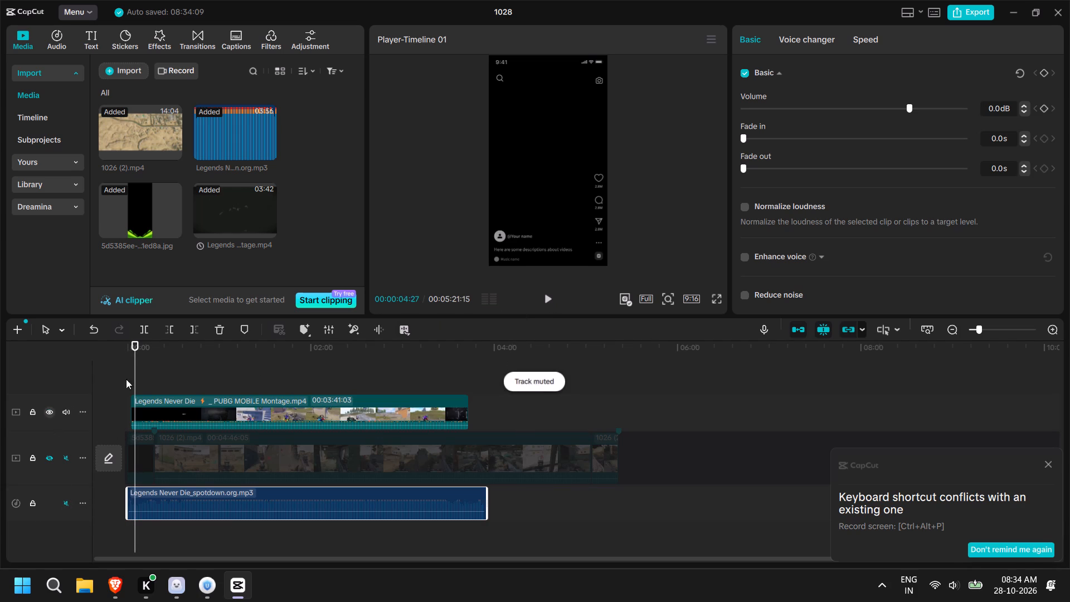
drag(135, 343, 99, 344)
click(545, 297)
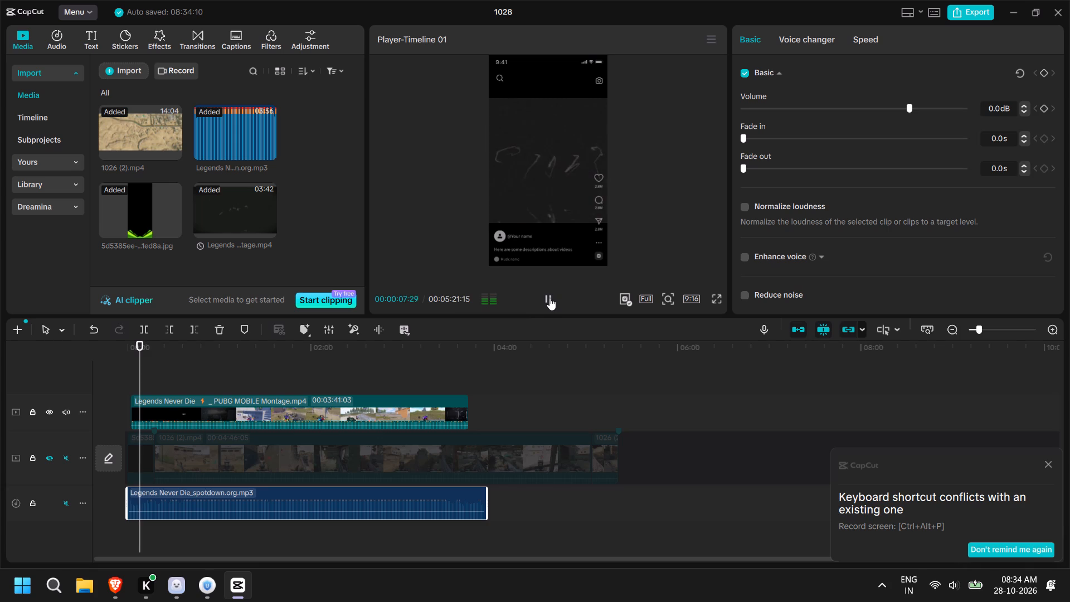
click(549, 298)
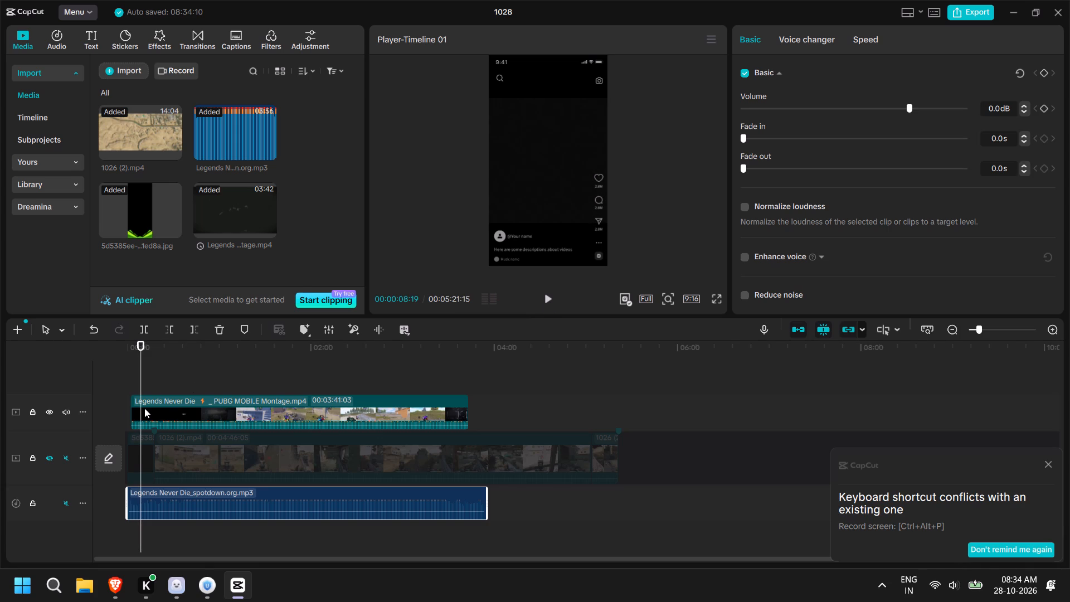
click(144, 408)
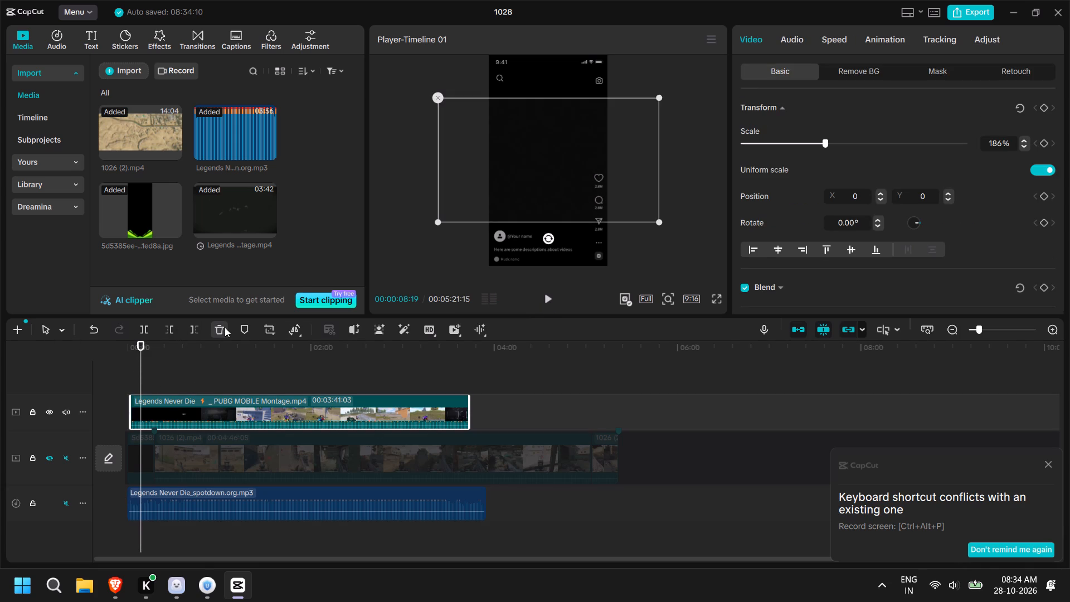
click(241, 329)
Play the PUBG montage in short bursts past the 00:00:08:19 marker to find where the gameplay footage begins fading in.
click(547, 300)
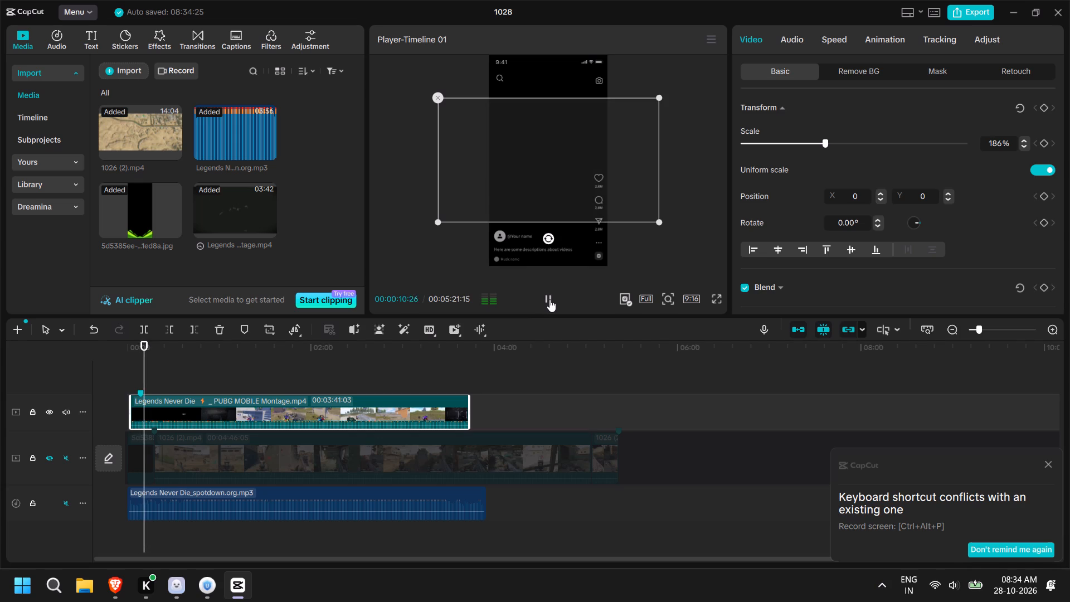
click(549, 299)
click(549, 299)
click(550, 299)
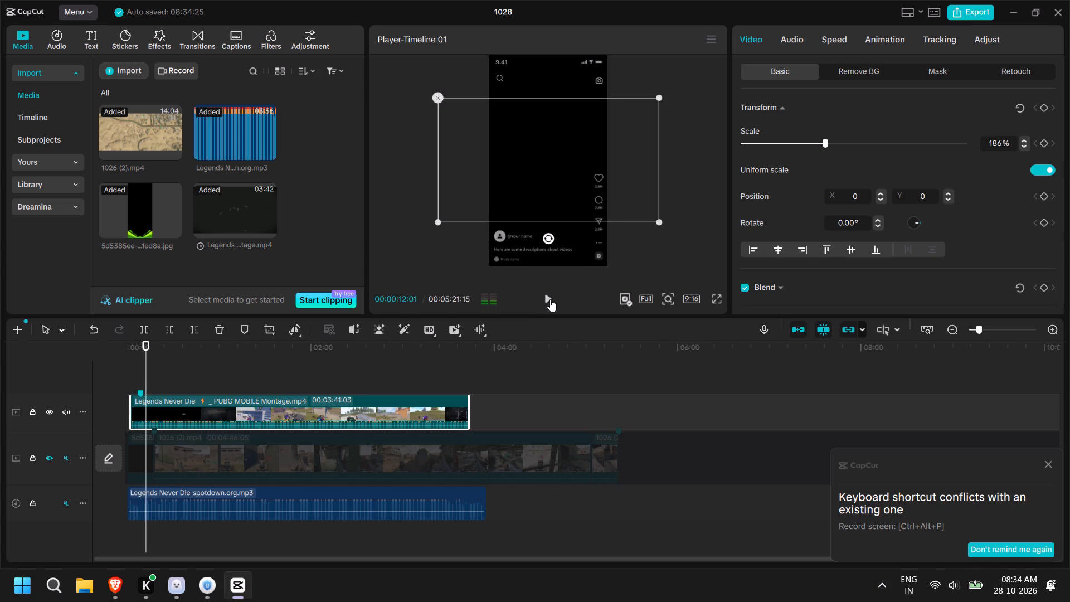
click(550, 299)
click(550, 299)
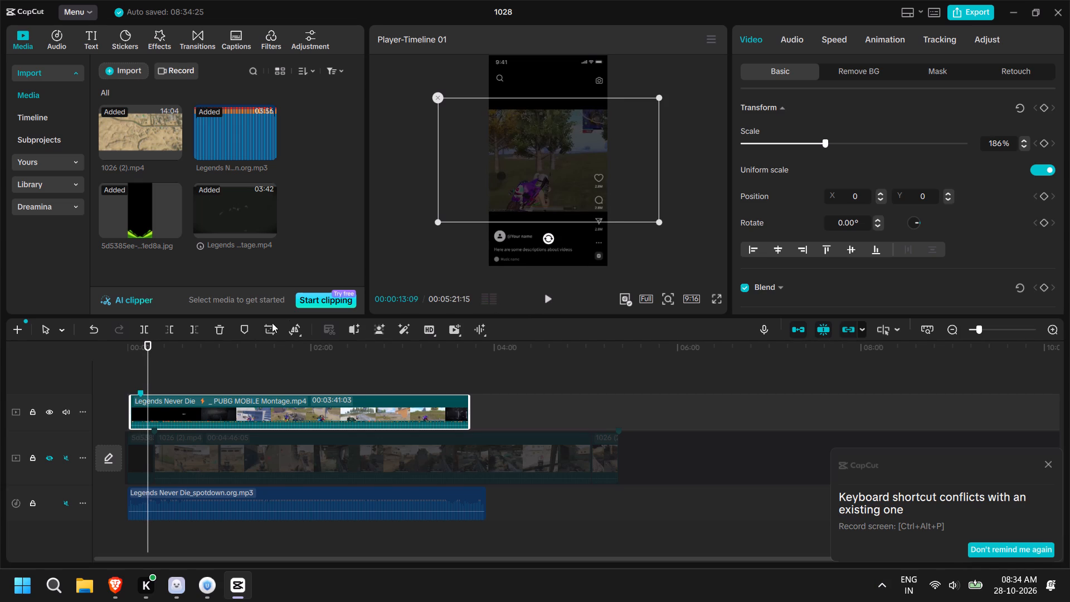
drag(147, 339, 139, 338)
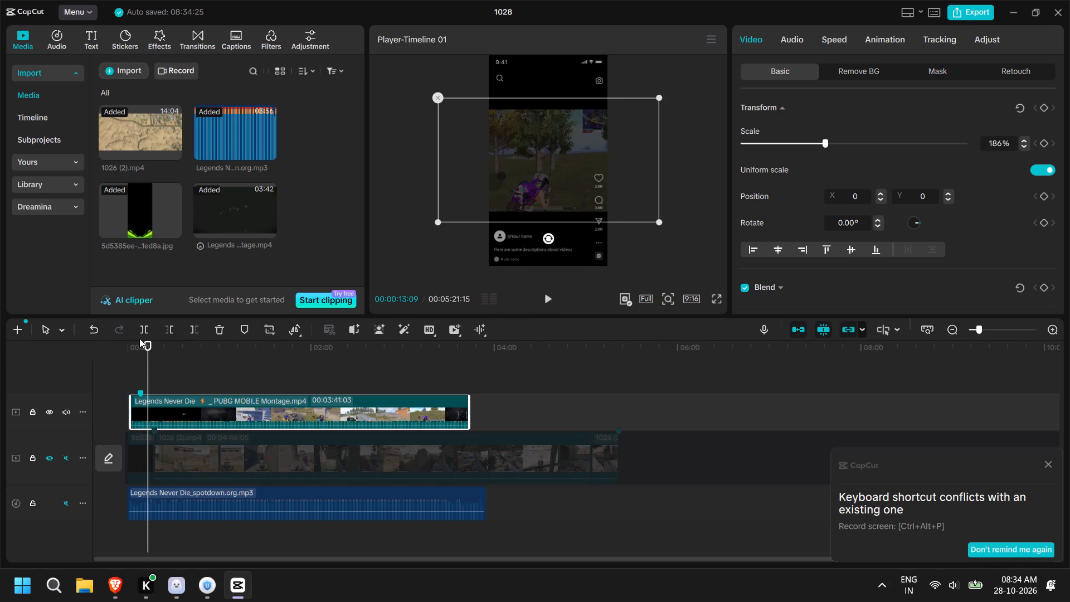
drag(139, 338, 138, 338)
click(148, 346)
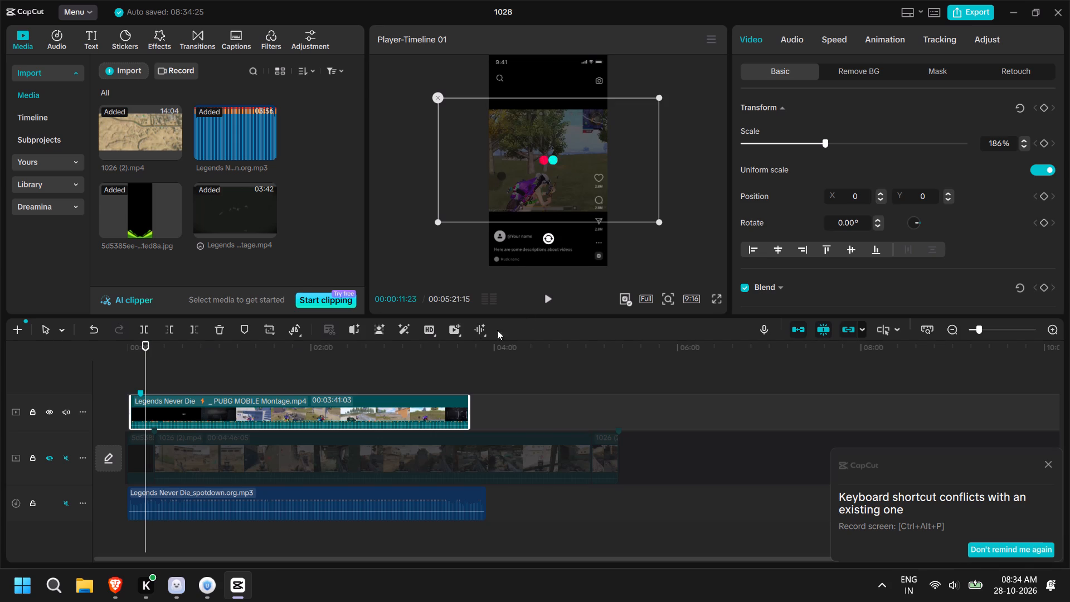
double_click(548, 295)
click(548, 297)
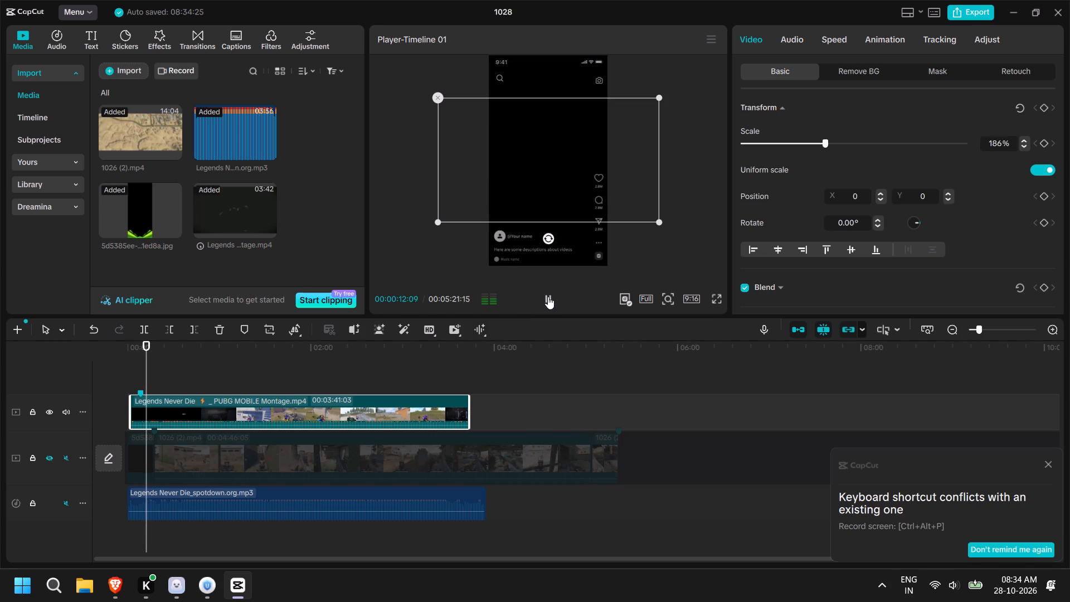
click(548, 297)
double_click(548, 297)
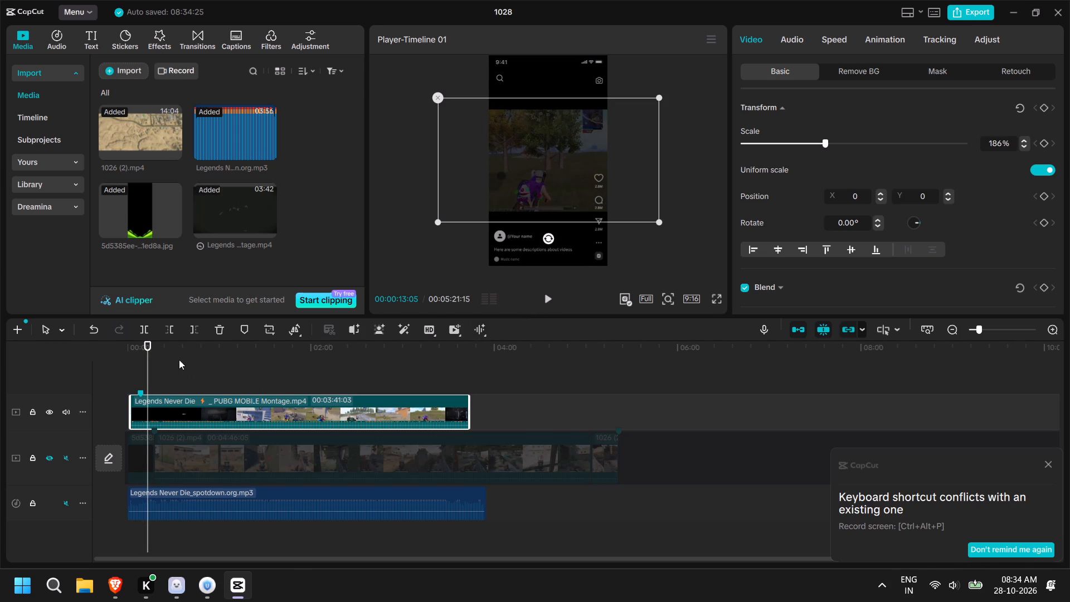
Add a marker to the montage clip at 00:00:12:19, just before the first gameplay footage fades in.
ctrl+scroll(179, 370, up, 20)
ctrl+scroll(179, 370, up, 9)
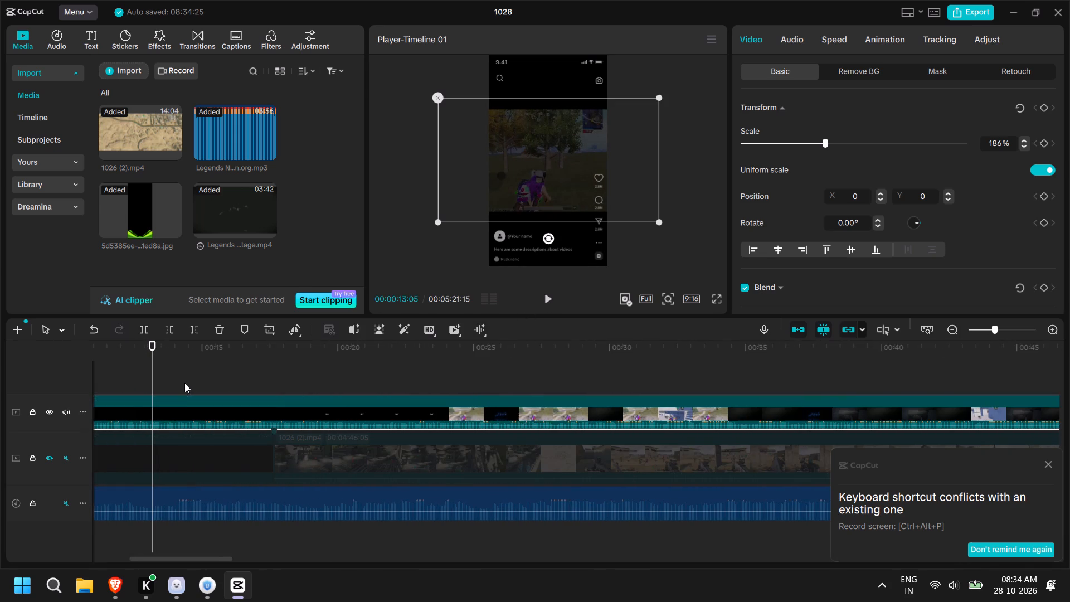
drag(151, 346, 149, 346)
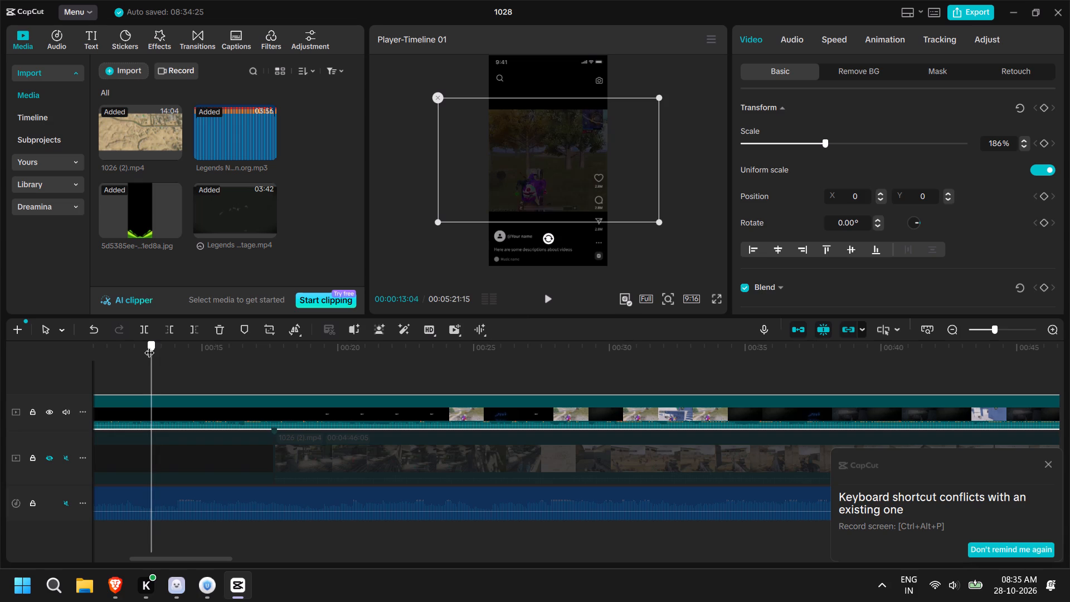
drag(149, 346, 139, 346)
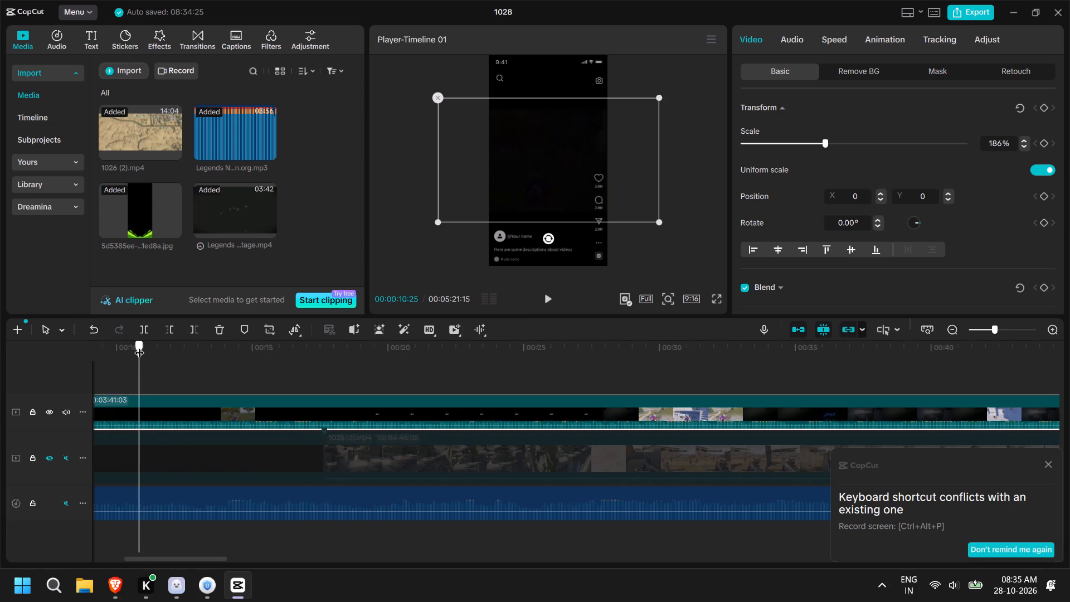
drag(139, 346, 284, 349)
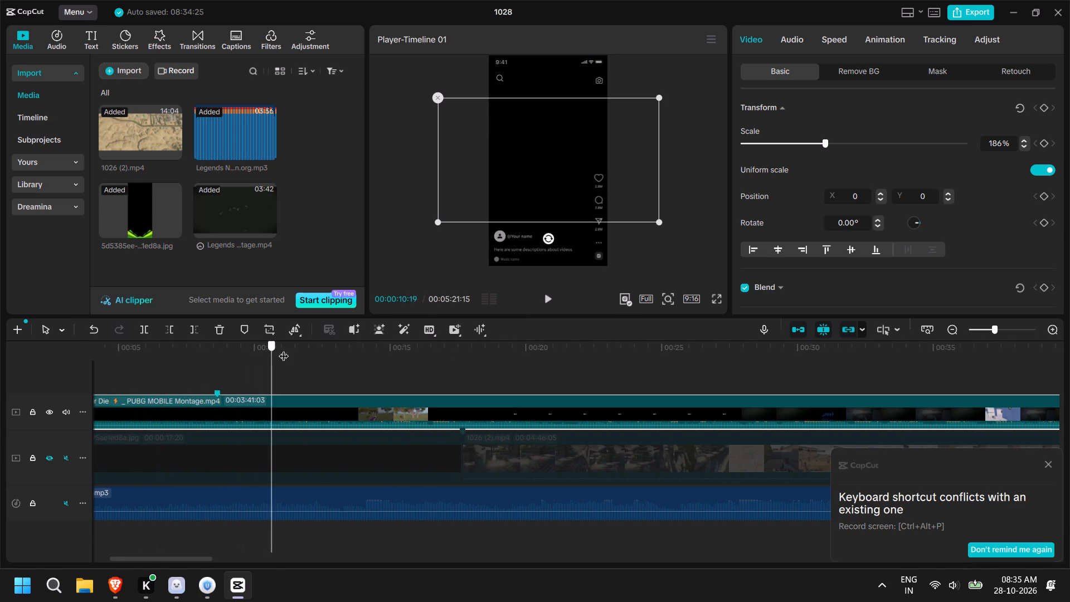
drag(284, 349, 246, 348)
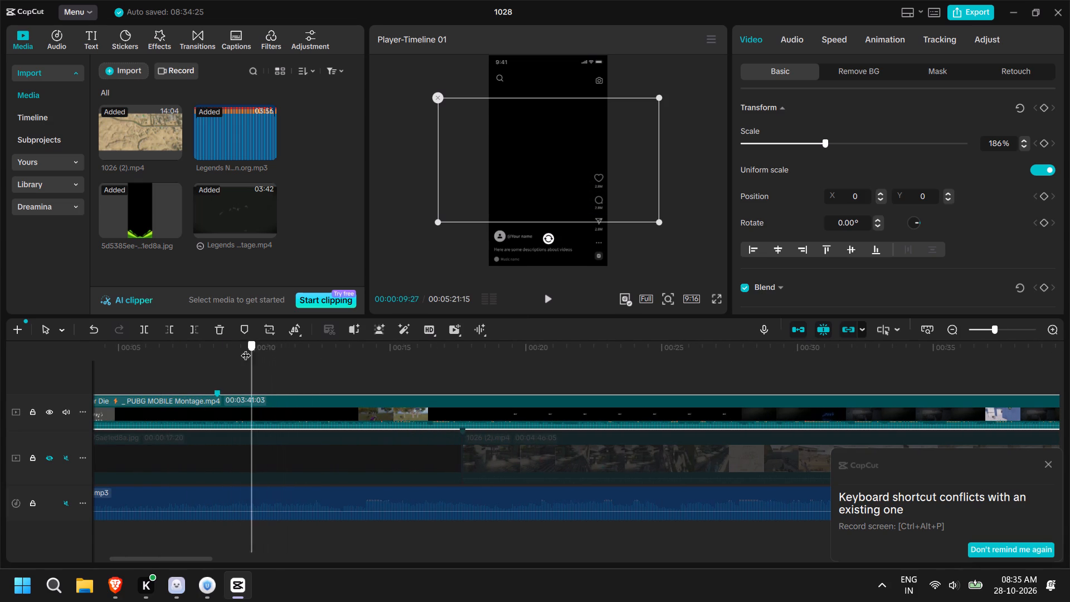
drag(246, 348, 327, 344)
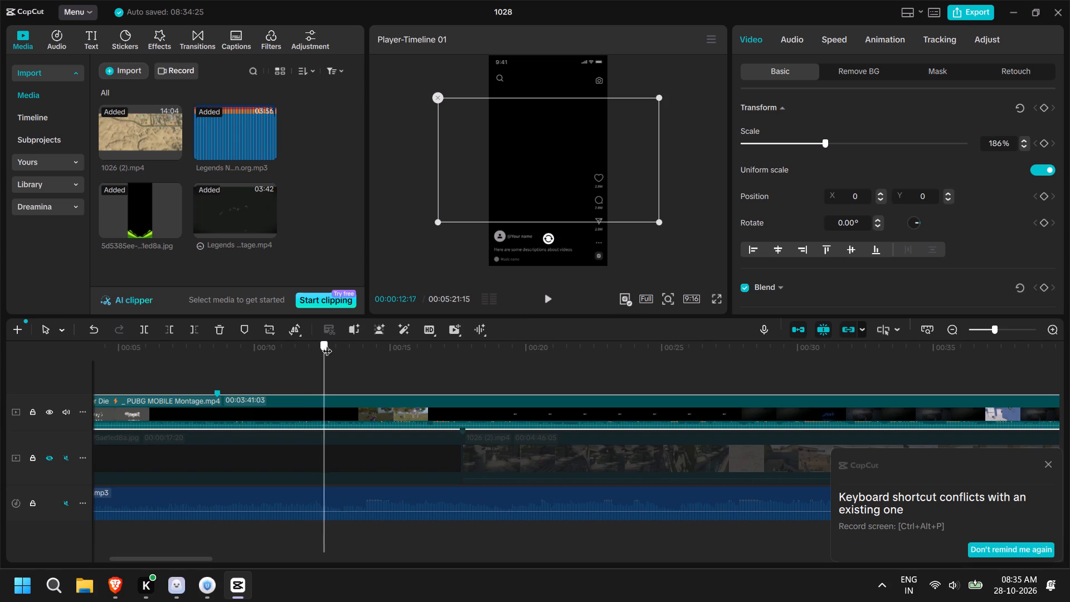
drag(327, 344, 328, 343)
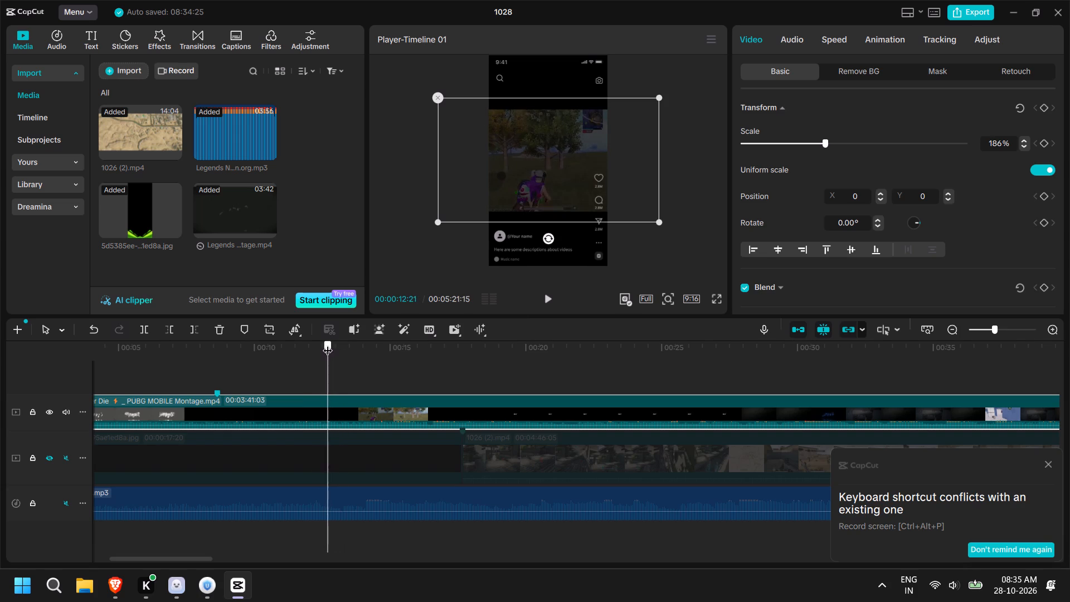
drag(328, 343, 326, 343)
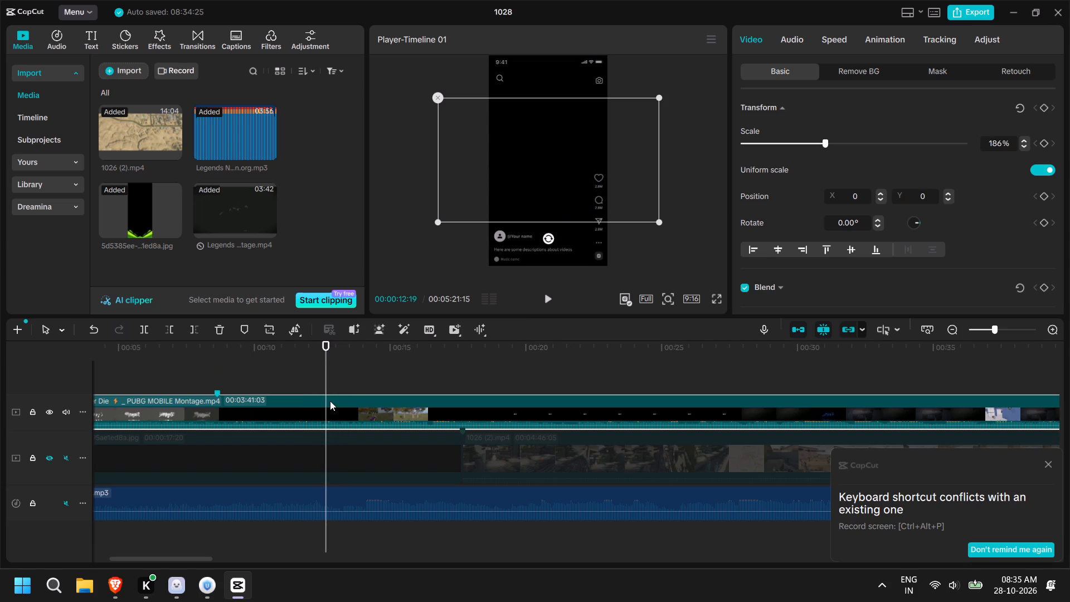
click(363, 415)
click(241, 326)
Play on to the end of the first gameplay shot and add a marker to the montage clip at 00:00:17:25, where it cuts to black.
click(545, 295)
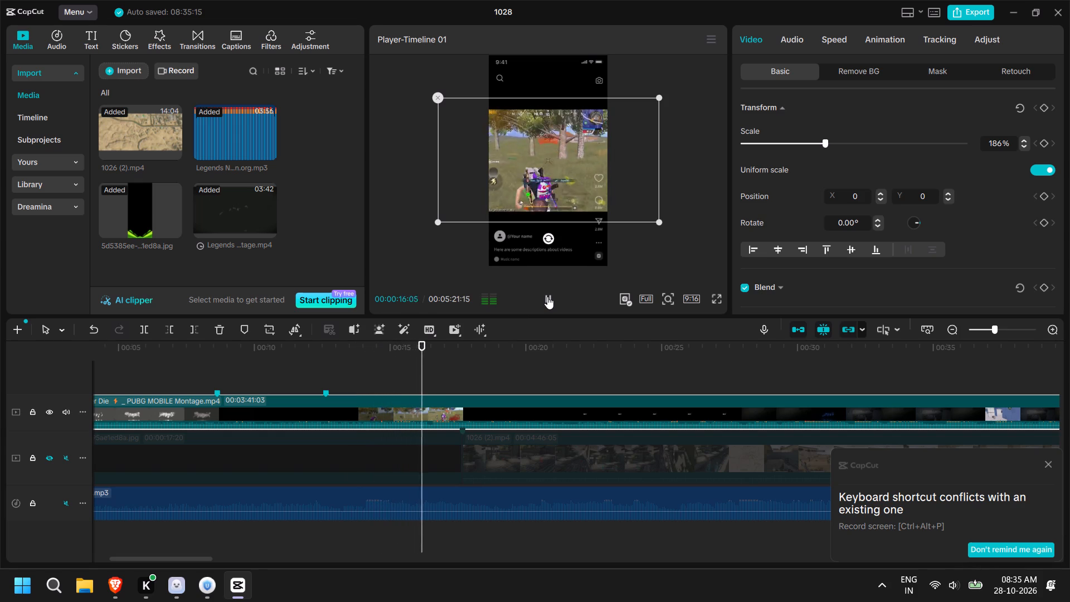
click(547, 297)
click(549, 298)
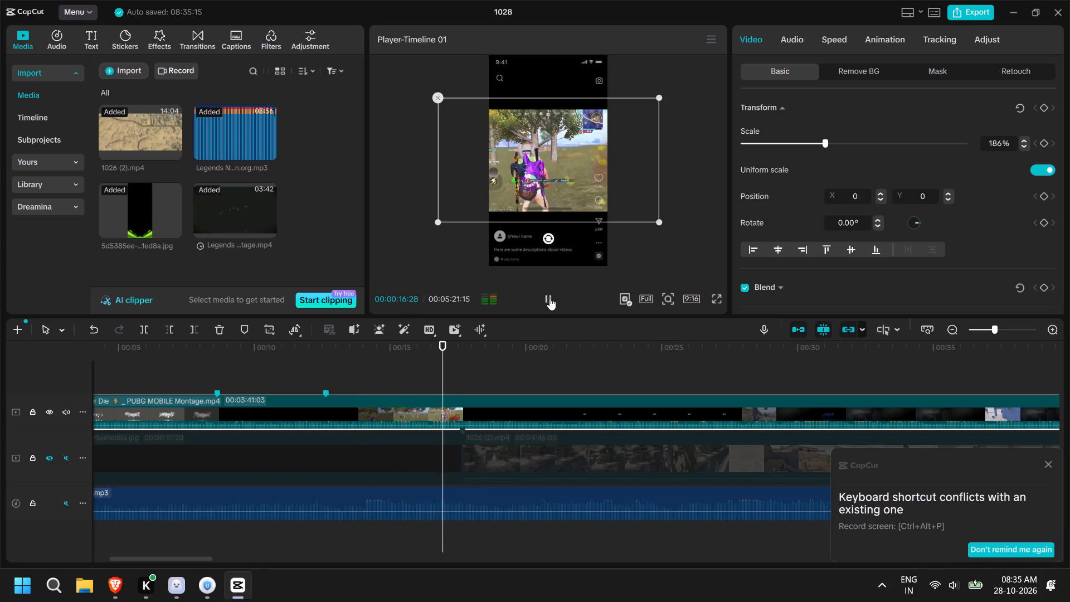
click(549, 298)
double_click(549, 298)
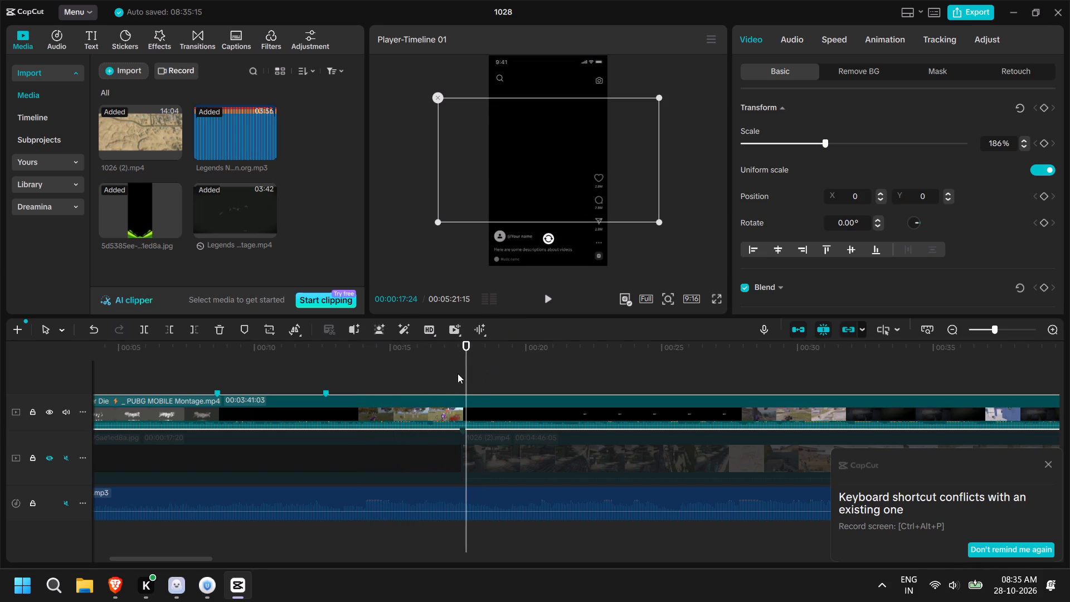
click(467, 346)
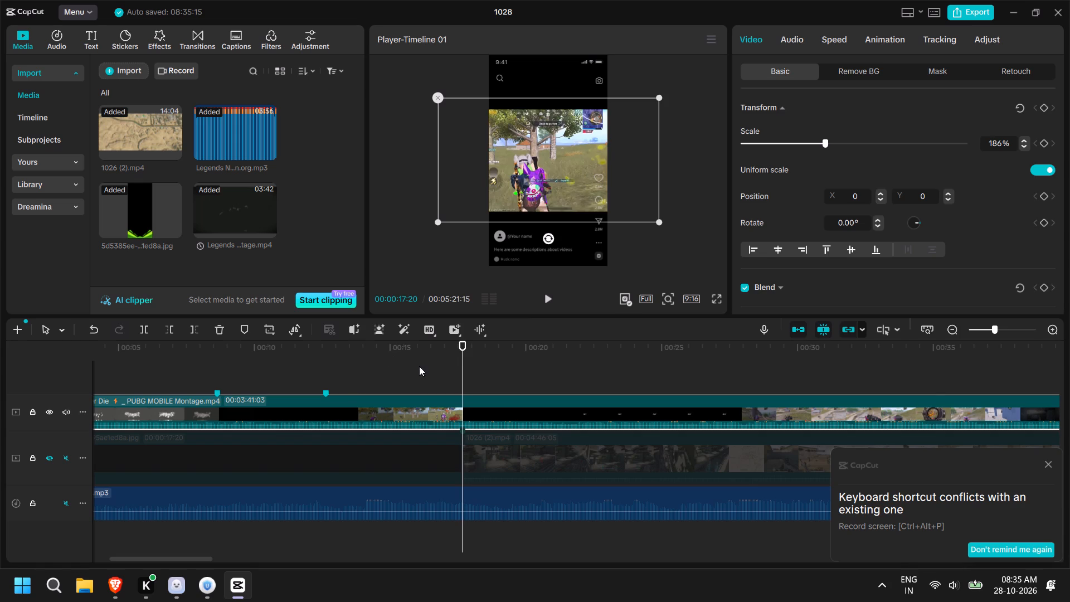
click(465, 349)
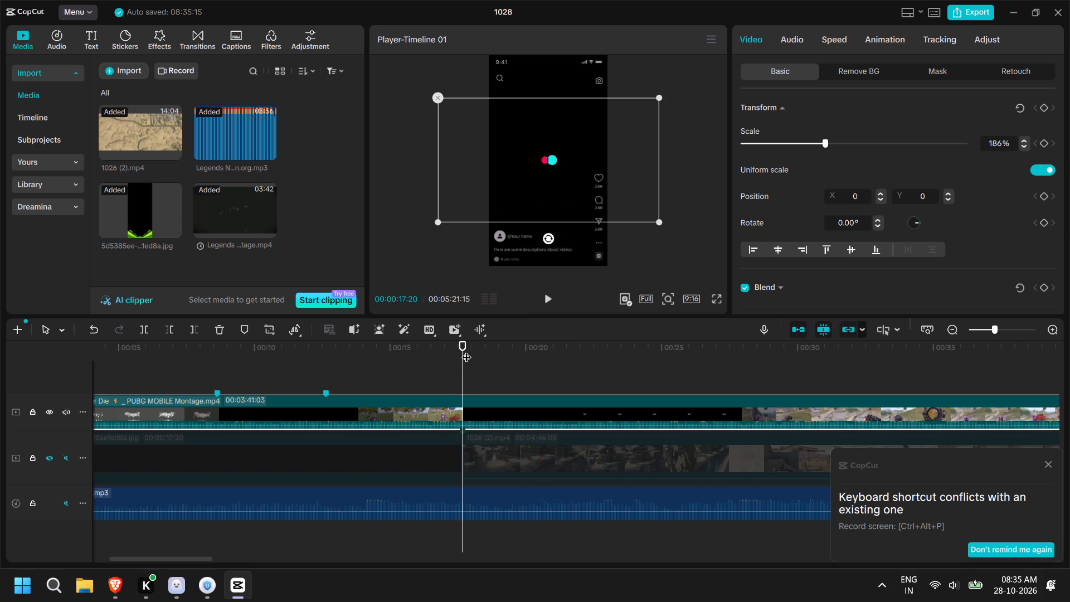
ctrl+scroll(475, 414, up, 15)
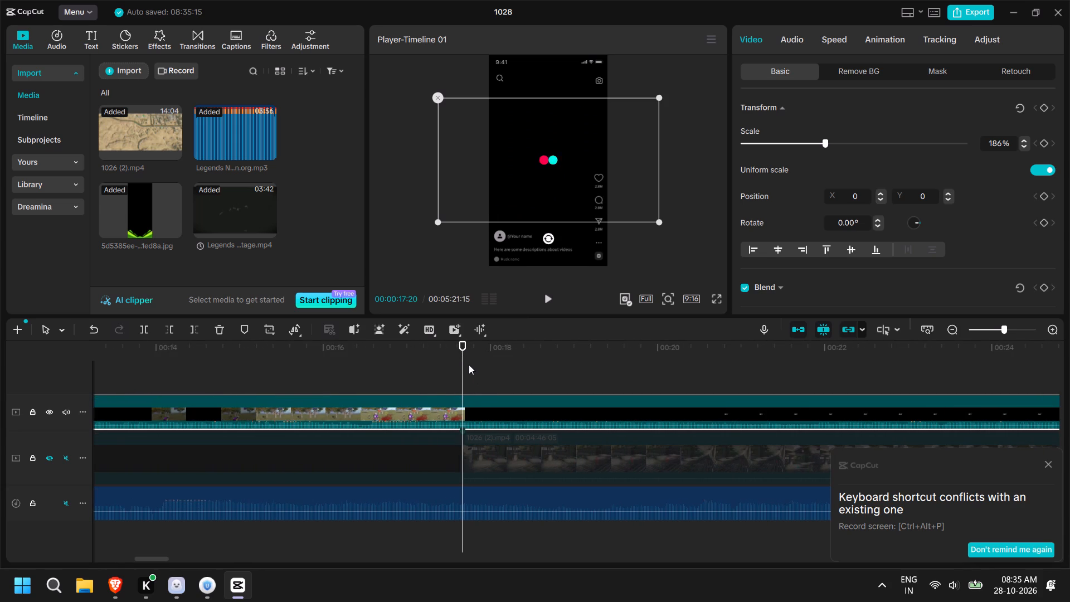
click(464, 356)
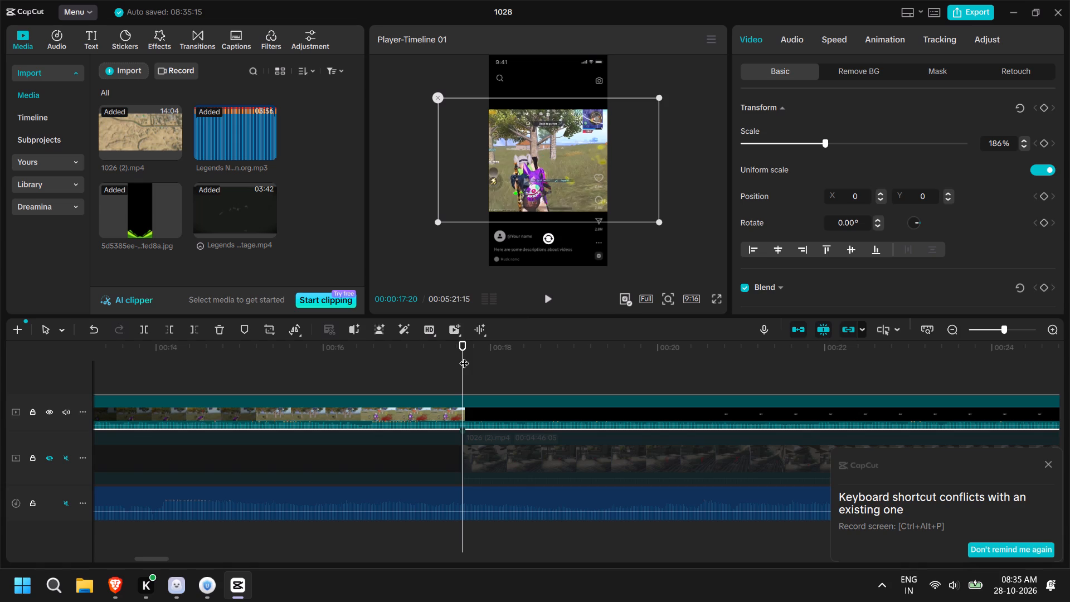
click(464, 356)
drag(467, 356, 472, 356)
click(472, 356)
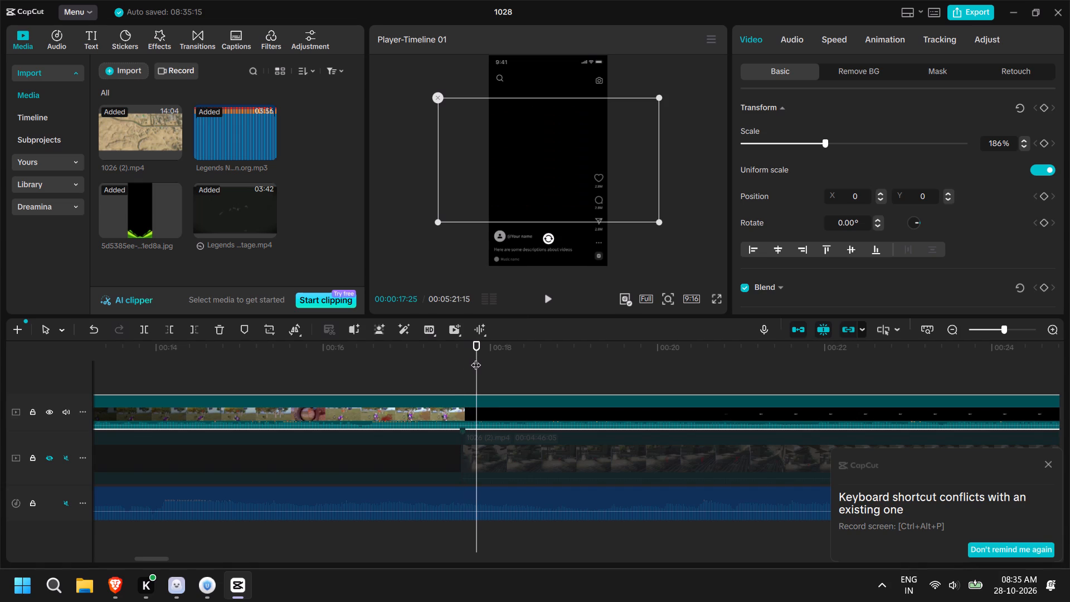
click(476, 358)
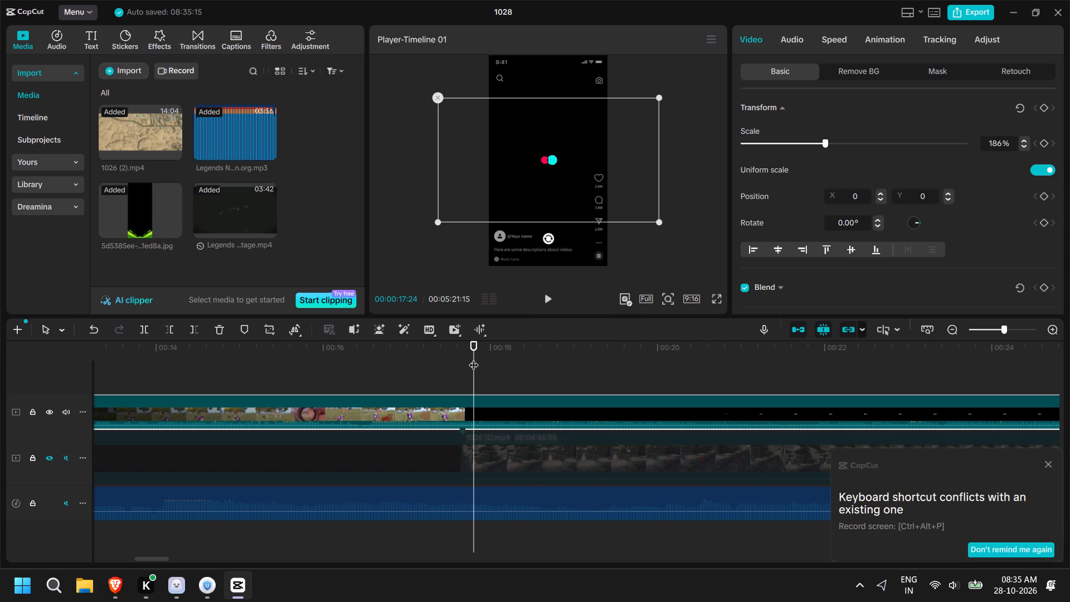
click(474, 358)
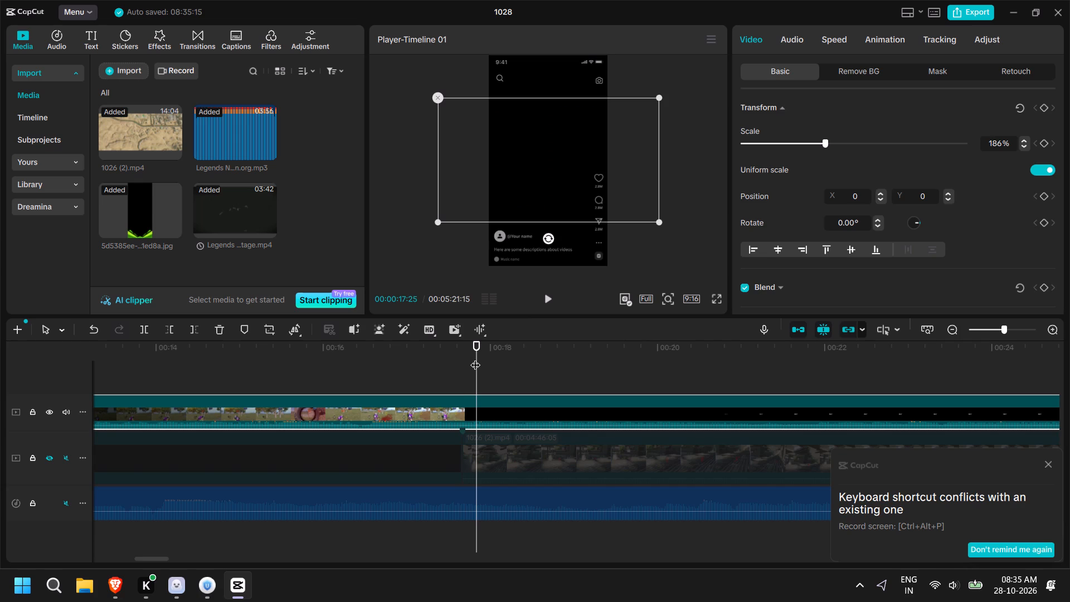
click(473, 404)
click(241, 331)
Play on into the next gameplay shot and add a marker to the montage clip at 00:00:26:22, where that shot starts fading in.
click(547, 299)
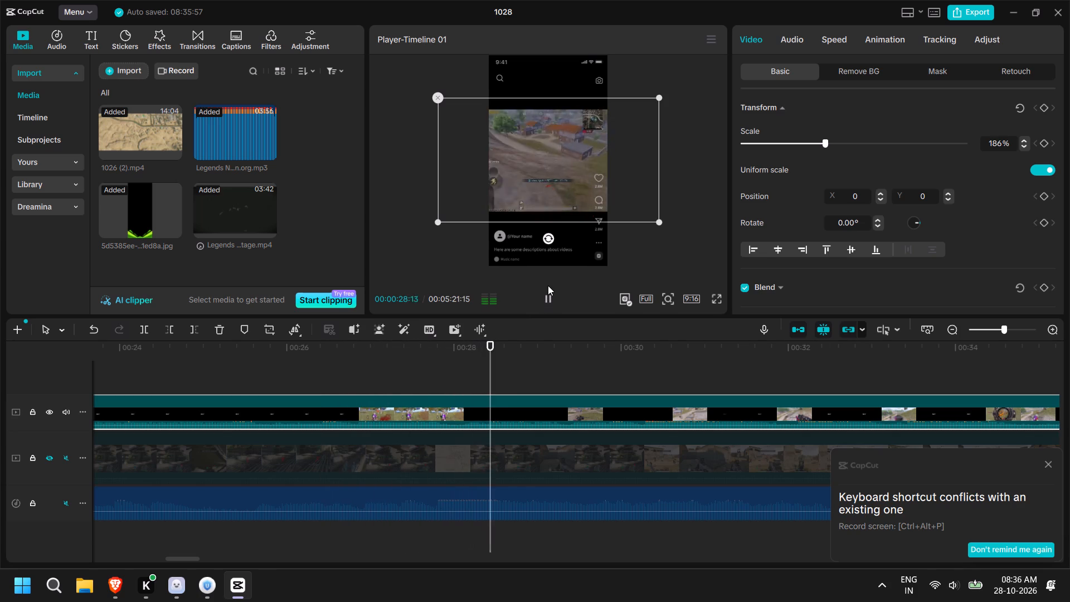
click(551, 298)
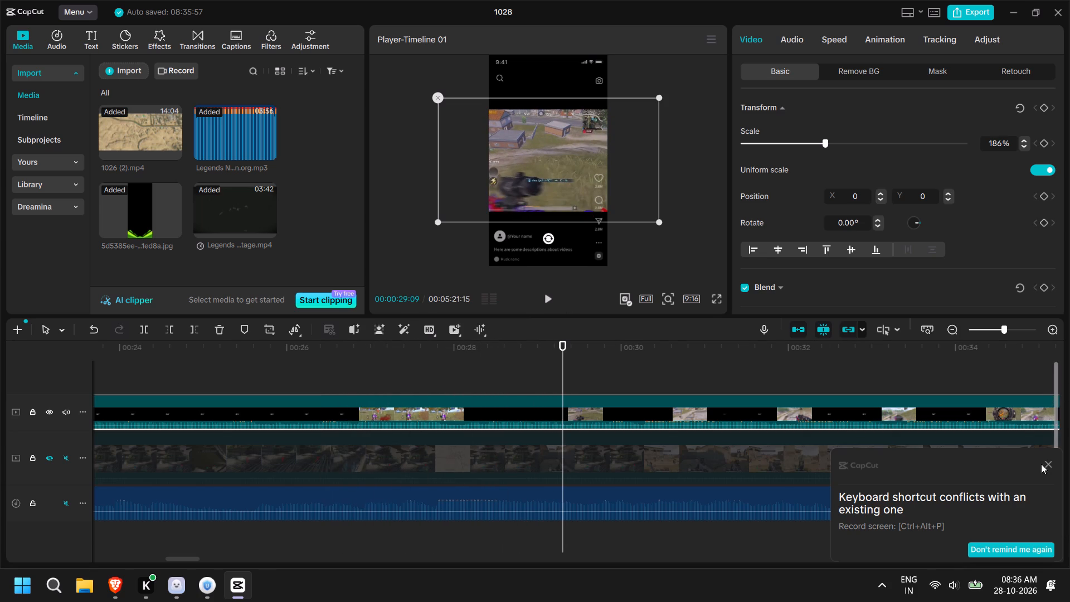
click(1050, 465)
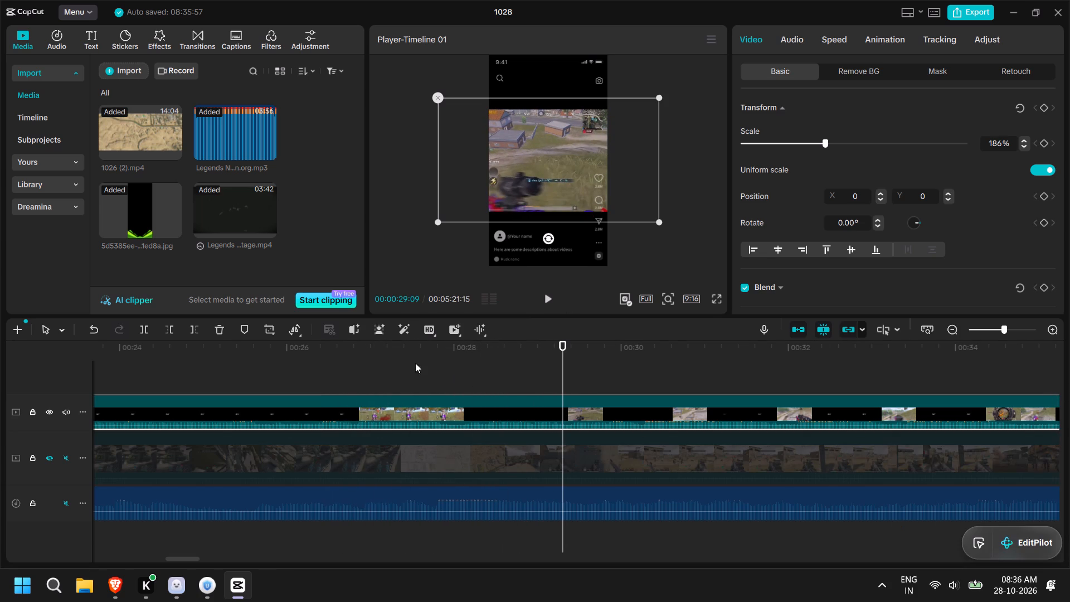
click(368, 352)
drag(368, 352, 362, 352)
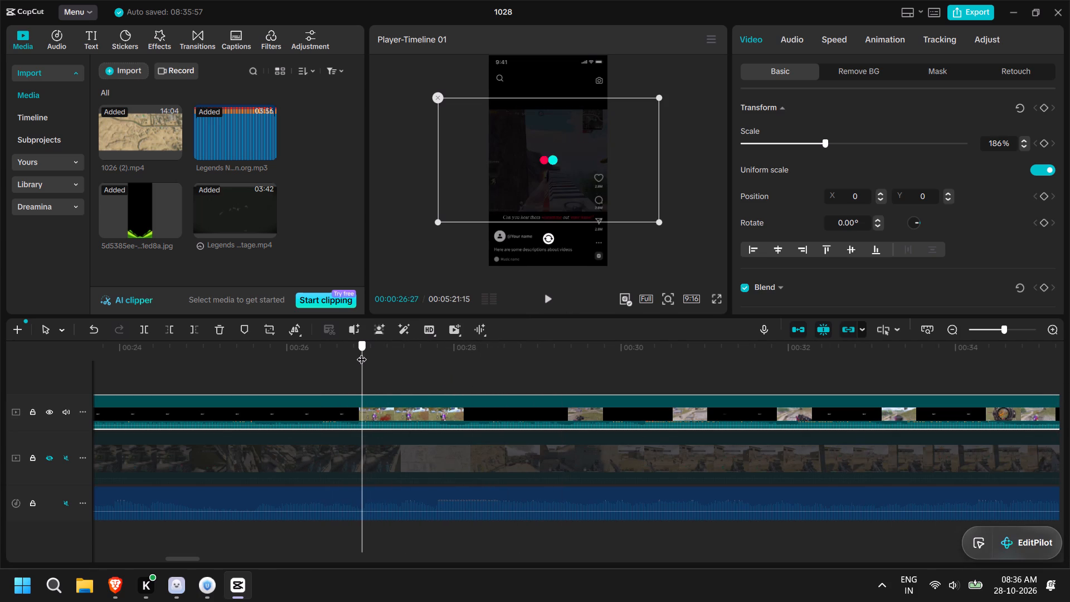
drag(362, 352, 359, 352)
drag(361, 352, 359, 351)
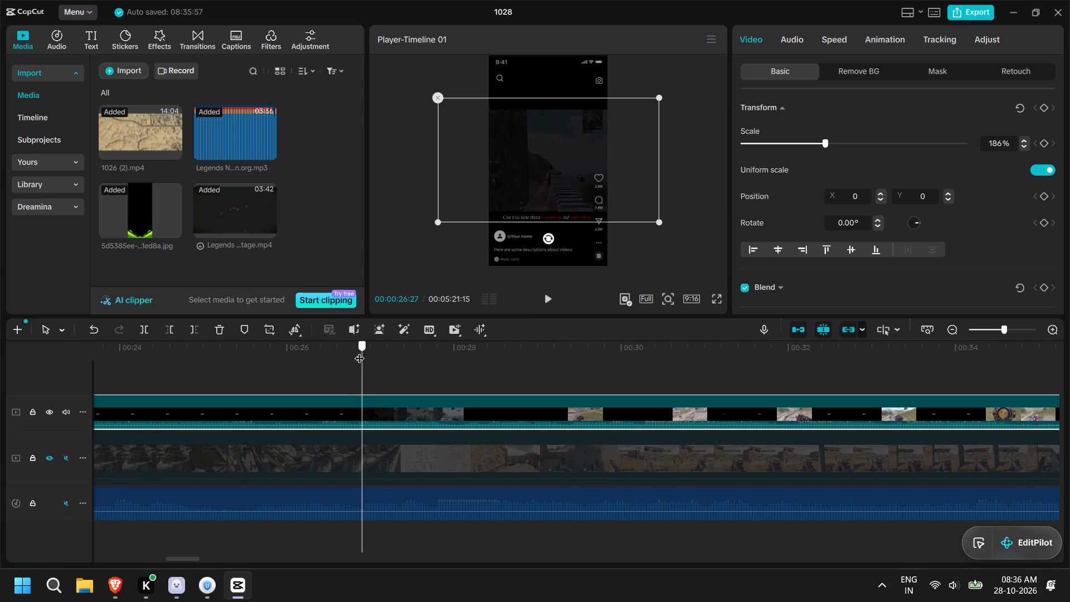
drag(359, 351, 354, 351)
drag(354, 351, 349, 351)
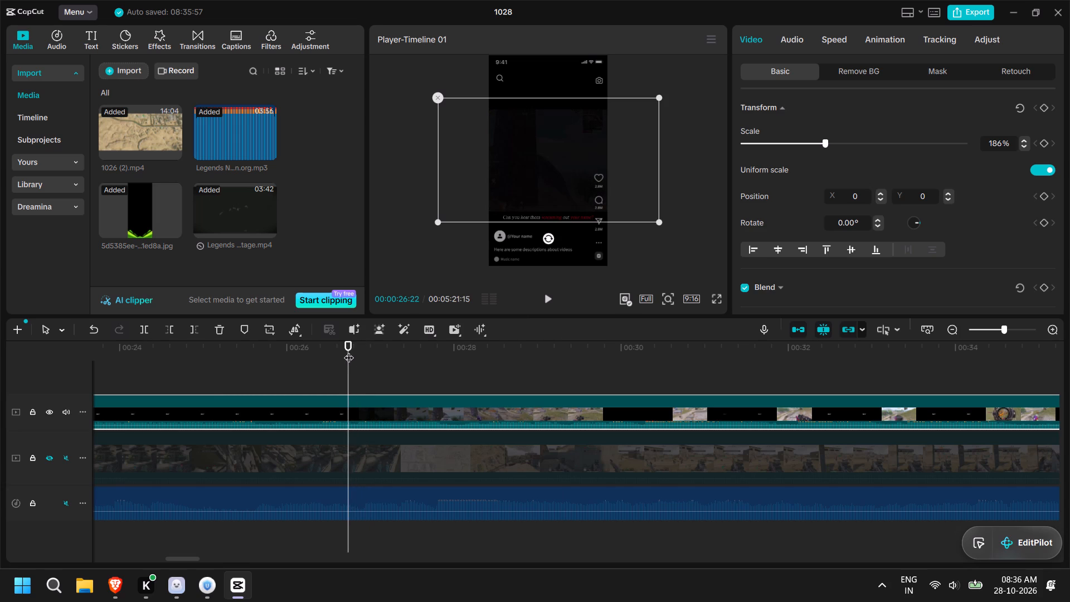
double_click(349, 351)
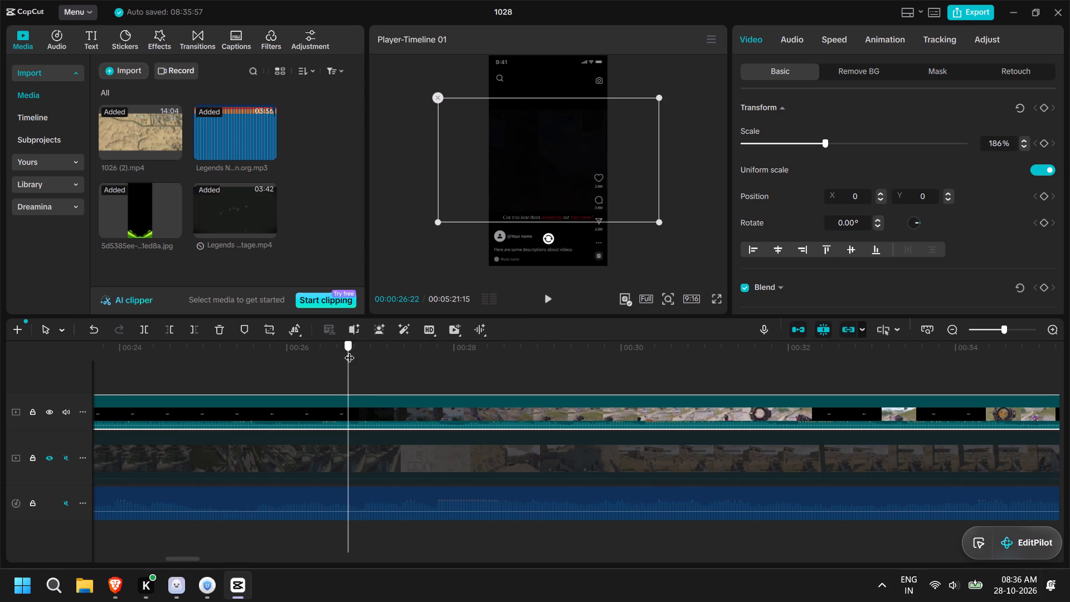
drag(353, 351, 346, 351)
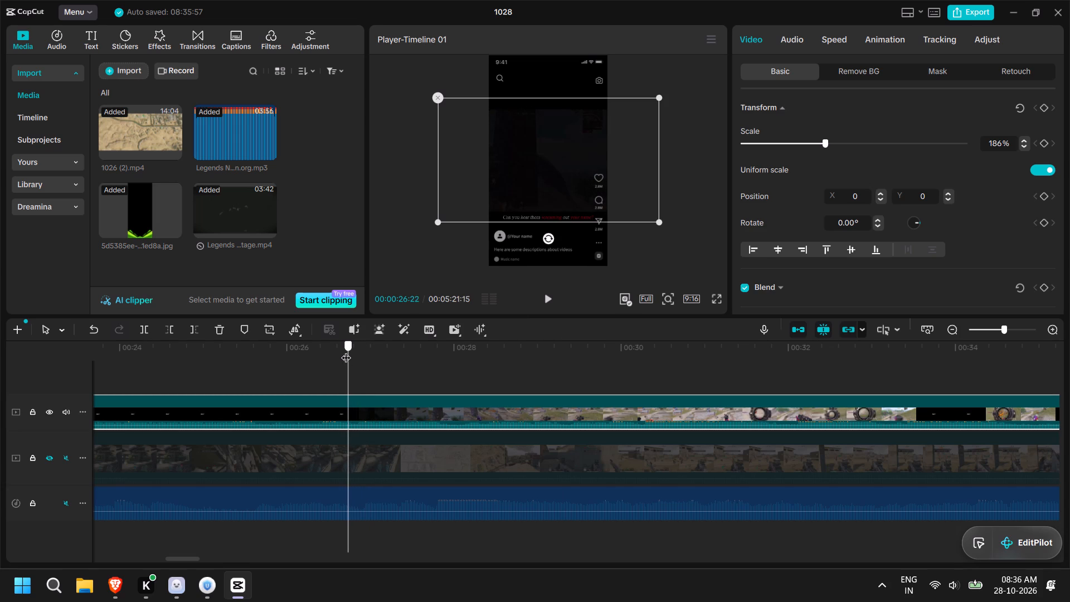
drag(346, 351, 348, 349)
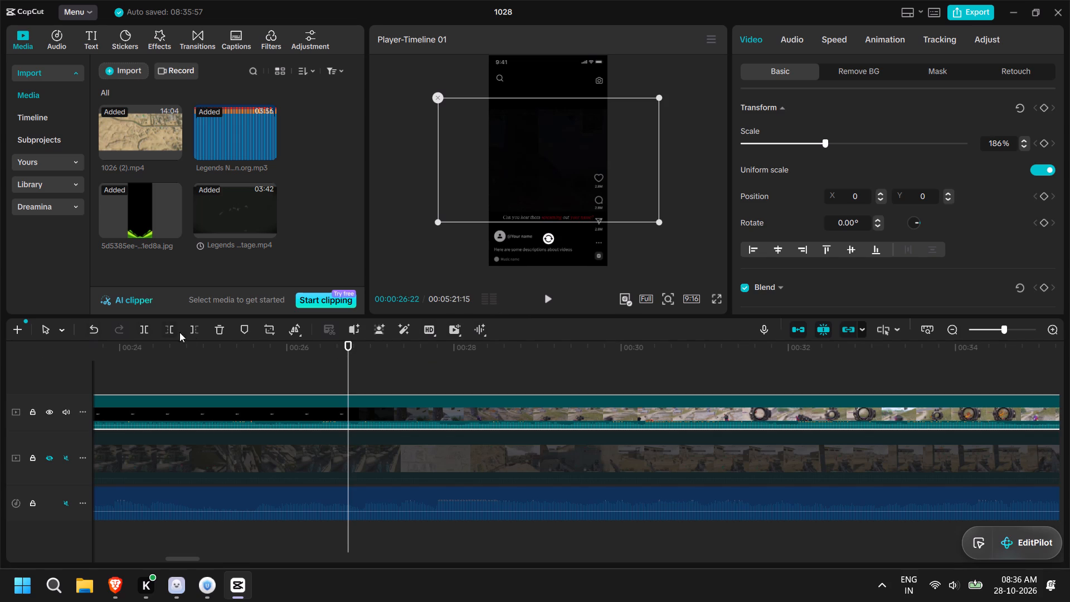
click(240, 327)
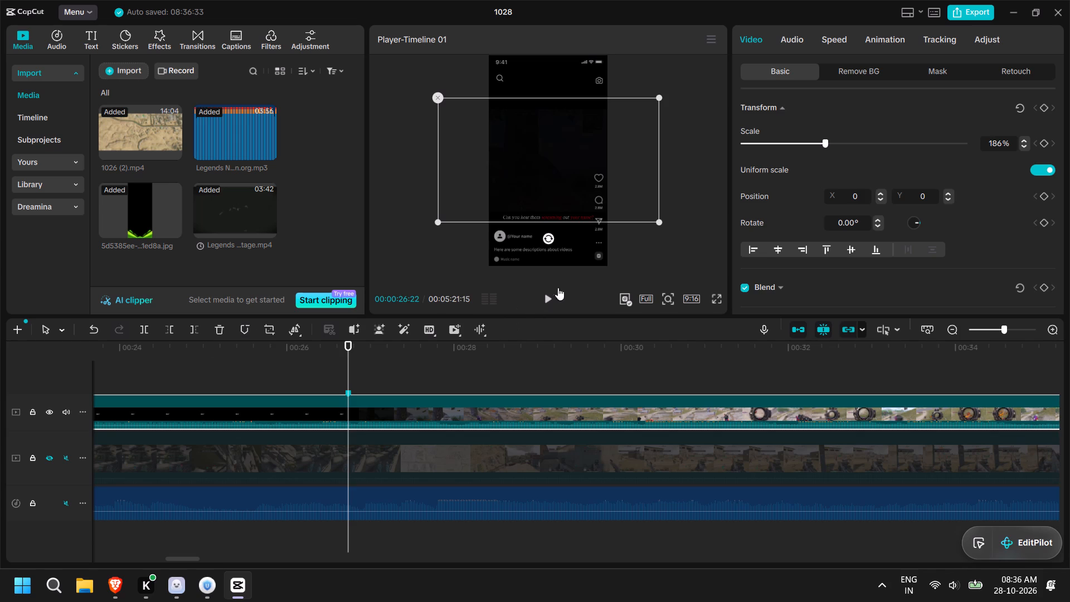
Play on briefly, hide the montage track, and move the PUBG montage clip back to the very start of the timeline.
click(552, 298)
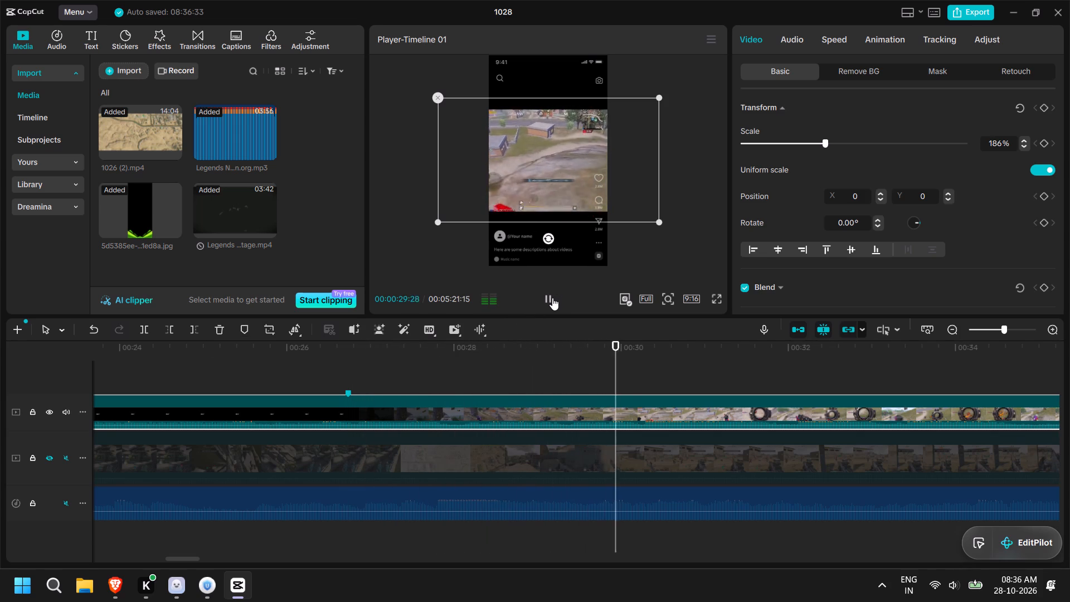
click(552, 298)
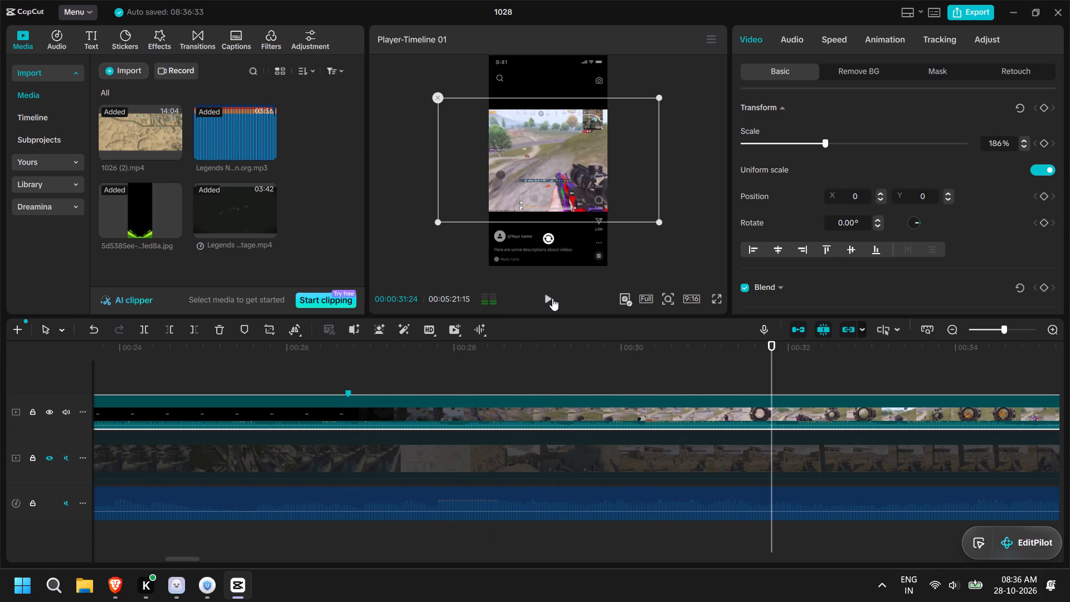
click(51, 412)
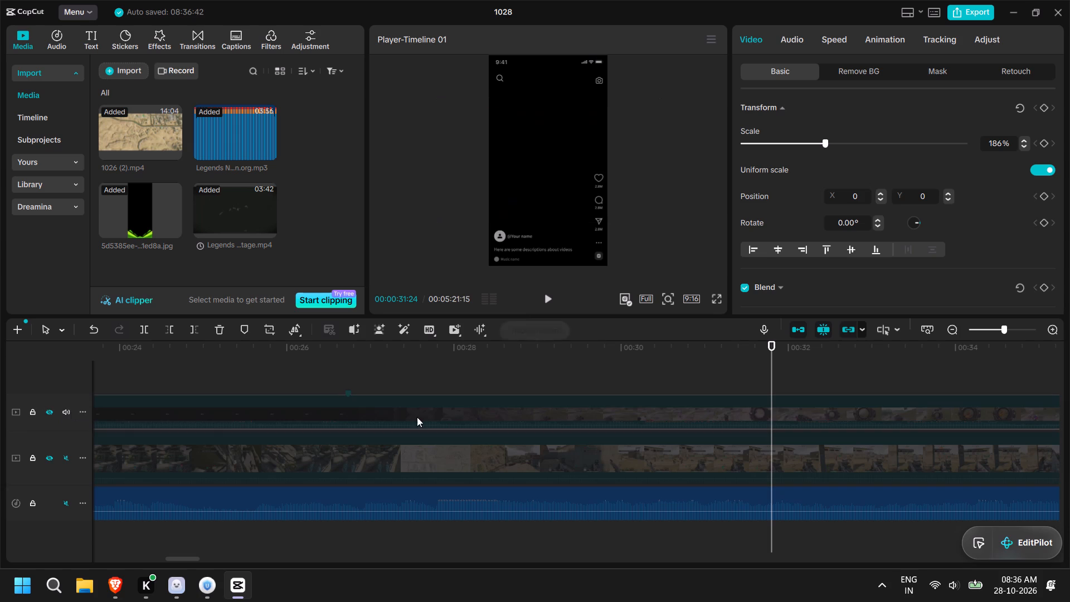
drag(774, 351, 148, 357)
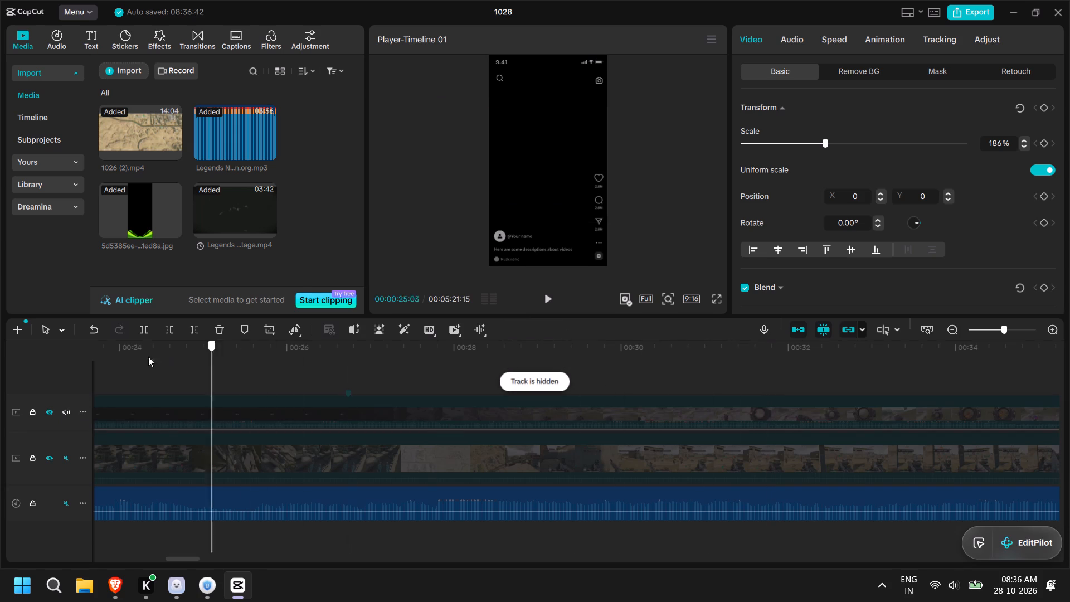
drag(148, 357, 0, 361)
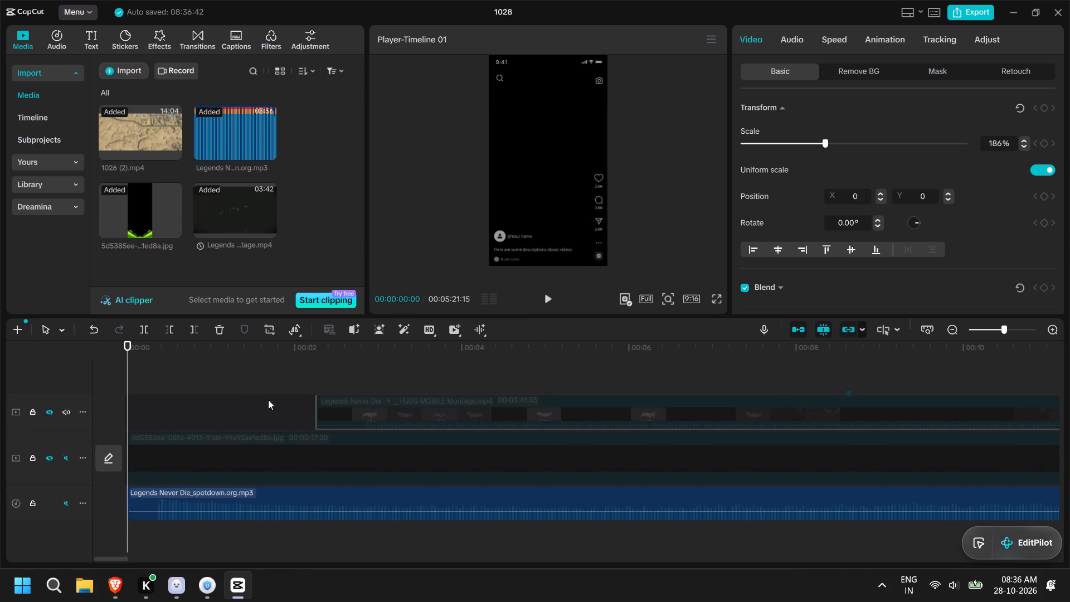
click(343, 372)
click(410, 409)
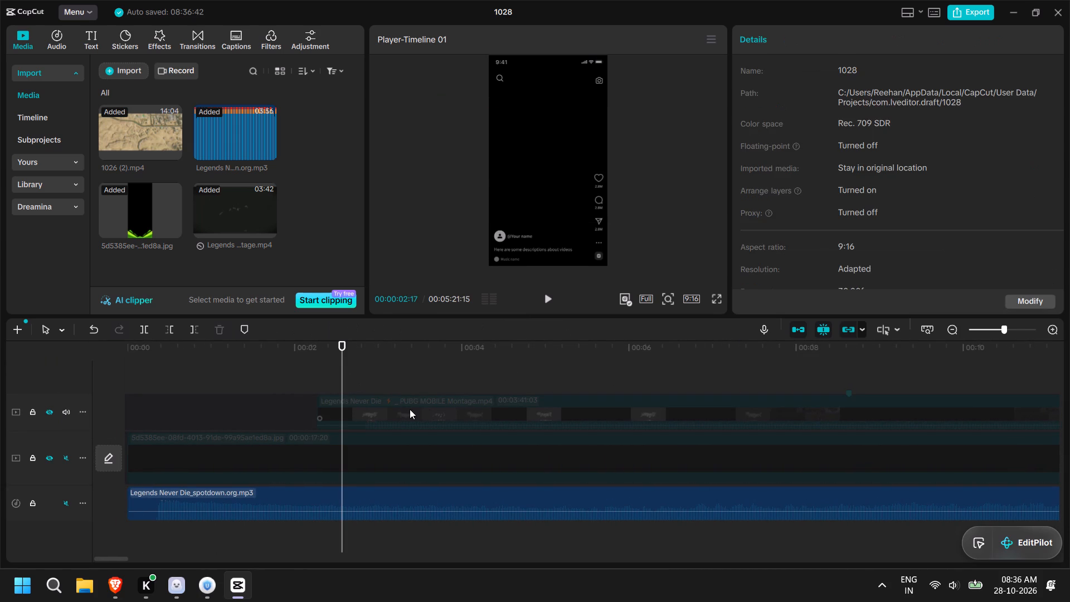
drag(440, 409, 254, 409)
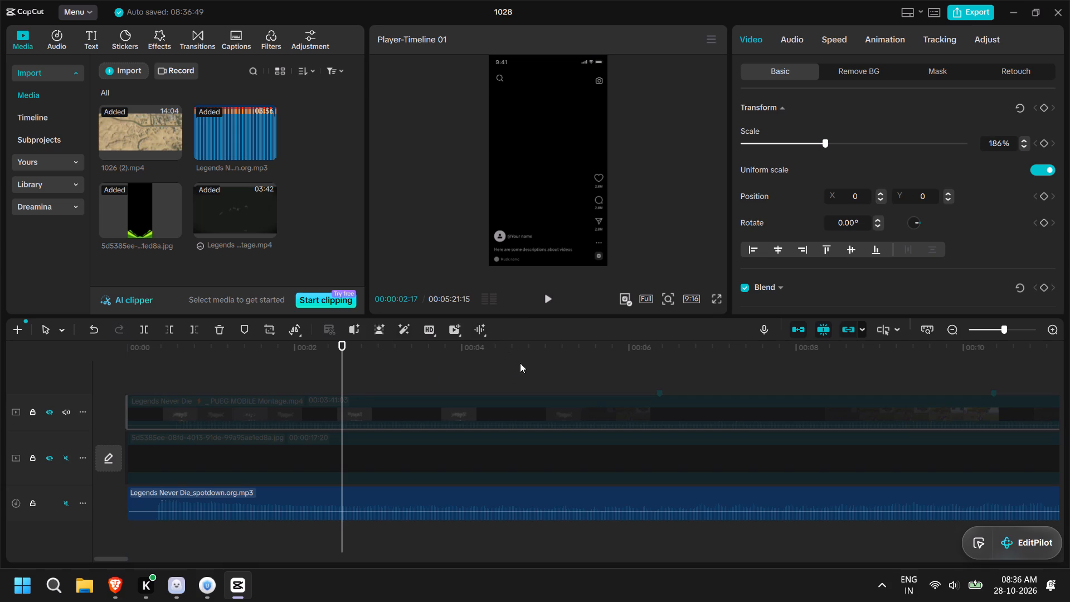
Show the montage track, unmute the music track, and play both together through the first gameplay shot to compare their timing.
click(549, 297)
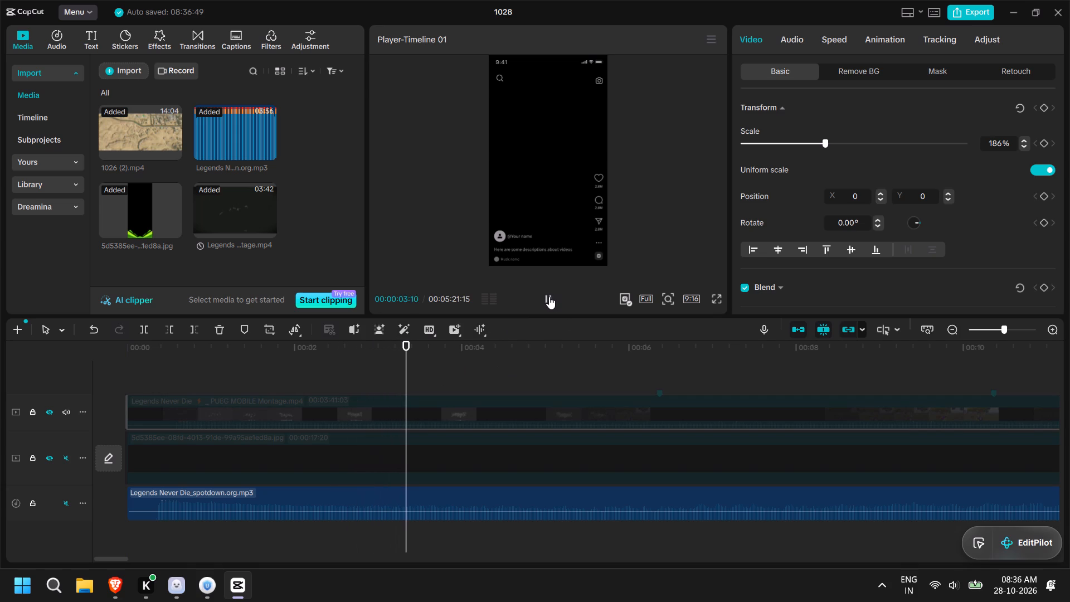
click(549, 297)
click(51, 409)
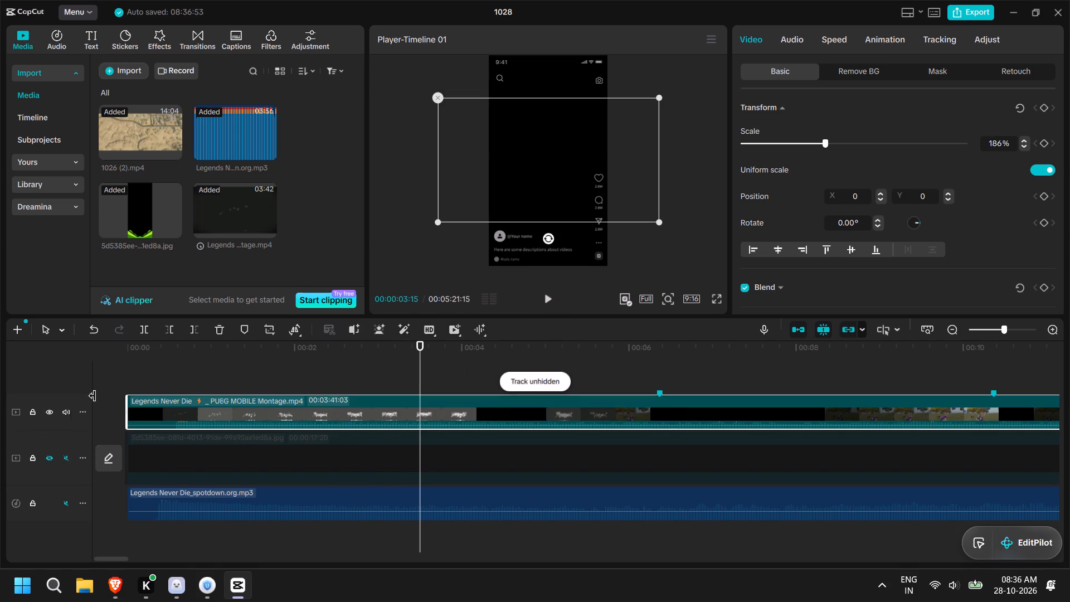
click(62, 506)
click(548, 299)
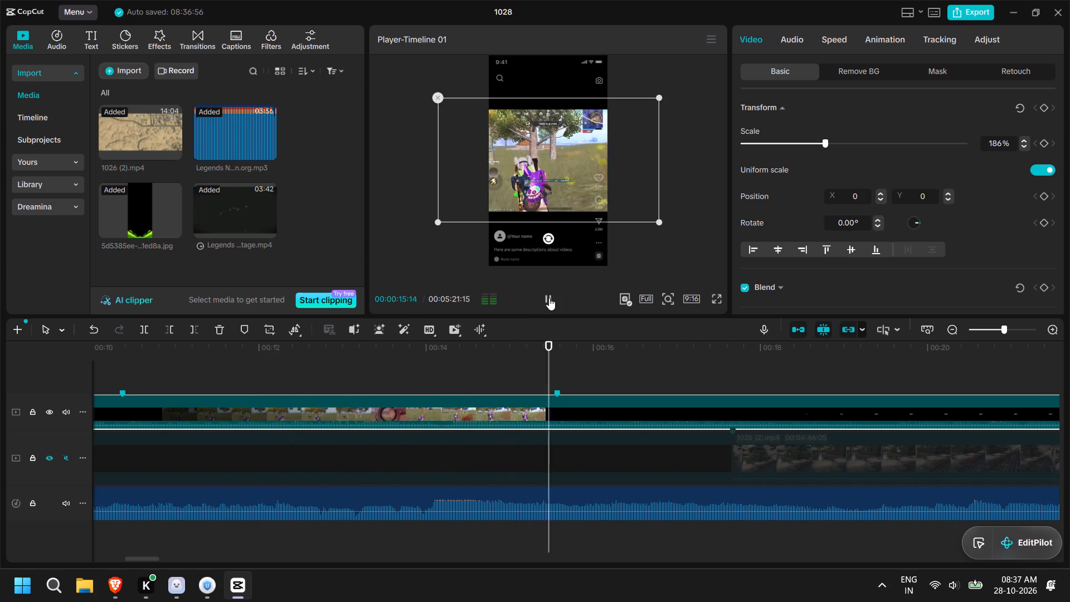
click(549, 298)
Shift the Legends Never Die music clip slightly later from the timeline start so its first beat lines up with the montage's audio.
drag(589, 341, 266, 353)
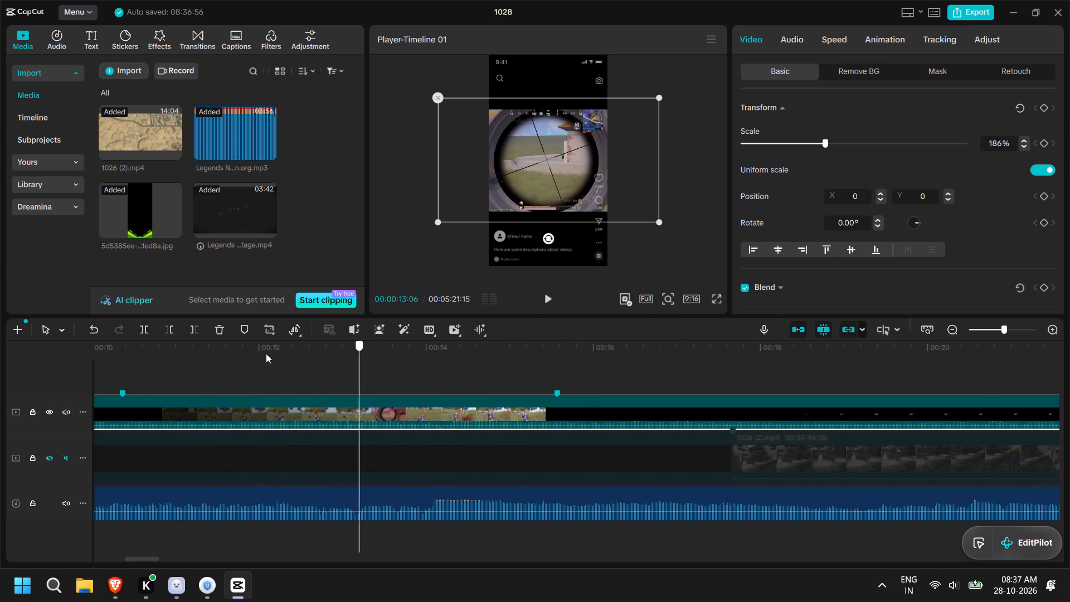
drag(266, 353, 0, 358)
click(0, 358)
scroll(160, 370, up, 5)
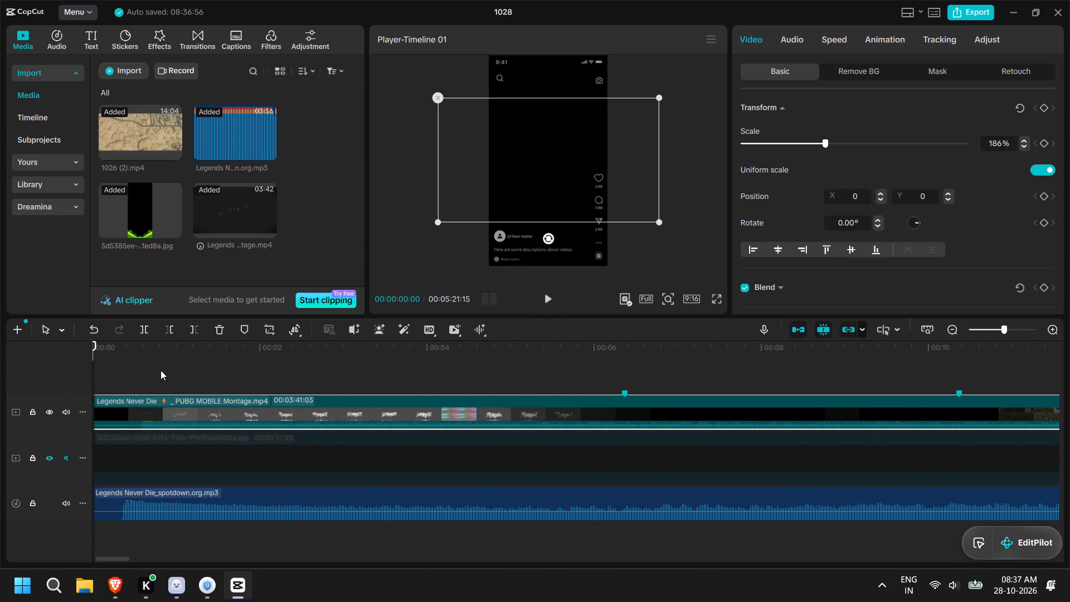
scroll(160, 370, down, 6)
scroll(159, 369, up, 6)
ctrl+scroll(160, 358, up, 5)
alt+scroll(160, 360, up, 12)
drag(196, 415, 177, 414)
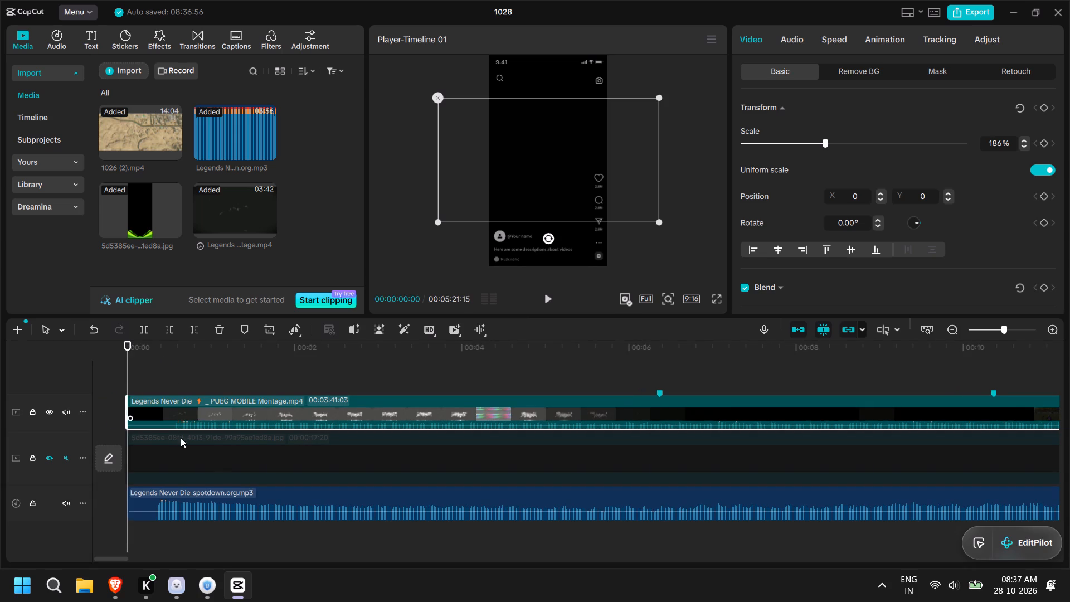
click(212, 499)
click(228, 551)
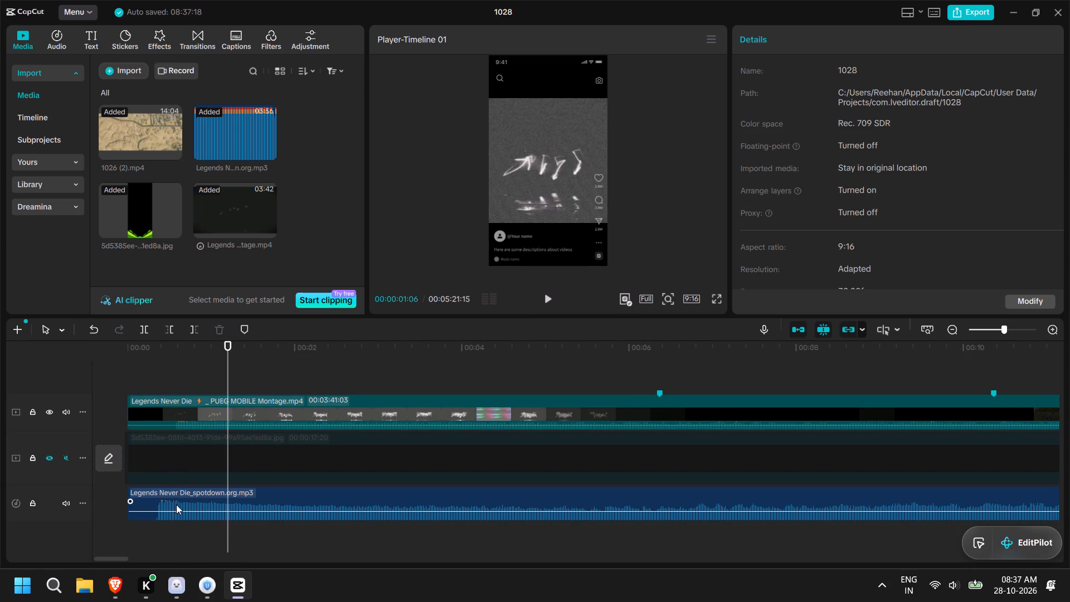
drag(179, 510, 193, 511)
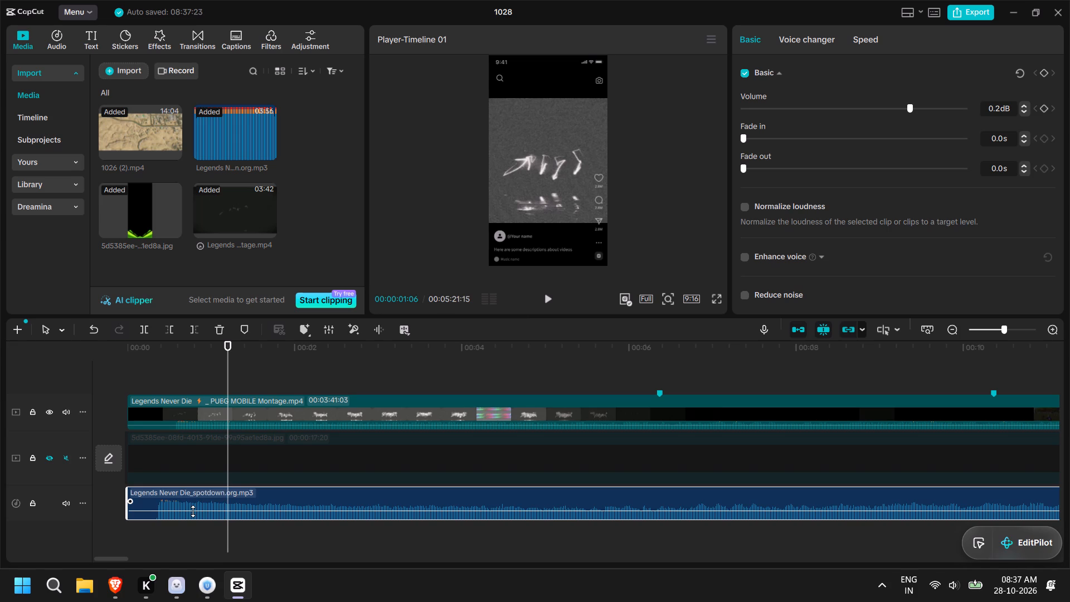
key(ctrl+z)
drag(164, 497, 185, 497)
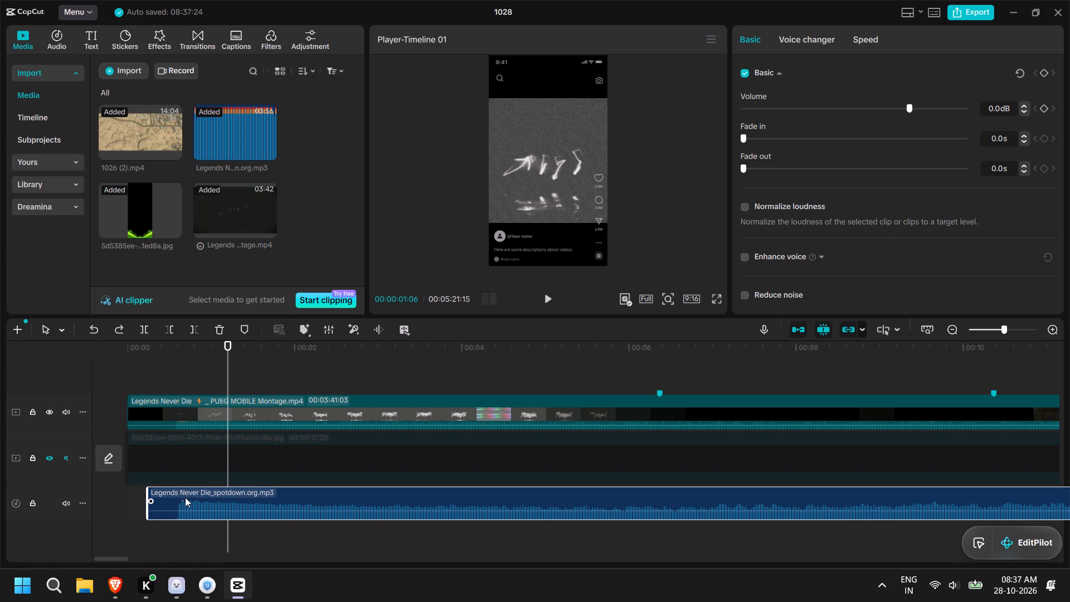
drag(185, 497, 182, 497)
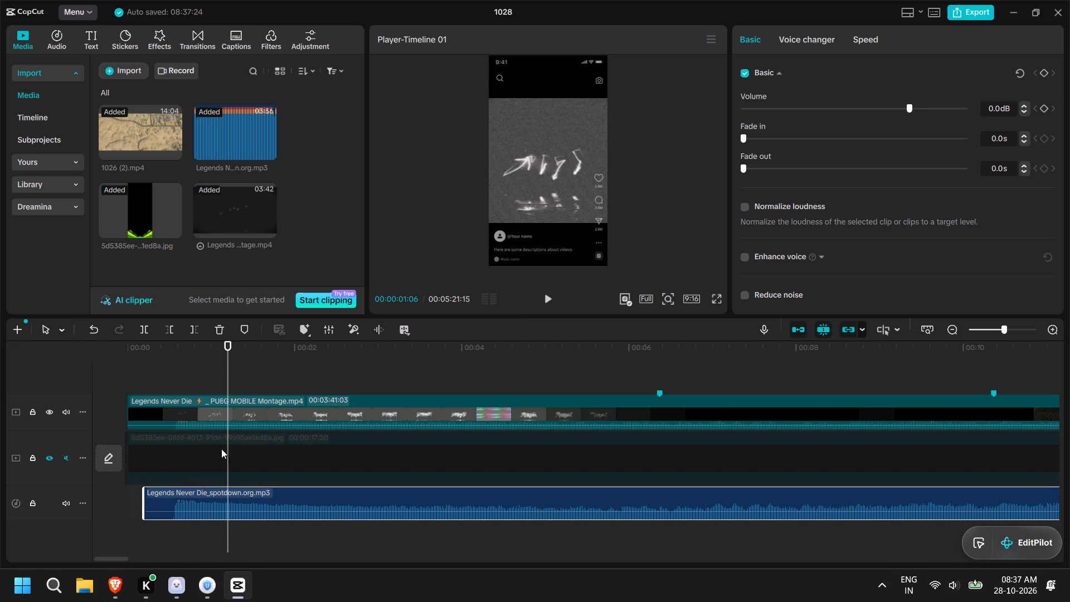
Set the playhead at 00:00:00:18 on the audio onset and nudge the music clip to start at about 00:00:00:07.
drag(231, 356, 178, 358)
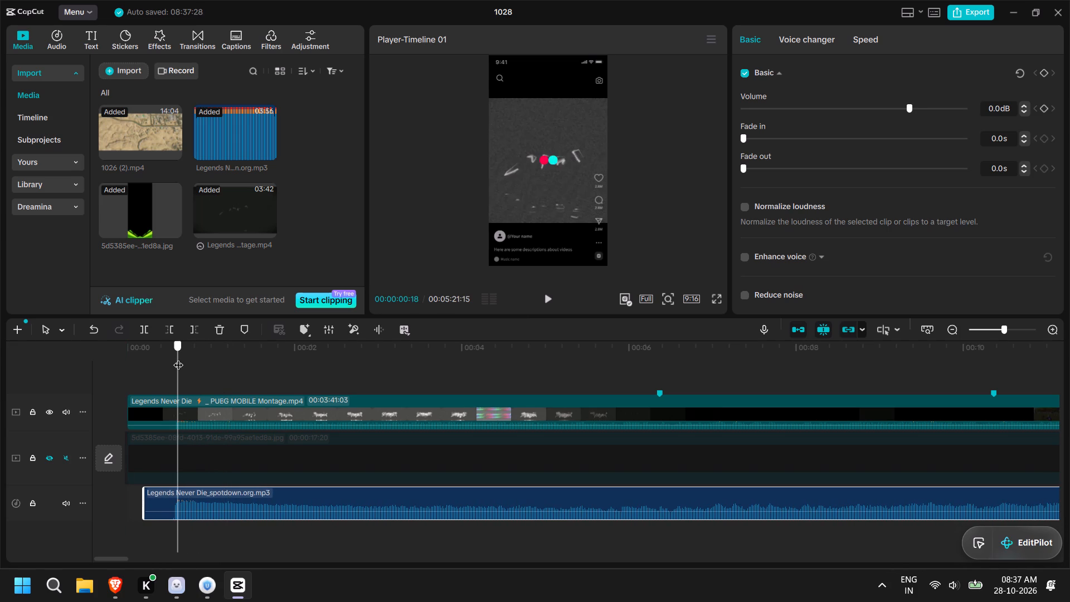
drag(178, 358, 177, 361)
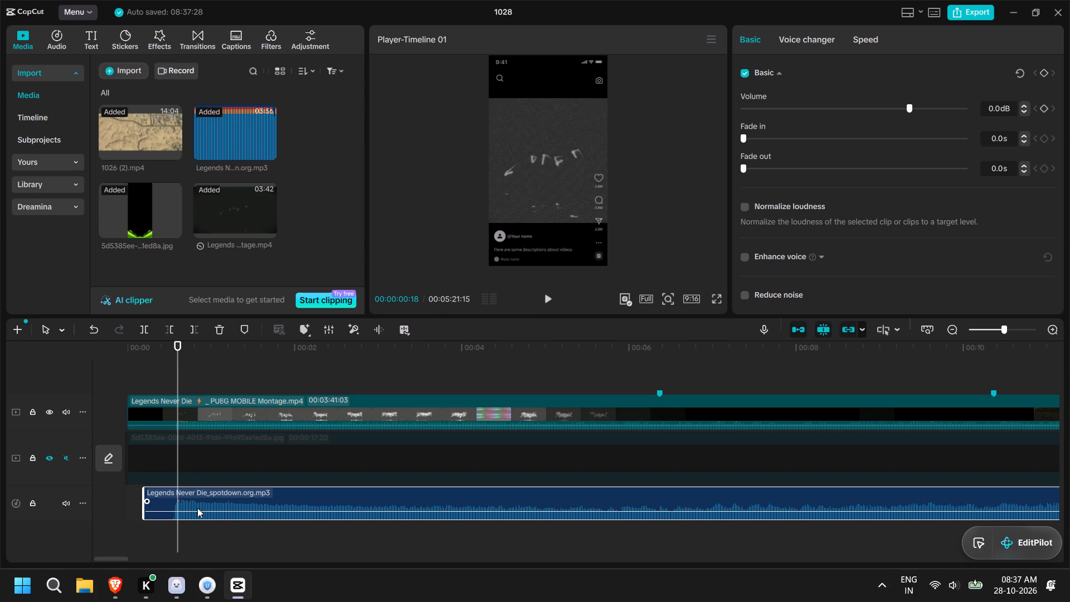
click(197, 508)
click(206, 490)
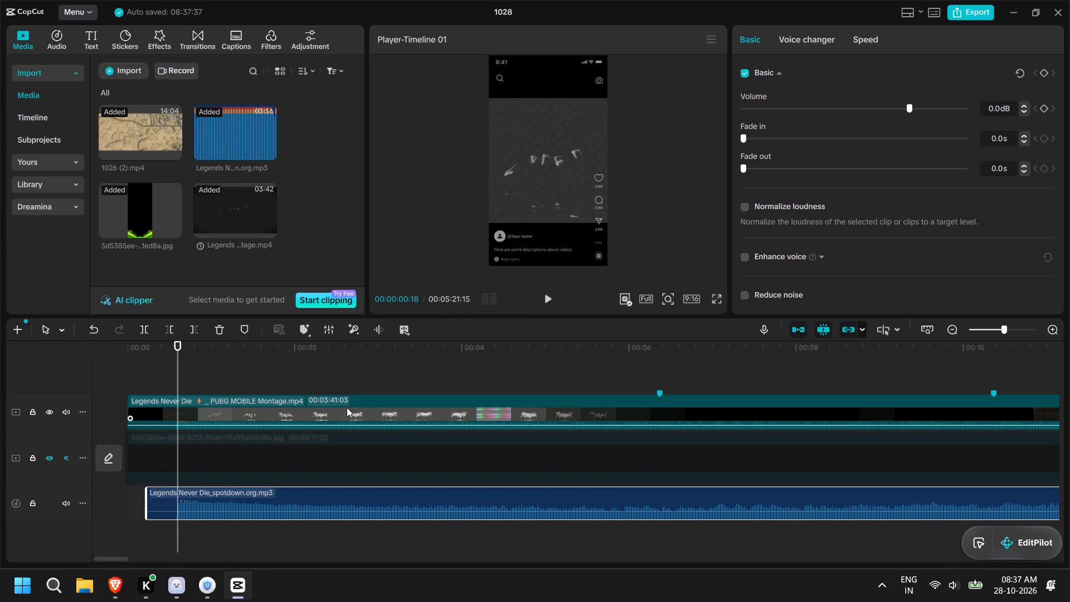
Check the music's alignment with the montage by scrubbing the opening seconds and playing from about 00:00:10:15 to 00:00:16:01.
drag(178, 361, 103, 360)
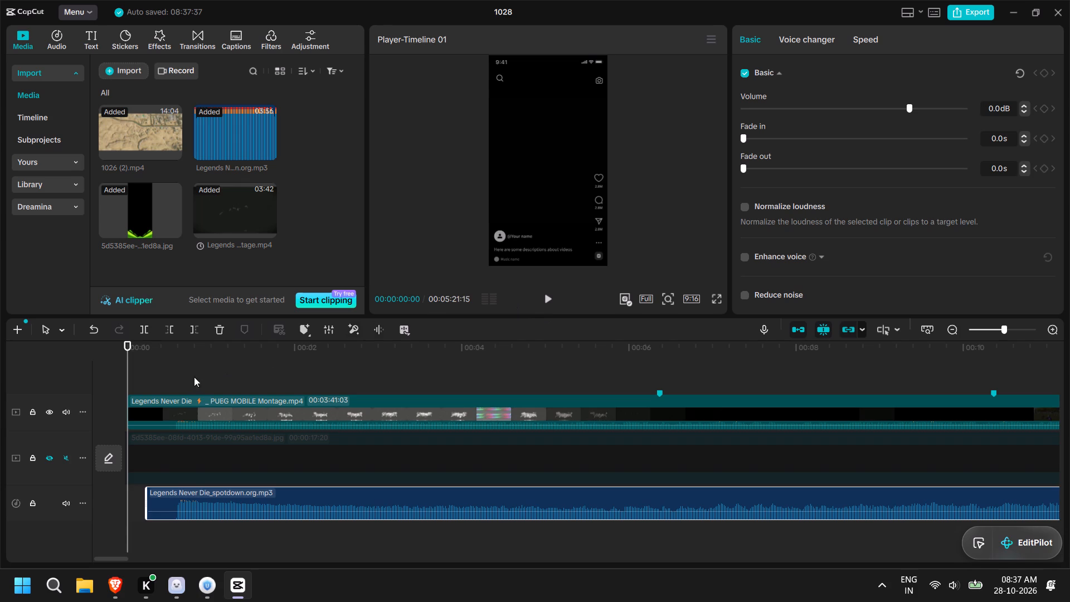
click(148, 349)
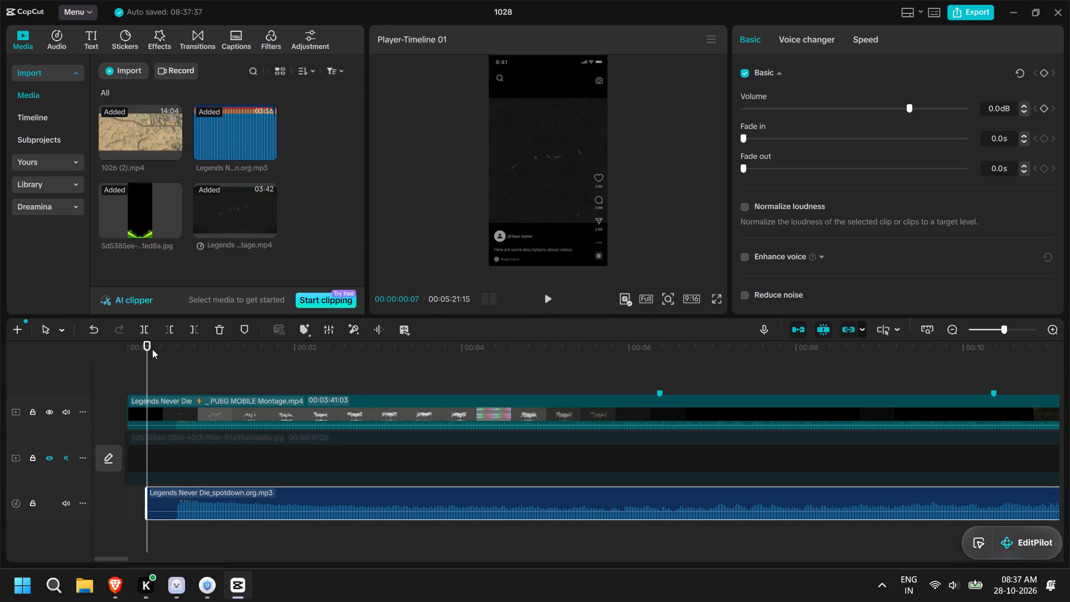
click(117, 347)
click(127, 347)
click(134, 347)
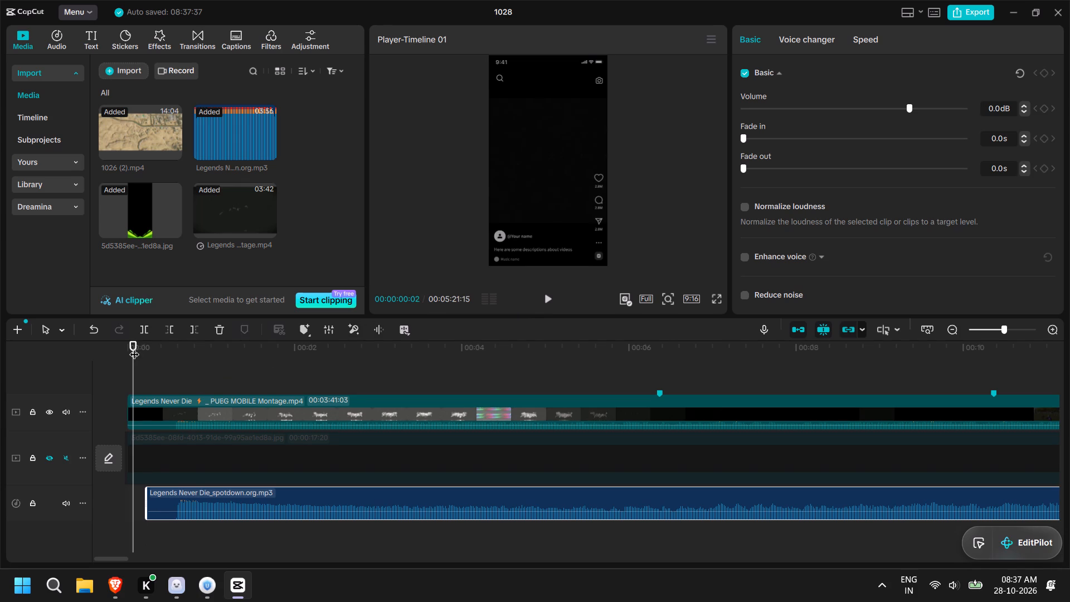
drag(134, 347, 123, 347)
click(505, 347)
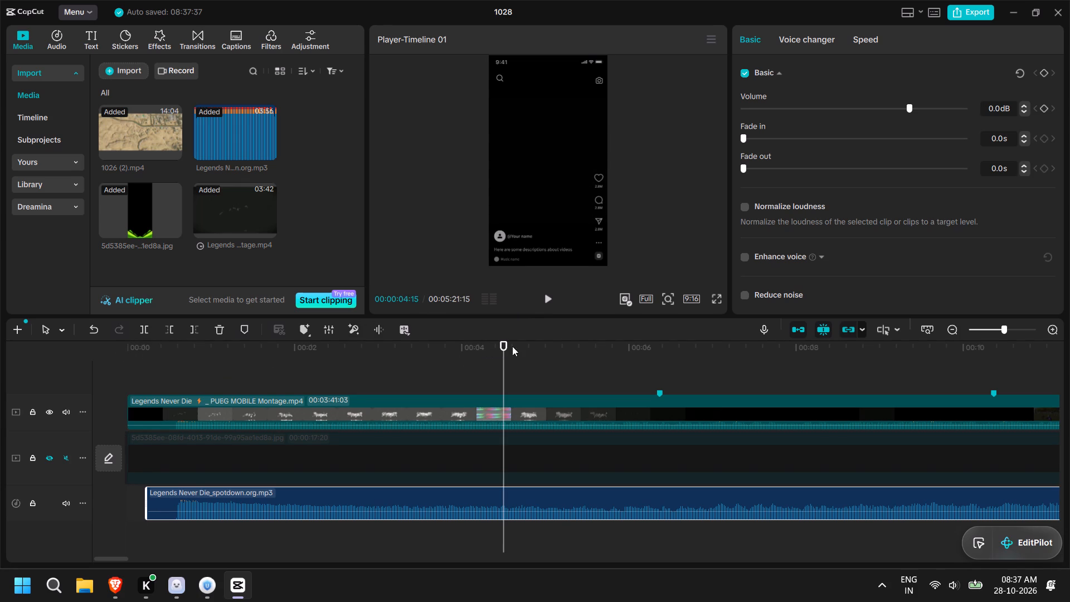
click(1005, 345)
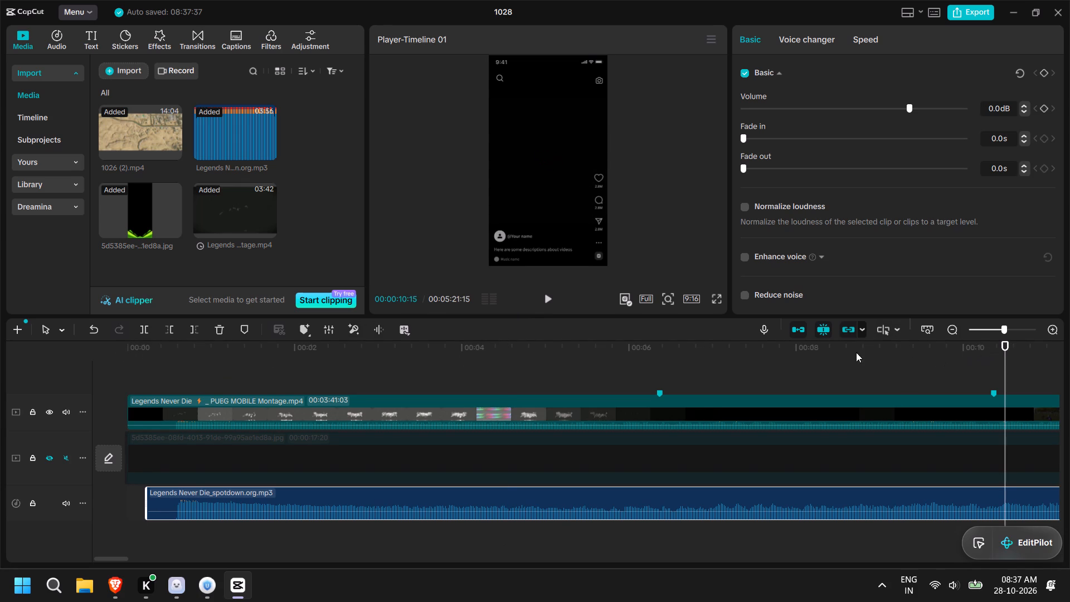
click(542, 299)
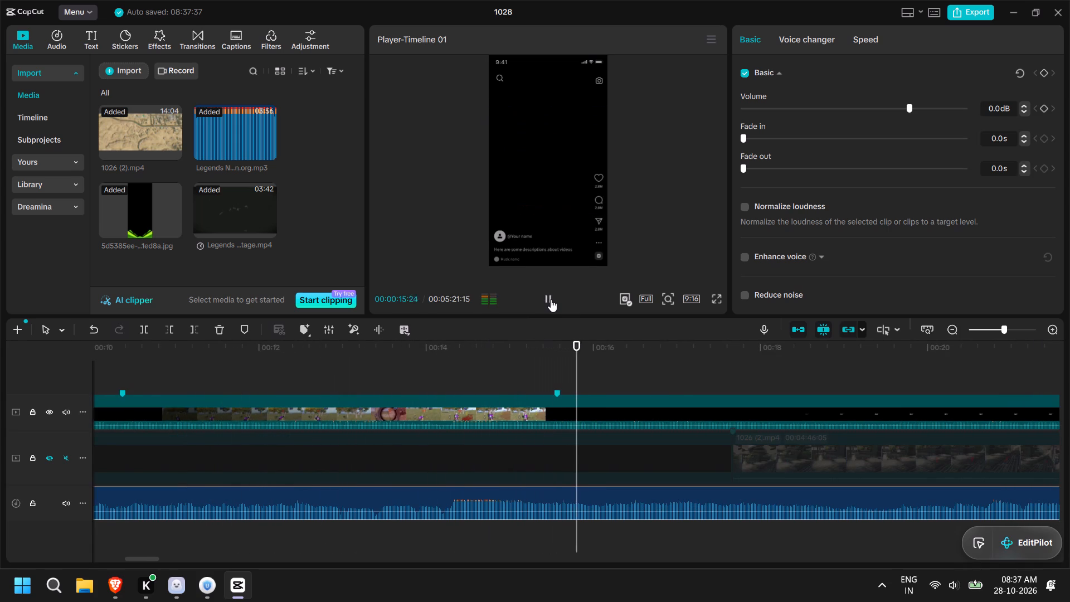
click(551, 299)
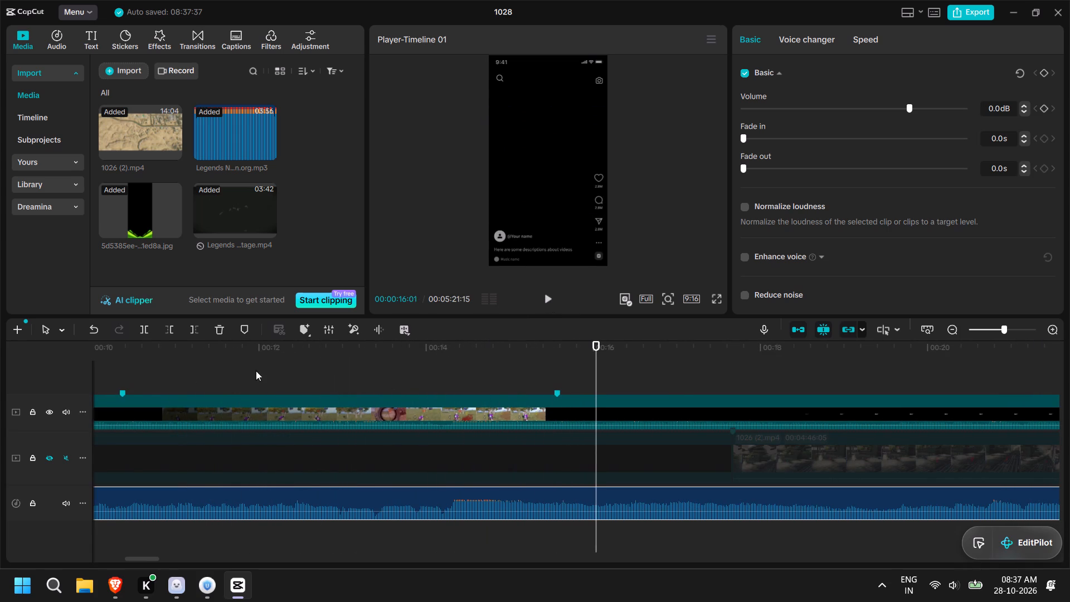
Return to the timeline start, hide the PUBG montage track, and show the main track holding the opening image and gameplay clip.
drag(594, 349, 0, 353)
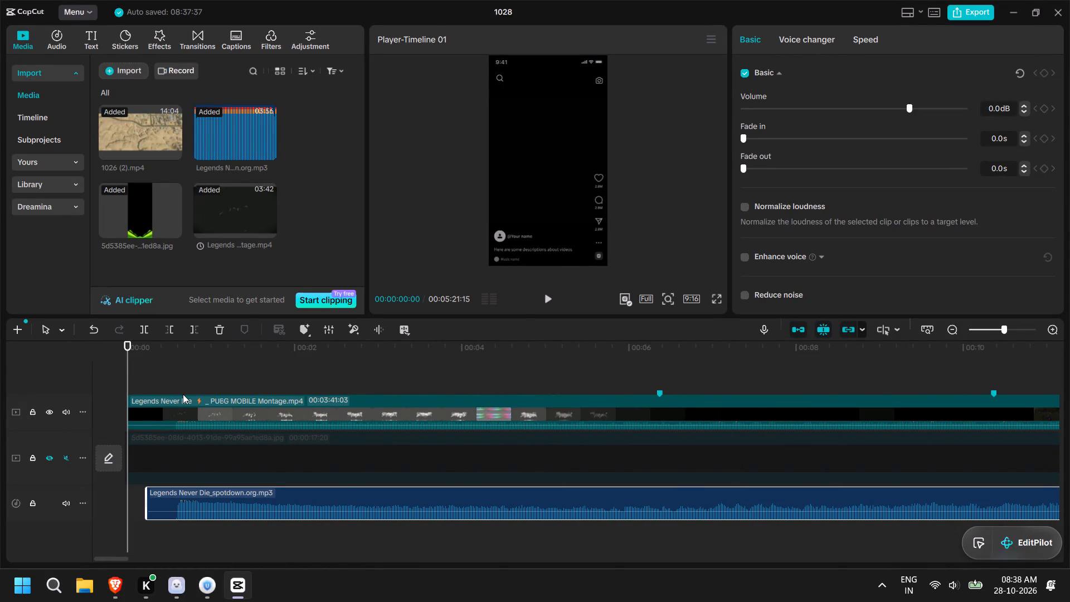
click(50, 413)
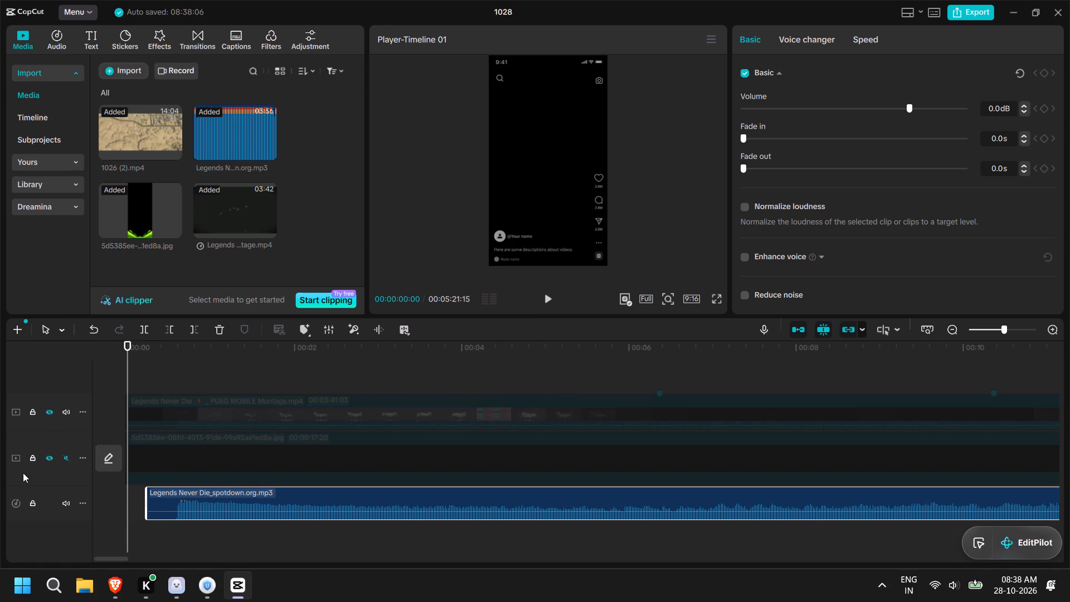
click(51, 458)
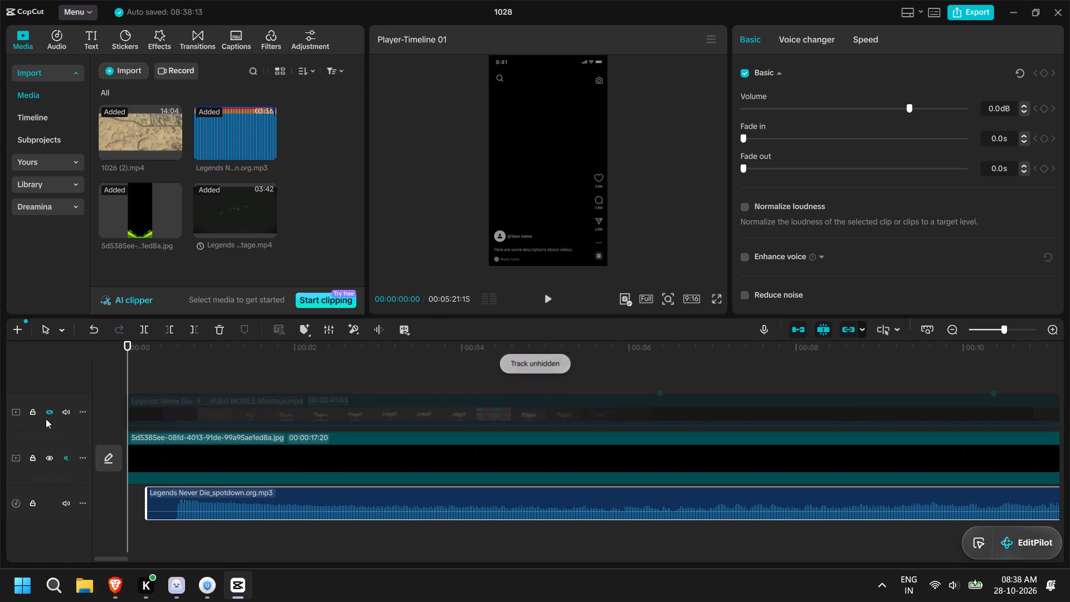
click(46, 414)
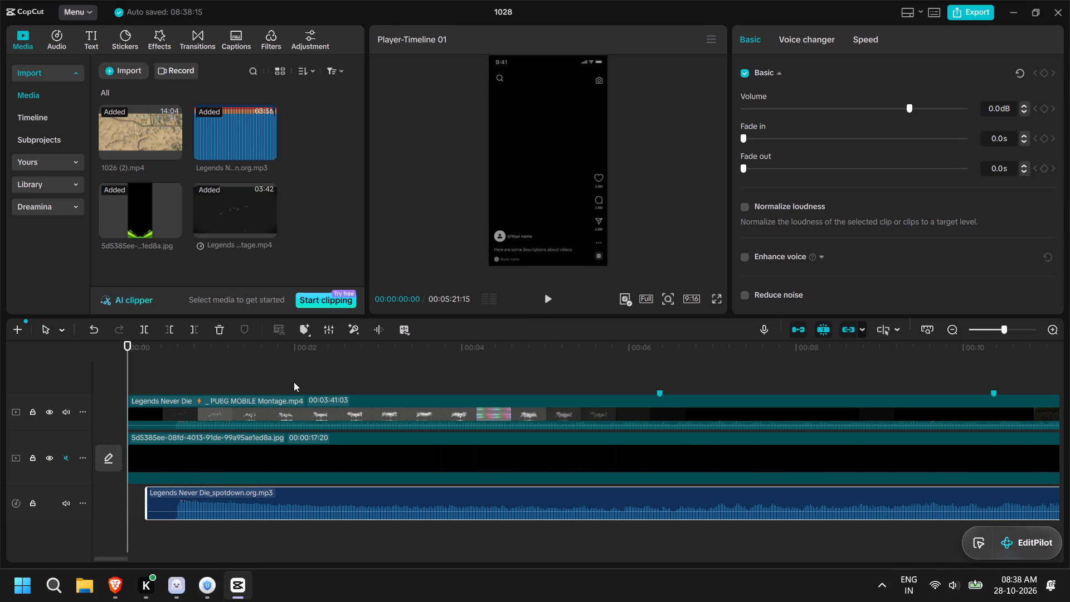
click(47, 414)
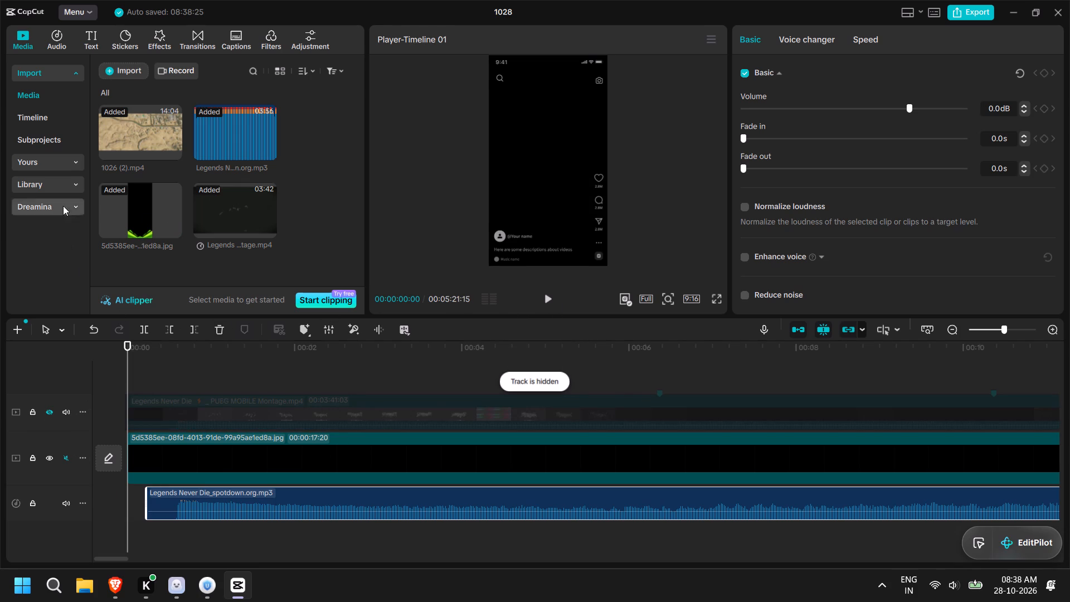
Search the video effects for Image noise and look through the results.
click(166, 39)
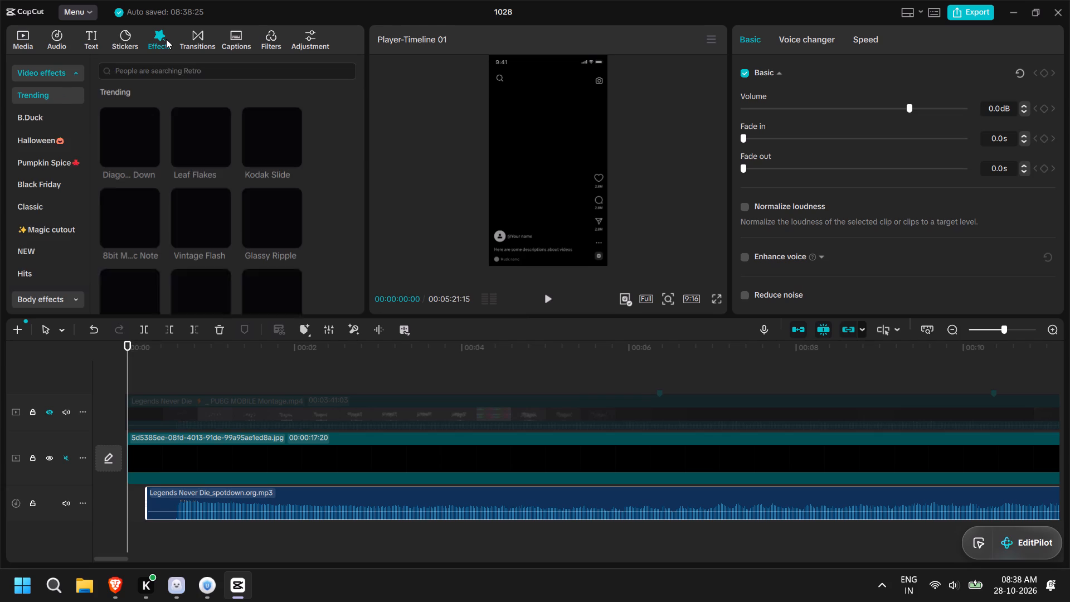
click(137, 70)
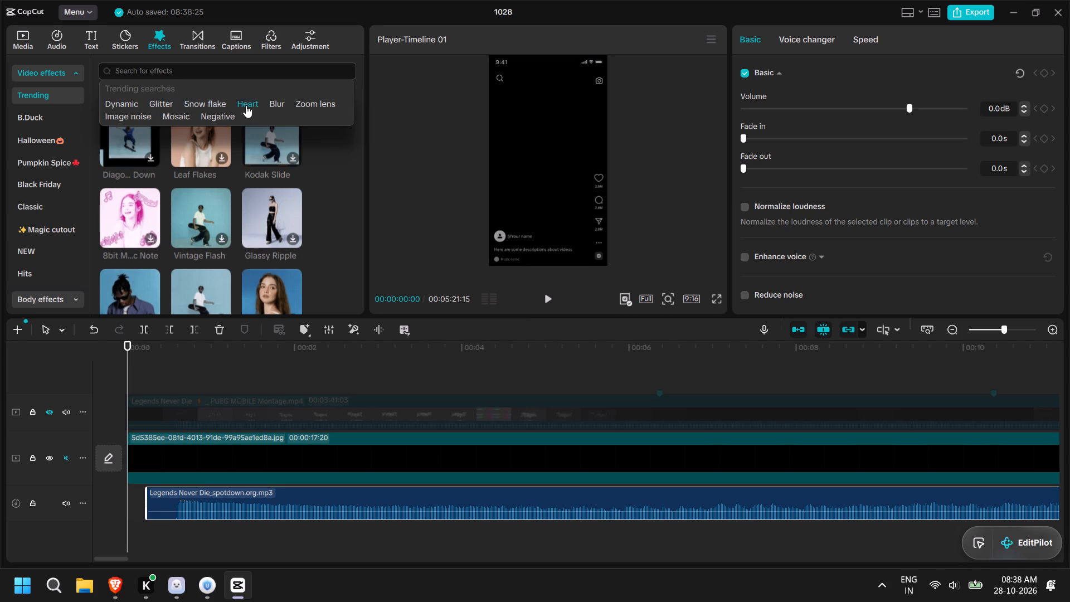
click(137, 117)
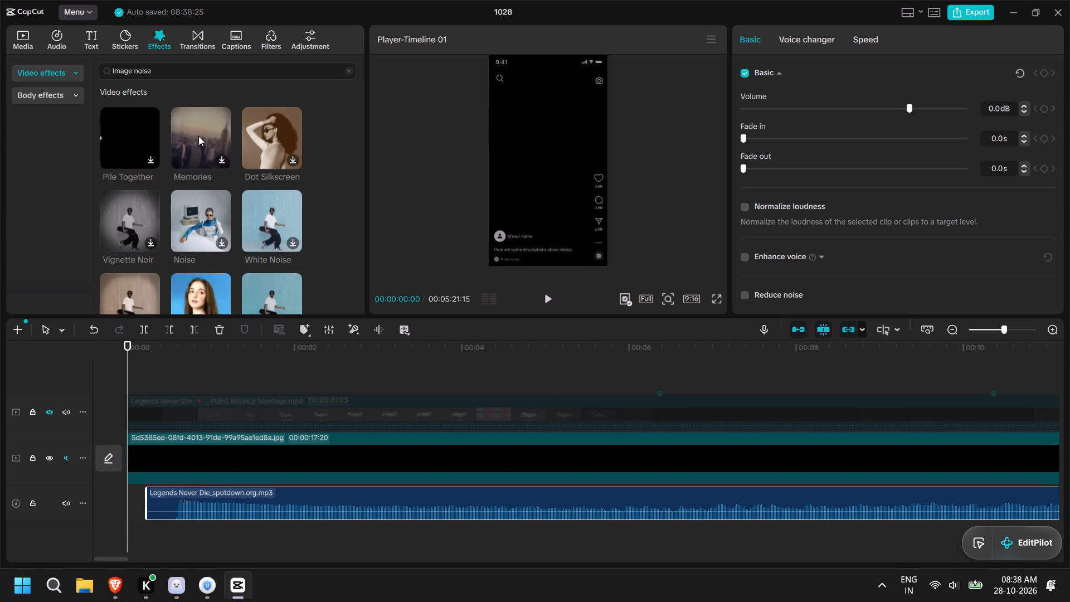
scroll(246, 203, down, 2)
scroll(217, 201, up, 4)
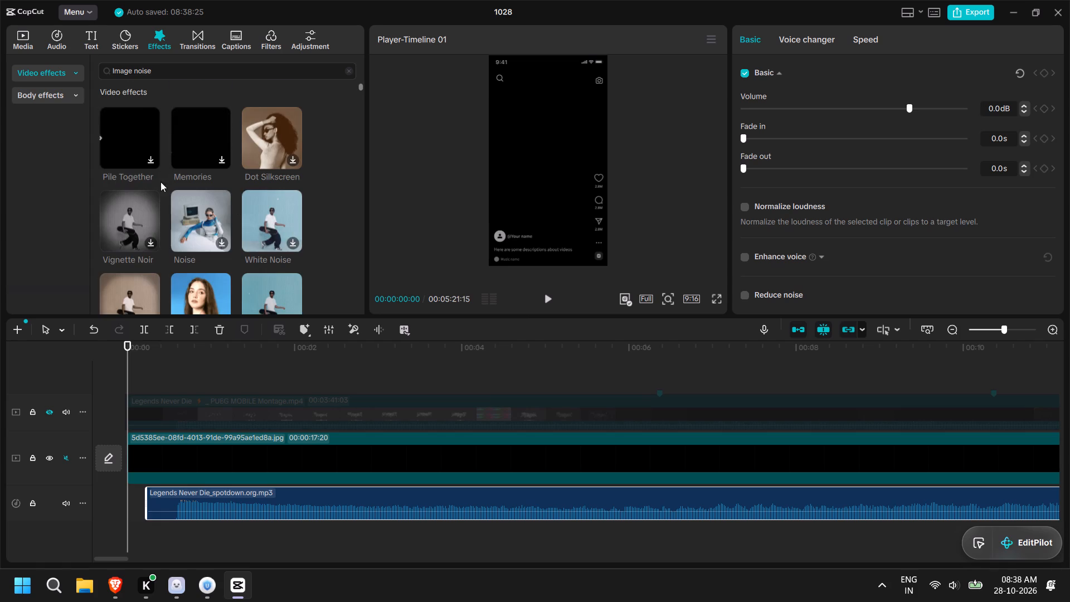
Remove Image noise from the recent effect searches and search the video effects for grainy.
click(52, 75)
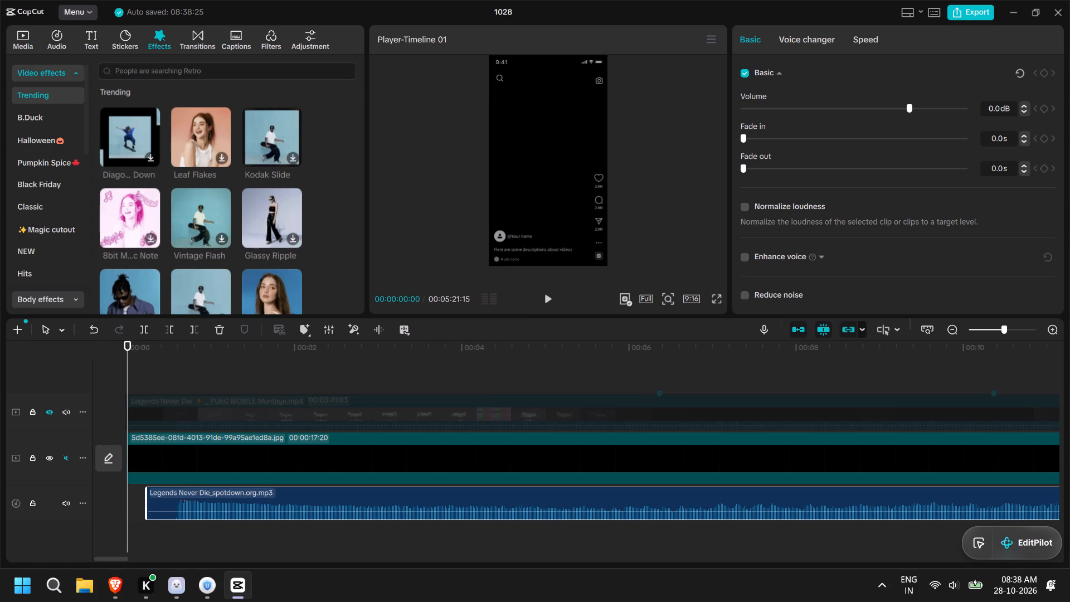
click(164, 75)
click(169, 106)
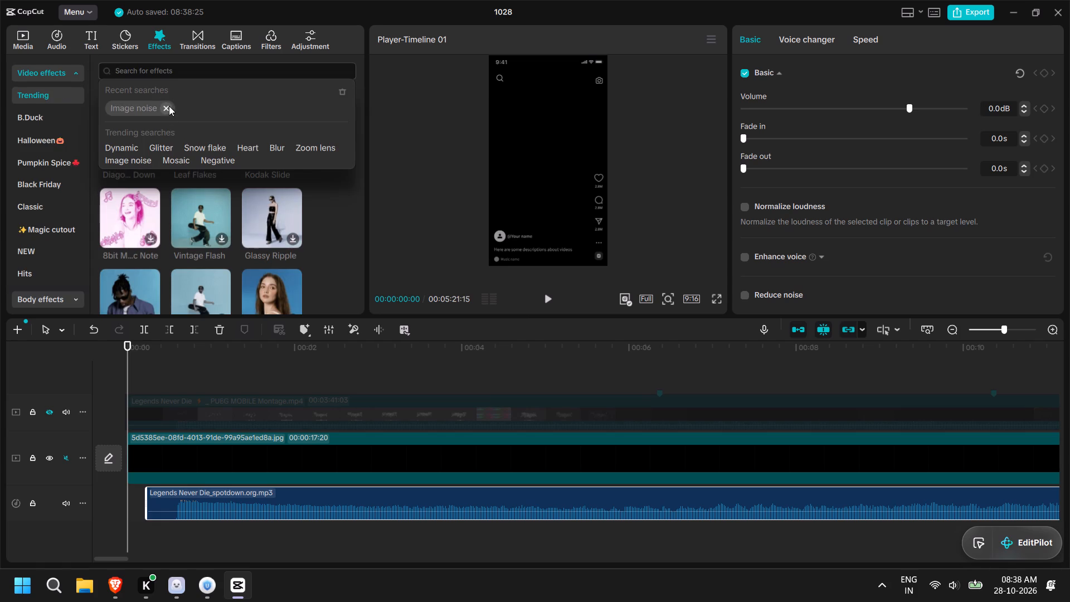
click(172, 72)
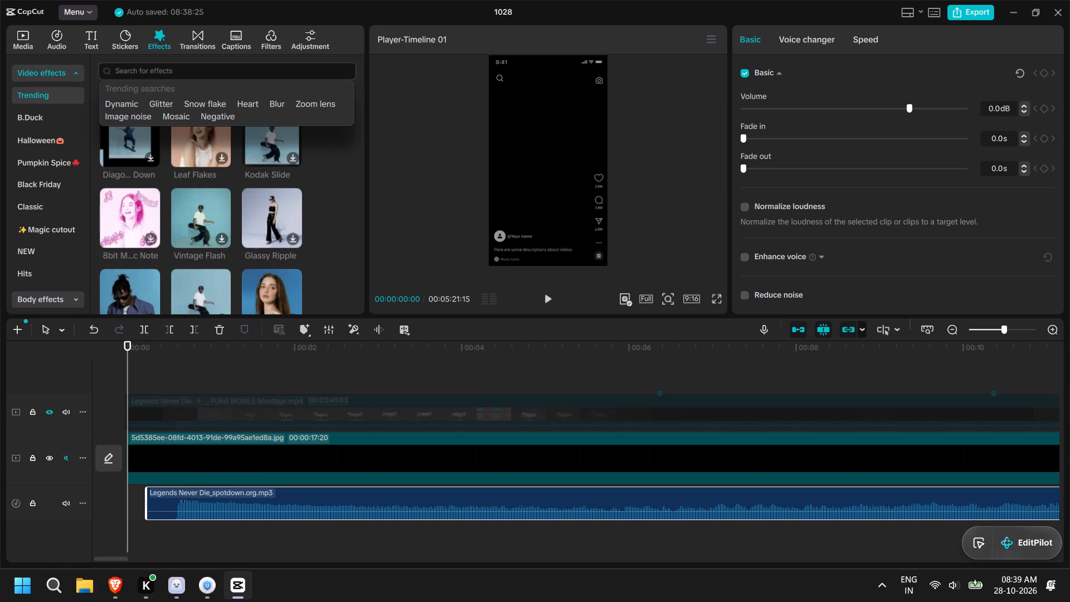
text(gray)
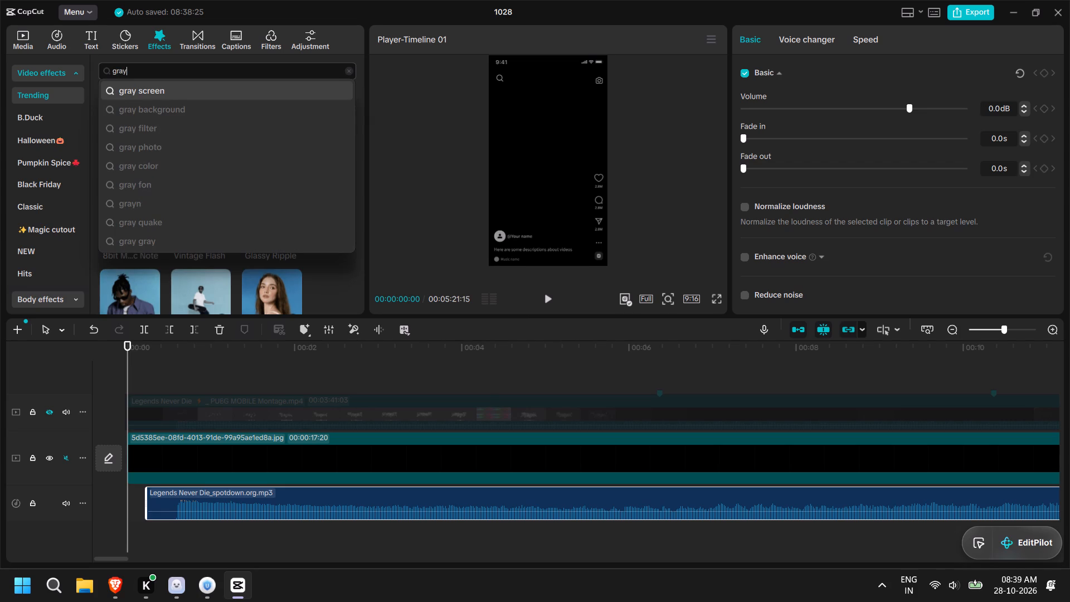
key(BackSpace)
text(in)
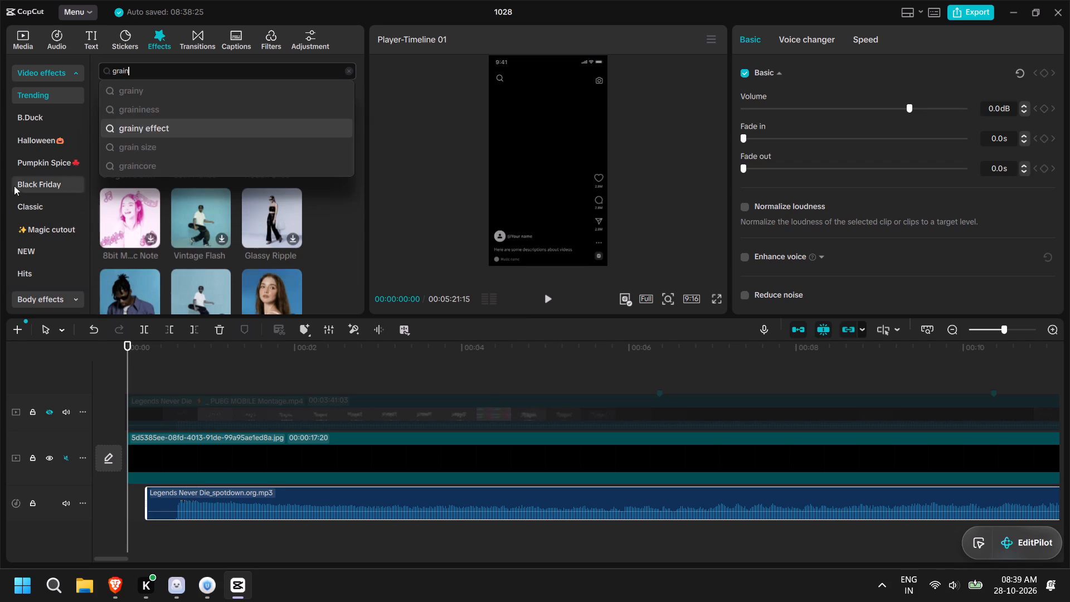
click(200, 93)
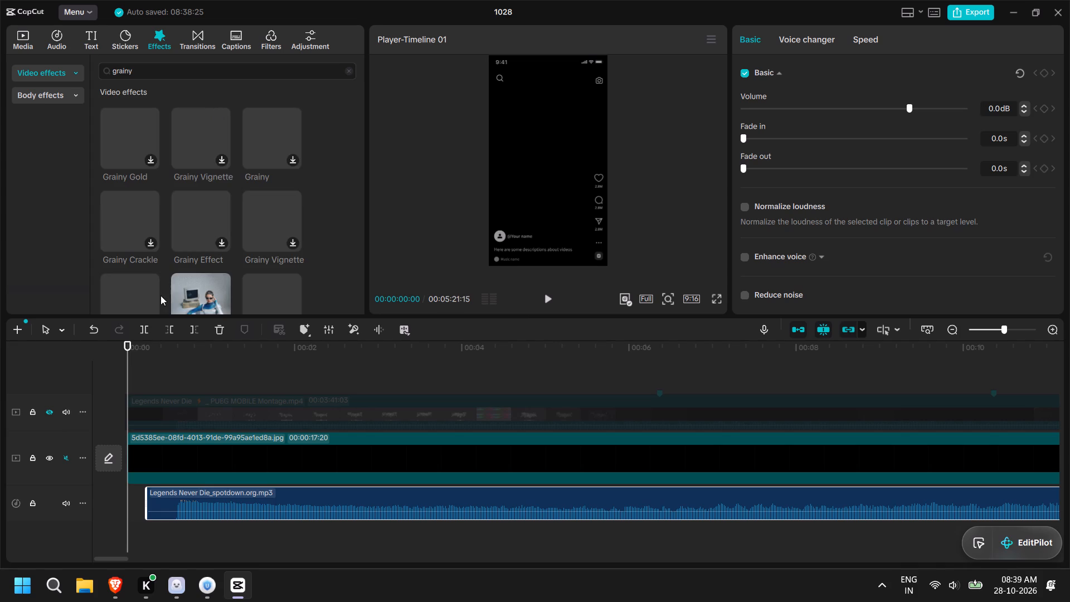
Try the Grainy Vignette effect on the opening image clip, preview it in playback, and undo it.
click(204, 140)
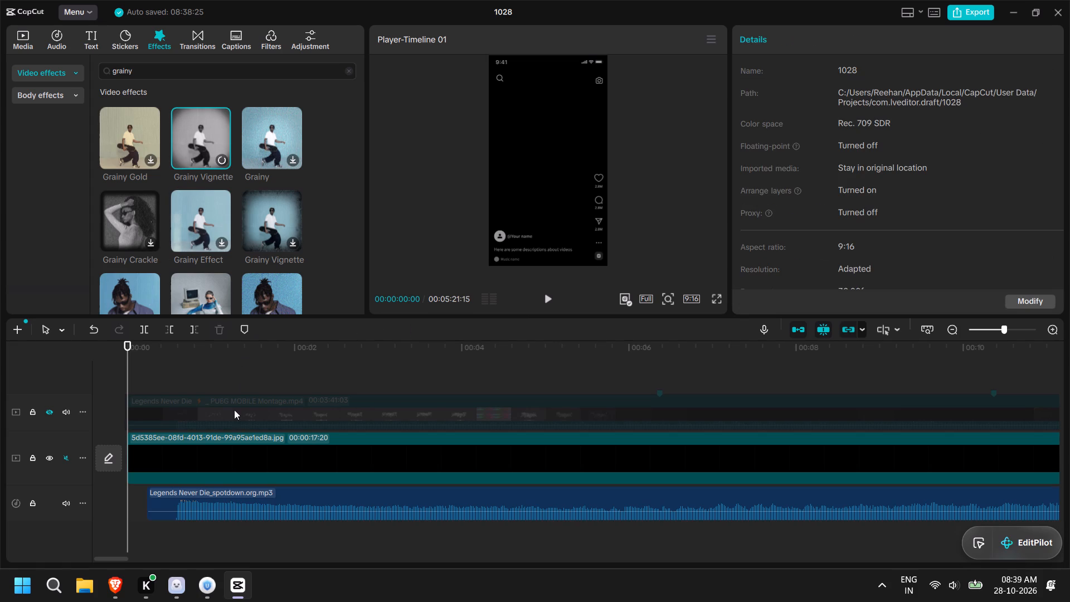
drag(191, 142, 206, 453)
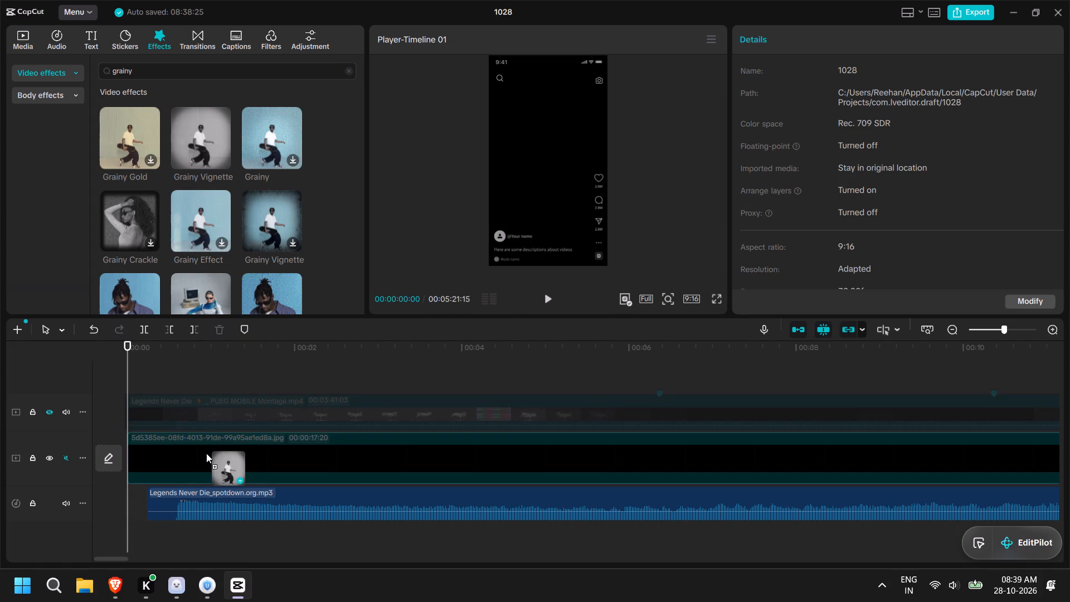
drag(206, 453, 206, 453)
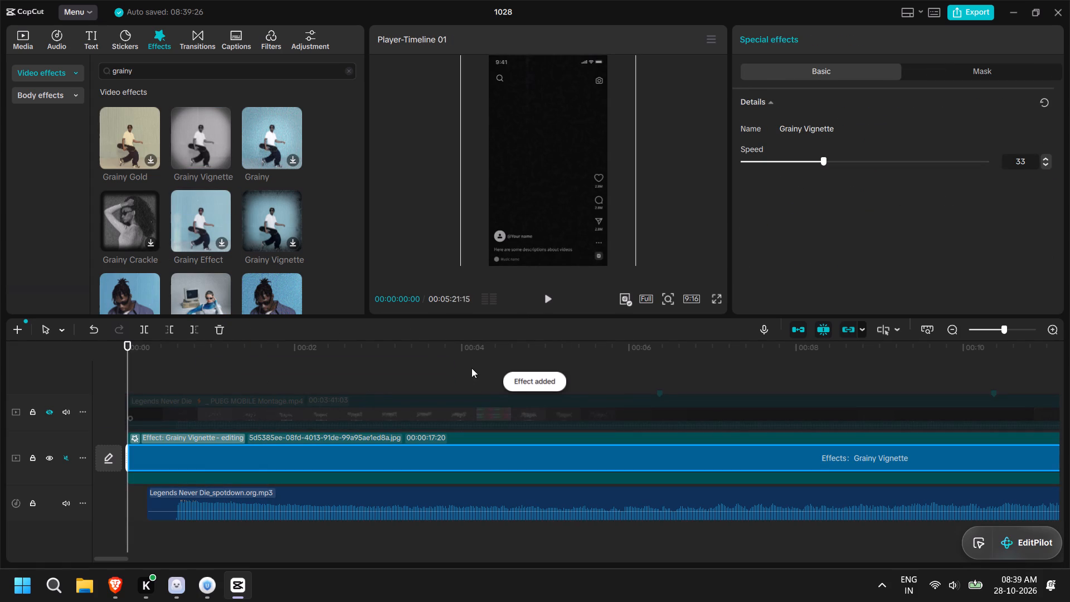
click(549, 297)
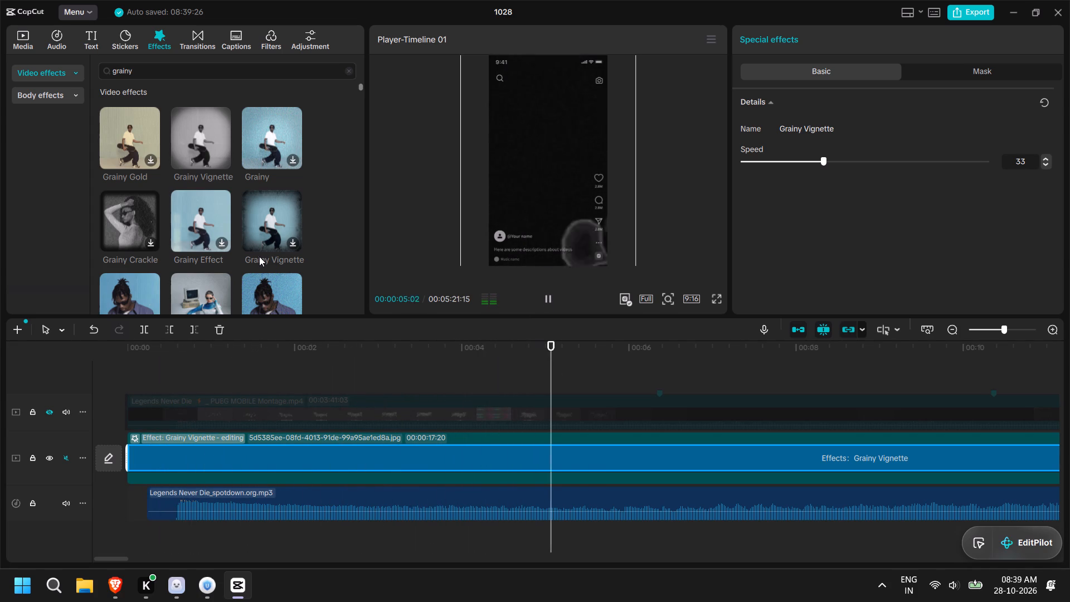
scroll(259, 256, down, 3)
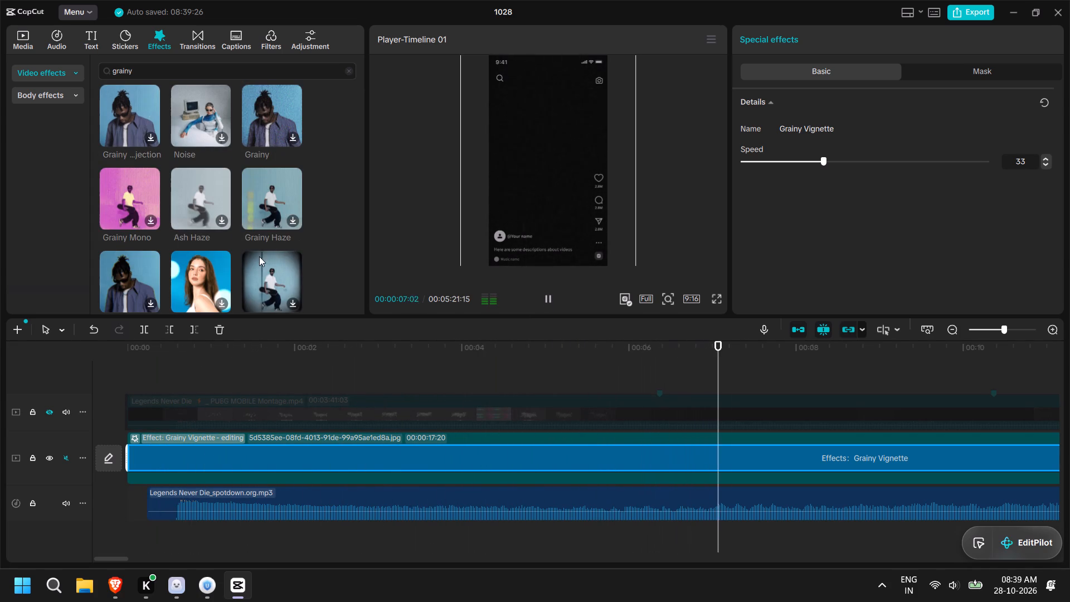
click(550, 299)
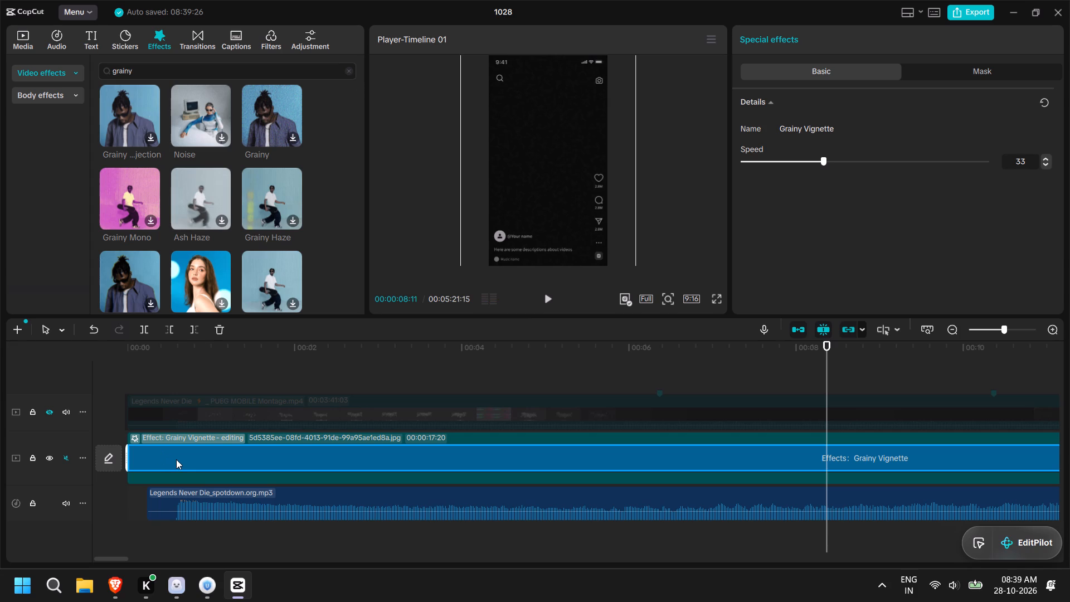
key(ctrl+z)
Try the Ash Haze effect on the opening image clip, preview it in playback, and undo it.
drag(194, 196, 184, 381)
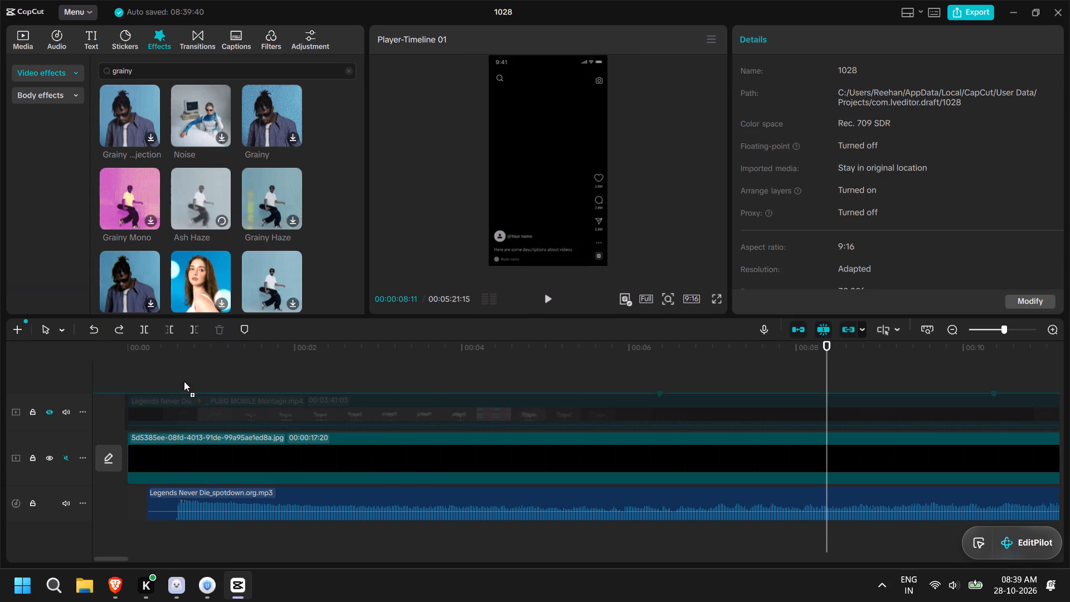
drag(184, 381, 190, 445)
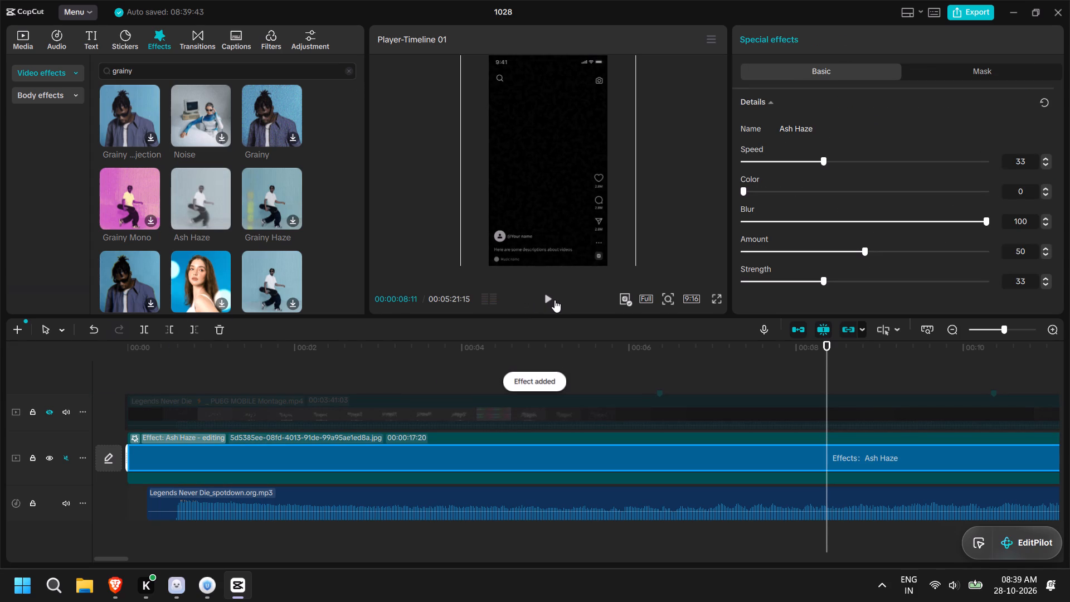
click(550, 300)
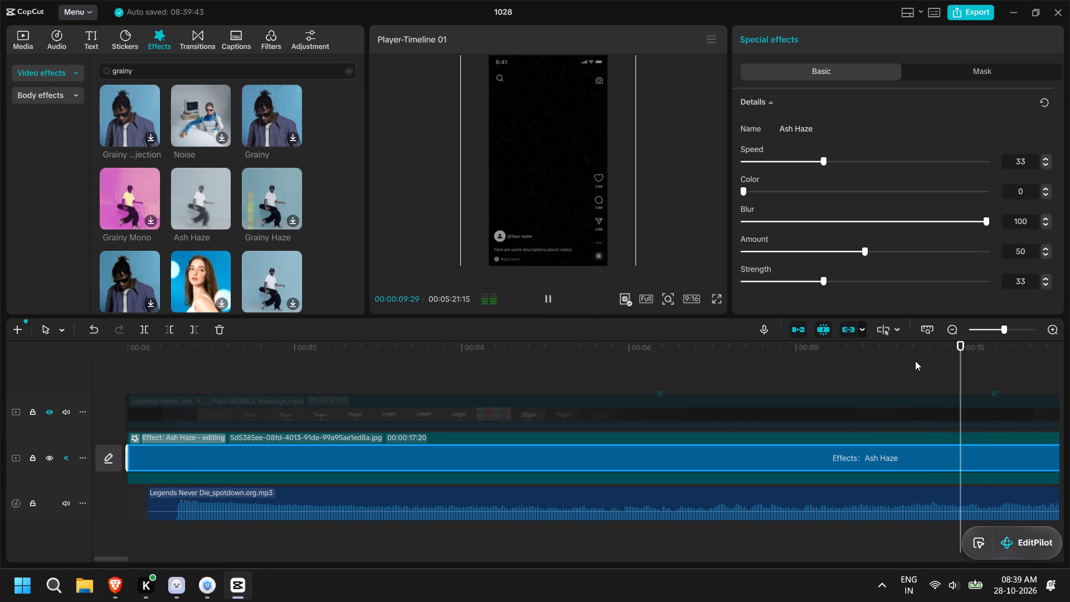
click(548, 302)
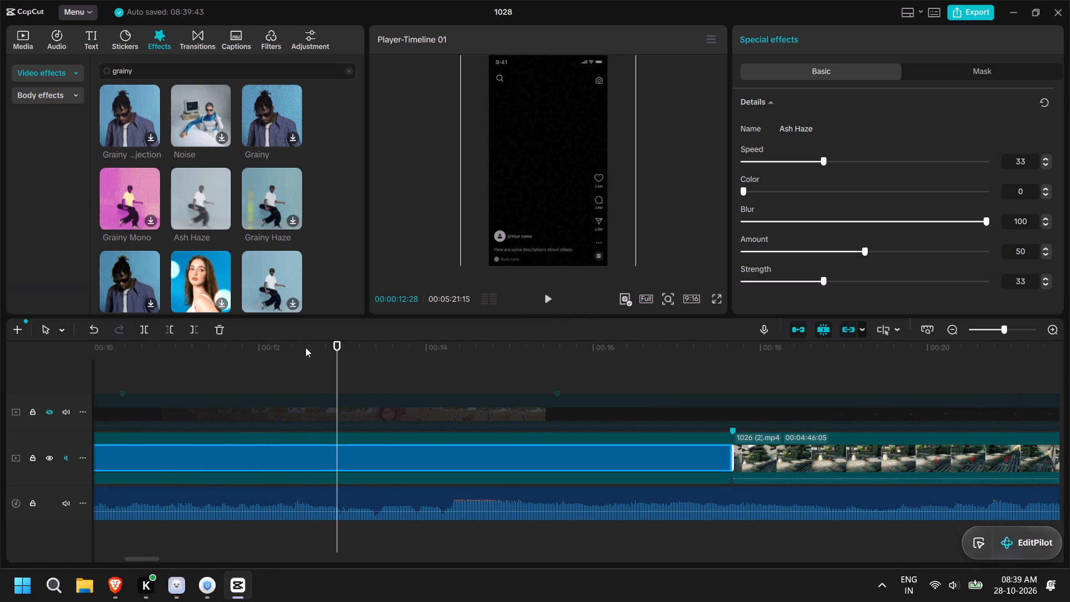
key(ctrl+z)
Apply the Silent effect from the grainy search results to the opening image clip and preview it in playback.
scroll(260, 260, down, 2)
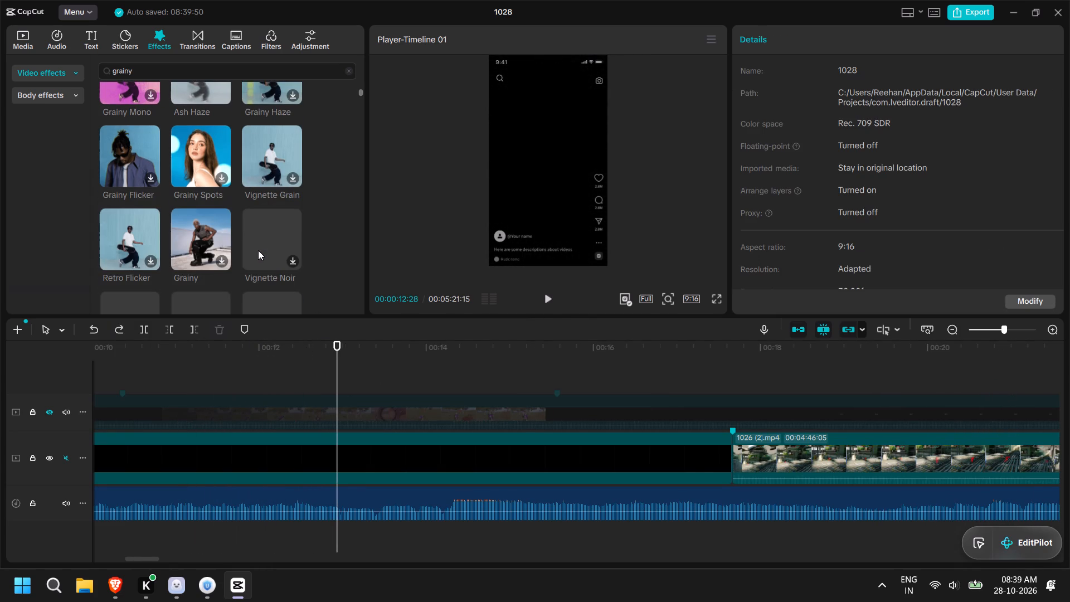
click(133, 152)
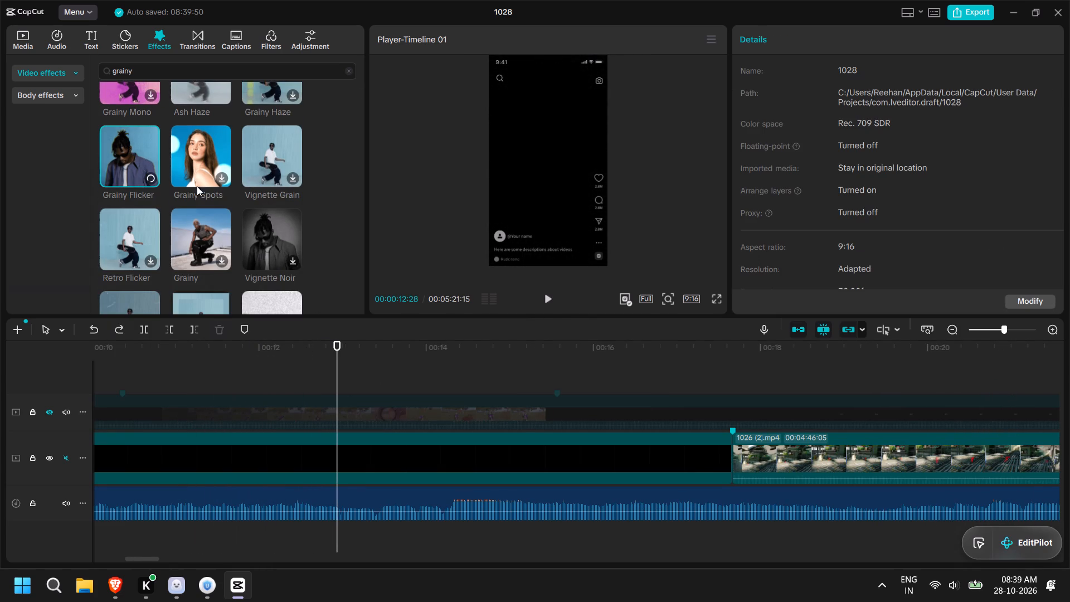
drag(340, 352, 297, 345)
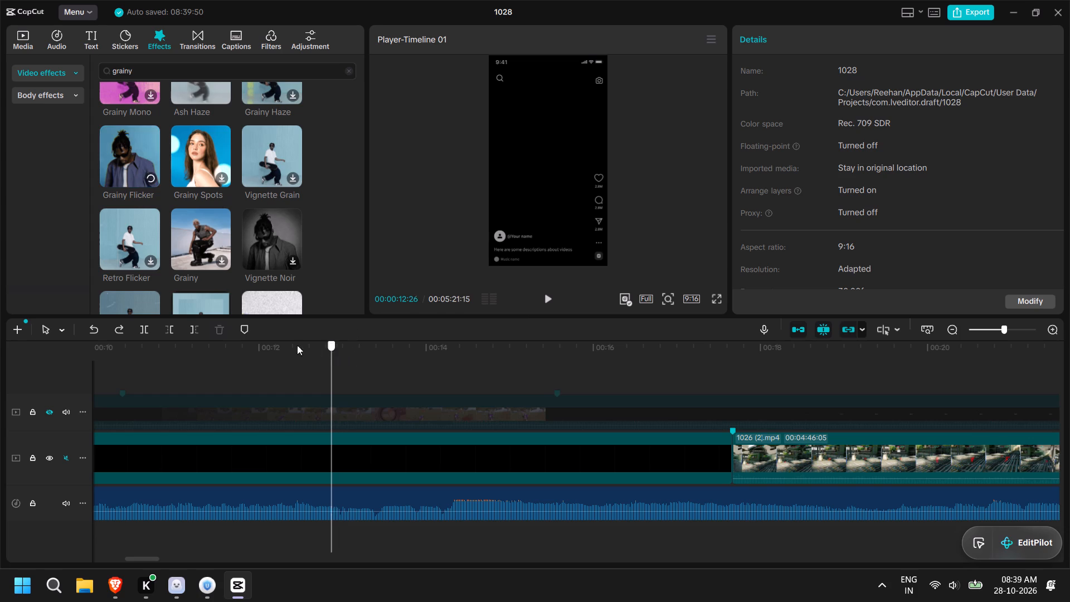
drag(297, 345, 26, 319)
scroll(288, 252, down, 2)
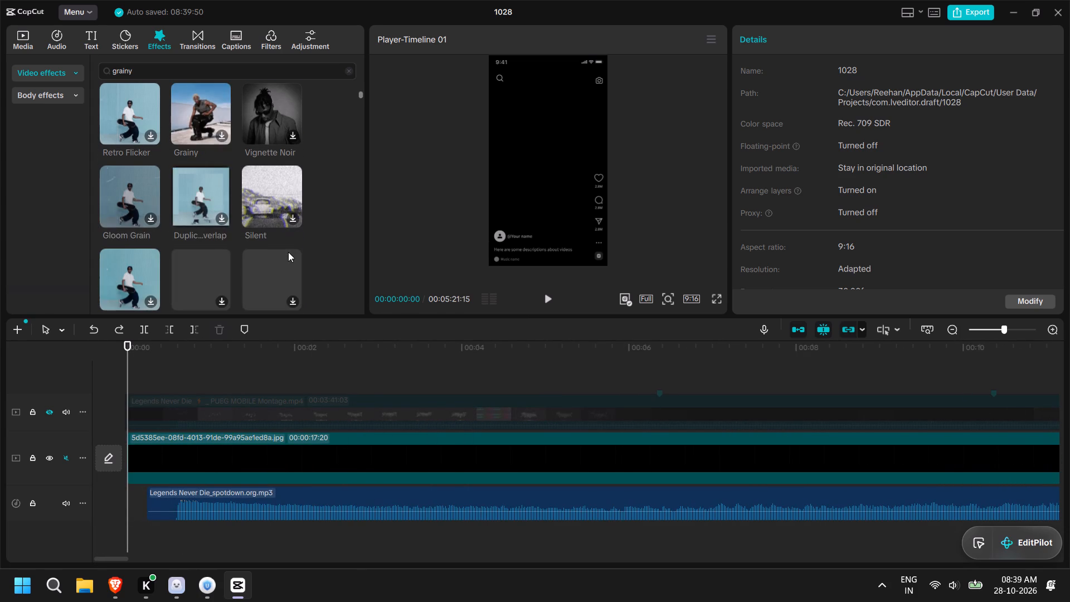
drag(261, 206, 196, 455)
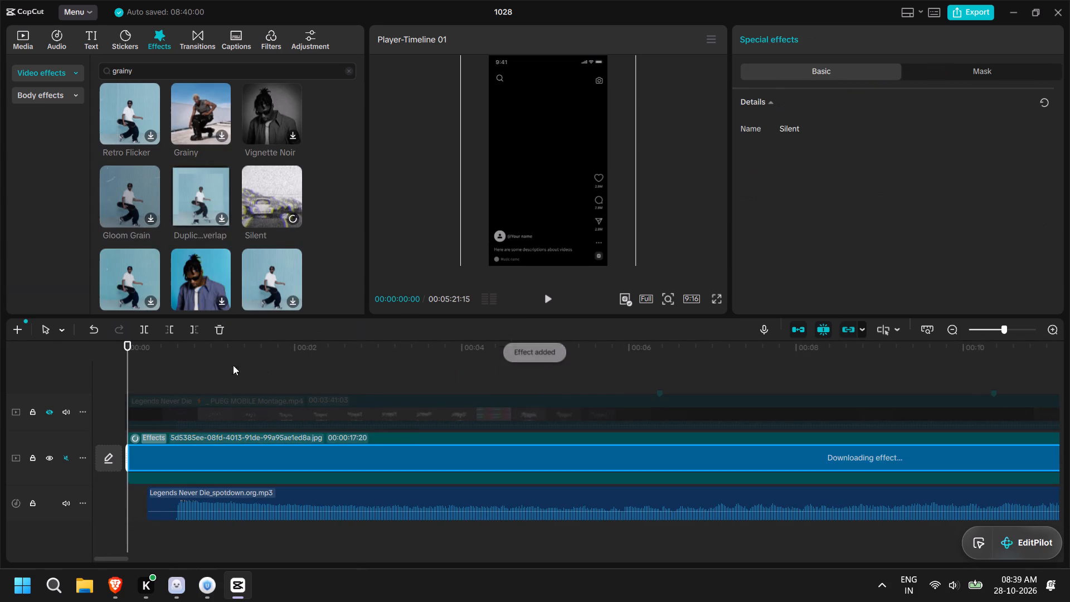
click(549, 297)
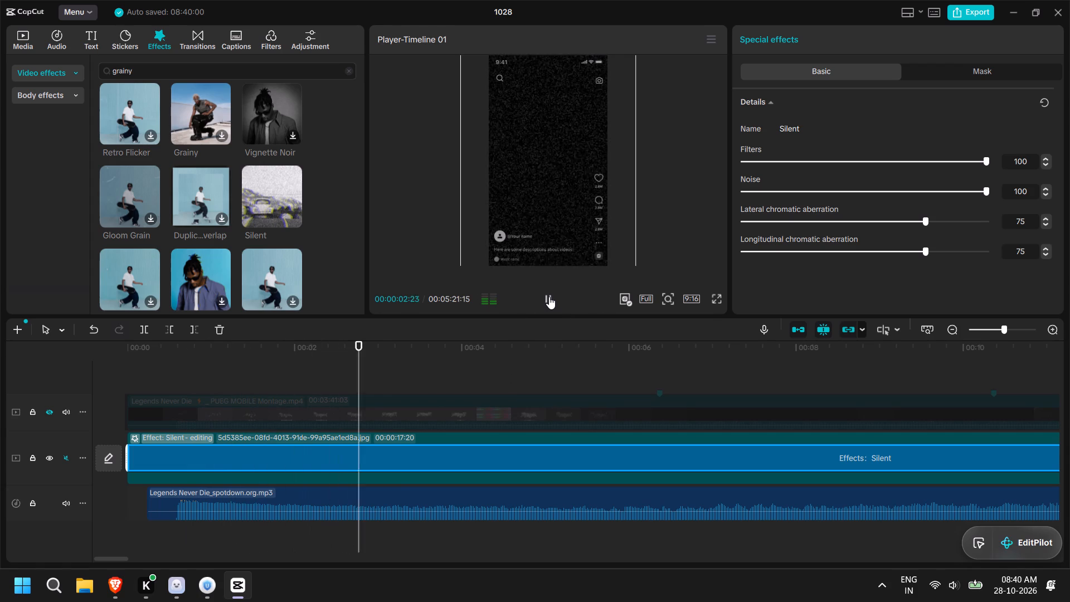
click(549, 297)
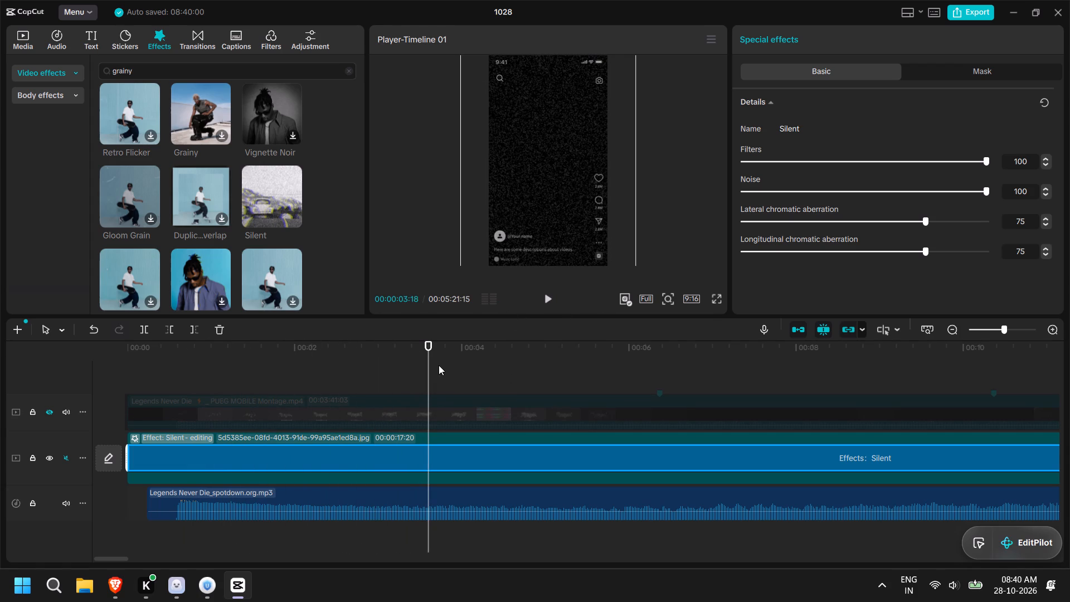
drag(430, 352, 57, 365)
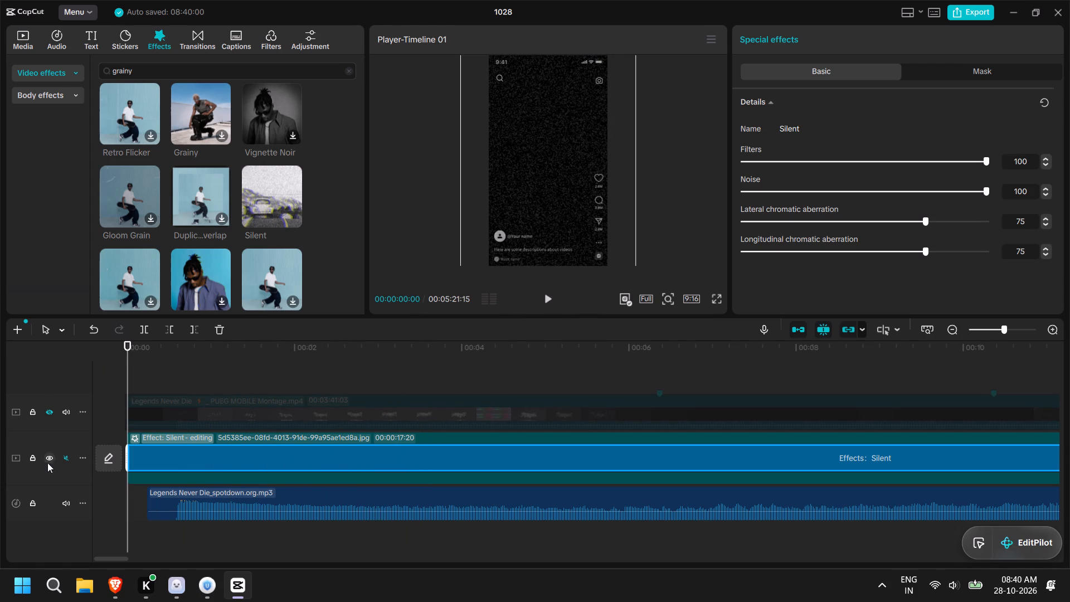
Hide the main image track, unhide the PUBG montage track and play the montage's opening title for reference.
click(48, 459)
click(48, 411)
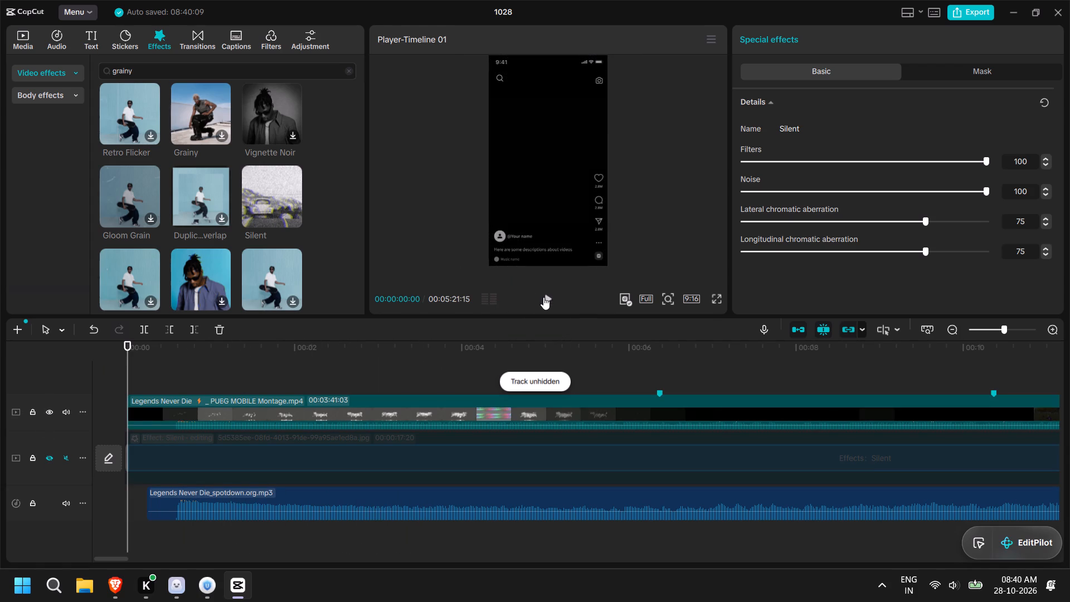
click(543, 297)
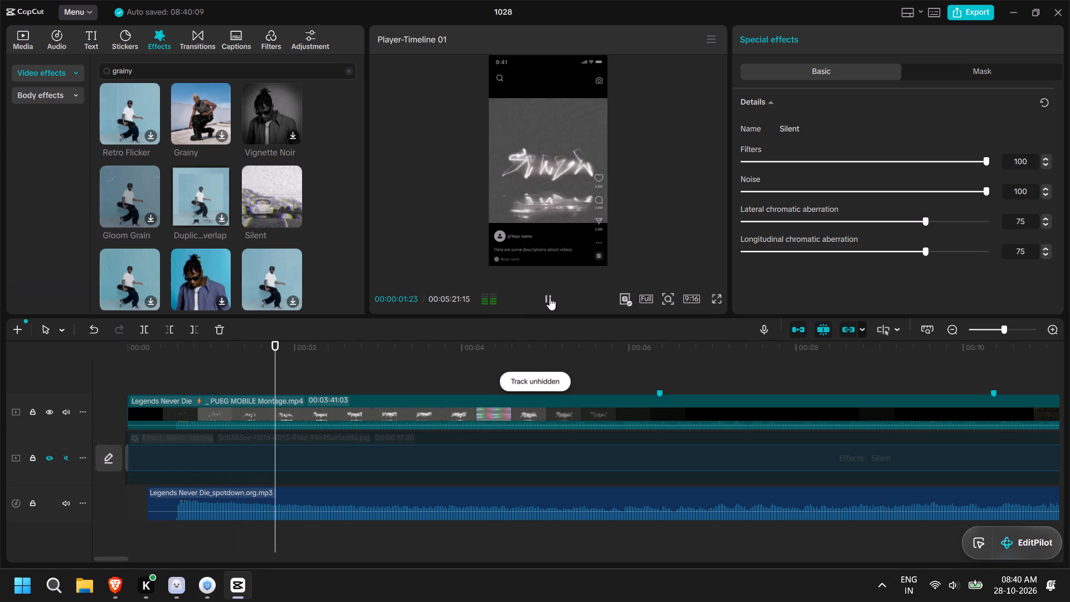
click(549, 298)
drag(290, 359, 9, 362)
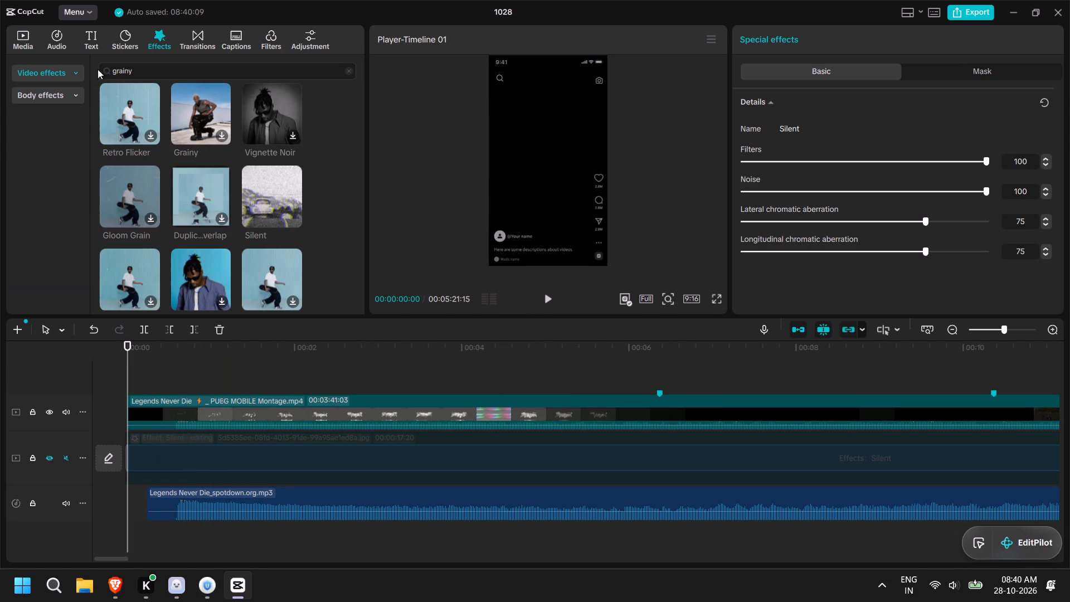
Open the Add text options and preview Default text over the opening of the montage.
click(89, 22)
click(90, 36)
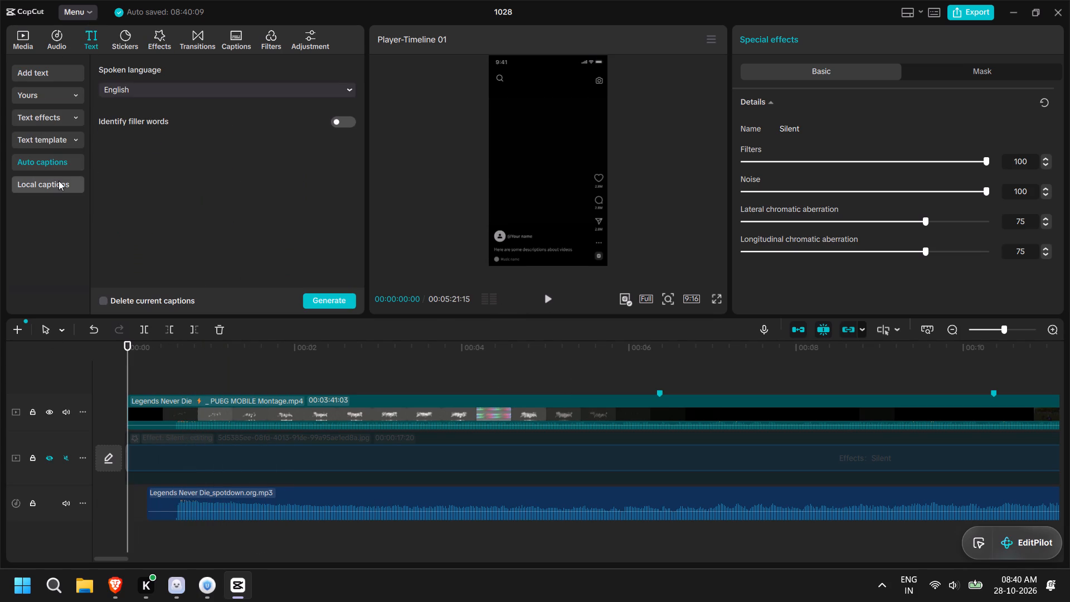
click(57, 75)
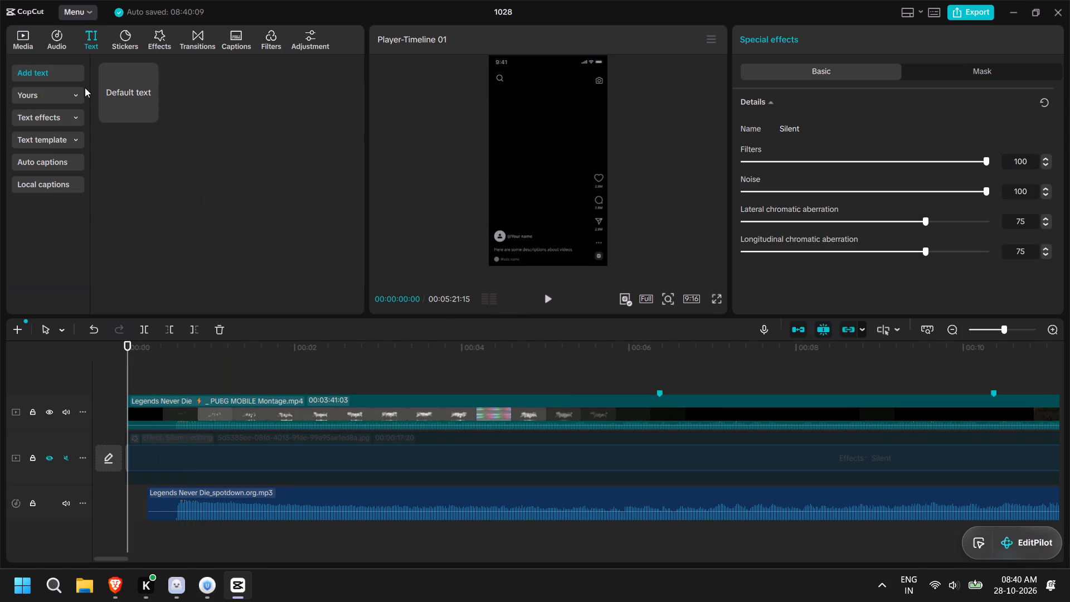
click(127, 81)
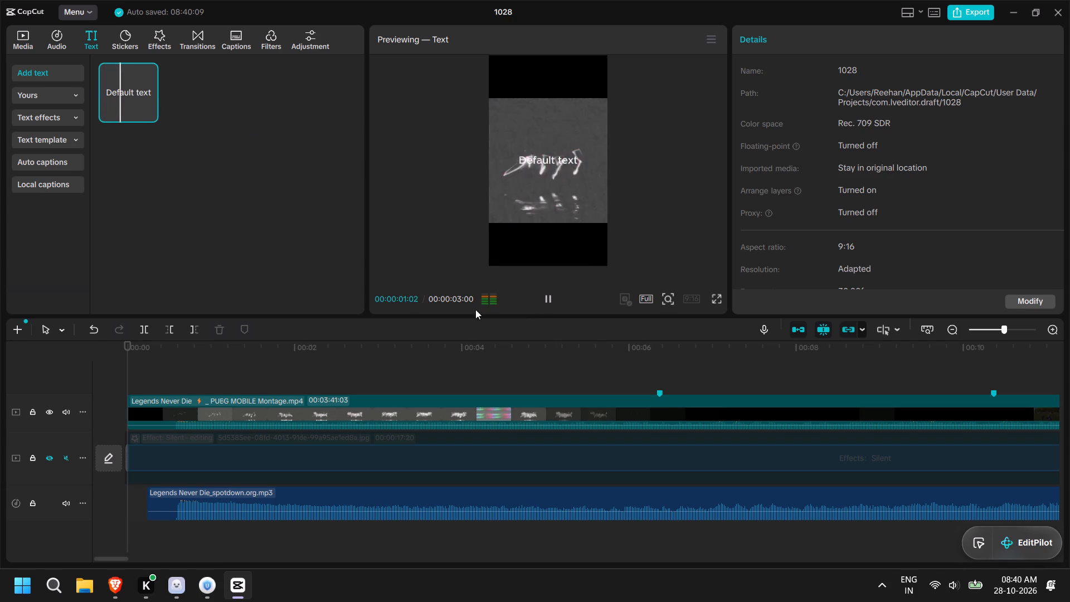
click(548, 300)
click(553, 154)
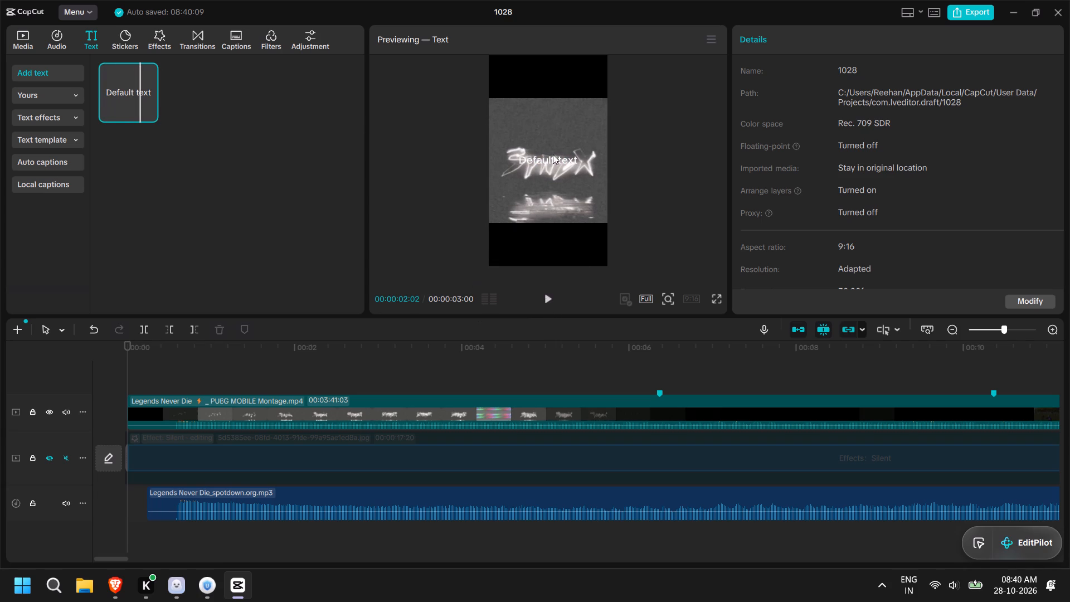
click(558, 159)
scroll(258, 497, up, 6)
click(127, 103)
right_click(128, 95)
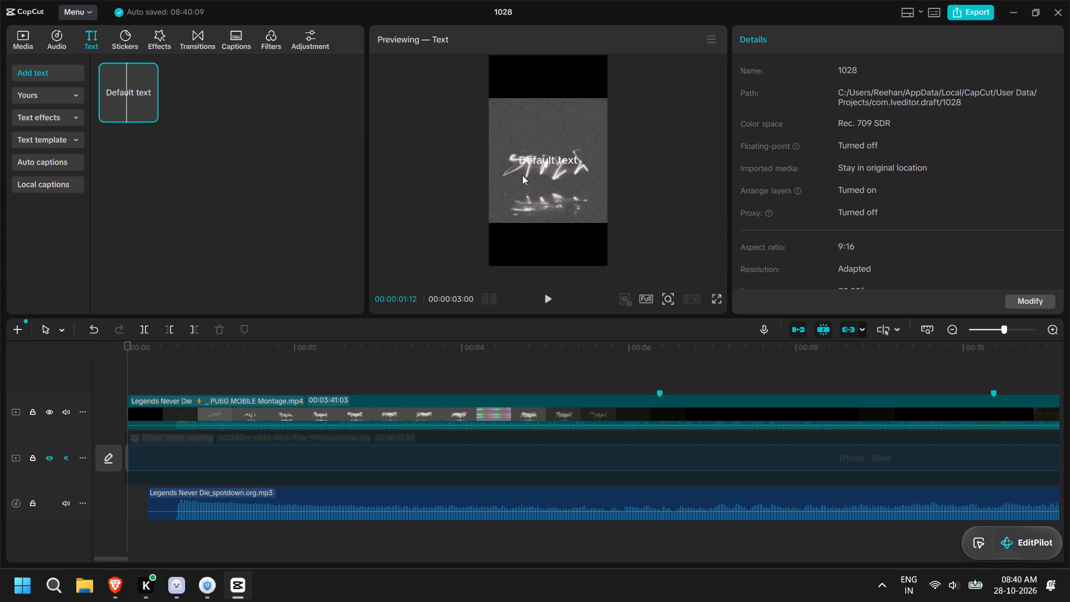
Examine the PUBG montage's closing thanks-for-watching section in playback, between about 03:30 and 03:36.
drag(120, 557, 419, 555)
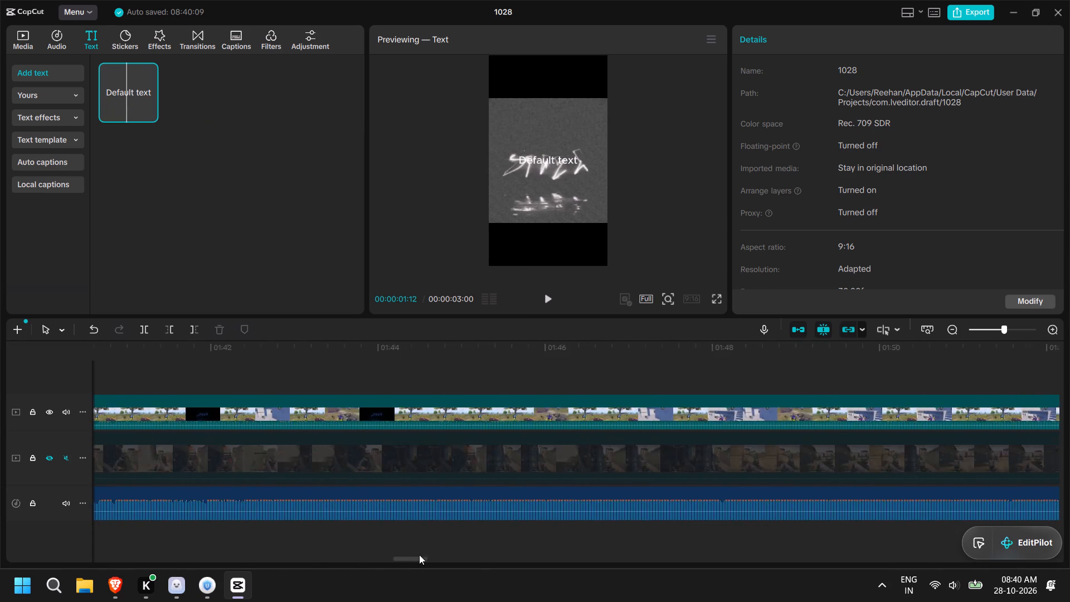
drag(419, 555, 781, 559)
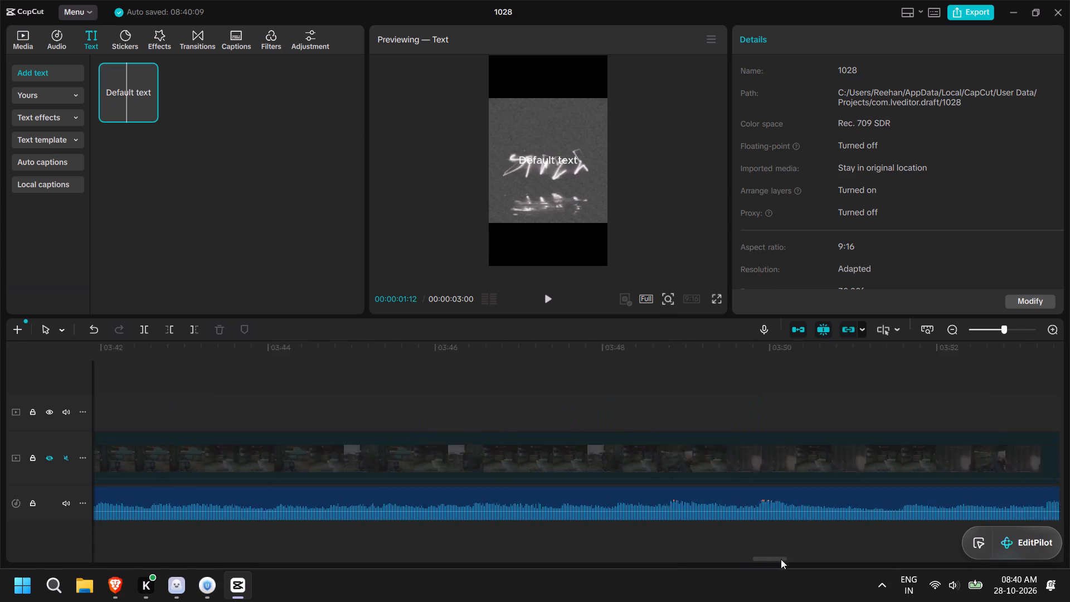
drag(781, 559, 740, 560)
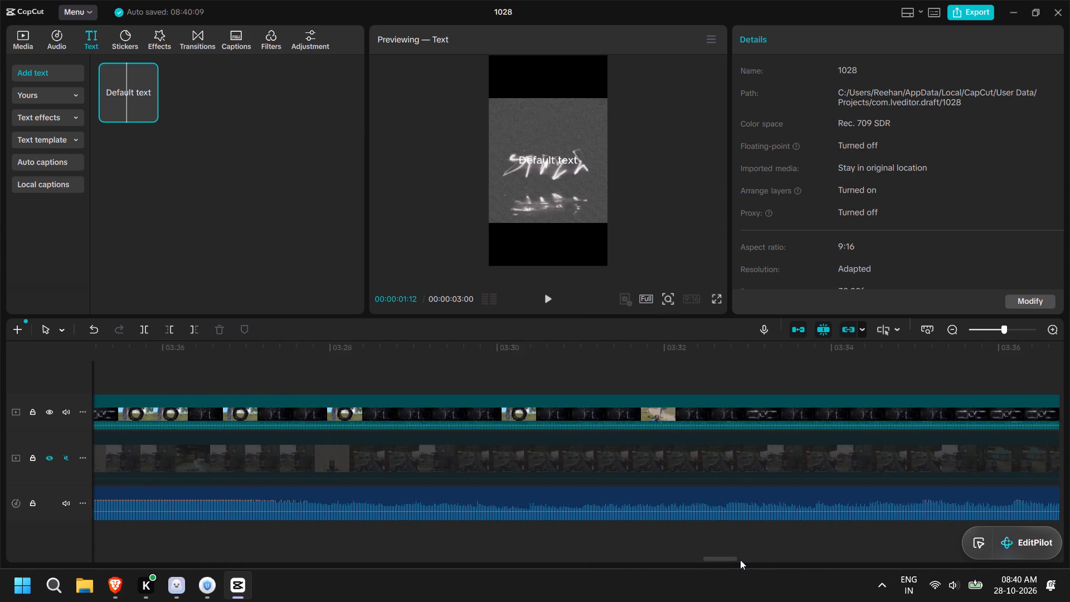
drag(740, 560, 642, 562)
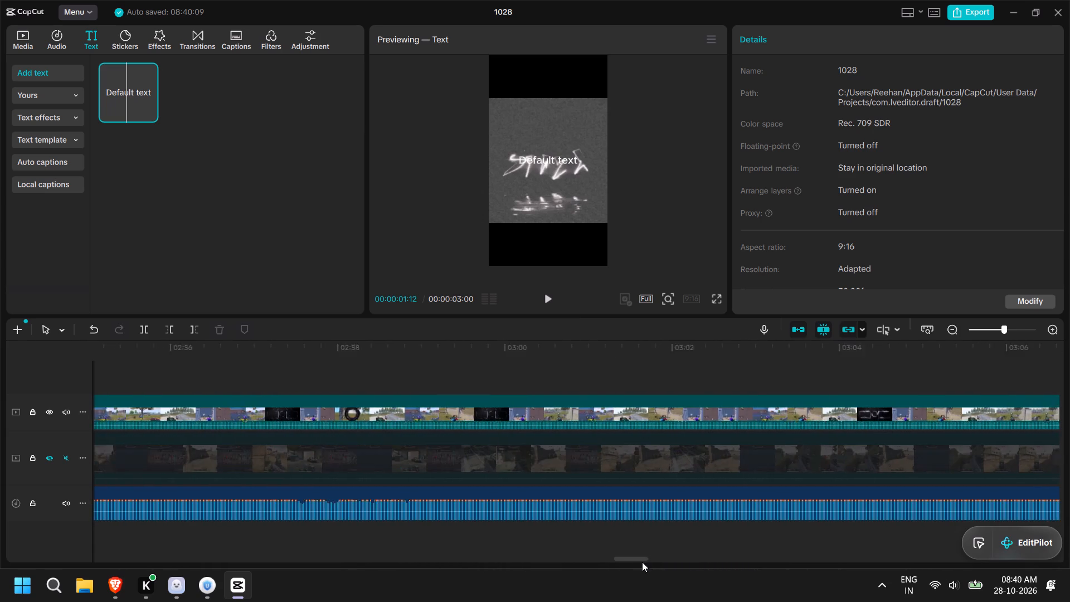
drag(642, 562, 738, 562)
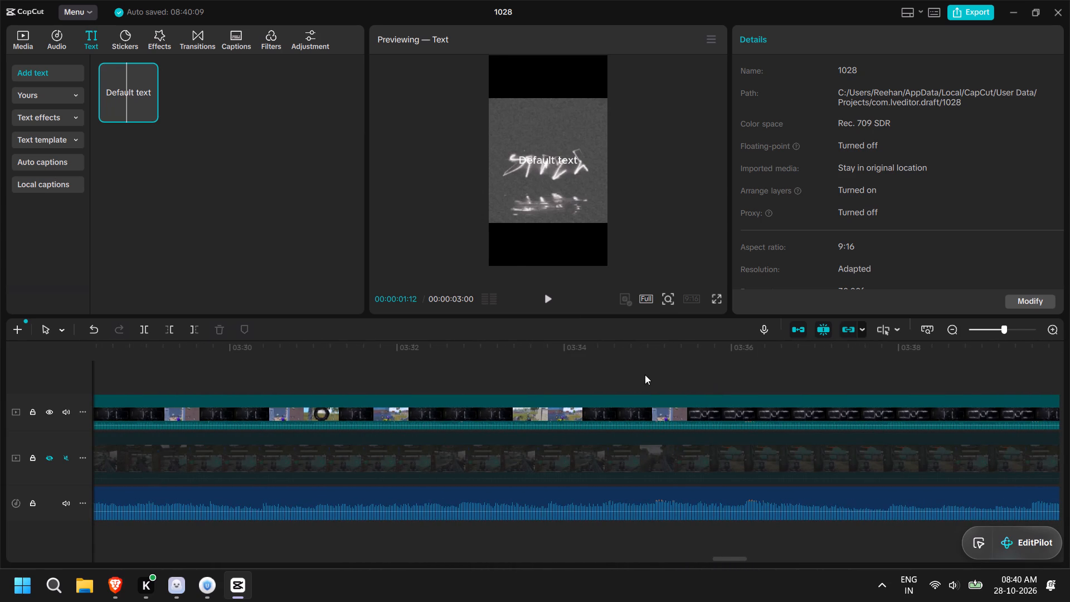
click(642, 375)
click(546, 301)
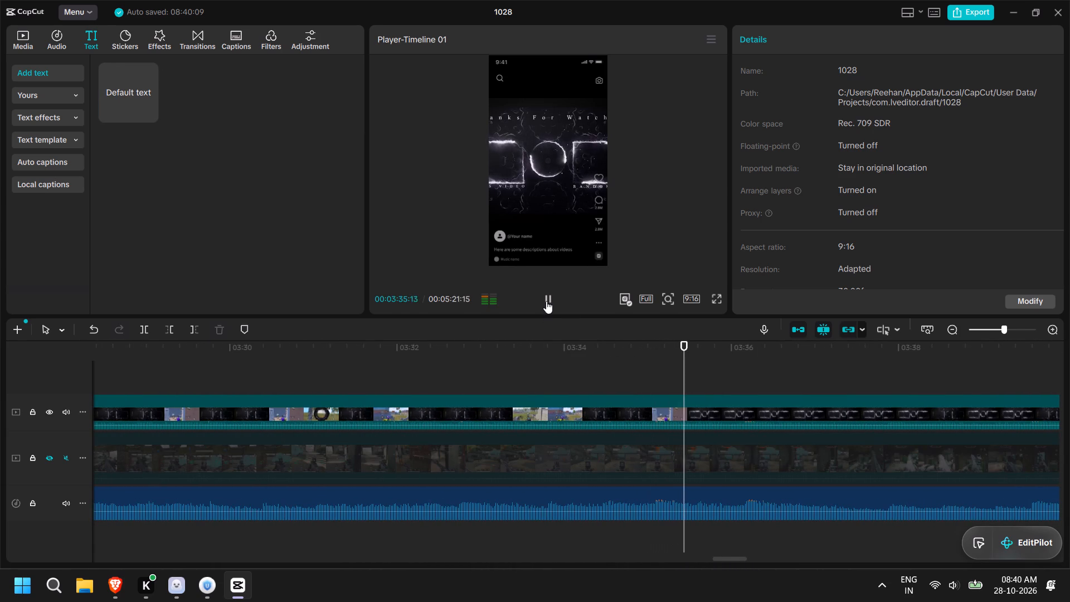
click(546, 301)
click(482, 338)
click(482, 345)
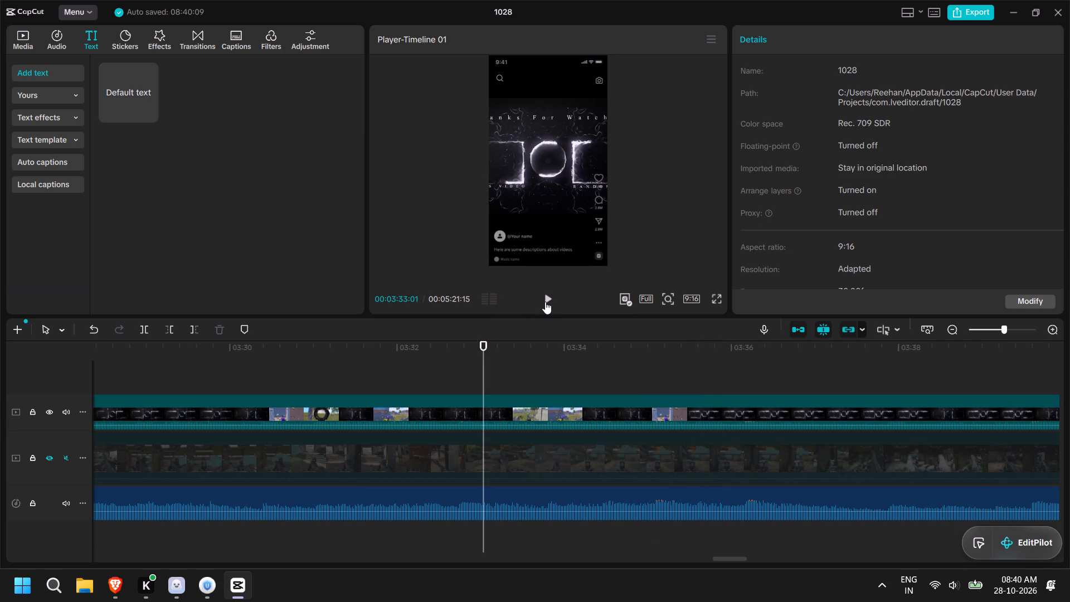
click(545, 302)
click(289, 348)
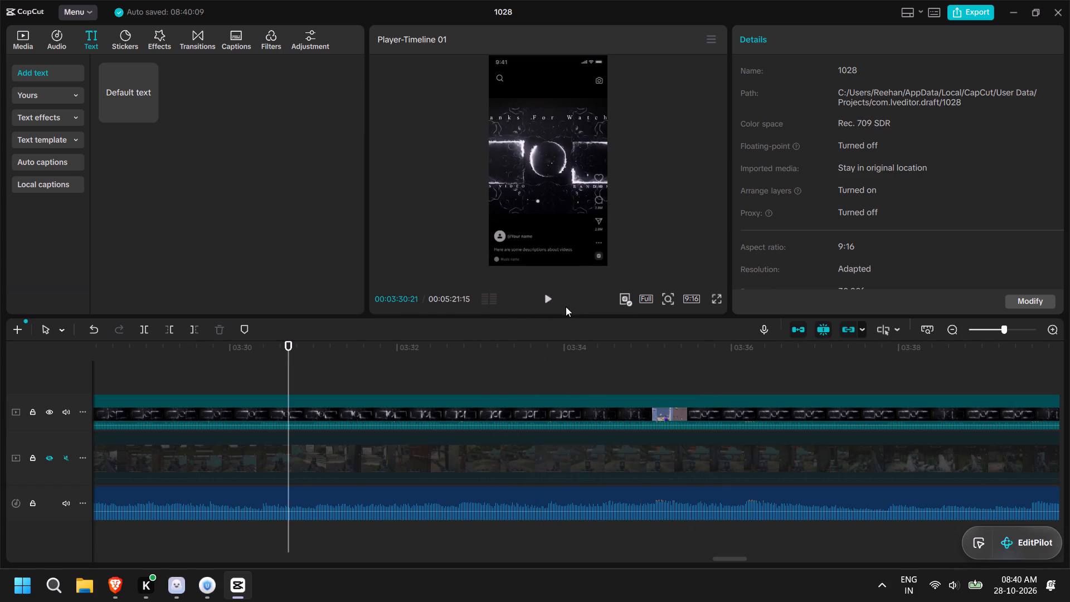
Add a Default text clip on a new track above the PUBG montage, near the start of the timeline.
drag(289, 357, 0, 367)
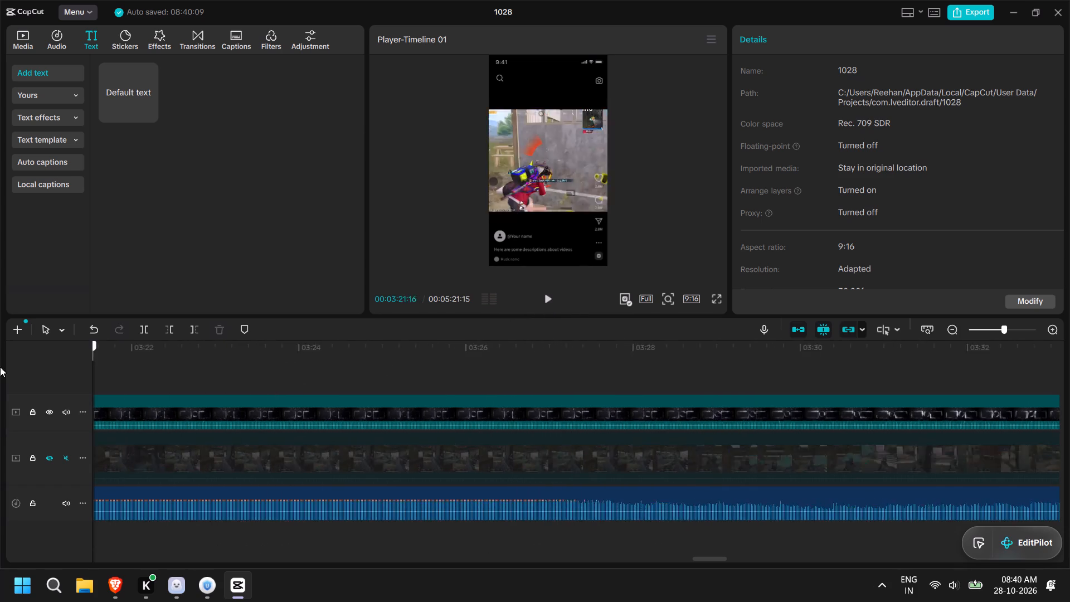
drag(0, 367, 0, 378)
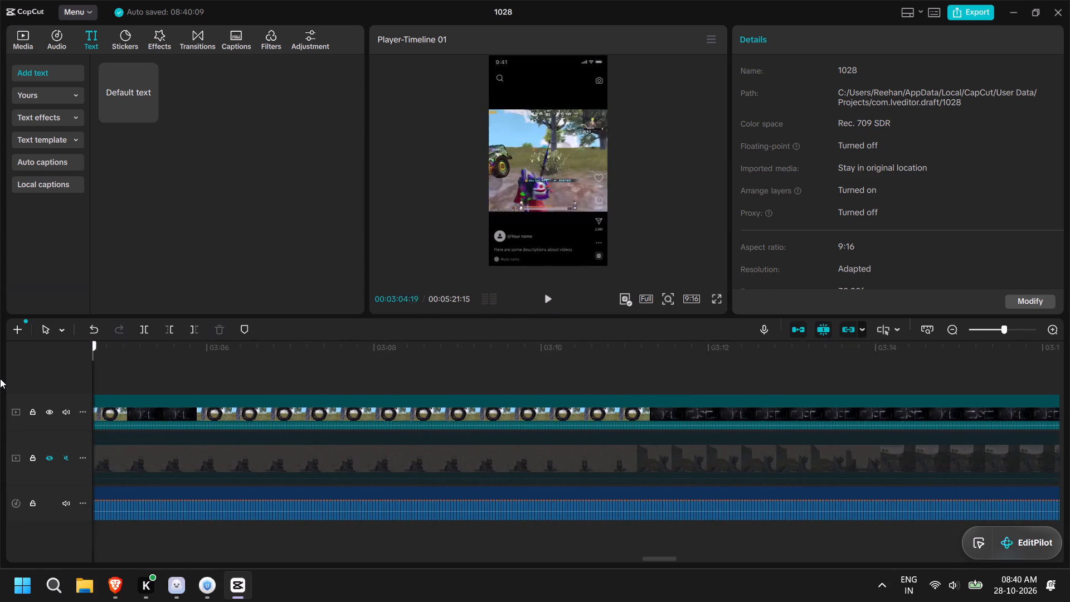
drag(0, 378, 45, 392)
drag(619, 560, 553, 557)
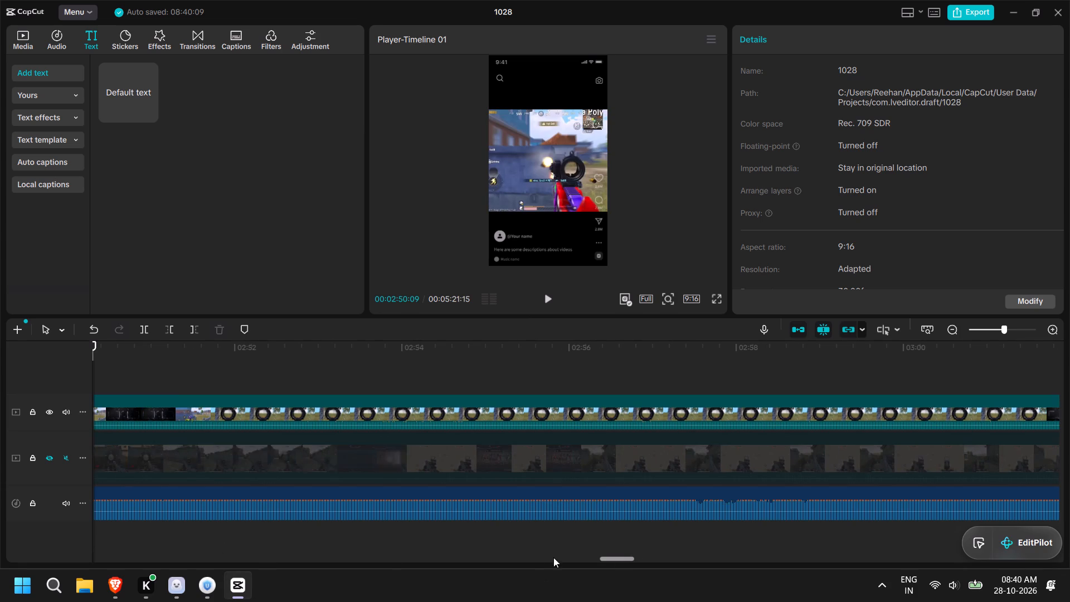
drag(553, 557, 0, 553)
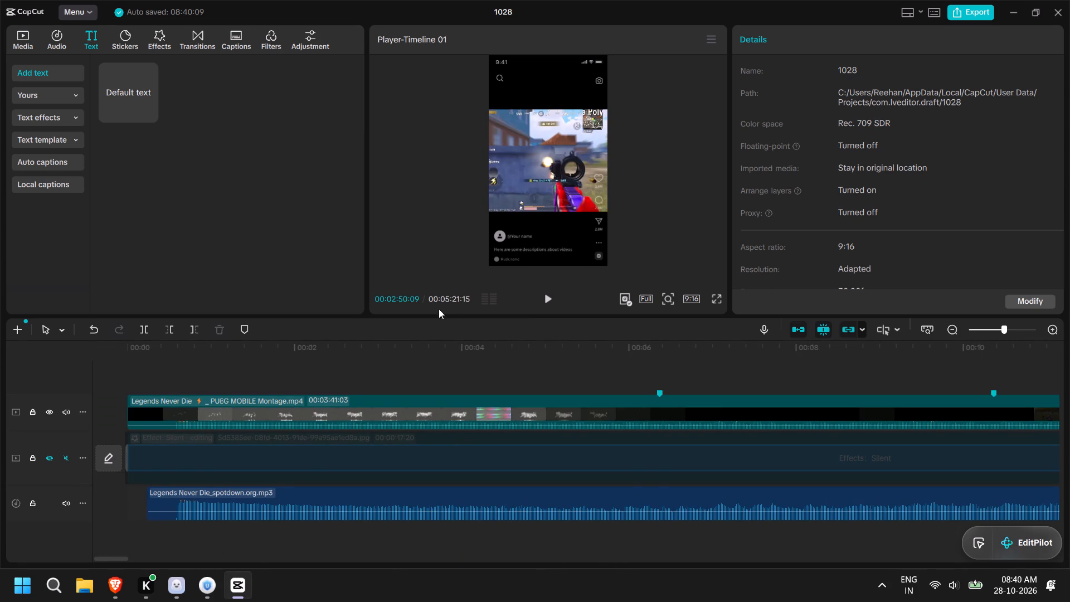
scroll(75, 455, down, 5)
scroll(82, 493, up, 5)
drag(369, 390, 149, 371)
click(165, 354)
drag(160, 352, 52, 348)
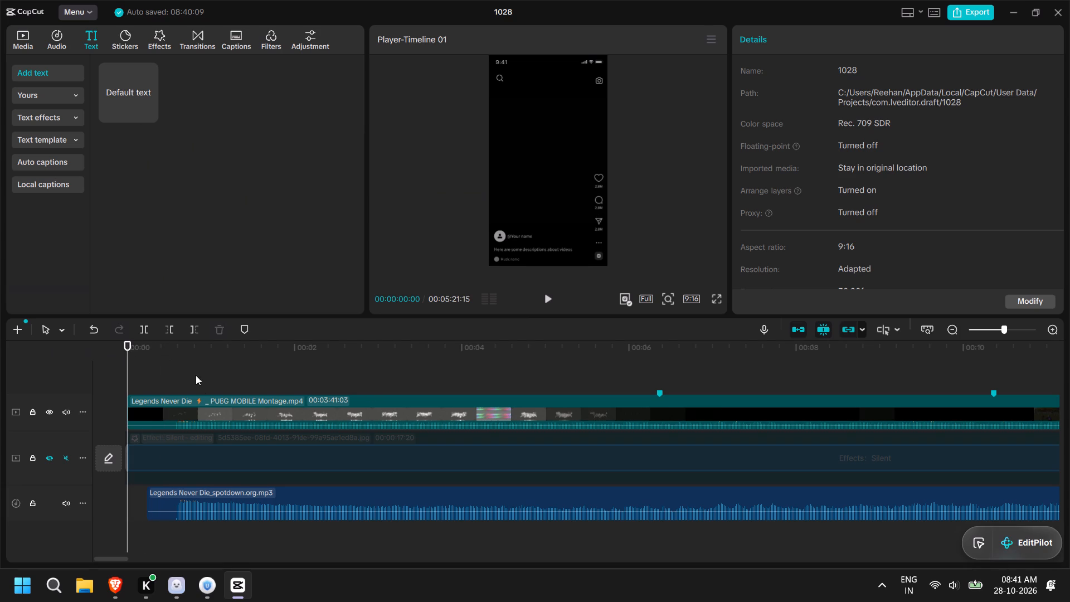
click(132, 86)
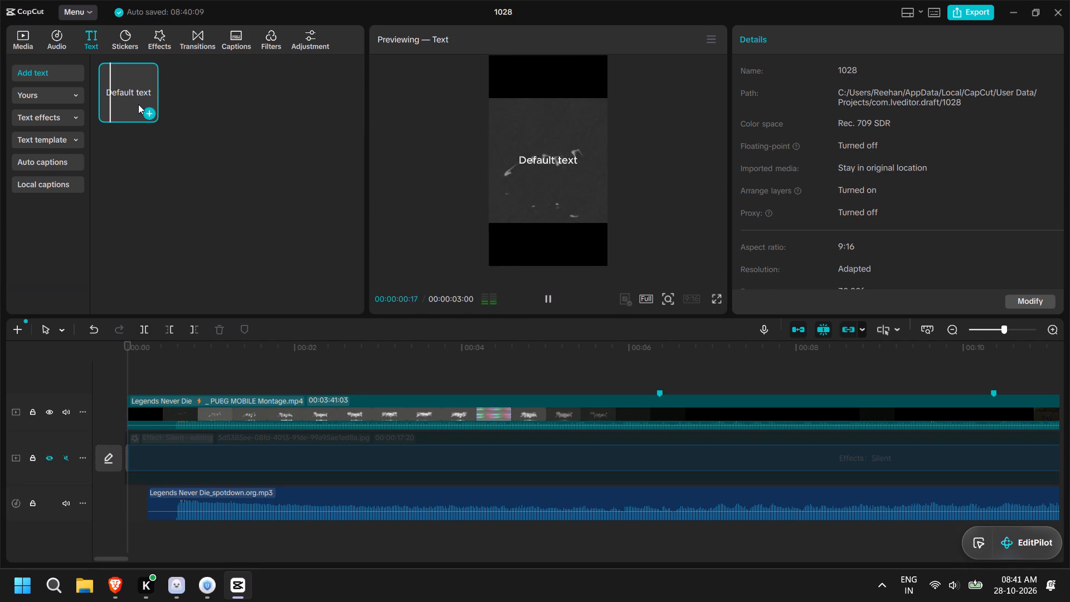
drag(131, 100, 153, 376)
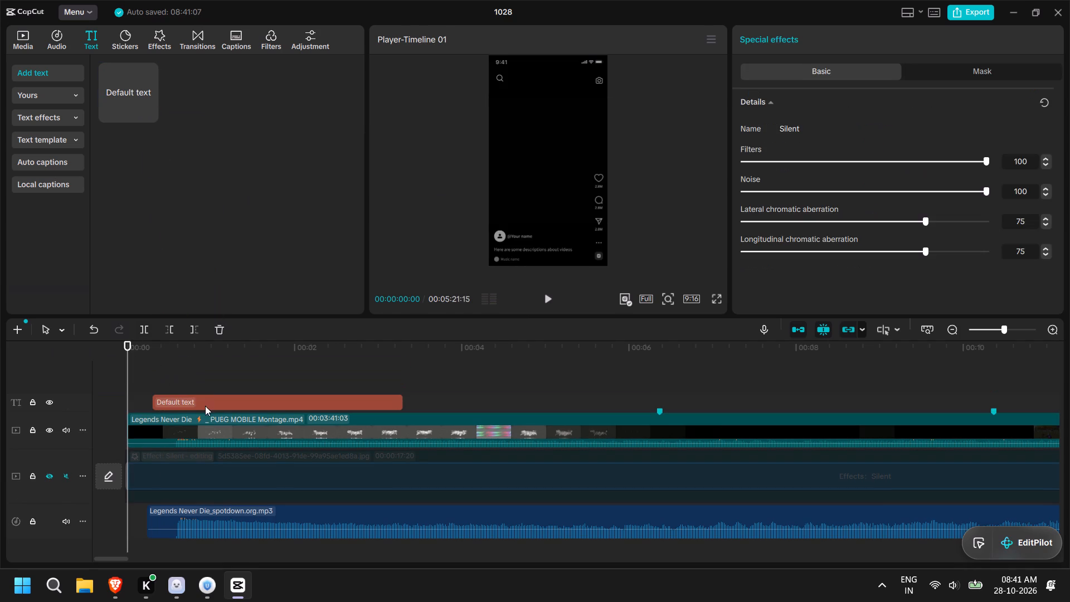
Move the Default text clip to the very start of the timeline and preview it over the montage's opening.
drag(205, 405, 171, 408)
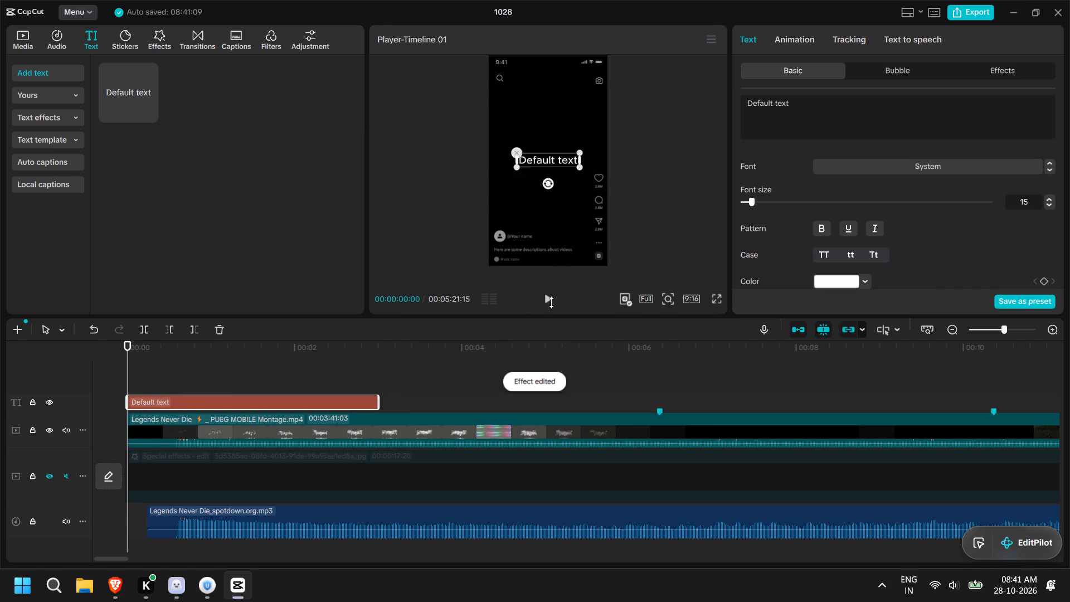
click(551, 302)
click(550, 300)
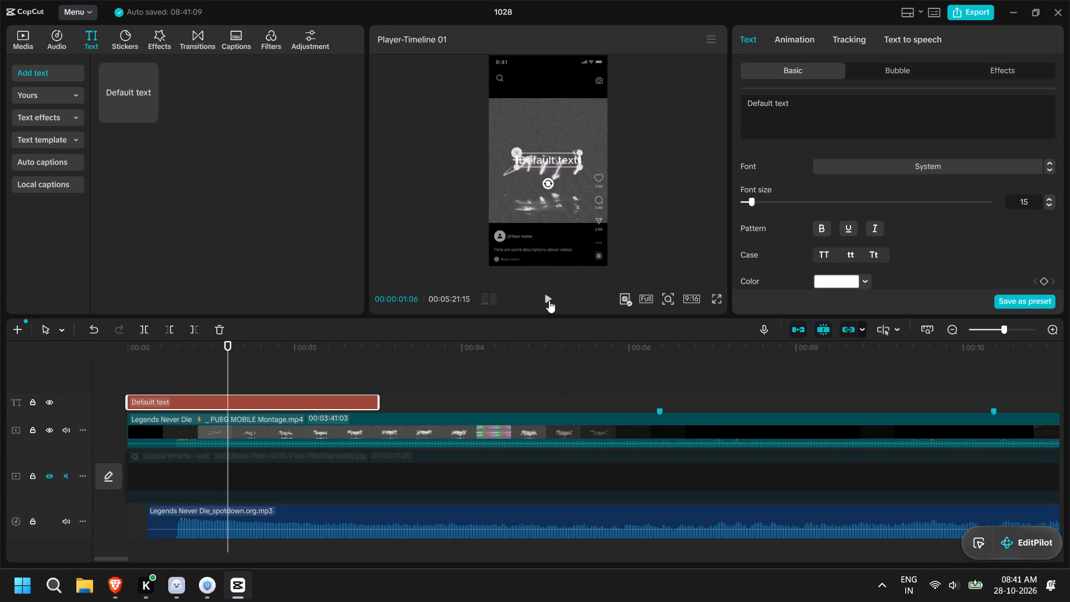
Replace the Default text wording with the creator's name, capitalising only the first letter and the trailing initials.
click(284, 397)
double_click(556, 157)
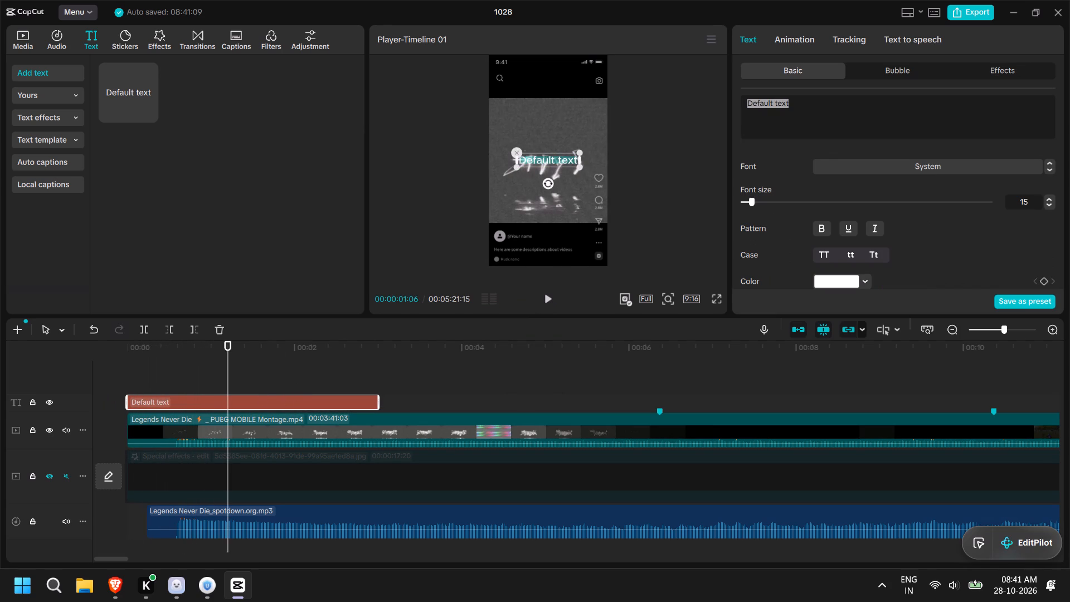
key(BackSpace)
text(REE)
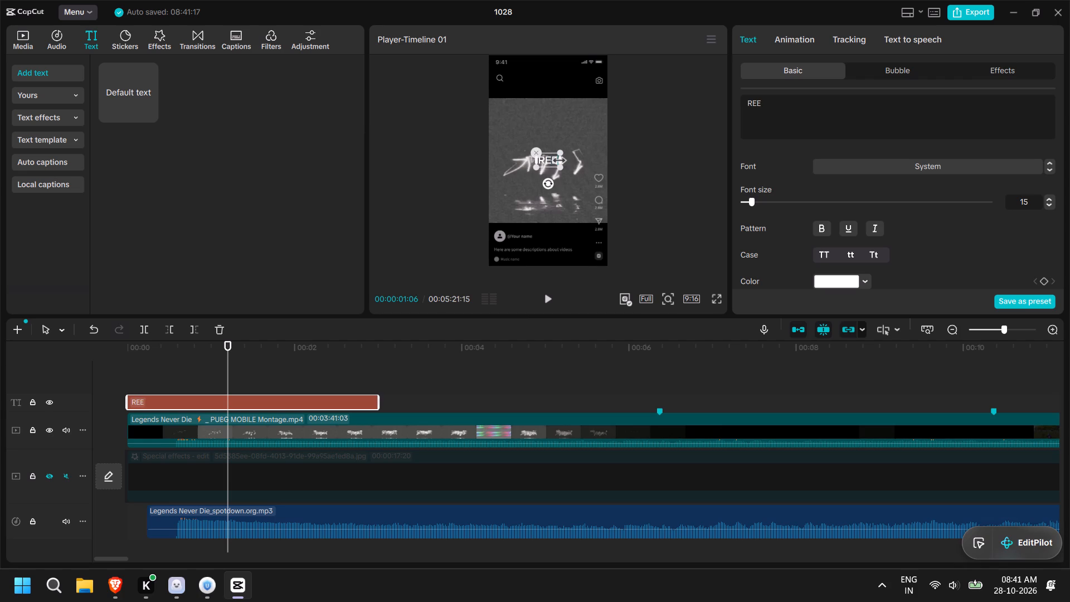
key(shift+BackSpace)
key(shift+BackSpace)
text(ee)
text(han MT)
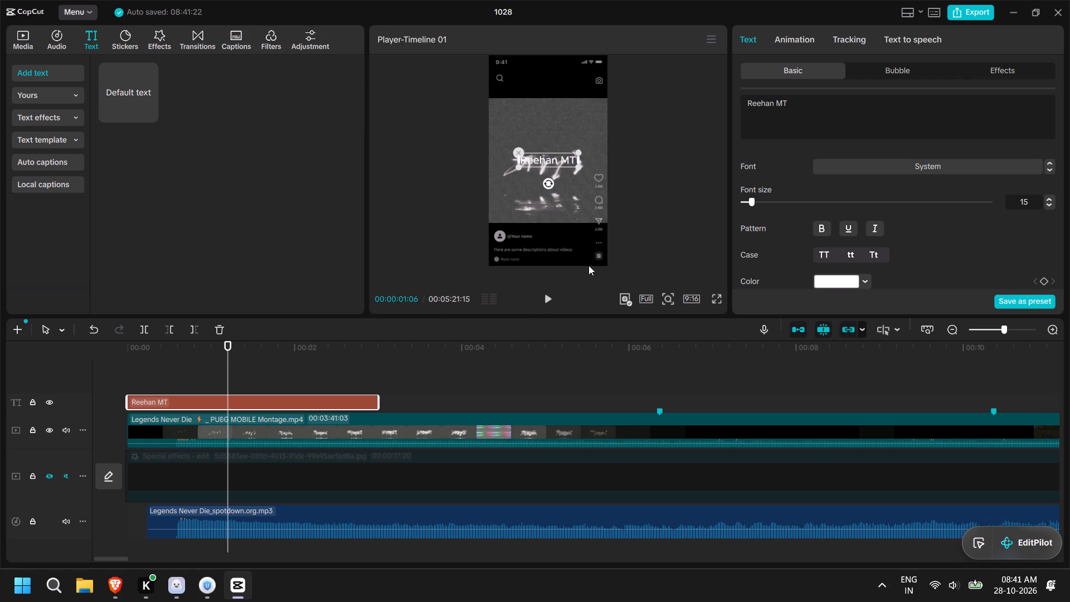
Set the title text's font size to 19.
scroll(818, 159, down, 1)
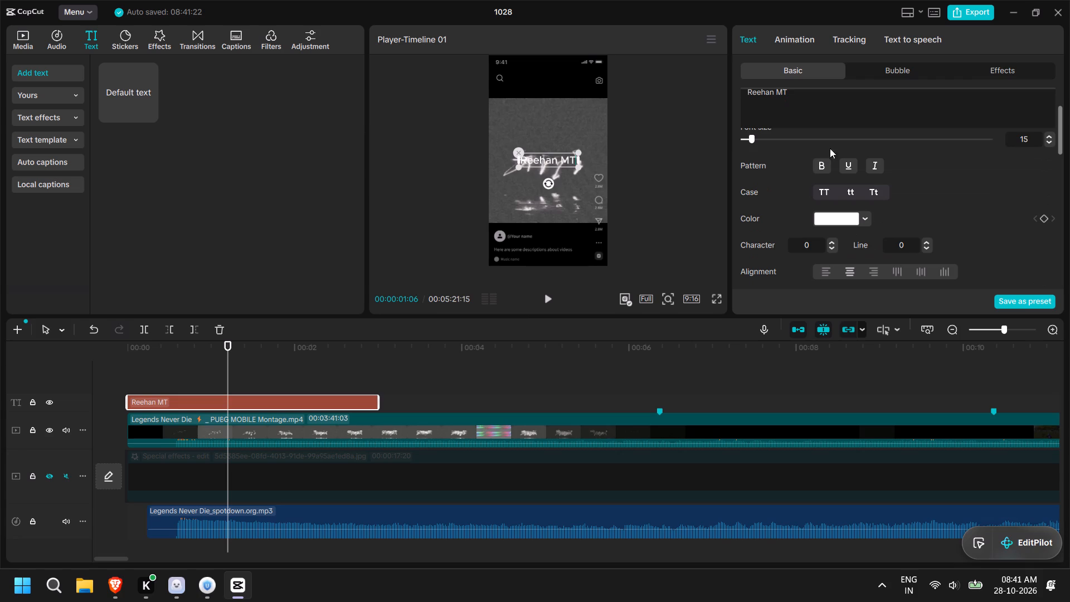
click(753, 139)
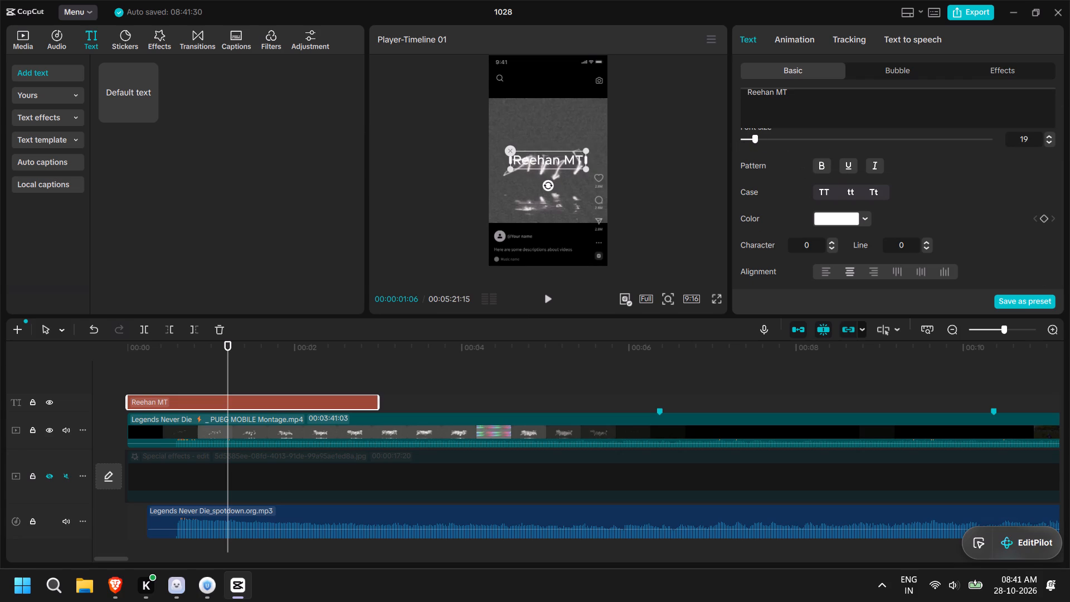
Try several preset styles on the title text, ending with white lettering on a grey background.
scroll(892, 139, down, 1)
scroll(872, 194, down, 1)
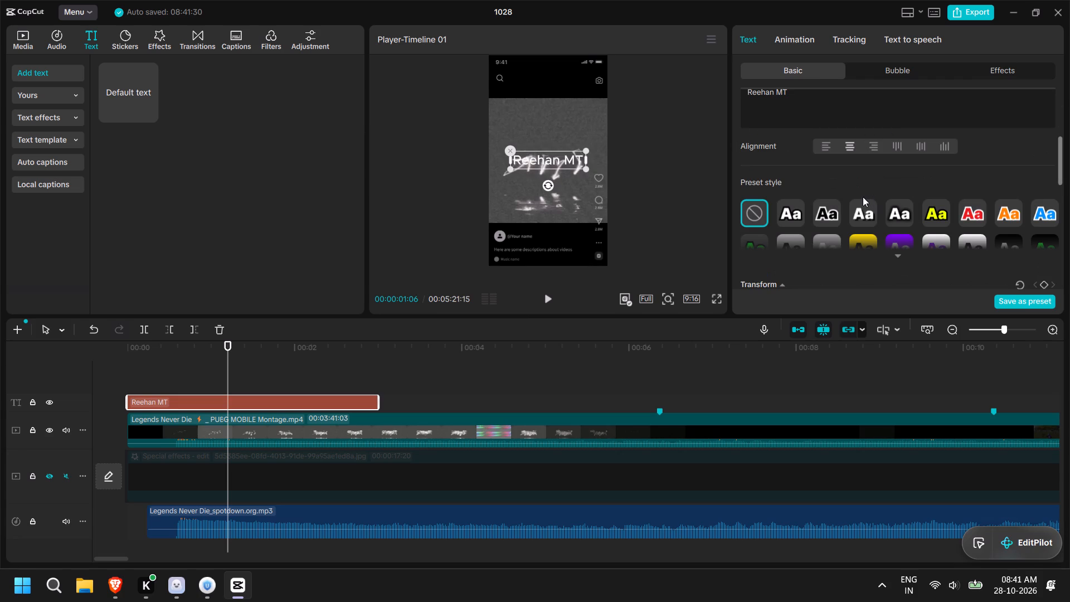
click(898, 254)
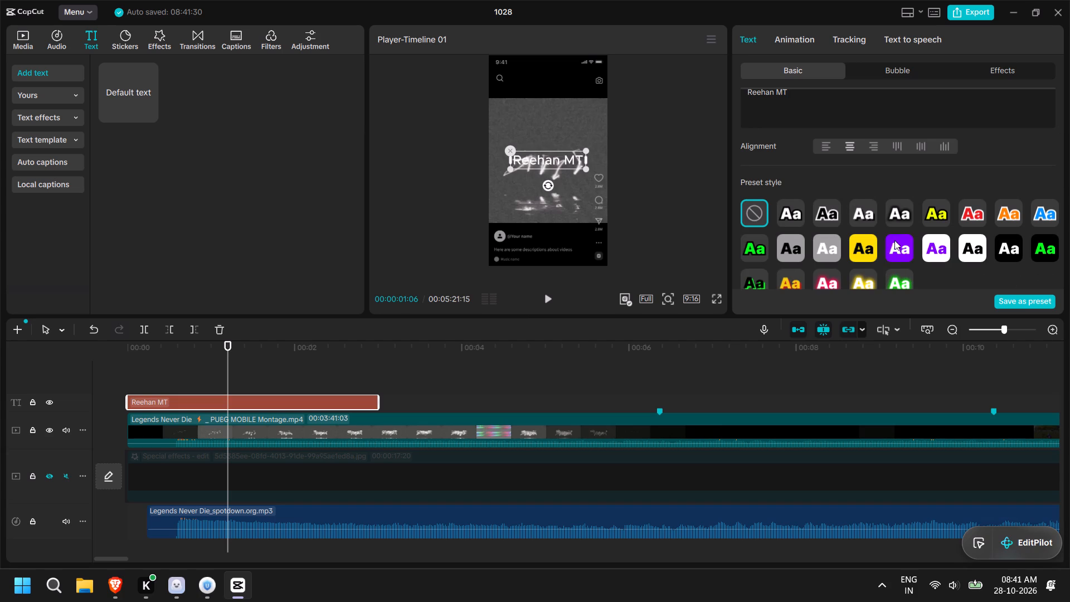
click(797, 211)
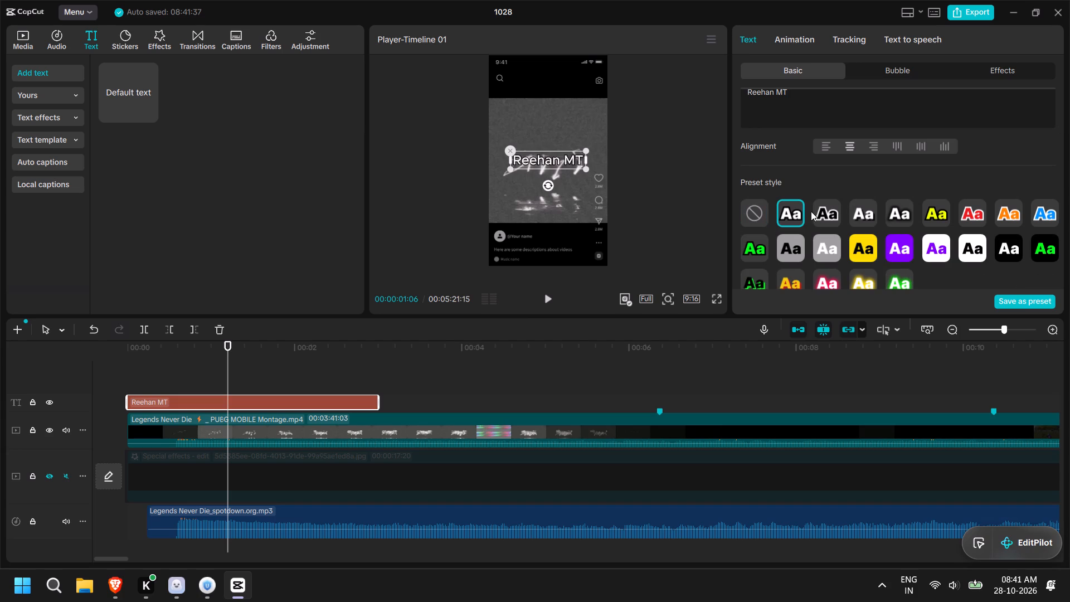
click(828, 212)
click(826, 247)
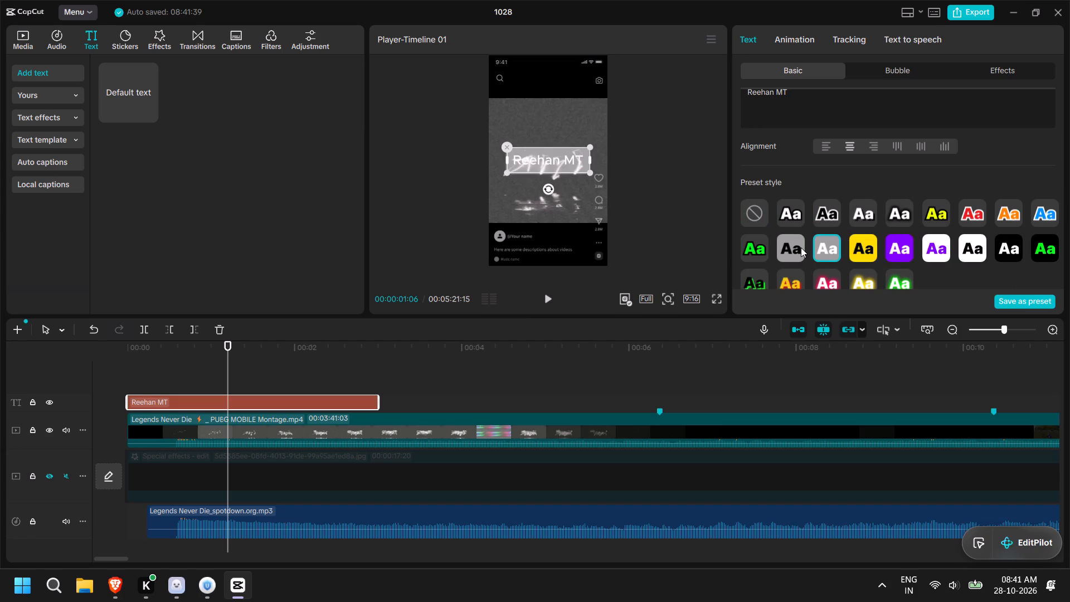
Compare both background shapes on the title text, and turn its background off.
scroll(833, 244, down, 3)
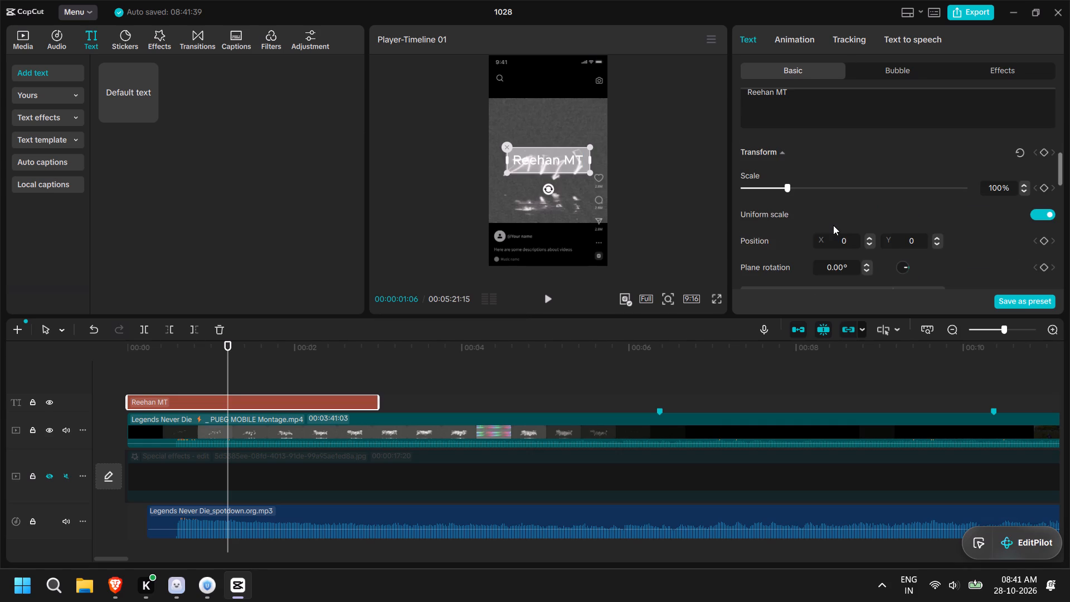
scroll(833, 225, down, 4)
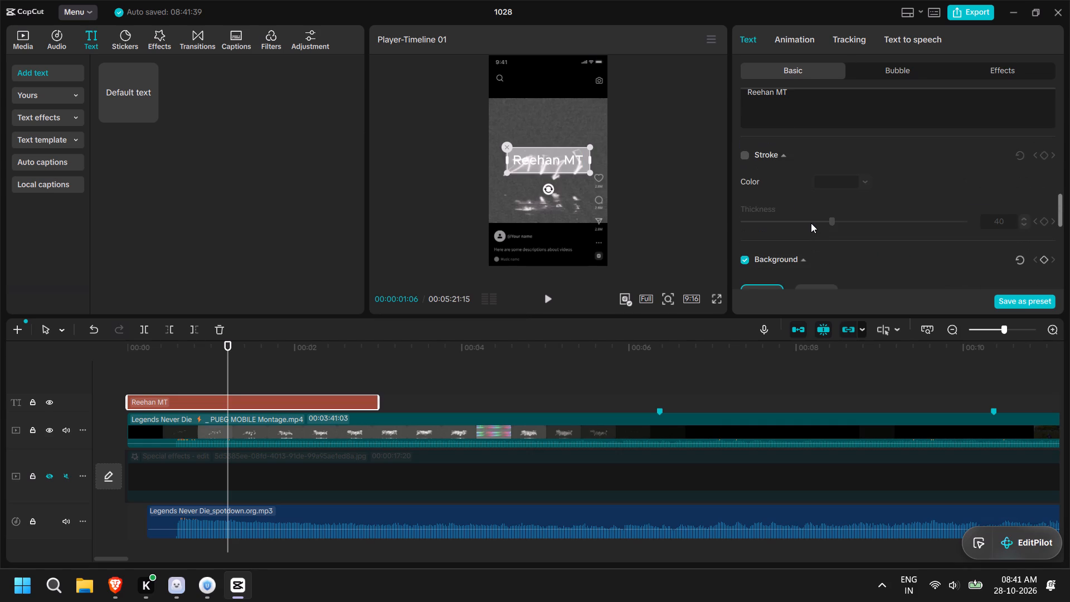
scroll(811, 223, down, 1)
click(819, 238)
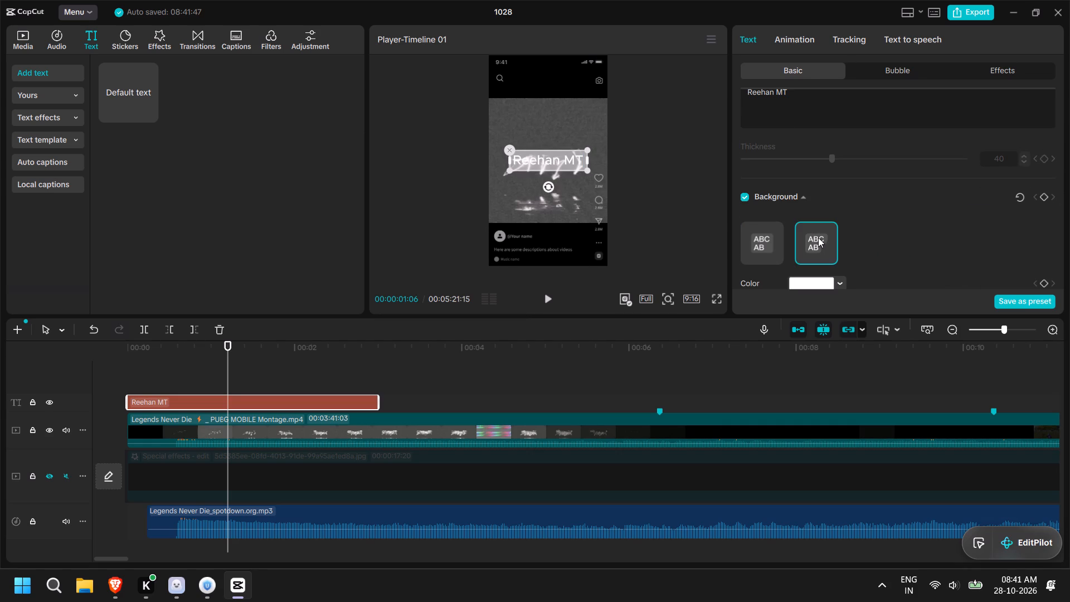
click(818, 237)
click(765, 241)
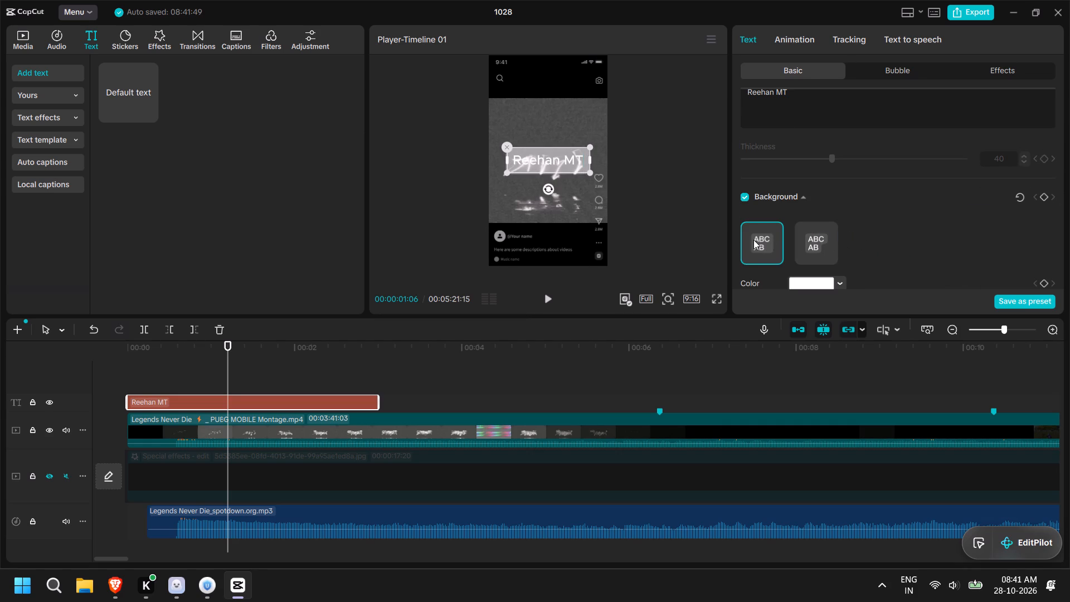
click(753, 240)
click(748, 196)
Enable a white Glow on the title text.
scroll(836, 200, down, 1)
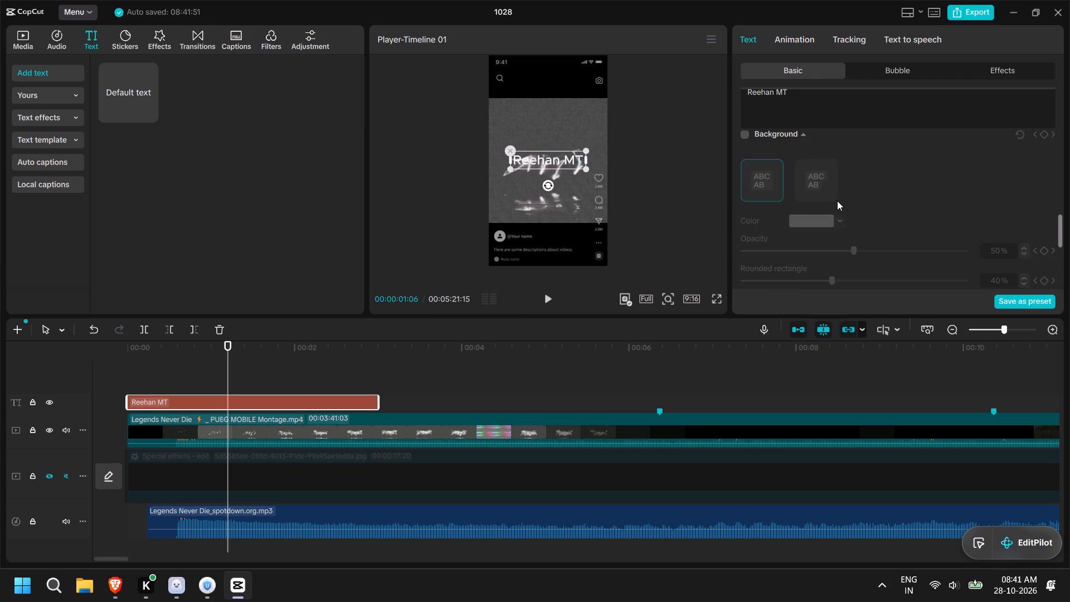
scroll(837, 202, down, 4)
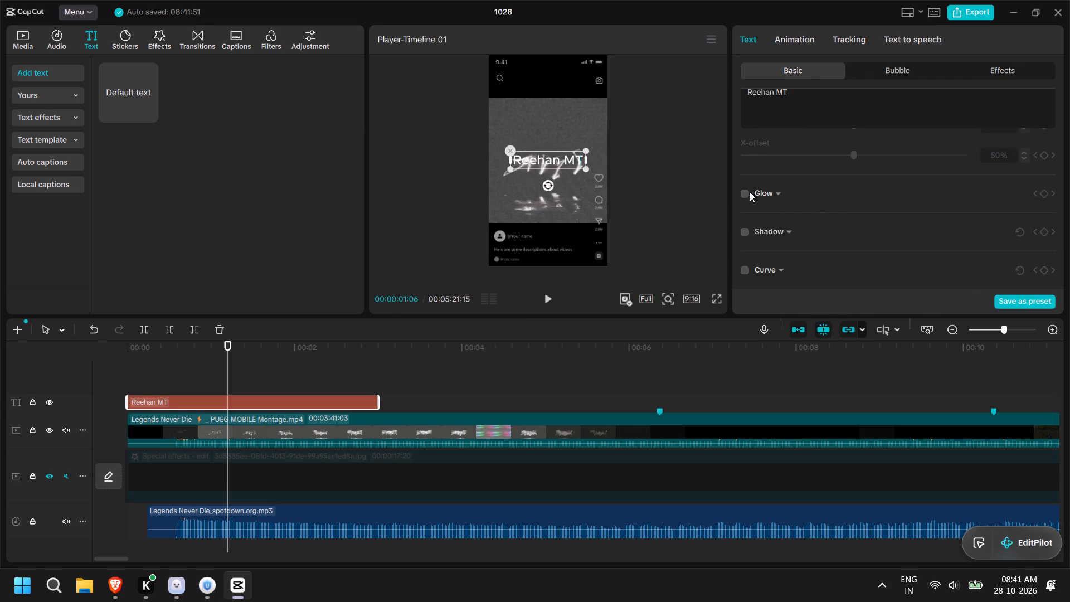
click(744, 197)
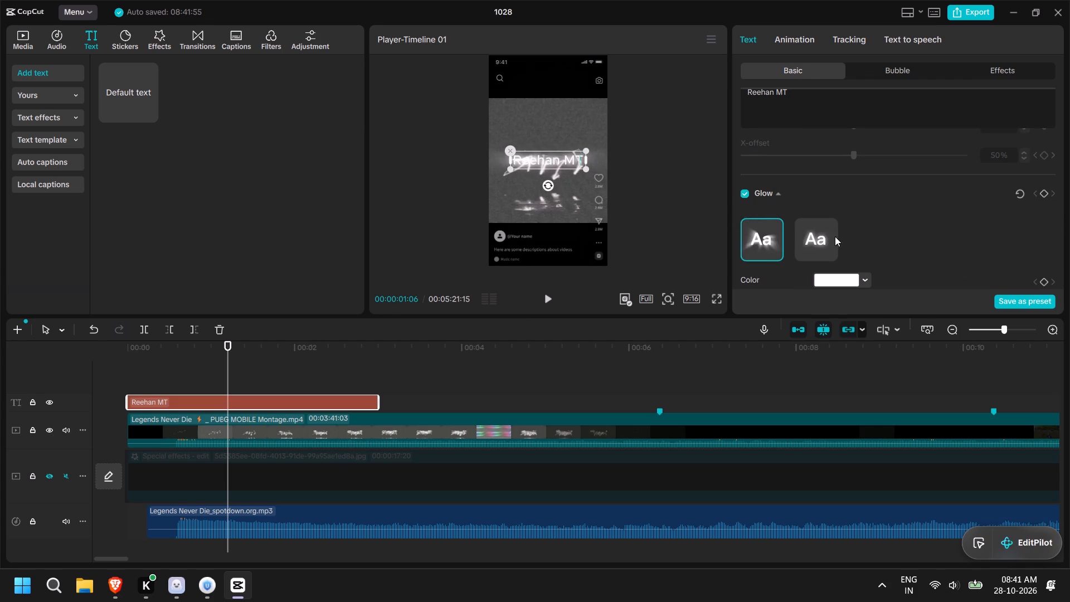
Examine the title text's glow, shadow and curve settings.
scroll(864, 221, down, 1)
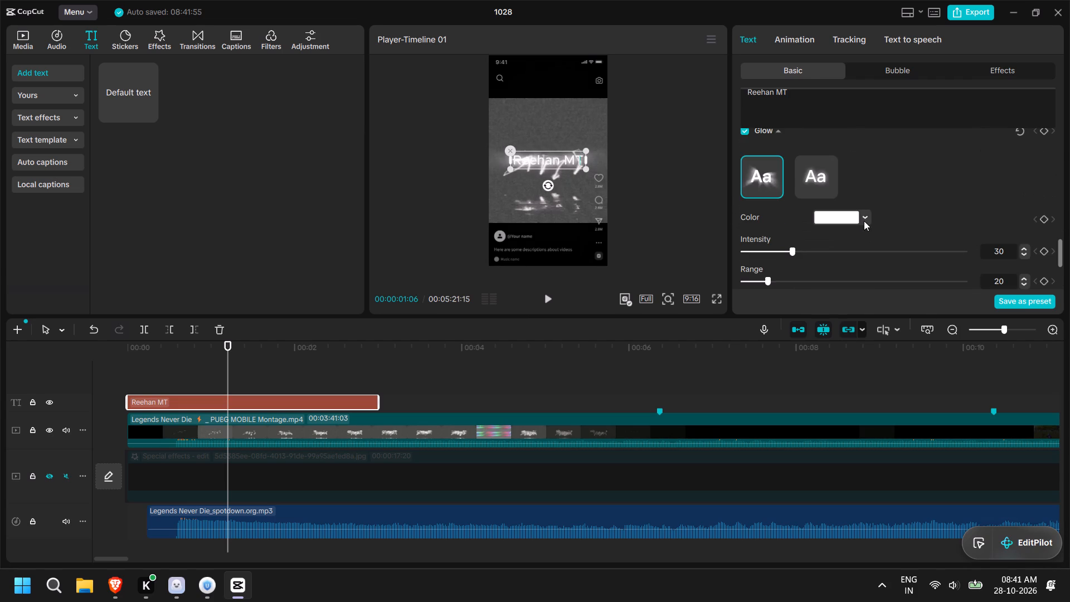
scroll(886, 188, down, 2)
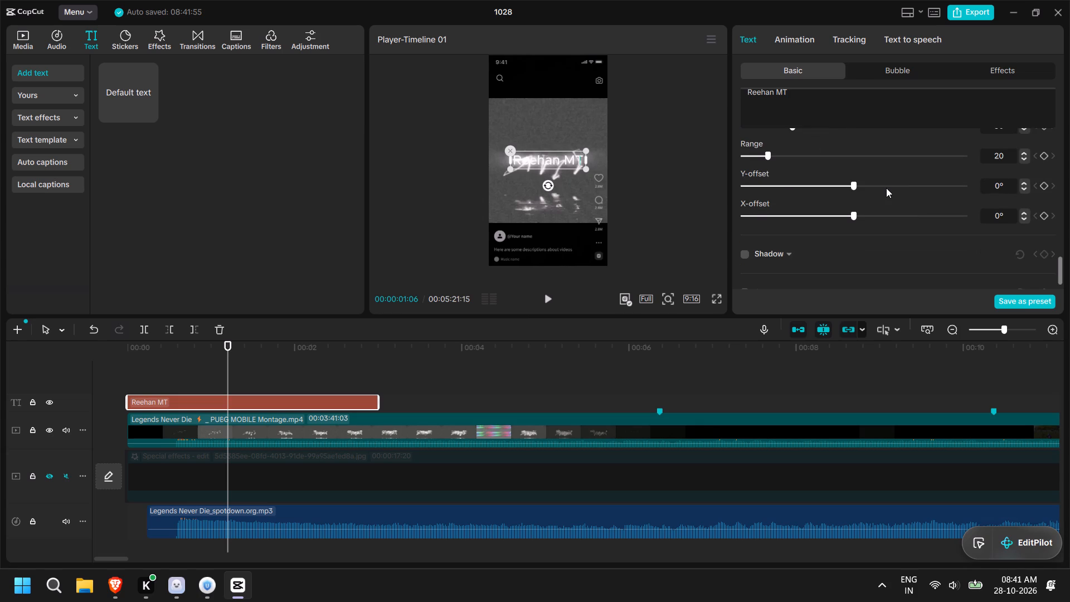
scroll(887, 188, down, 1)
scroll(887, 188, up, 1)
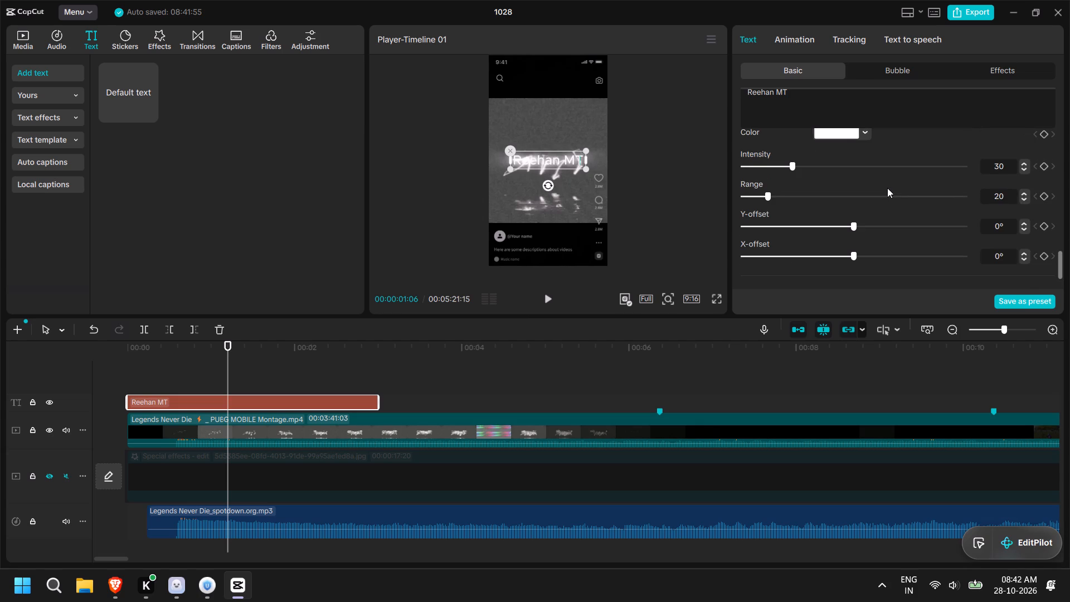
scroll(887, 188, down, 1)
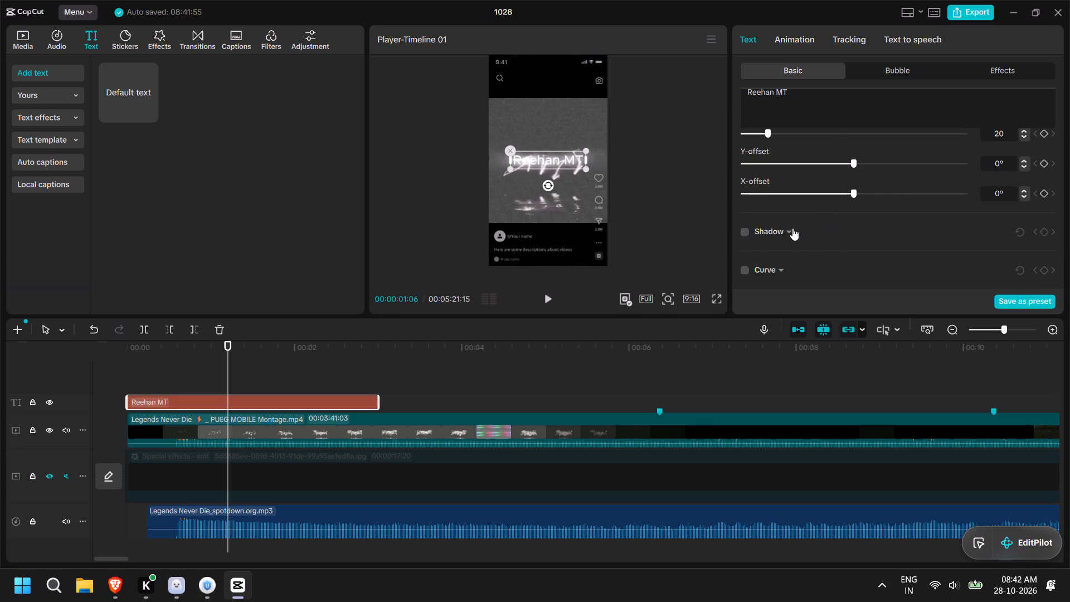
scroll(825, 229, down, 2)
scroll(788, 256, down, 4)
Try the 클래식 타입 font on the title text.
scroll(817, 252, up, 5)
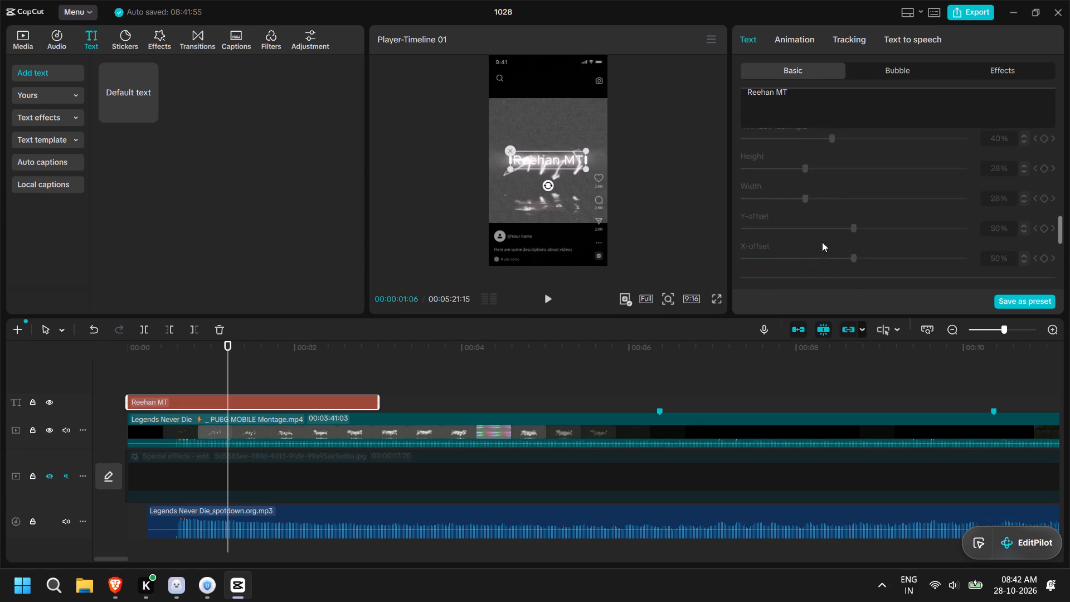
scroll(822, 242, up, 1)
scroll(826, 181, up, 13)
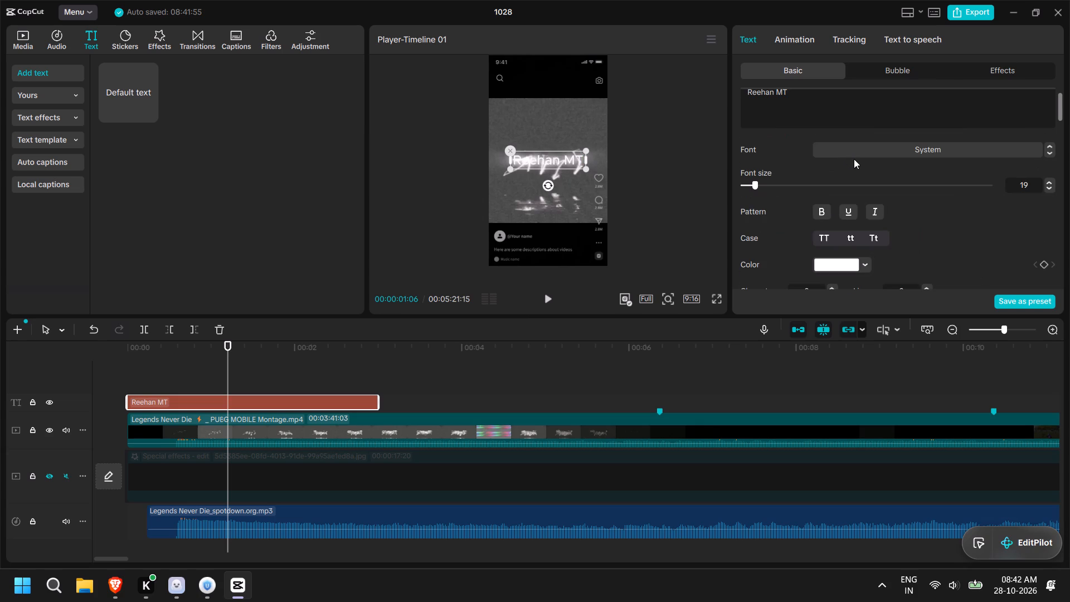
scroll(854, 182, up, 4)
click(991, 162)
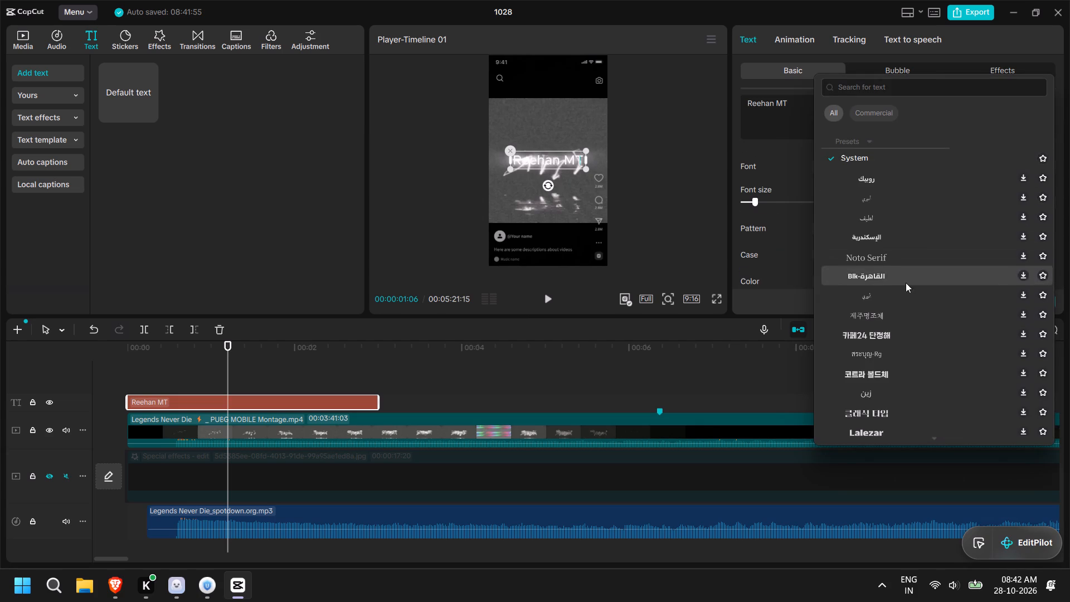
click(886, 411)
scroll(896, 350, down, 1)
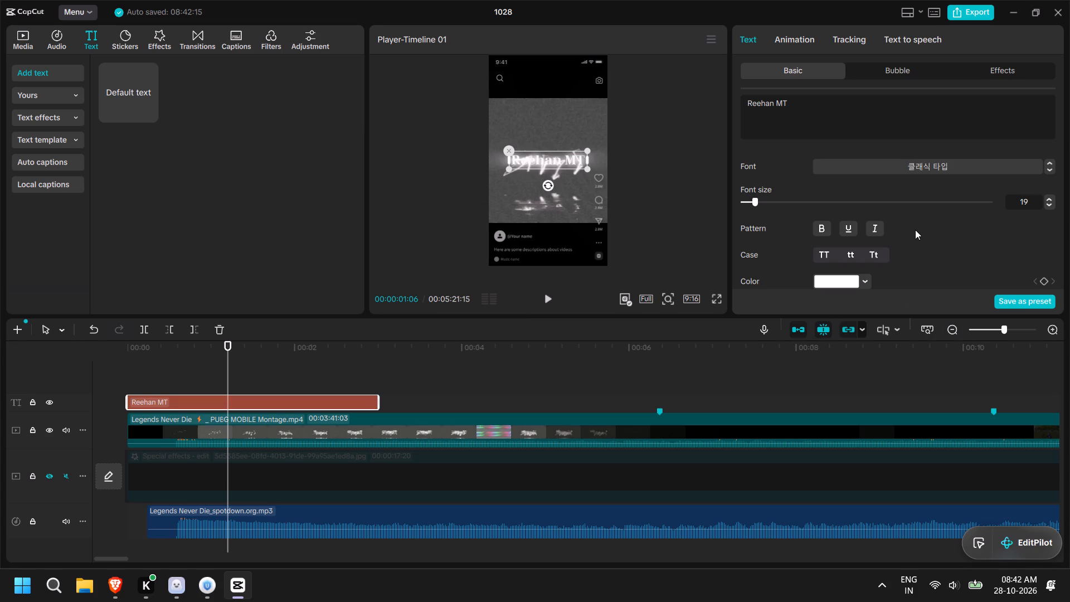
Change the title text's font to ロックンロール.
click(913, 165)
scroll(917, 241, down, 1)
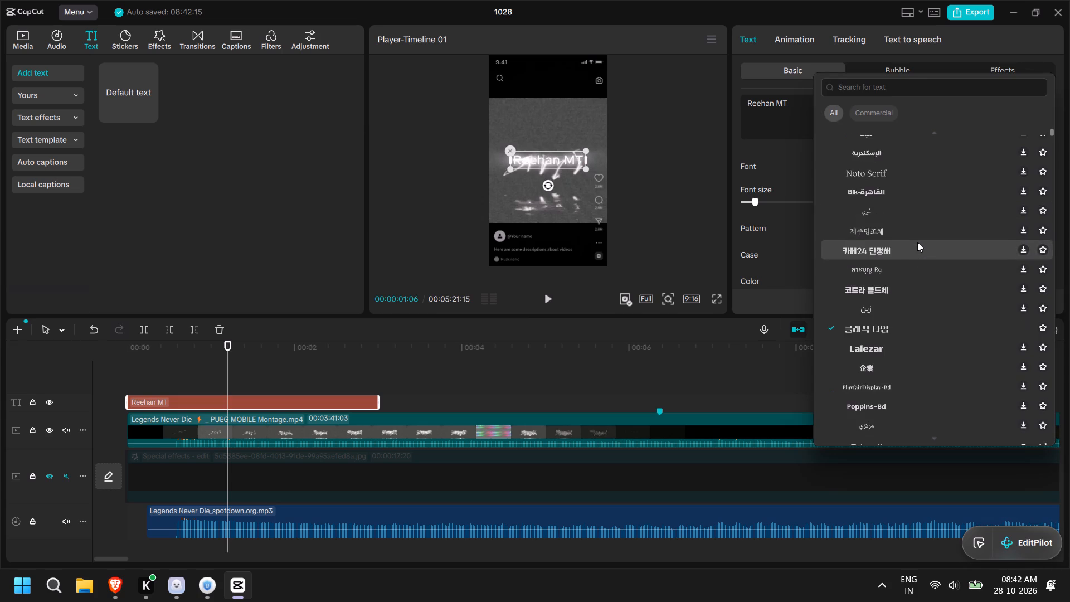
scroll(913, 244, down, 6)
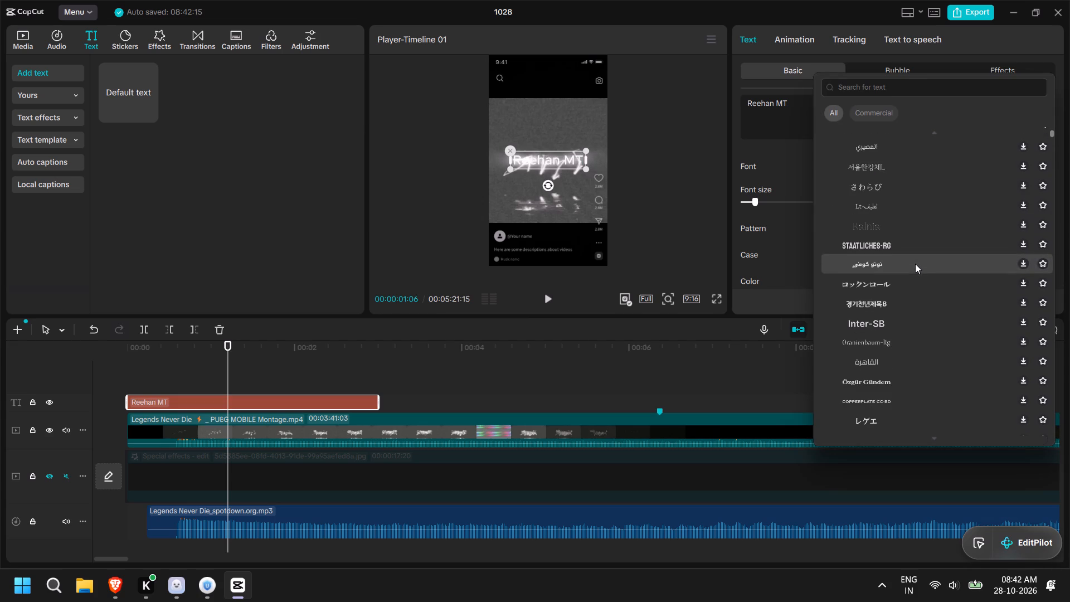
click(911, 280)
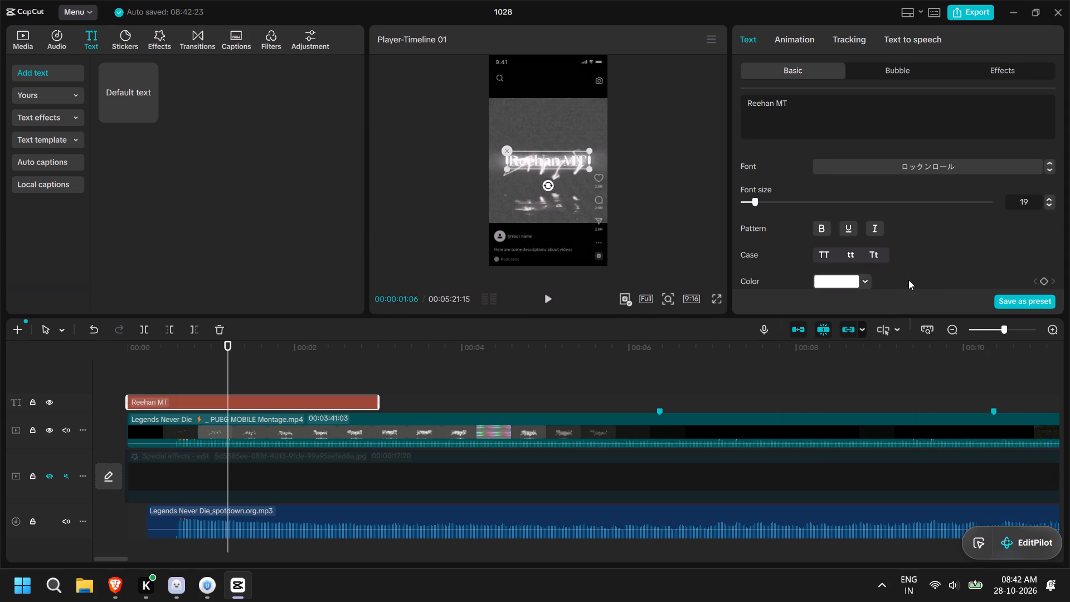
Change the title text's font to OpenTech.
click(920, 167)
scroll(908, 215, down, 2)
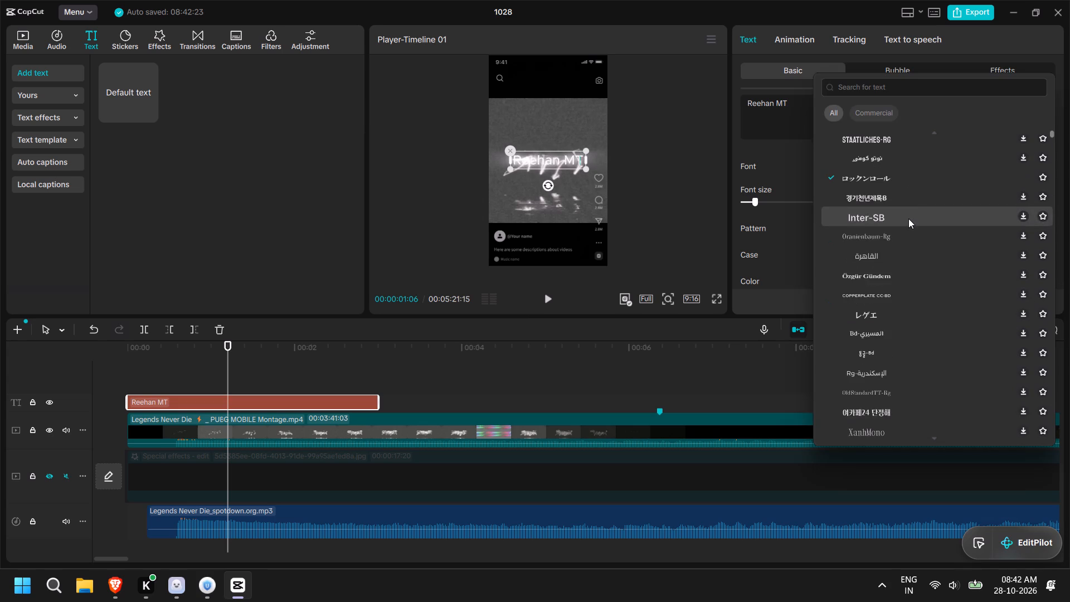
scroll(909, 229, down, 7)
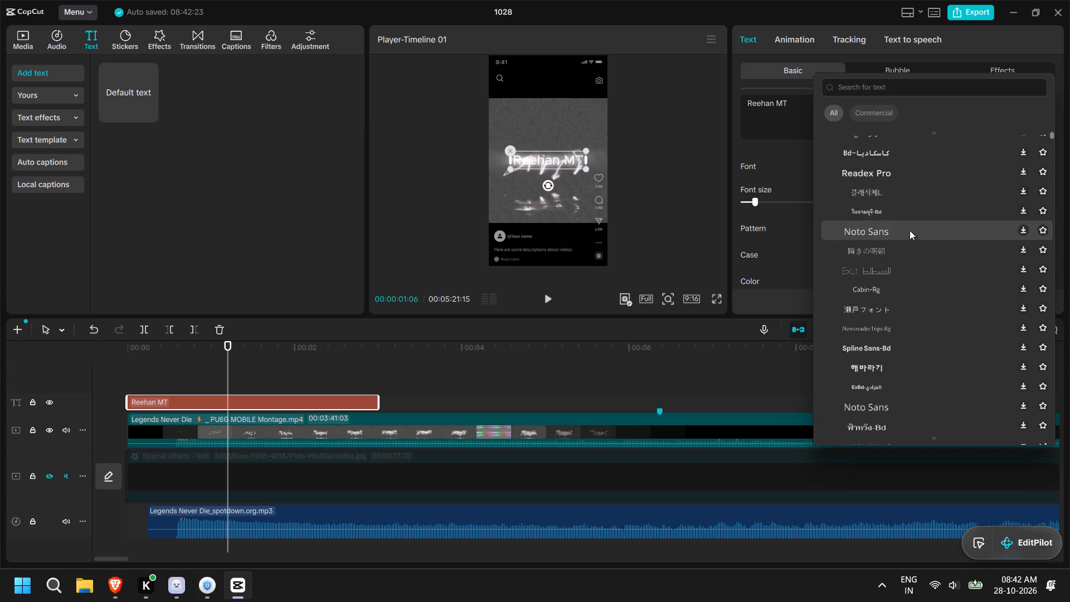
scroll(909, 230, down, 6)
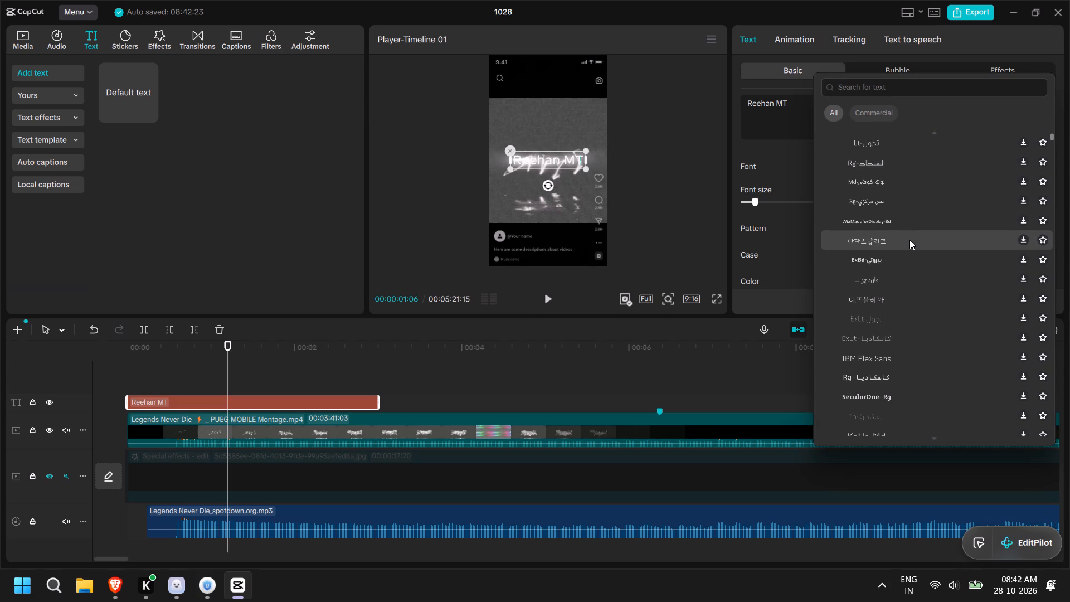
scroll(909, 240, down, 6)
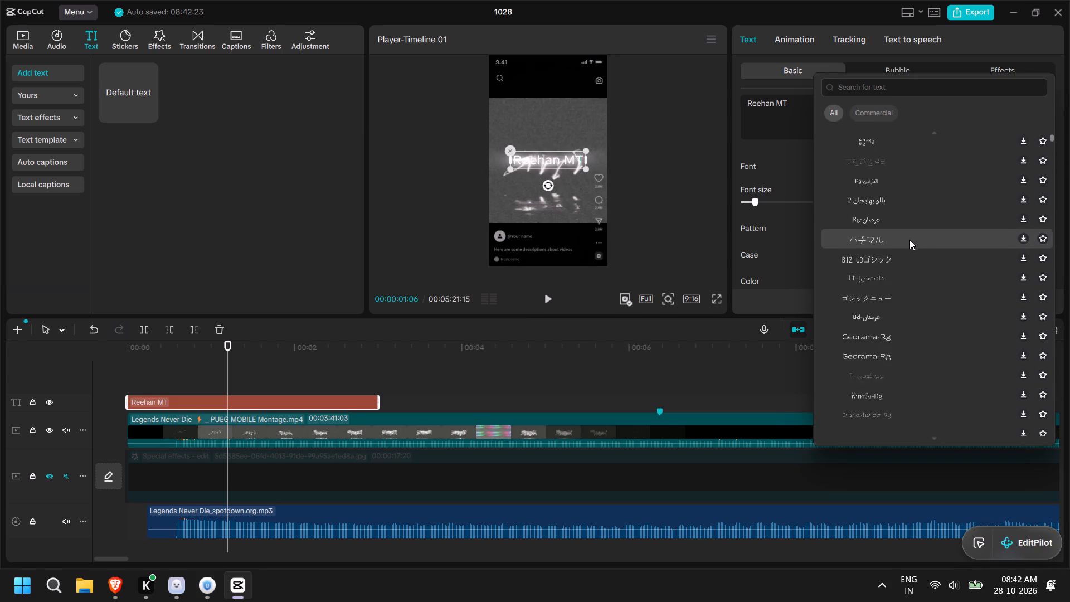
scroll(909, 240, down, 2)
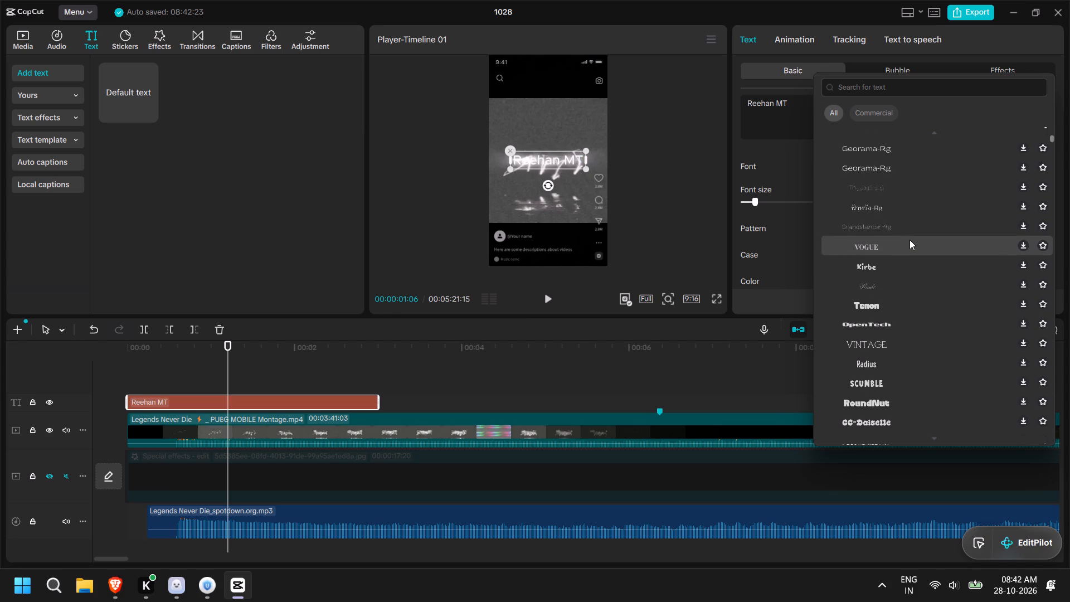
scroll(909, 240, down, 2)
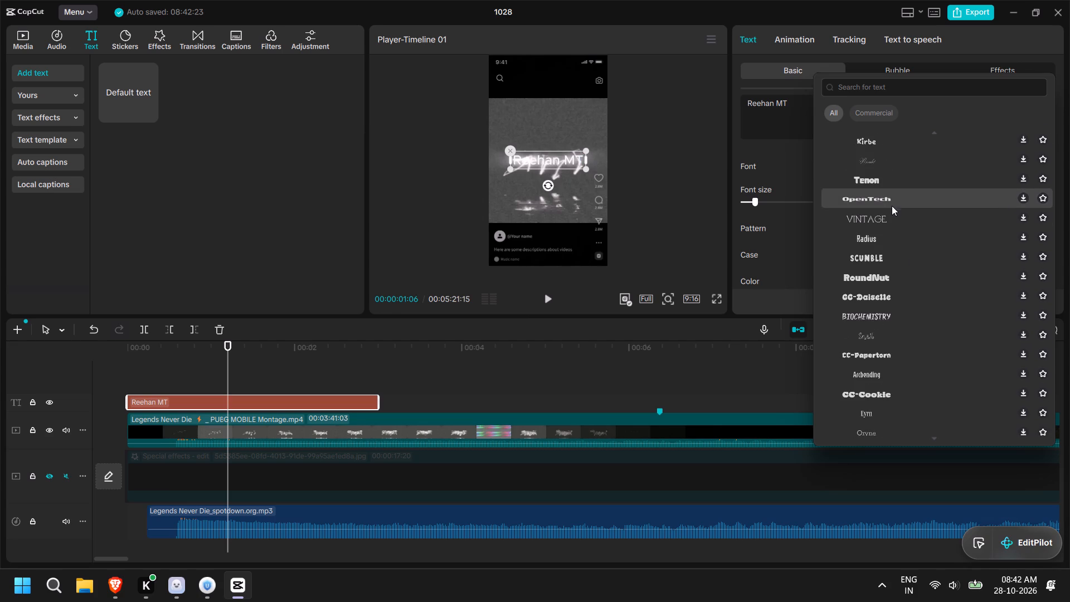
click(892, 201)
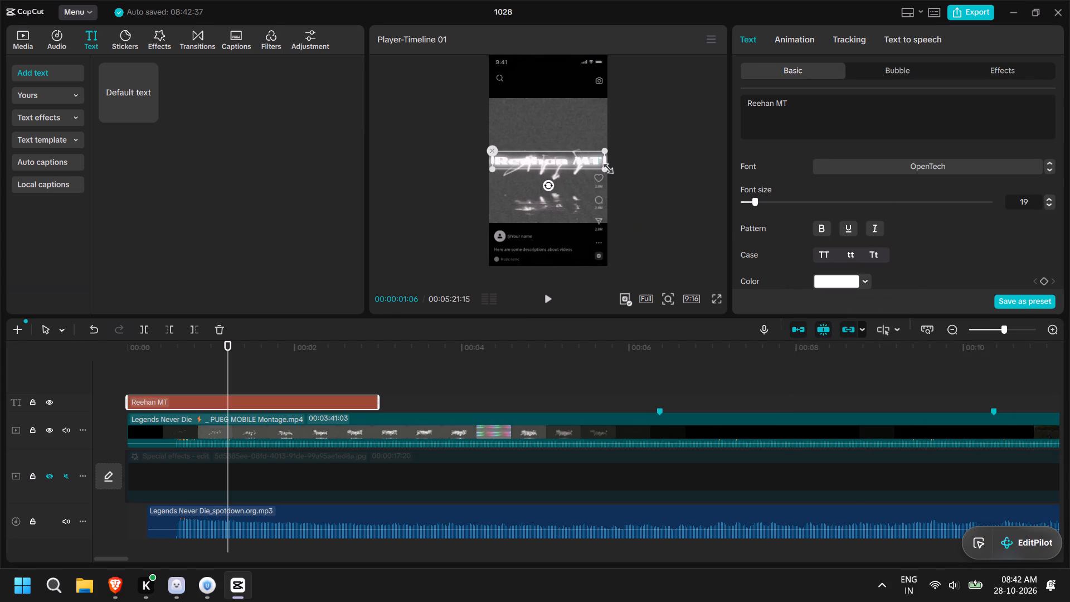
Scale the title text down slightly so it fits inside the vertical frame's width.
drag(605, 166, 592, 164)
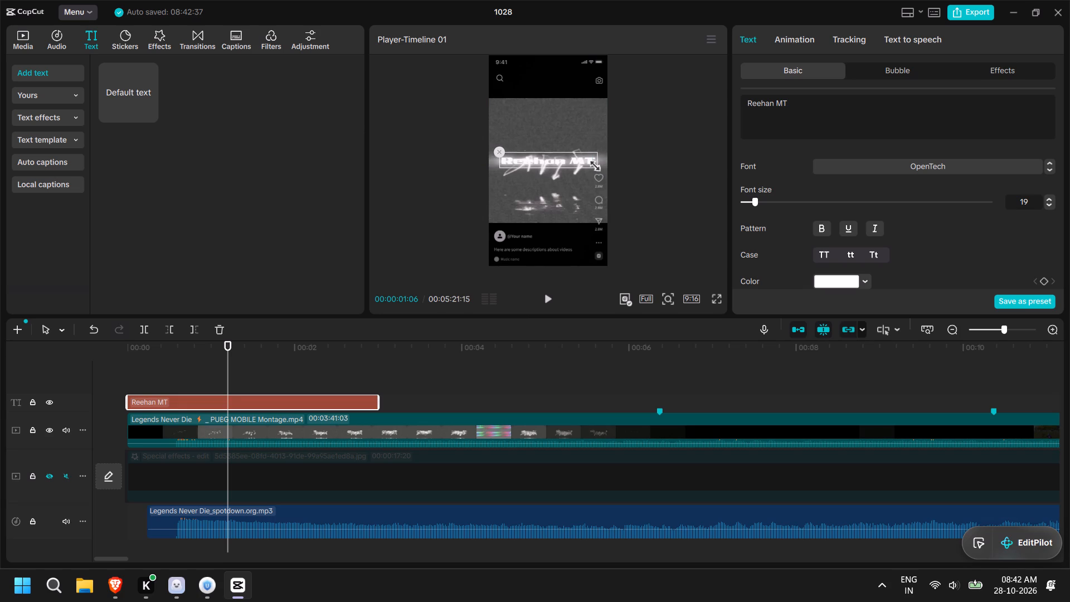
drag(592, 164, 590, 163)
Hide the PUBG montage track and preview the title on its own from the start of the timeline.
click(43, 428)
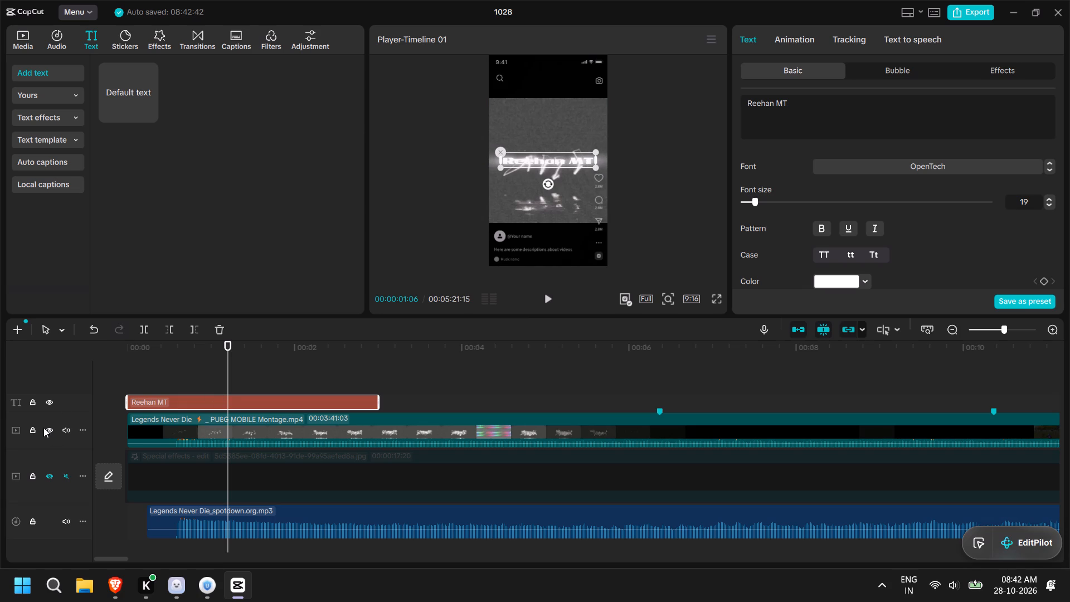
click(50, 429)
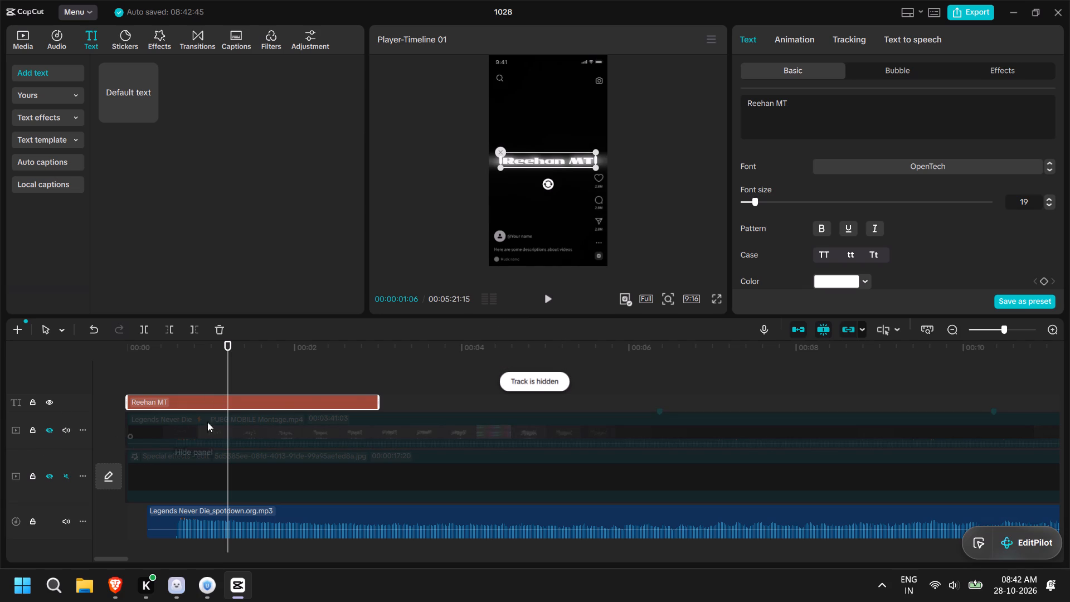
drag(227, 347, 222, 347)
drag(222, 347, 105, 356)
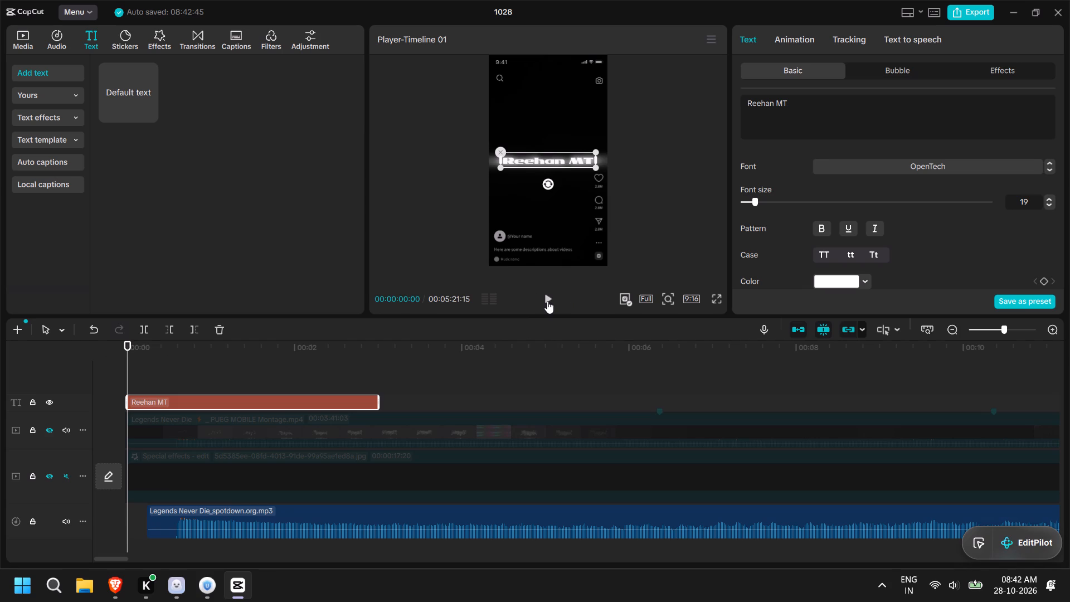
click(547, 300)
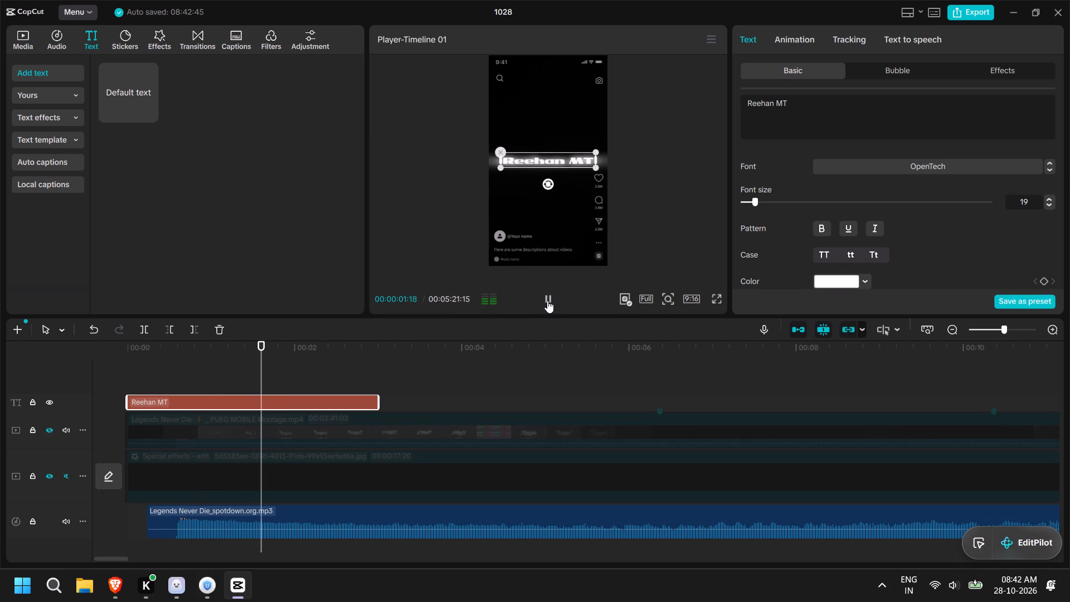
click(547, 300)
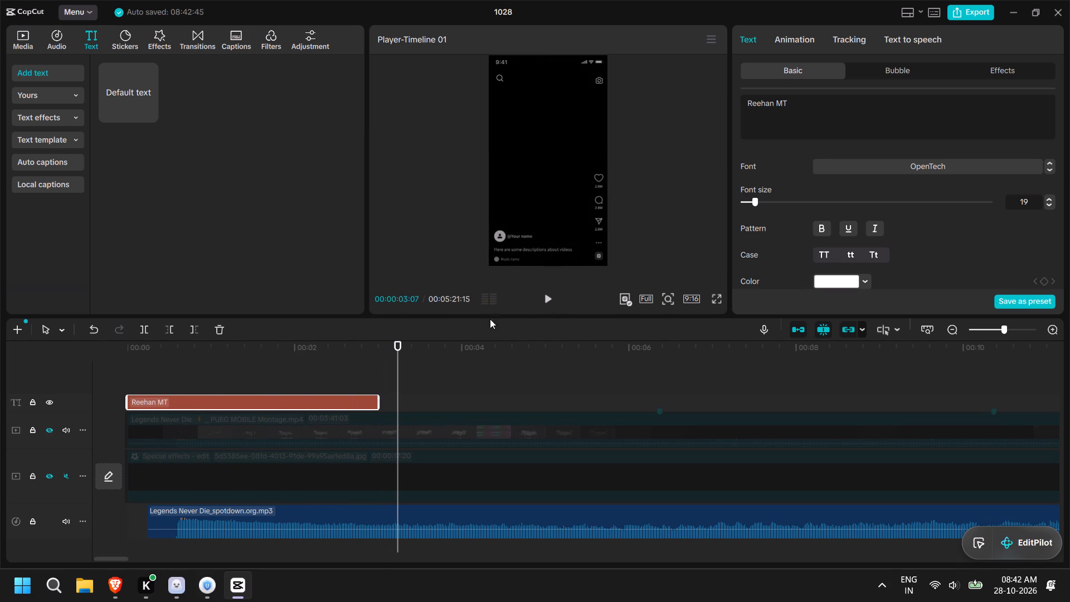
drag(398, 367, 524, 370)
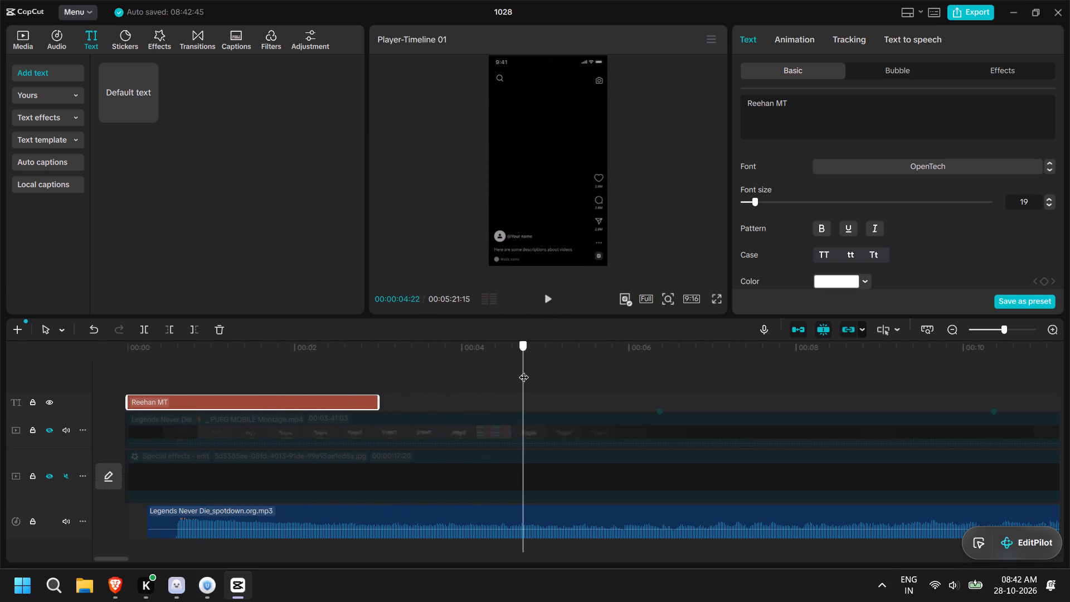
drag(524, 370, 645, 370)
Unhide the PUBG montage track and the grainy special-effects image track.
click(46, 430)
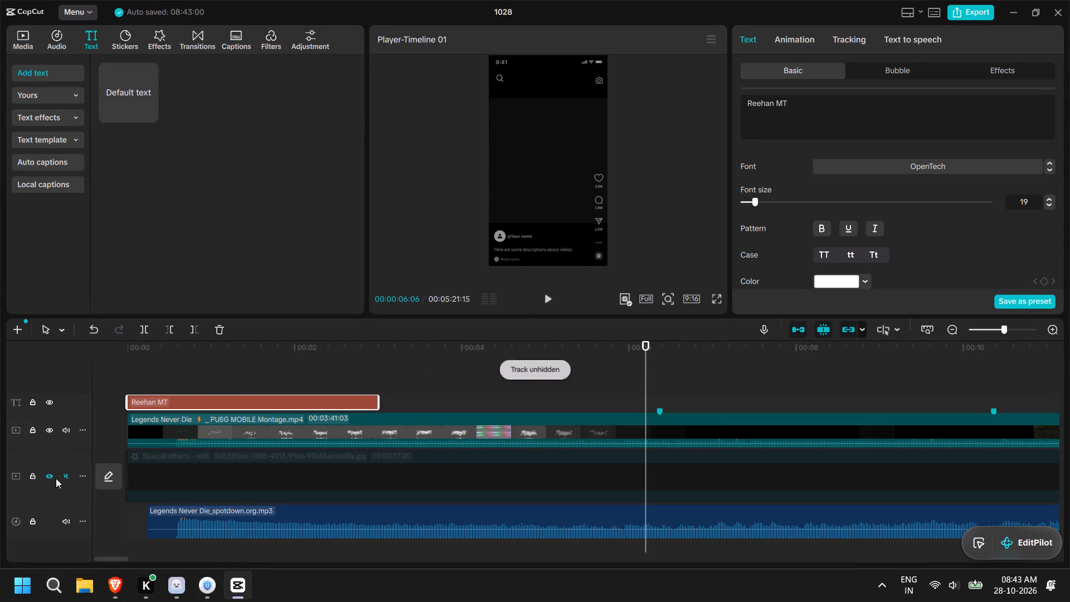
click(52, 474)
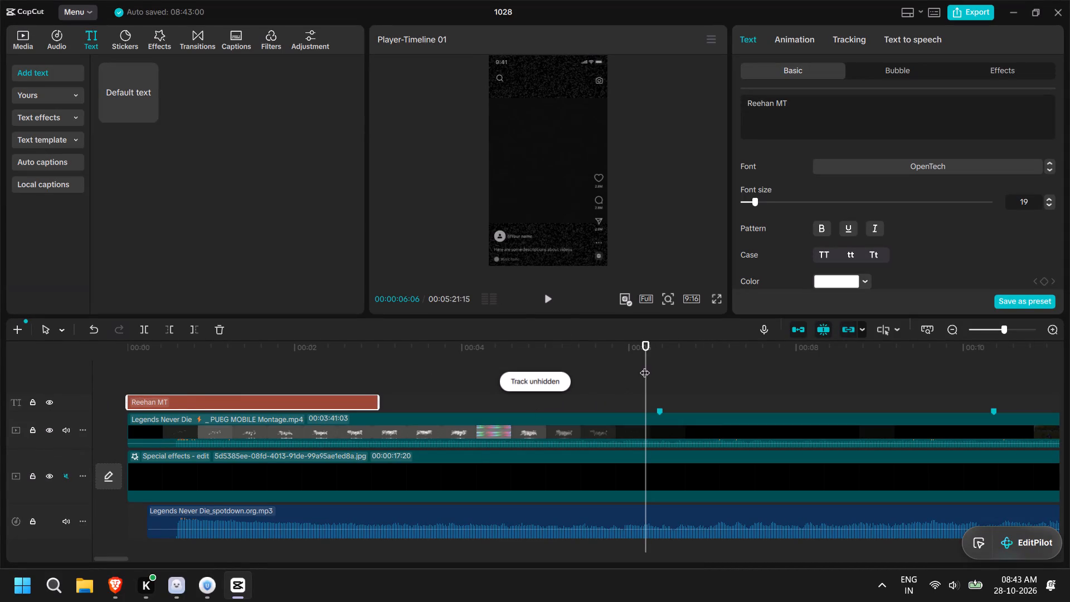
Replay the montage around the first marker, just past 6 seconds, to check where the opening title ends.
drag(645, 366, 606, 368)
click(548, 299)
click(548, 299)
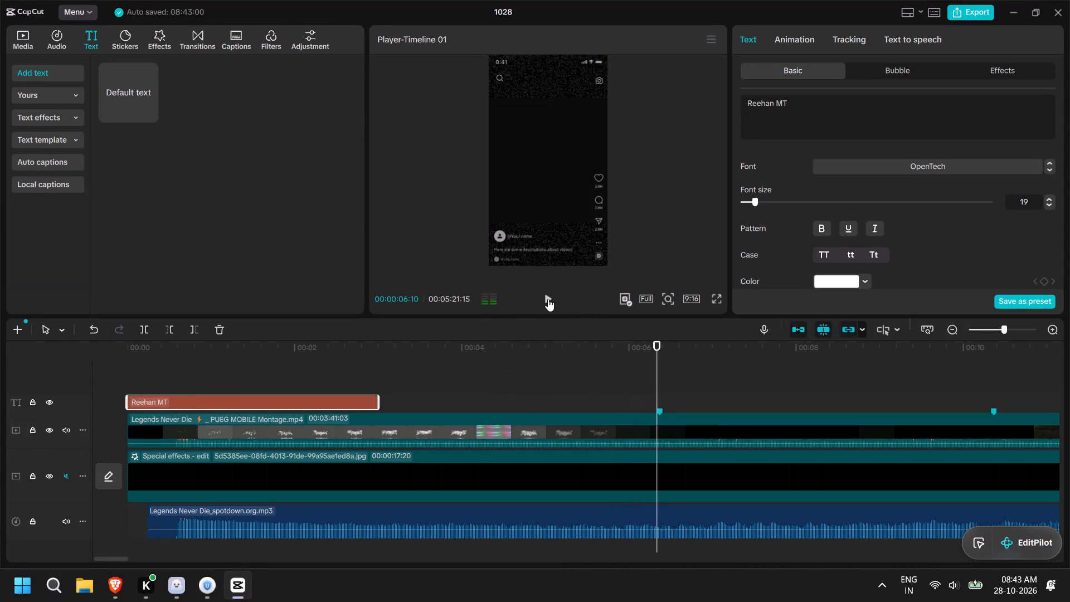
double_click(548, 299)
drag(681, 353, 658, 357)
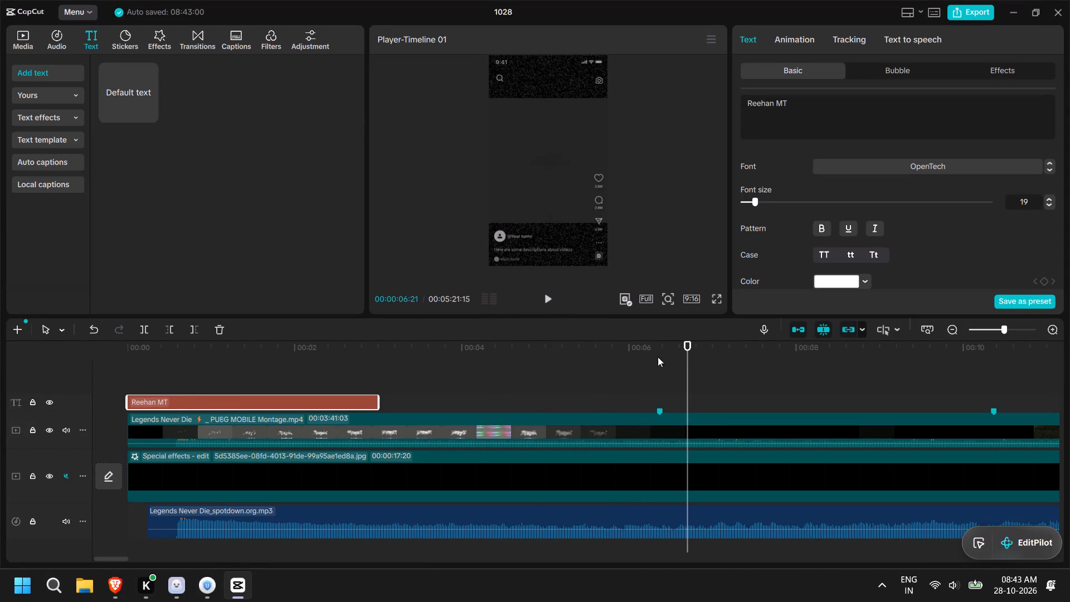
drag(658, 357, 533, 365)
click(550, 298)
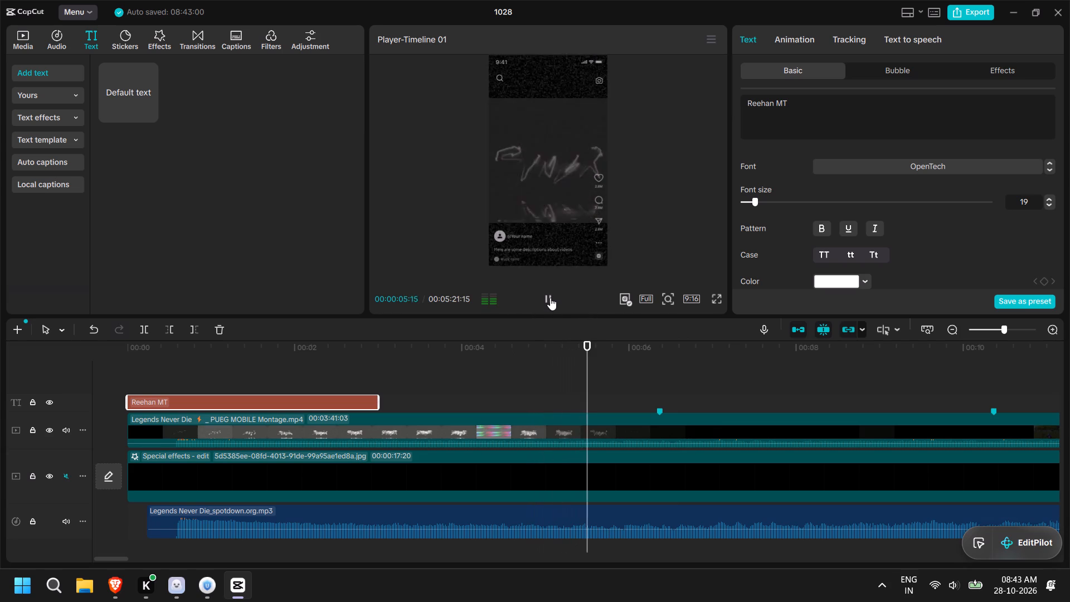
click(550, 298)
click(550, 298)
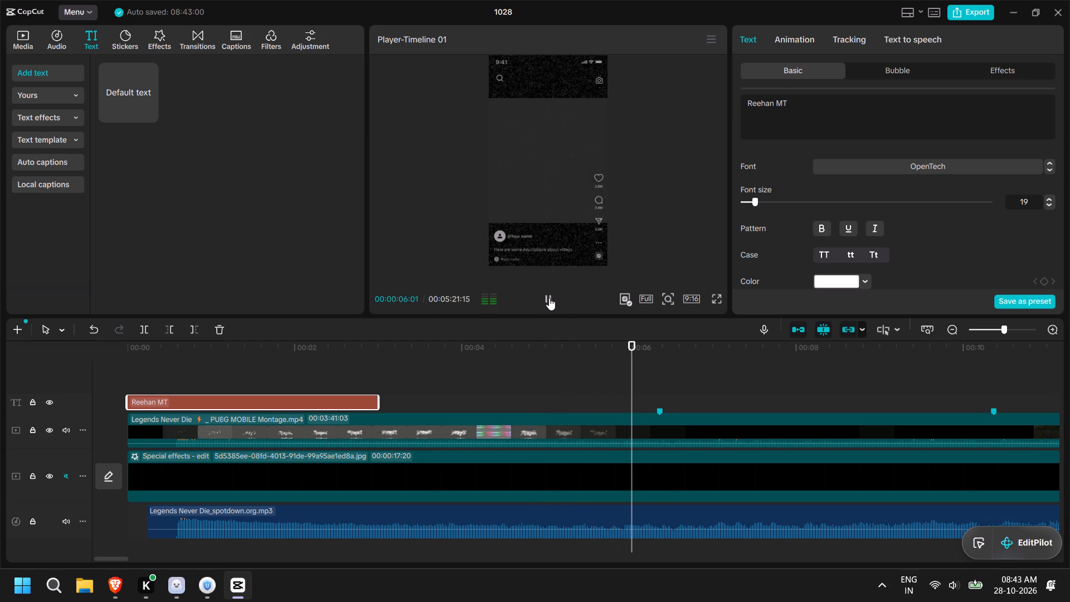
click(549, 298)
double_click(549, 298)
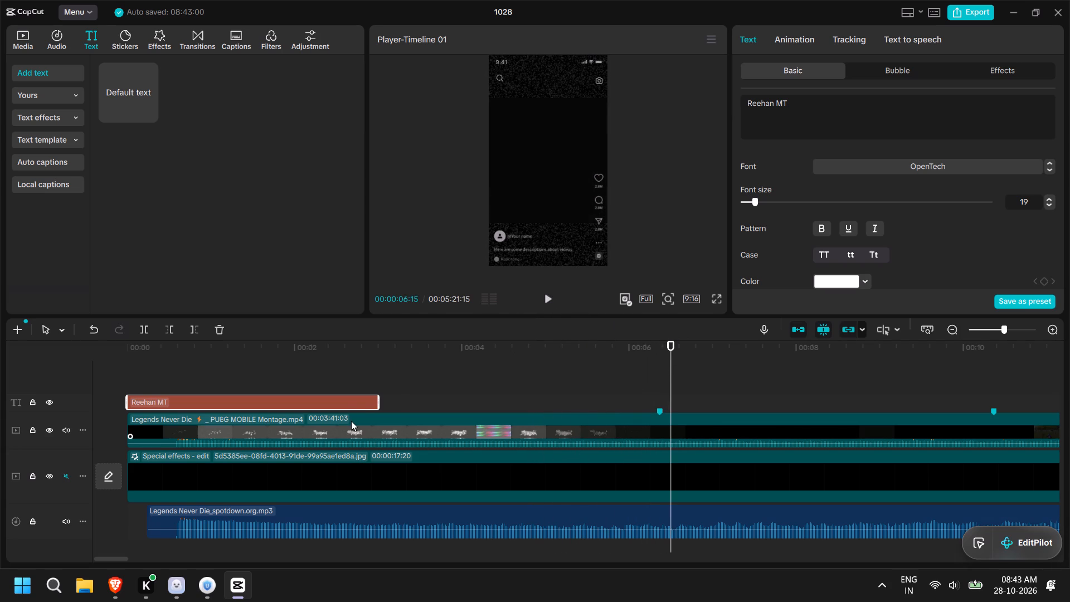
Extend the title clip's end to the montage clip's first marker.
click(361, 402)
drag(377, 402, 665, 407)
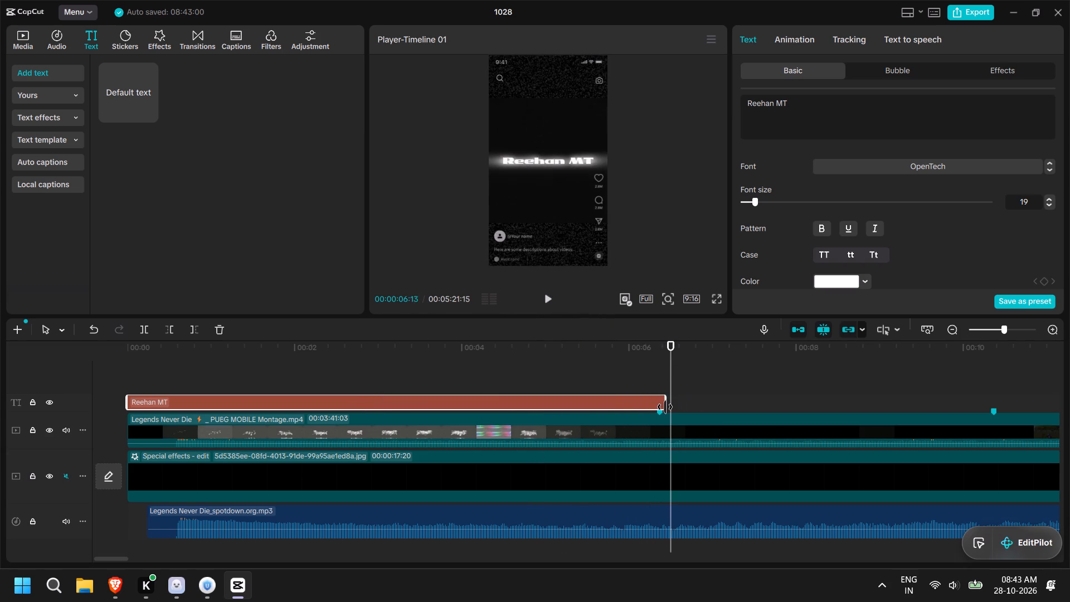
drag(665, 407, 656, 407)
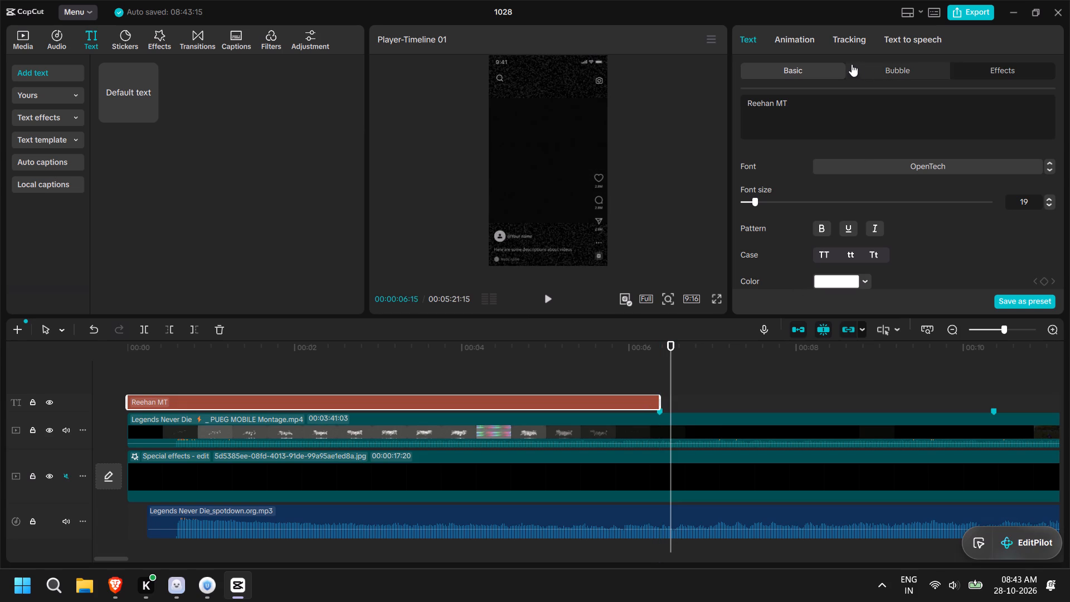
Apply the Glitch Cuts In animation to the title text and preview it over the montage.
click(794, 37)
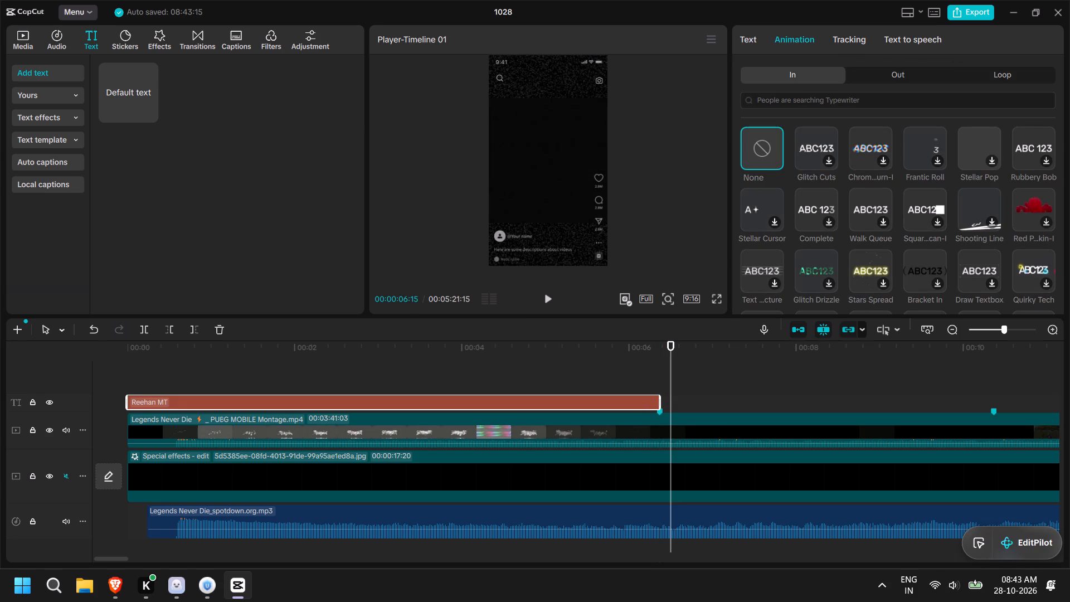
click(821, 139)
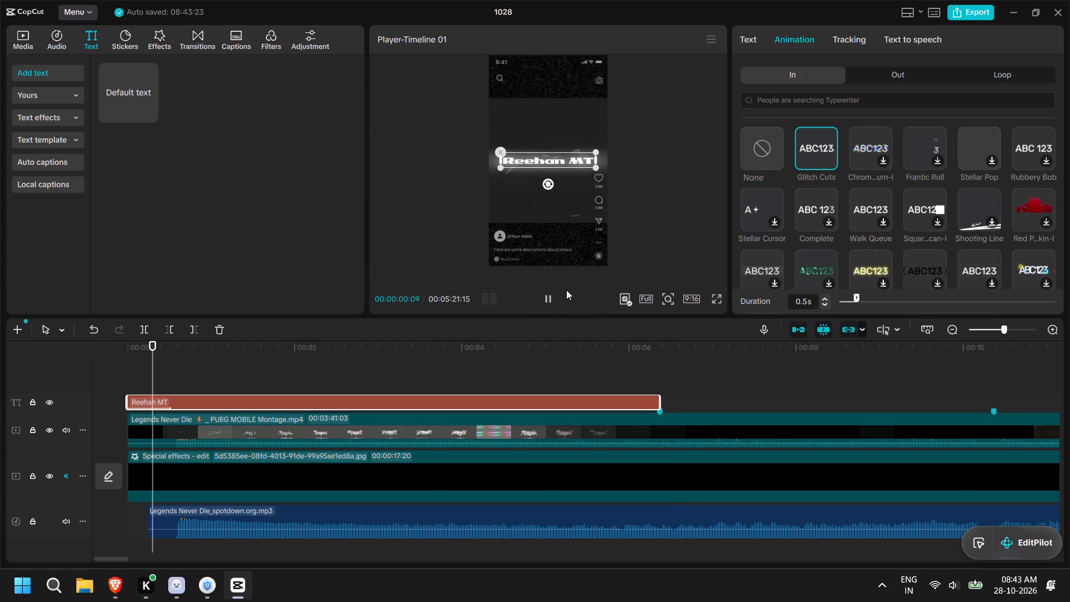
click(553, 298)
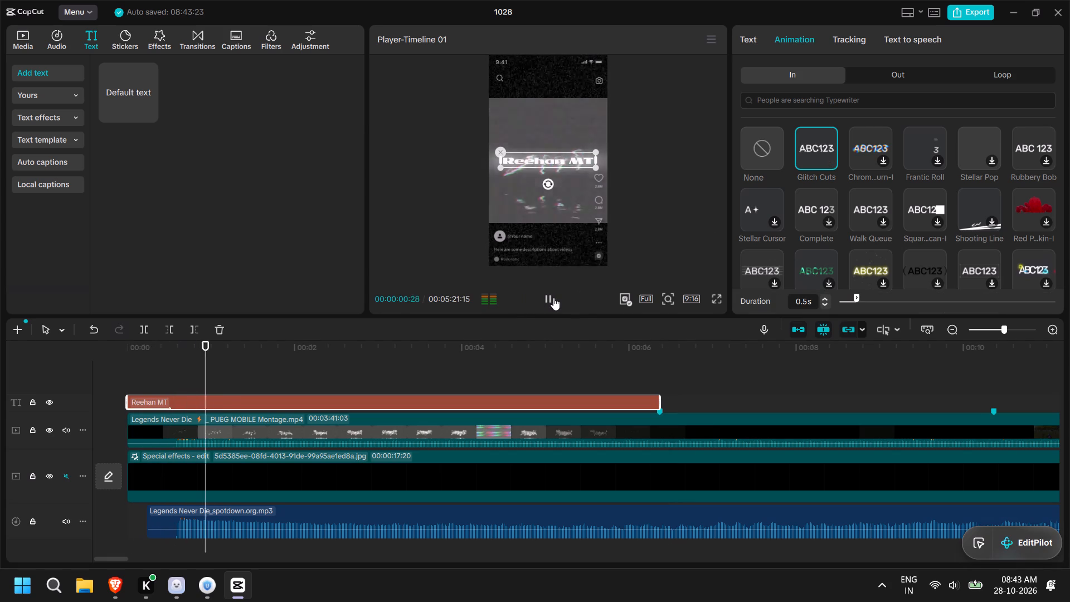
click(551, 298)
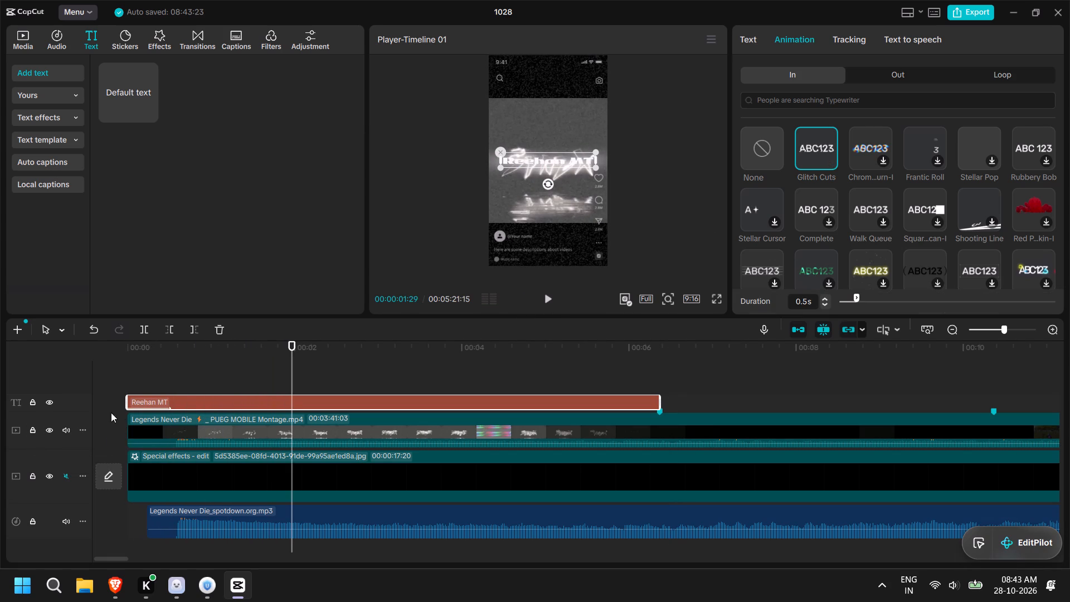
Hide the PUBG montage track and replay the animated title over the grain from the start.
click(50, 434)
drag(291, 346, 94, 345)
click(546, 295)
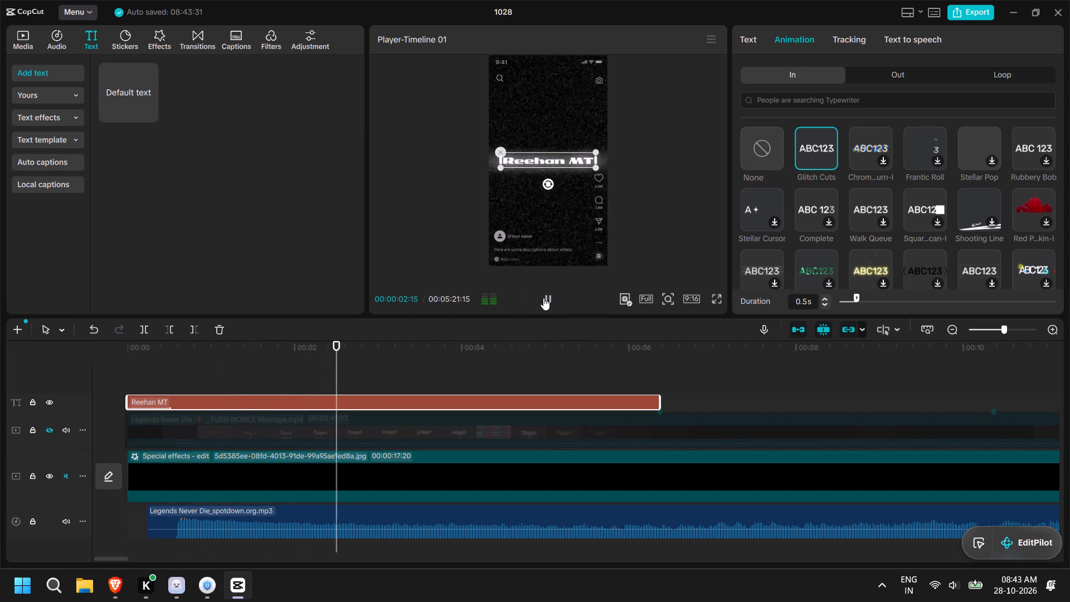
click(543, 298)
drag(813, 156, 518, 390)
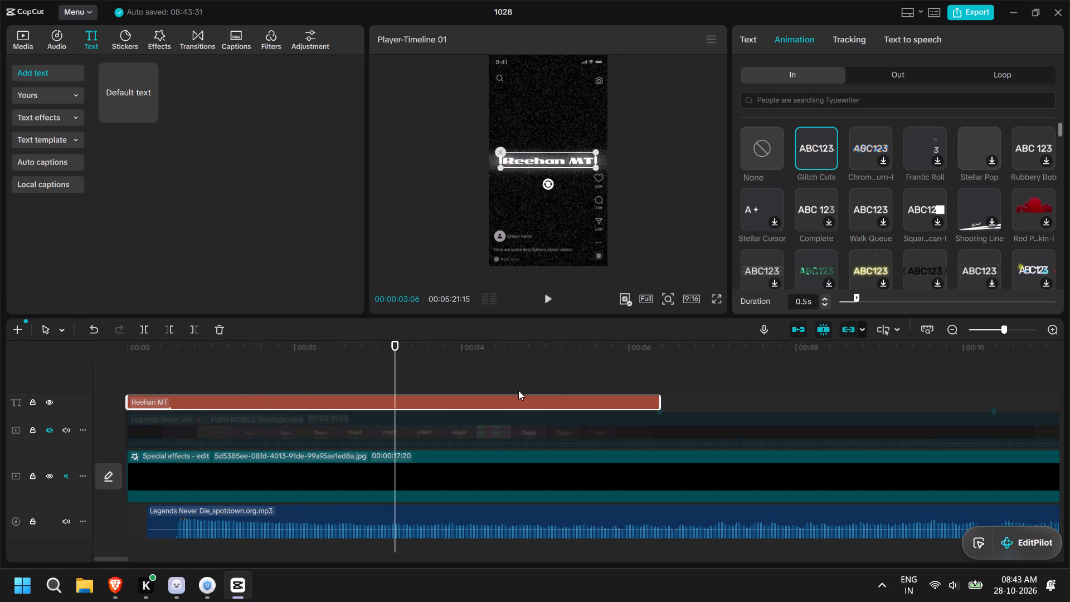
drag(518, 390, 519, 404)
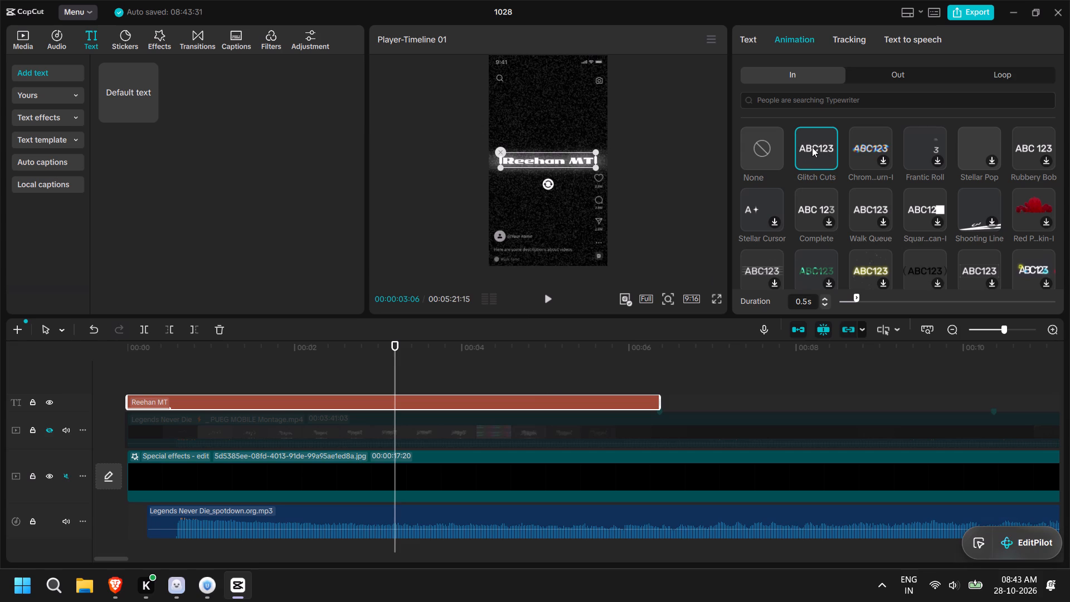
Set the title's Glitch Cuts animation duration to 6.4 s, spanning the whole clip.
click(812, 146)
click(812, 146)
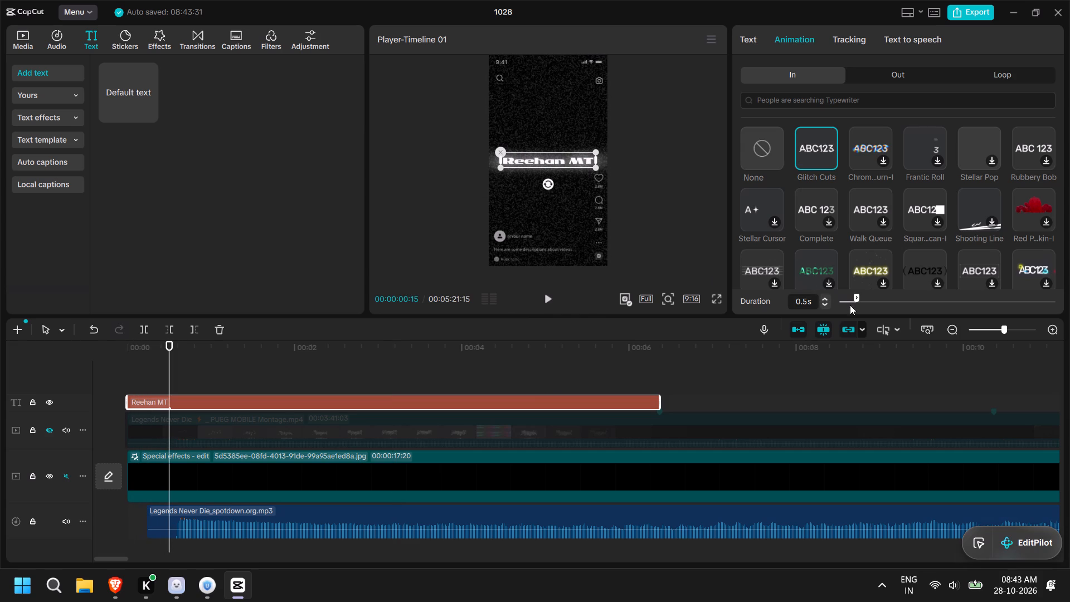
drag(856, 299, 1069, 309)
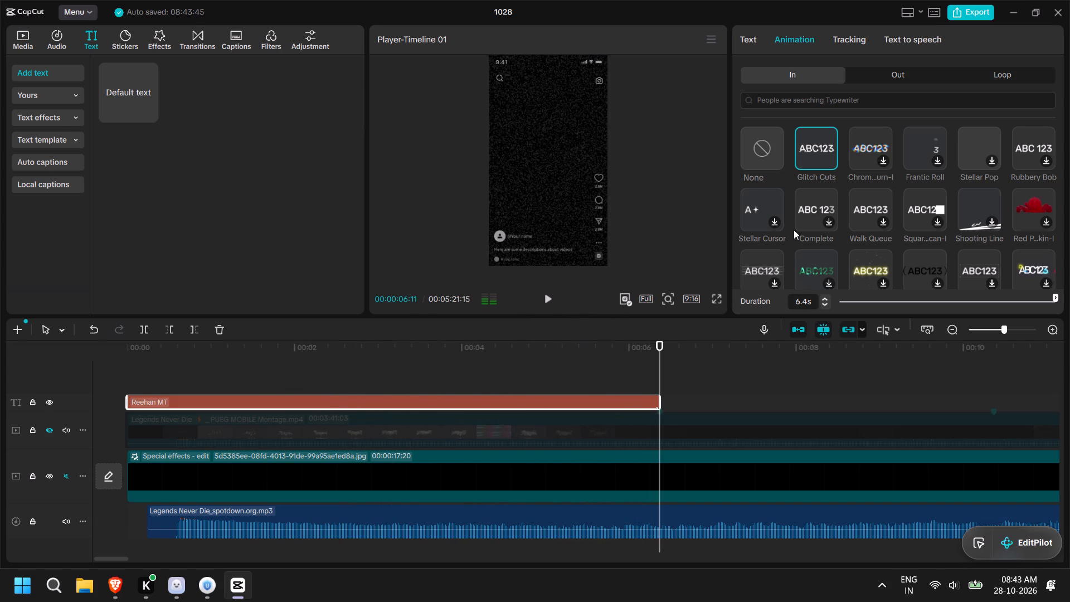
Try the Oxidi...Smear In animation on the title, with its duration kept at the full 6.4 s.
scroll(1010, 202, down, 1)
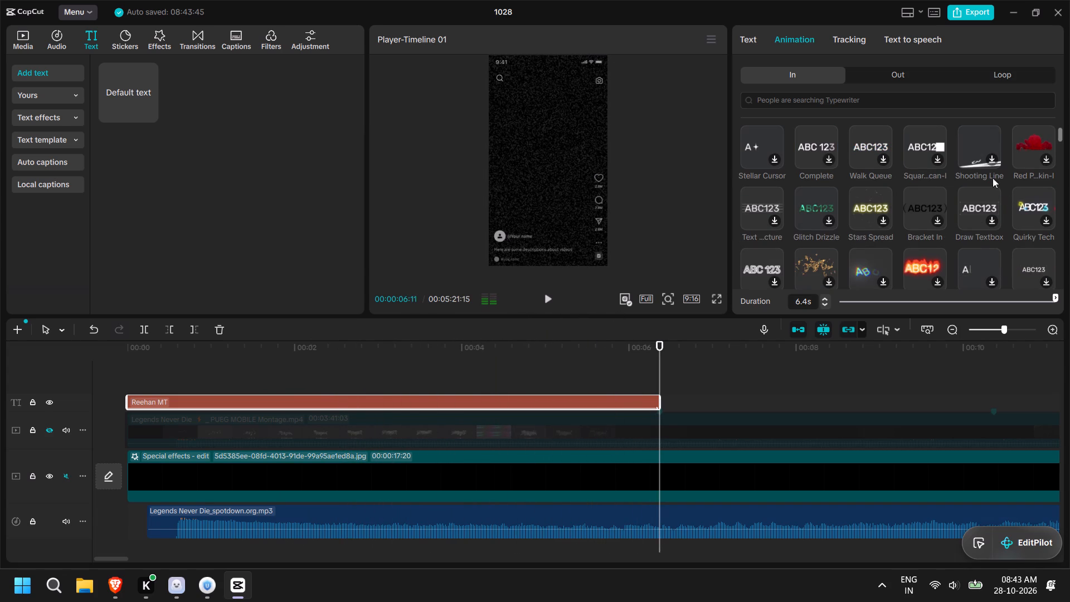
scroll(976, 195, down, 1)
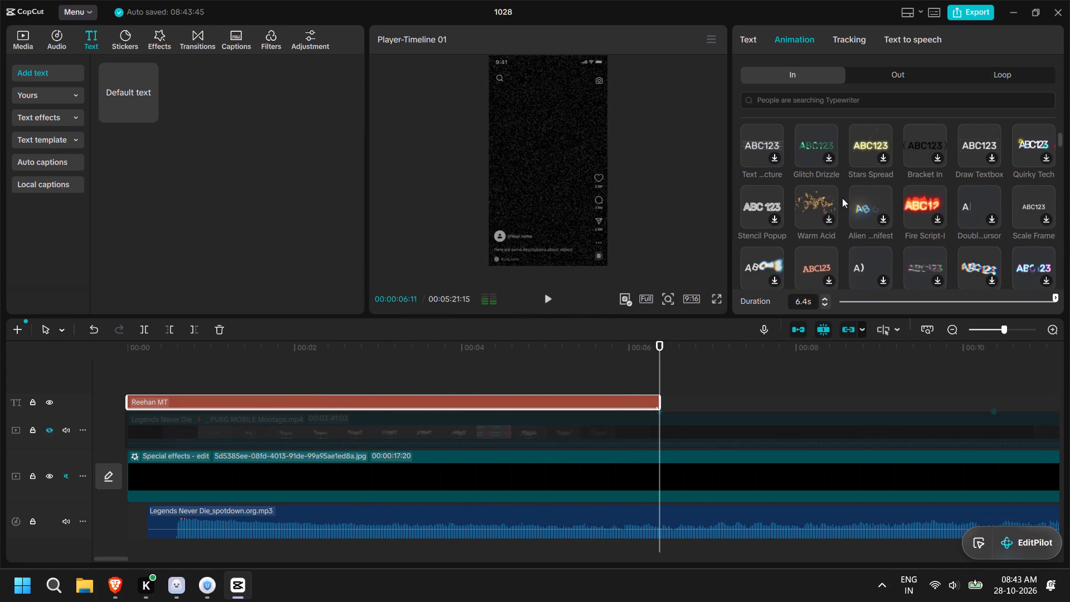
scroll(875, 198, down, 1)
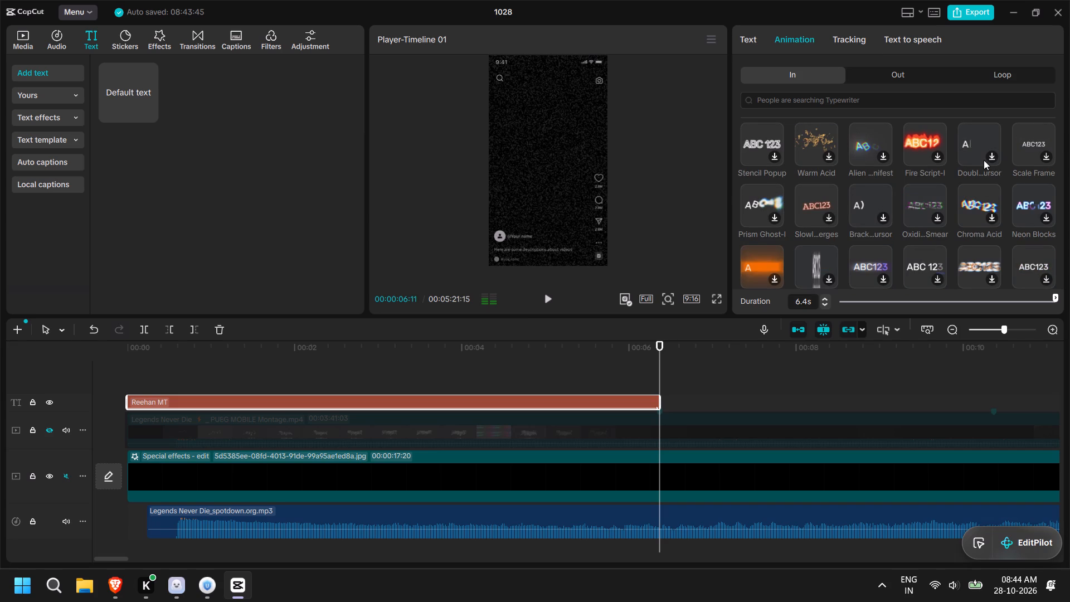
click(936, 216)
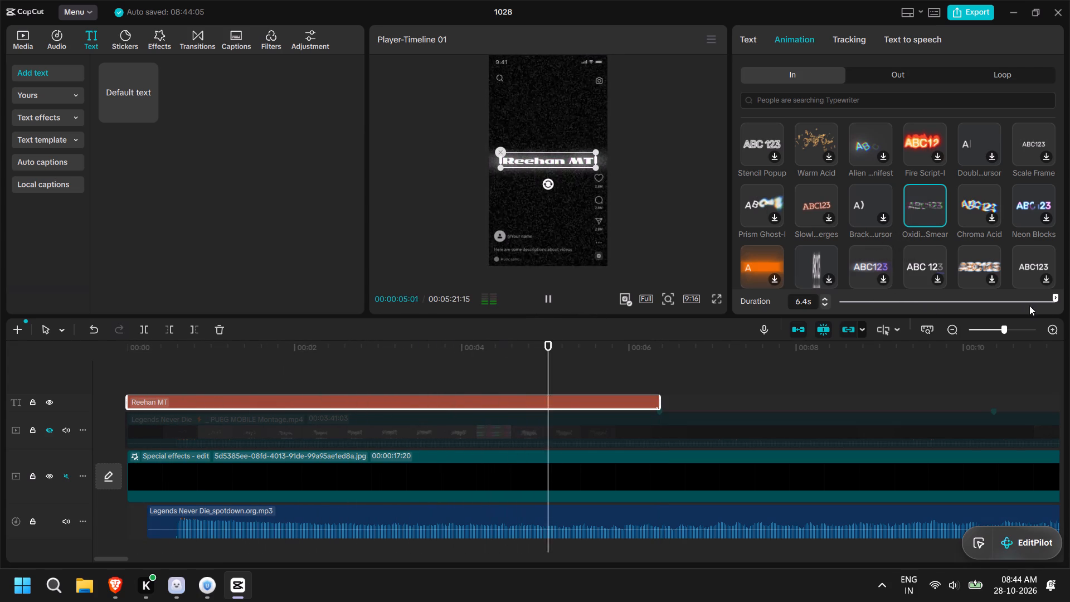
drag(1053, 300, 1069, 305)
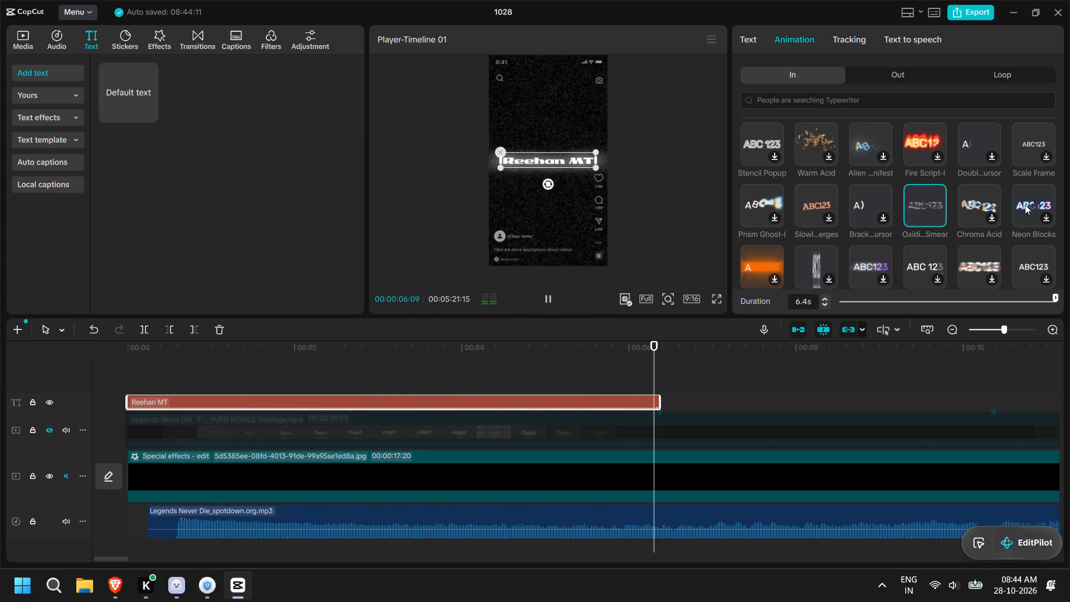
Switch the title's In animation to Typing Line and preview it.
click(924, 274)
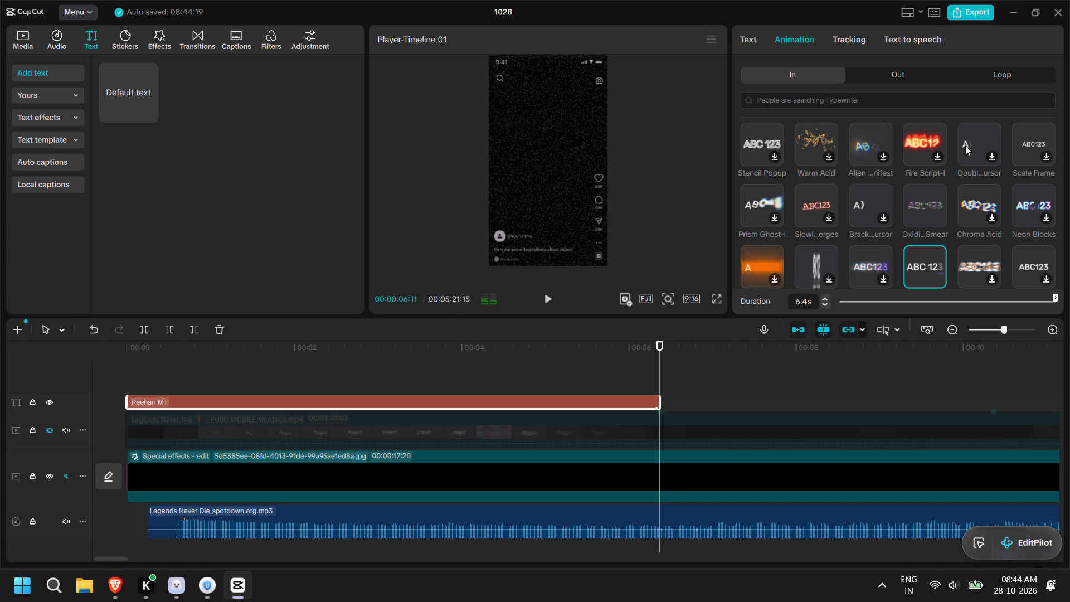
Add the Flip ... Neon Loop animation to the title and play it from the start.
scroll(955, 170, up, 5)
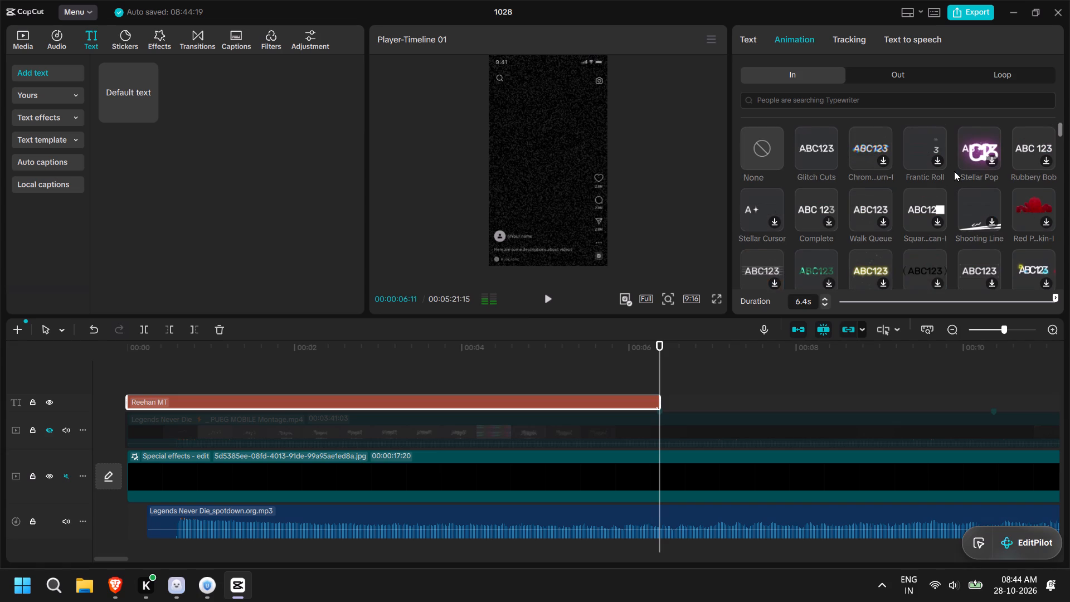
click(1015, 78)
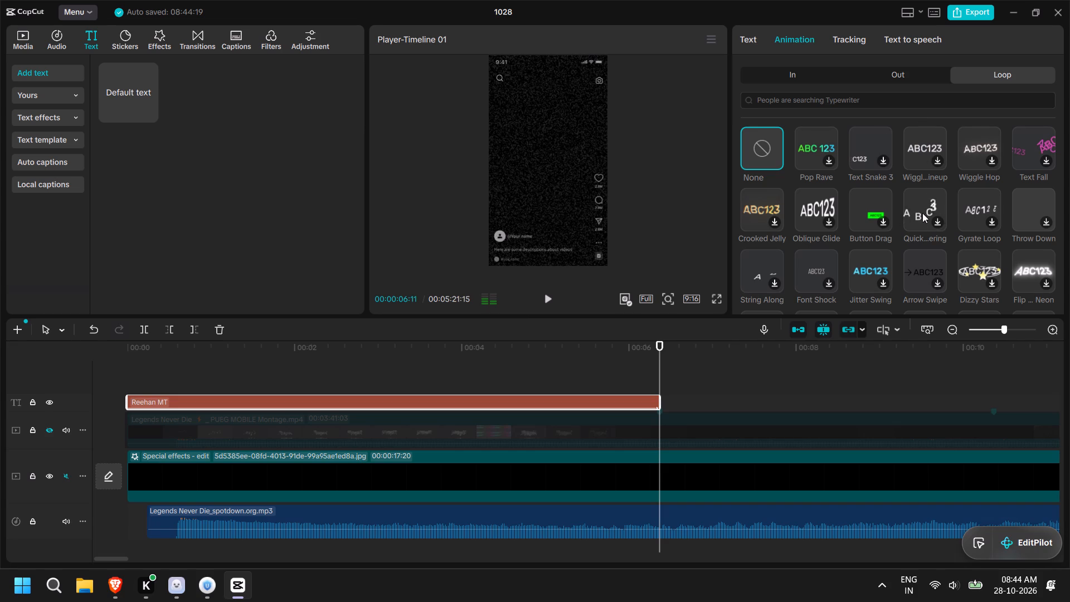
click(1032, 275)
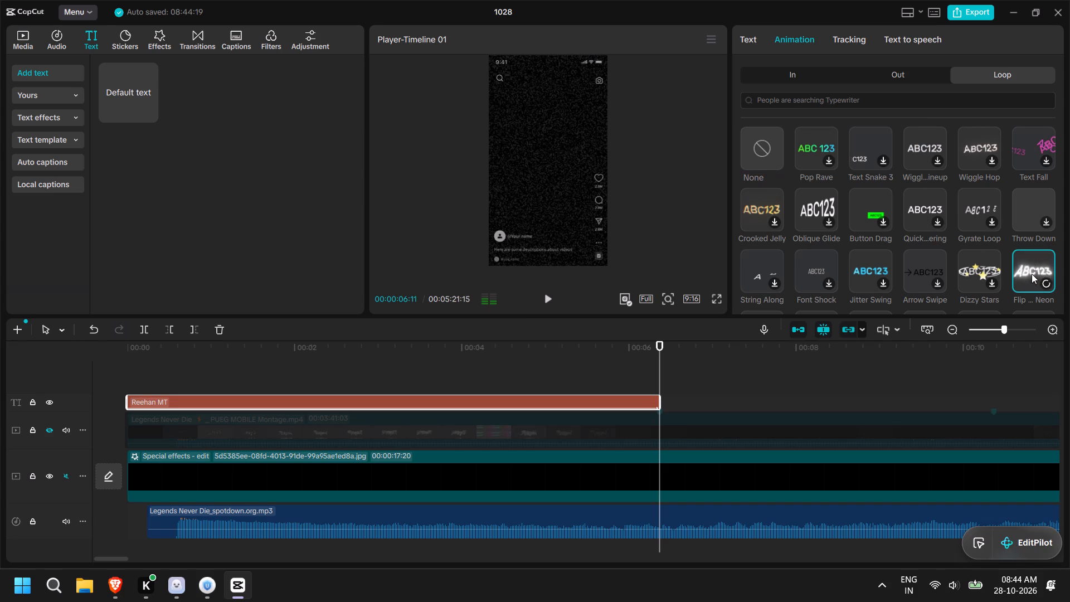
drag(660, 348, 60, 349)
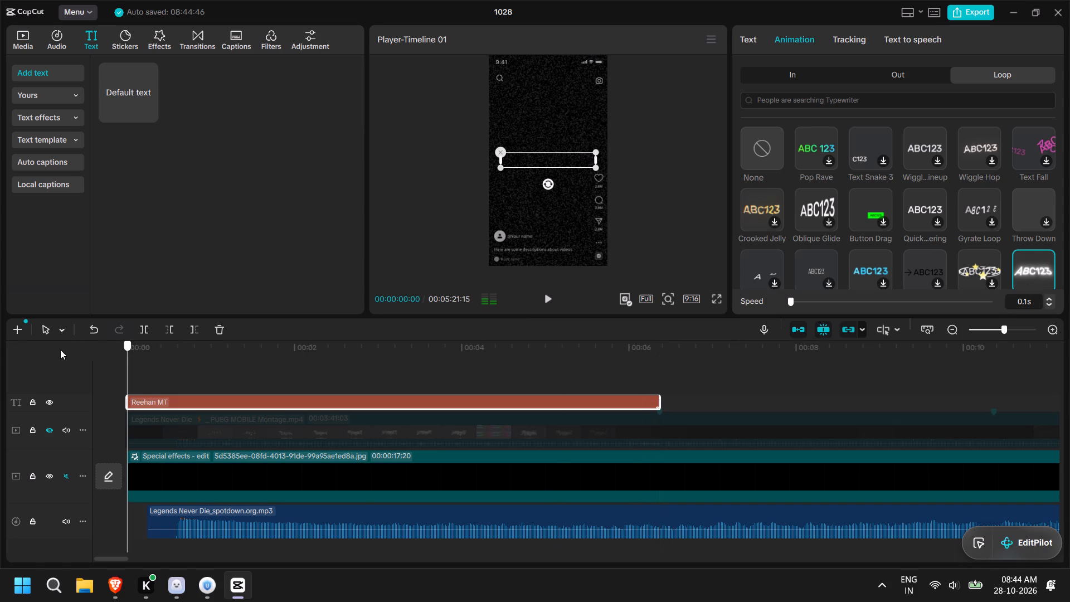
click(546, 298)
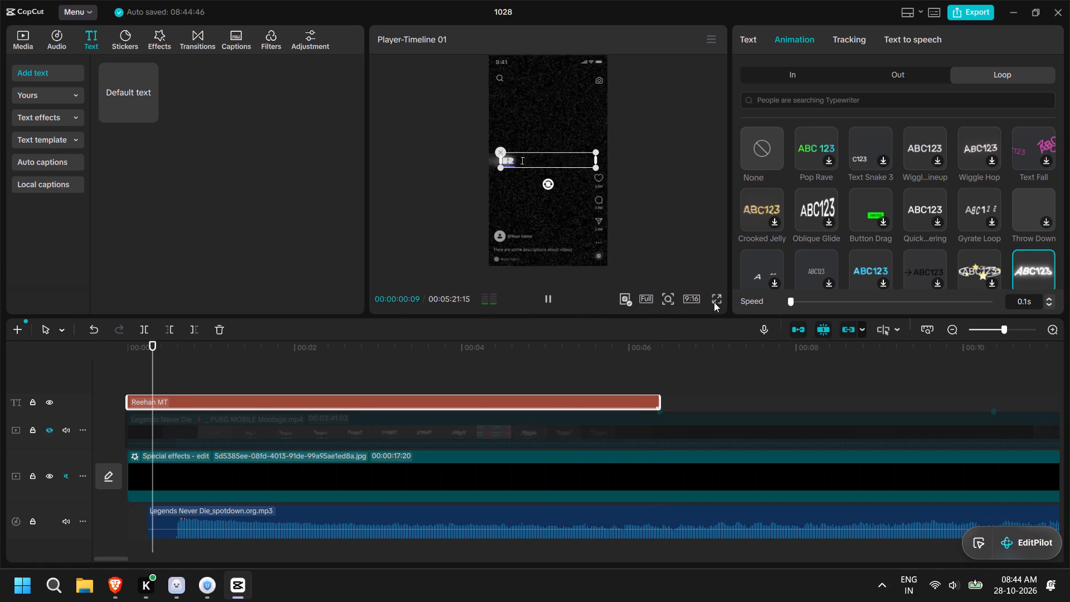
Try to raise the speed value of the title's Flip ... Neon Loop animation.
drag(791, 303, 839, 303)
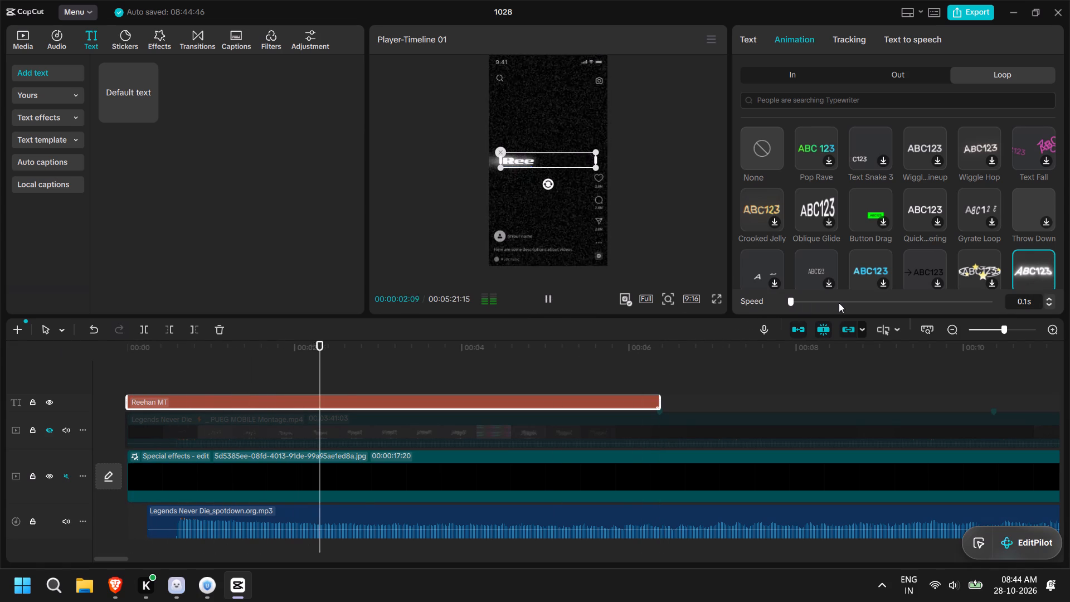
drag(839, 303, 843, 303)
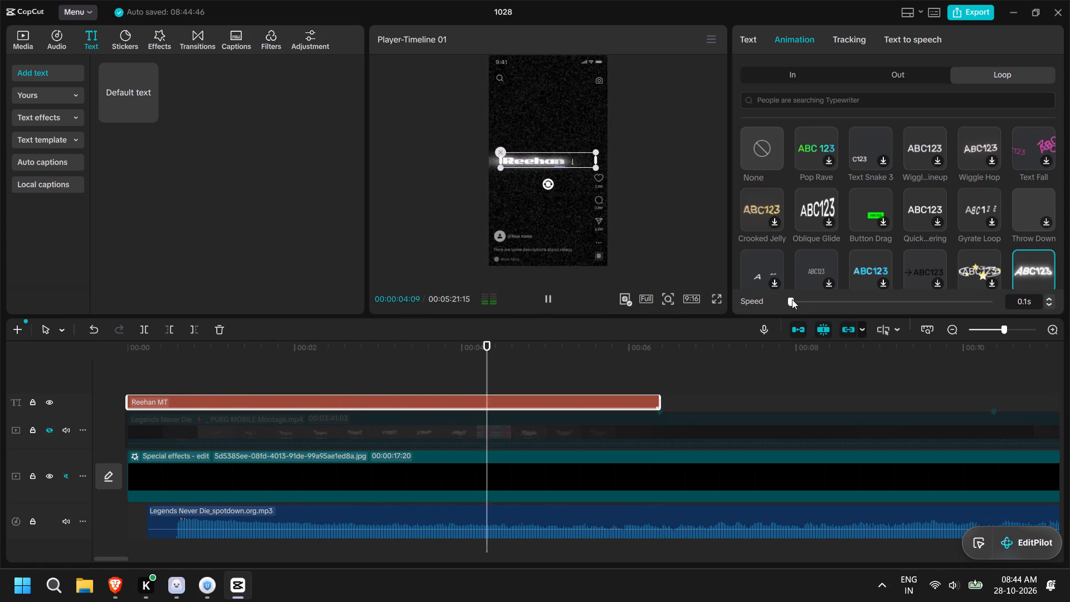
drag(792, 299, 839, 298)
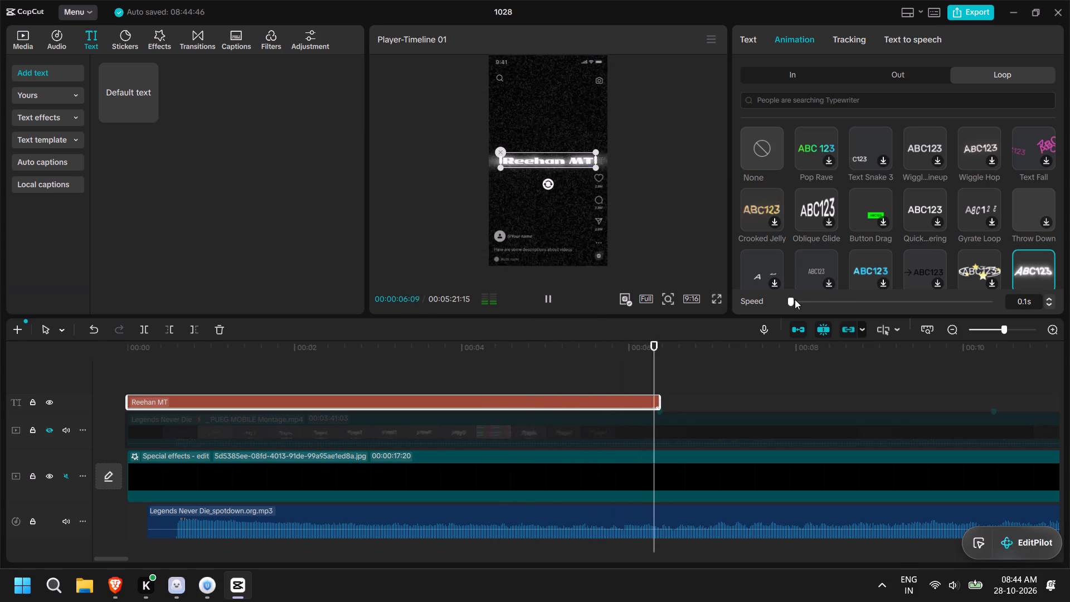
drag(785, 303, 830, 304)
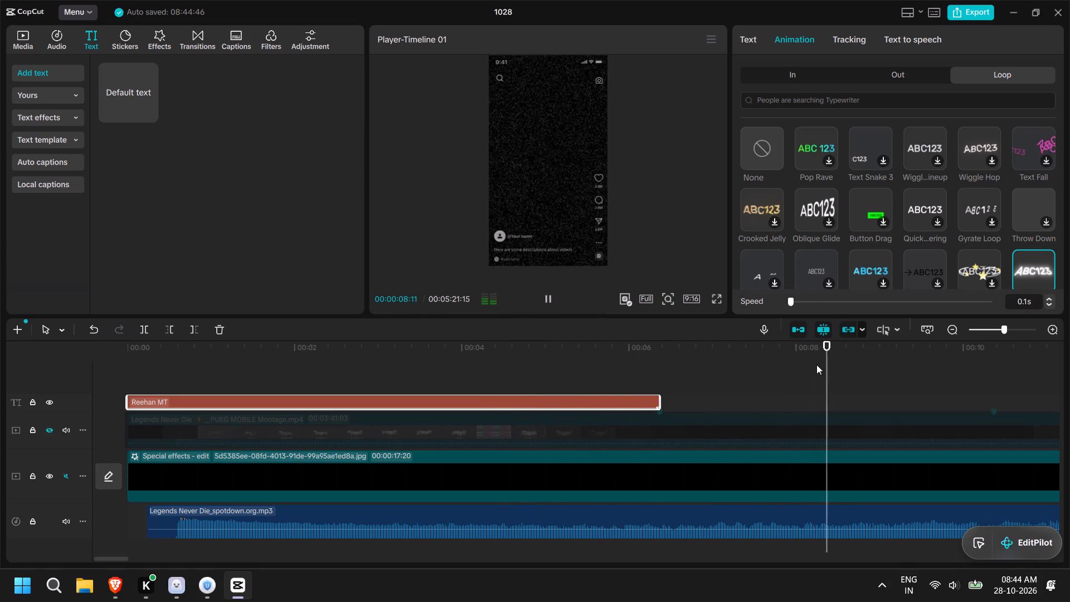
Reselect the title at the start of the timeline and replay its Typing Line In animation.
drag(816, 365, 331, 362)
click(288, 346)
drag(171, 345, 75, 345)
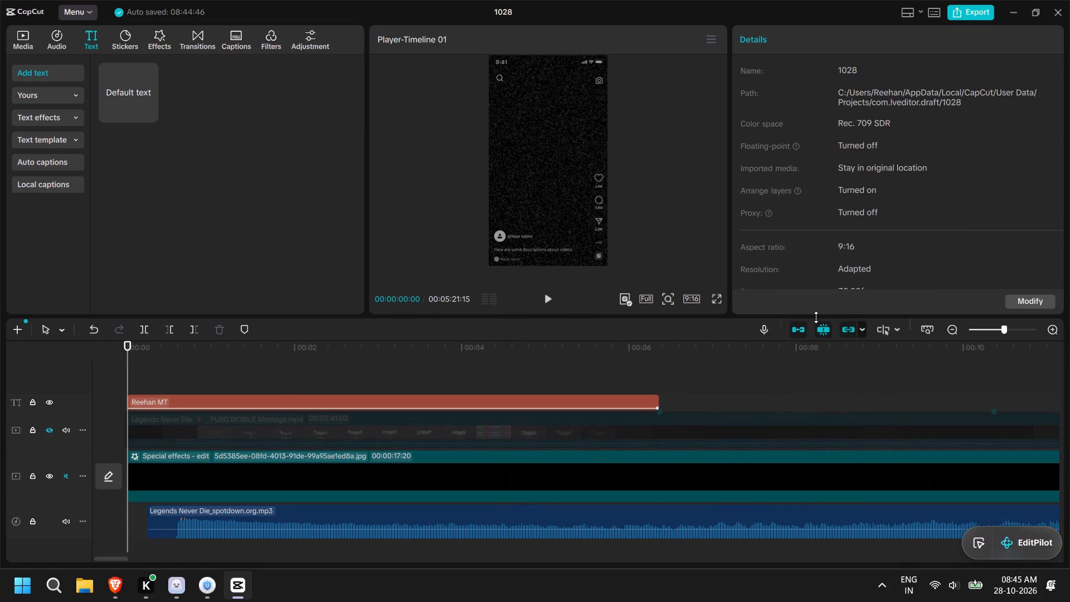
click(456, 401)
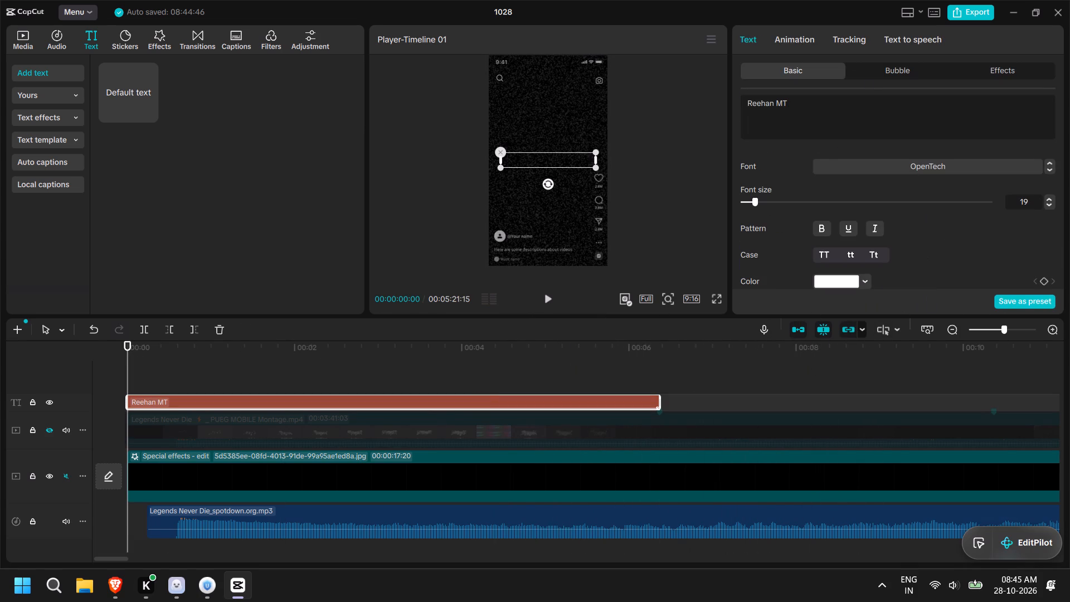
click(790, 46)
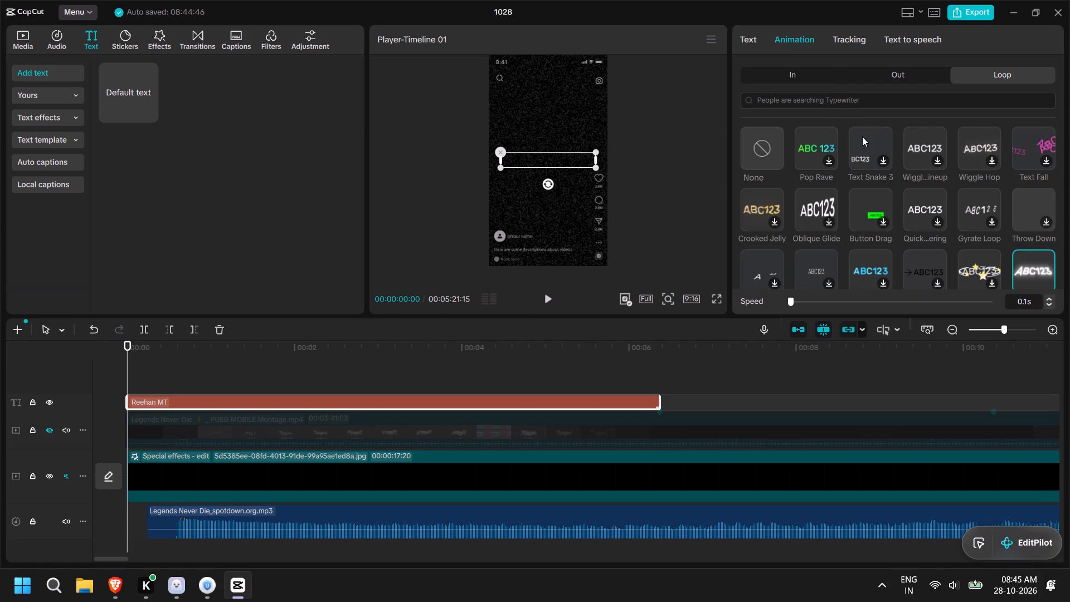
scroll(947, 149, up, 2)
click(803, 75)
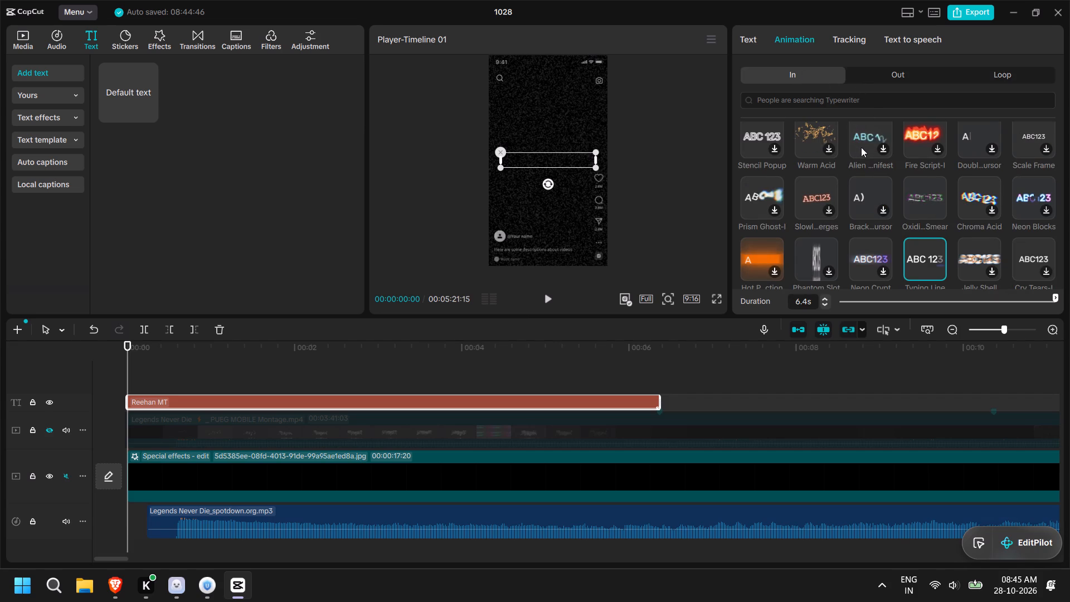
click(930, 248)
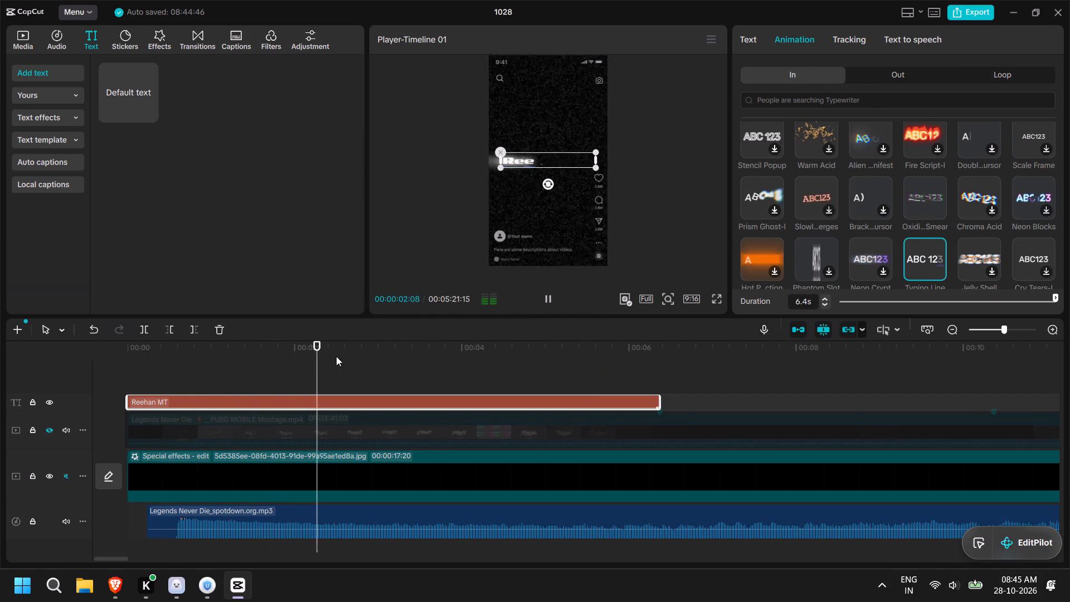
drag(337, 348, 73, 352)
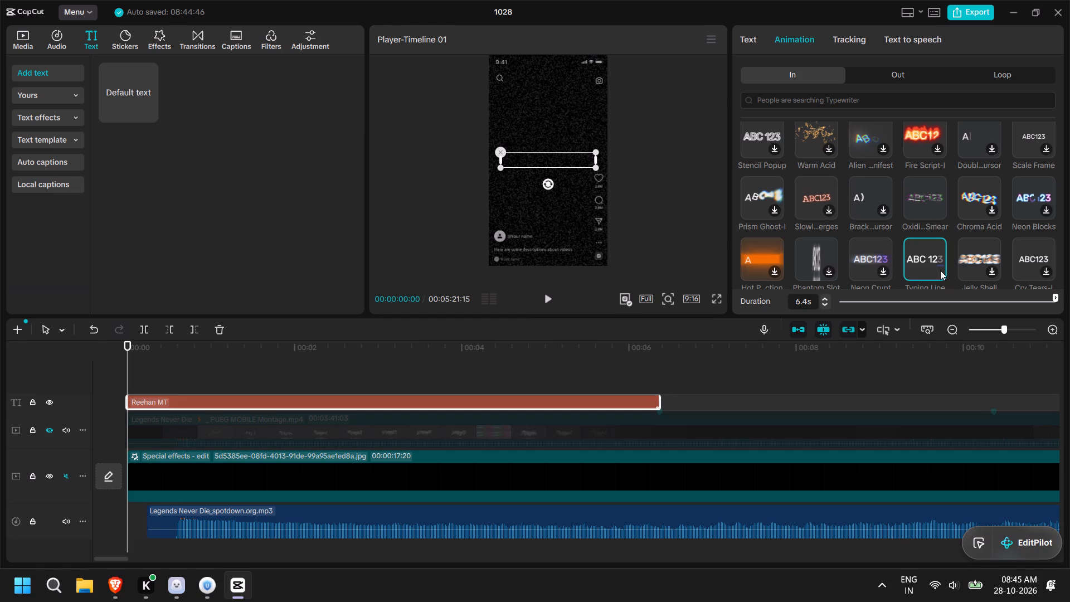
Apply the Oxidi...Smear In animation to the title and preview it over the grain from the start.
click(934, 206)
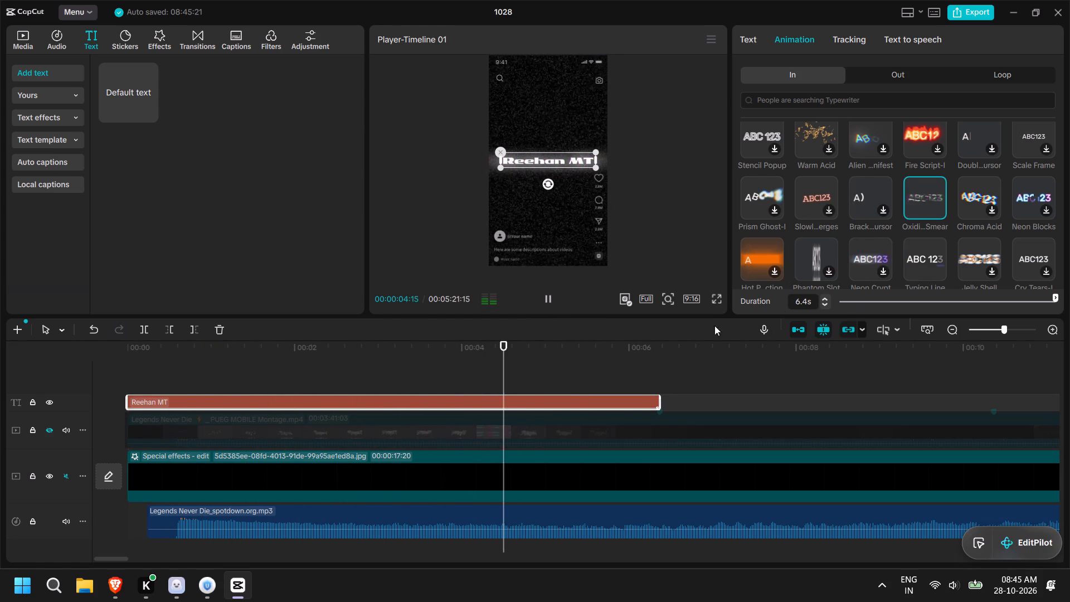
drag(616, 348, 294, 343)
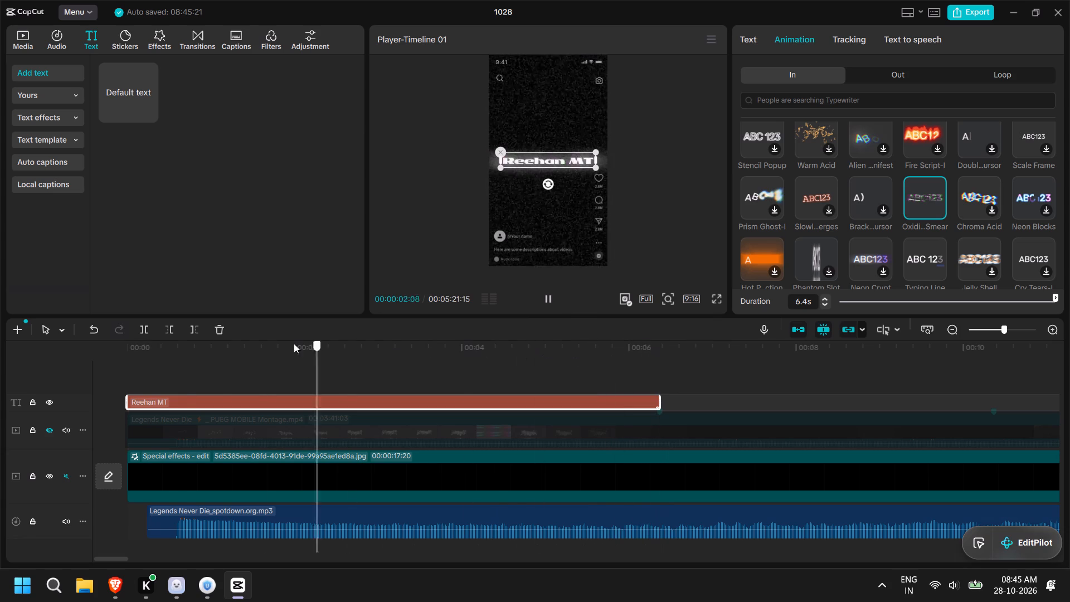
drag(294, 343, 178, 341)
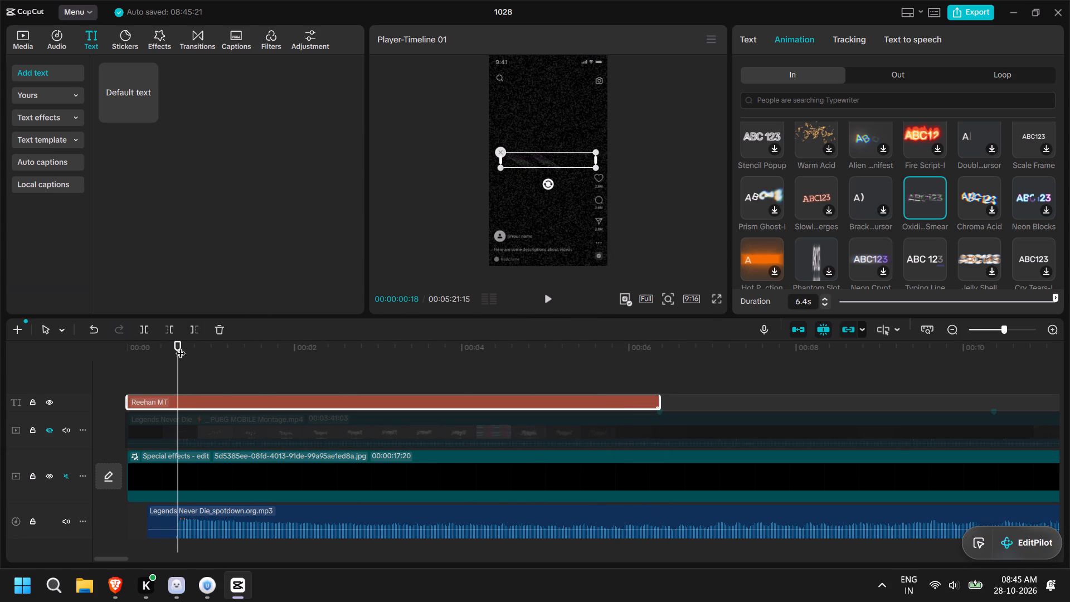
drag(181, 346, 110, 347)
click(547, 299)
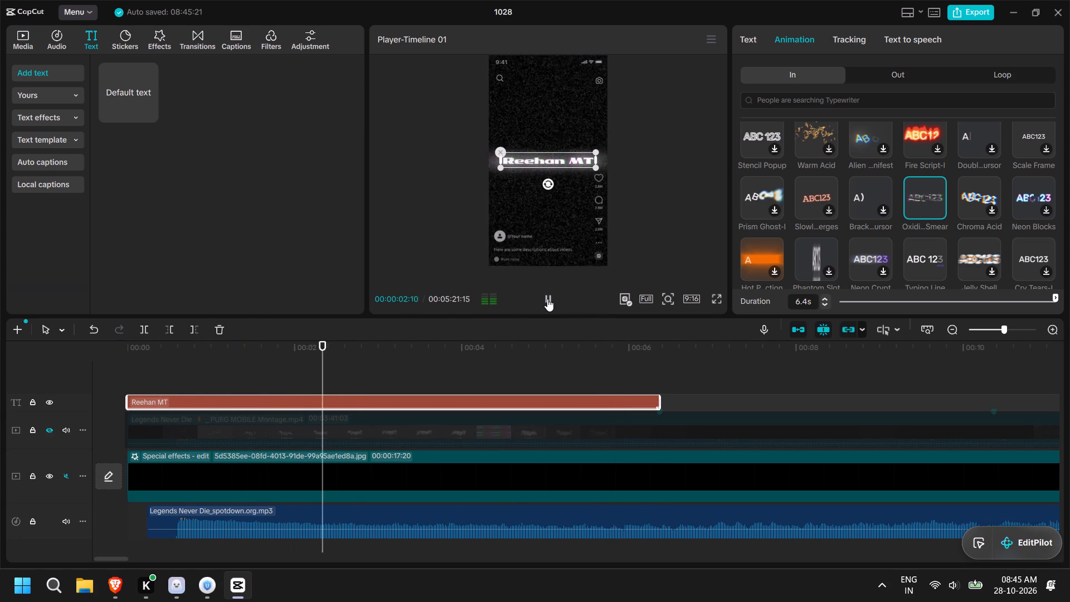
click(547, 299)
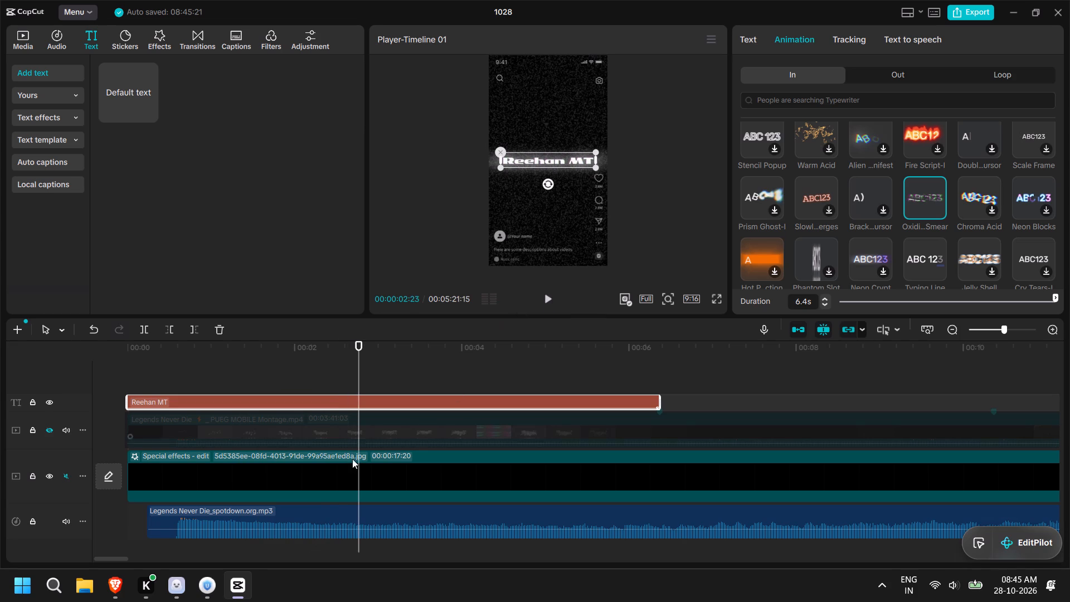
Hide the grainy background image track and replay the animated title from the start.
click(40, 475)
click(47, 474)
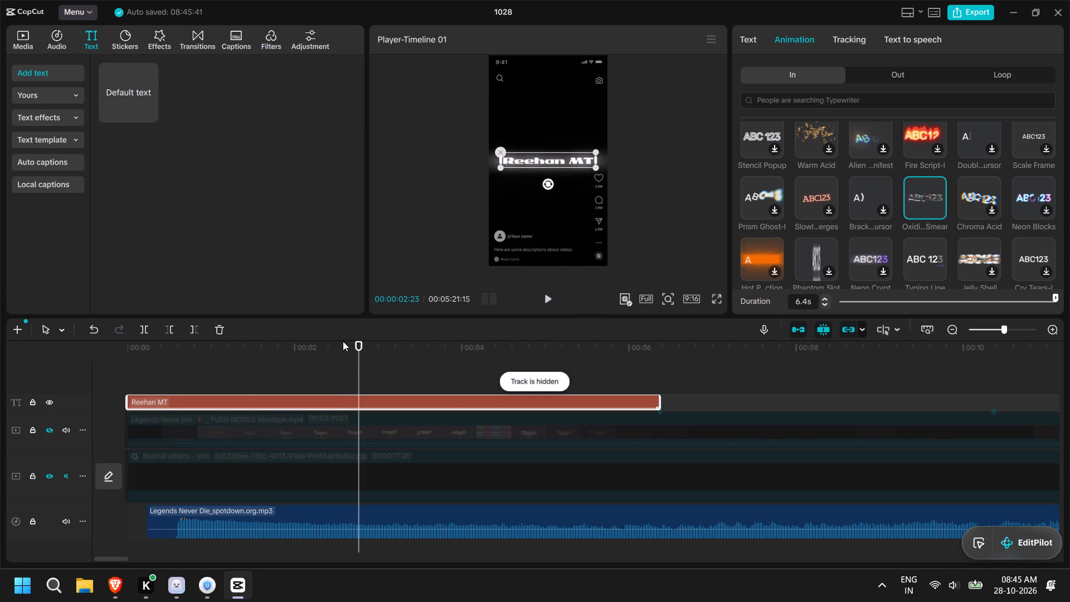
drag(358, 353, 102, 358)
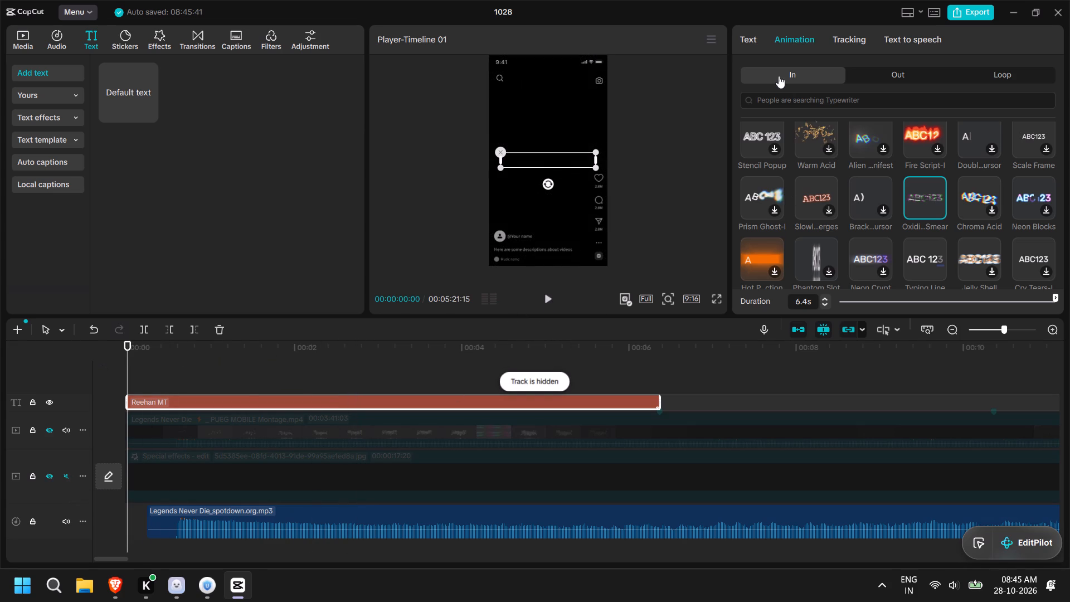
click(746, 35)
scroll(803, 156, down, 3)
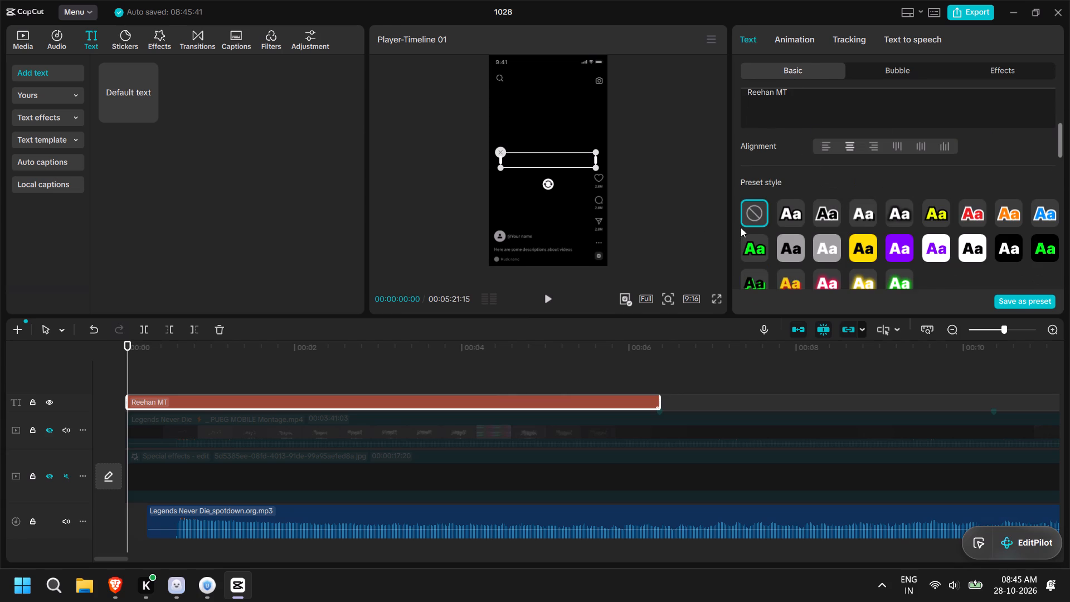
click(550, 299)
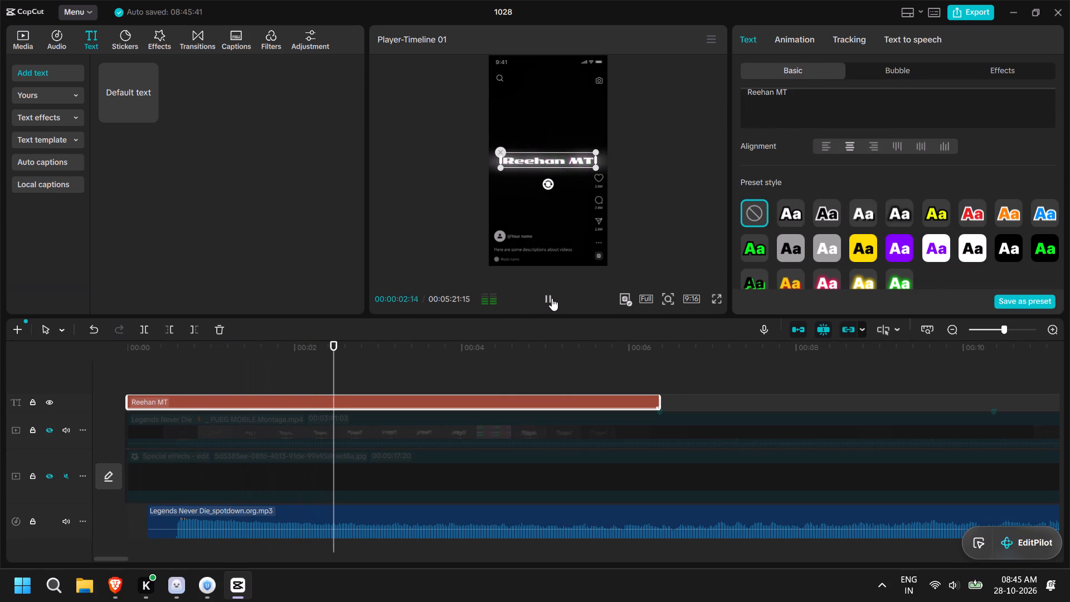
click(552, 298)
Set the Y-offset of the title's glow to -5°.
scroll(861, 227, down, 6)
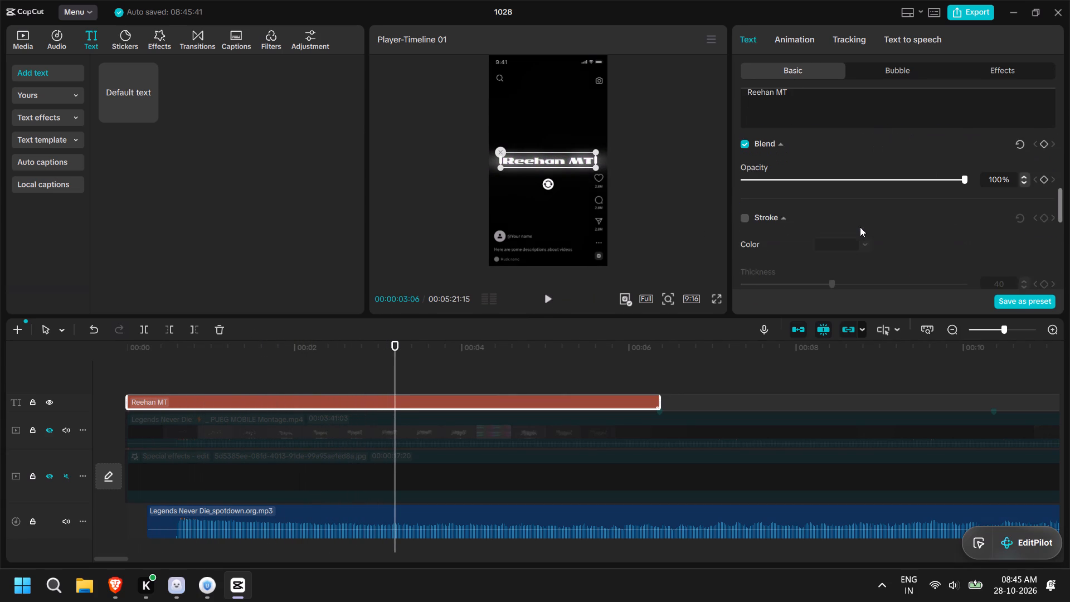
scroll(856, 227, up, 2)
scroll(856, 227, down, 6)
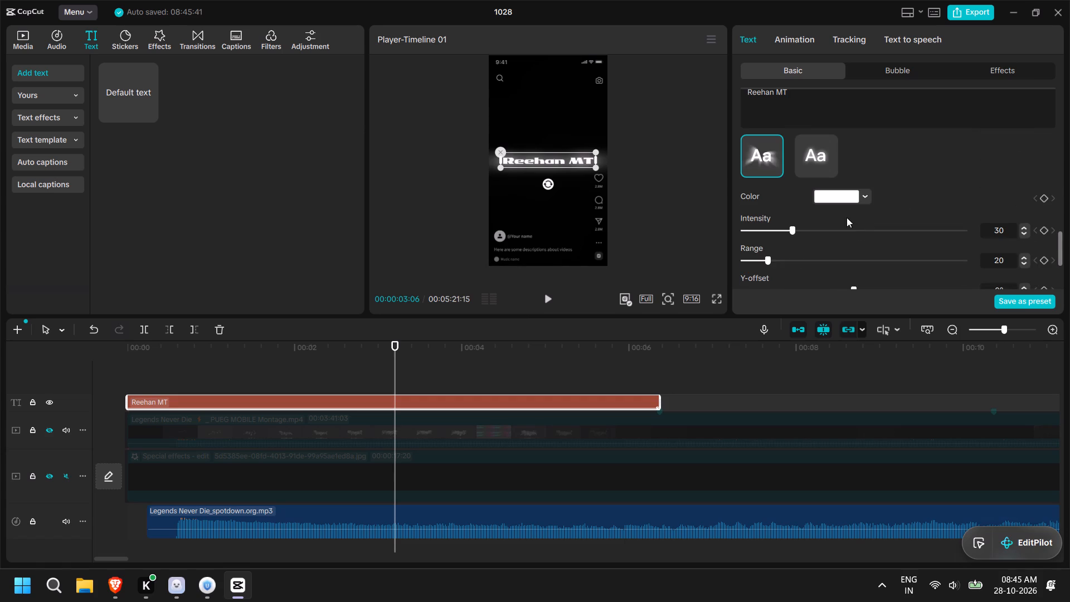
scroll(790, 255, down, 1)
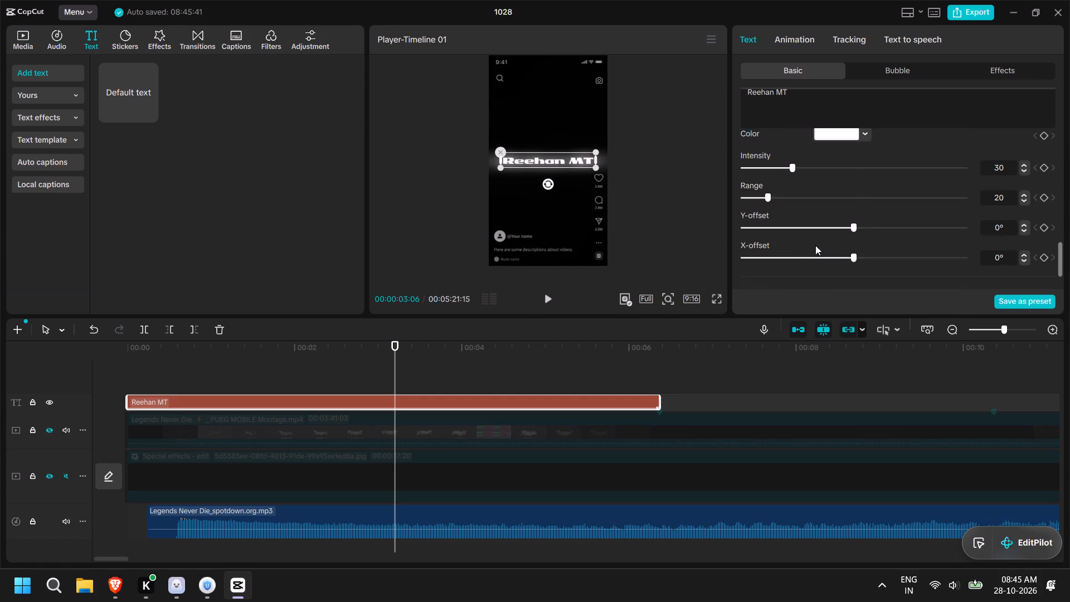
scroll(828, 238, down, 1)
scroll(830, 235, up, 1)
drag(856, 228, 843, 228)
Set the title's glow to Y-offset 50°, range 11, intensity 22 and X-offset -32°.
drag(843, 228, 886, 221)
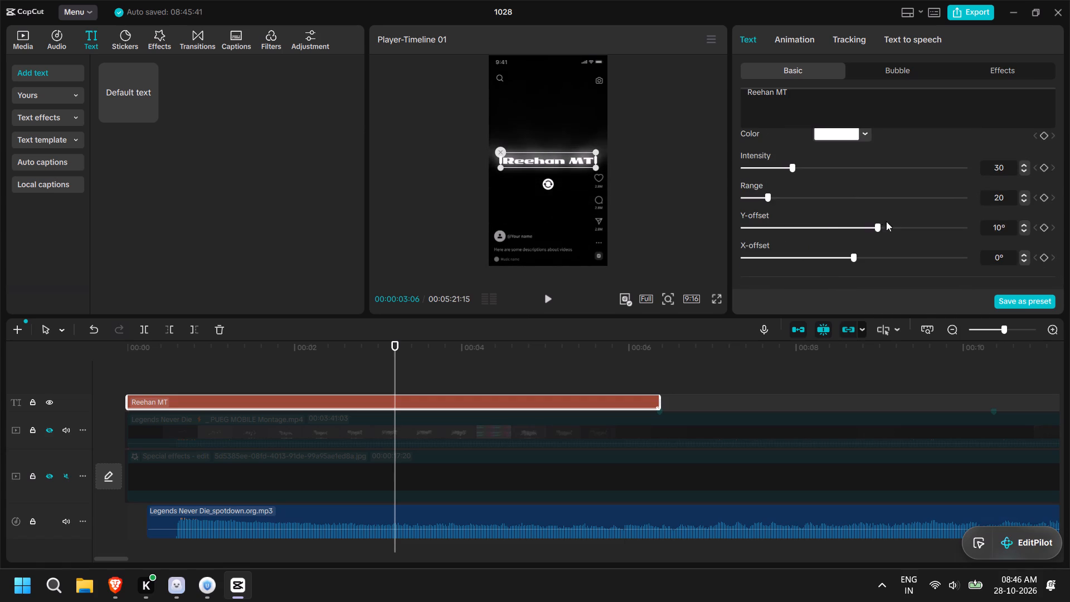
drag(886, 221, 1015, 215)
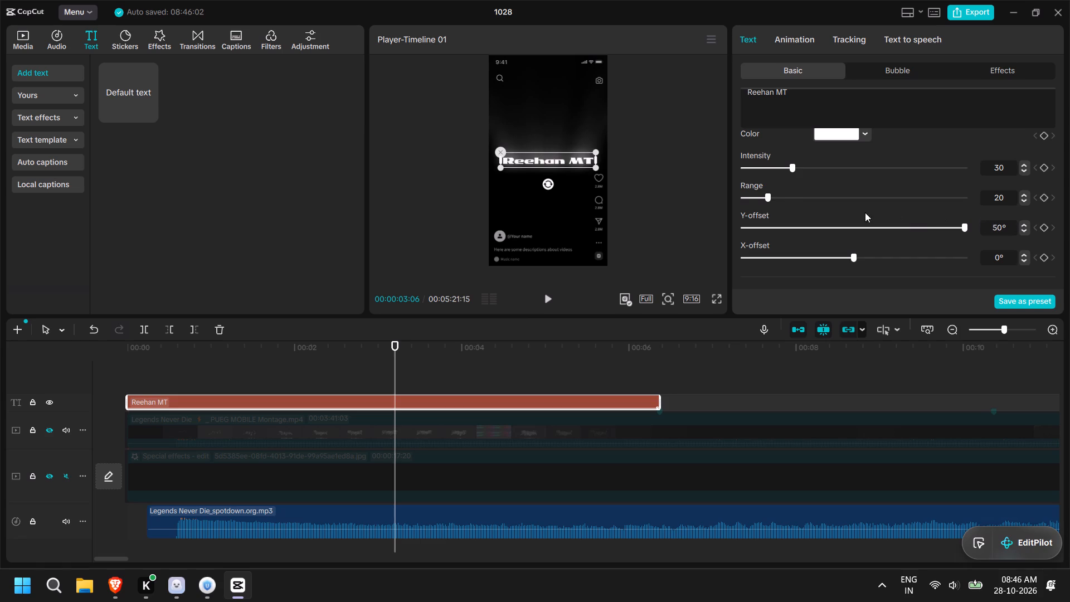
drag(769, 198, 753, 201)
drag(753, 201, 746, 201)
drag(792, 166, 774, 166)
drag(774, 166, 771, 166)
drag(854, 256, 845, 258)
drag(845, 258, 796, 256)
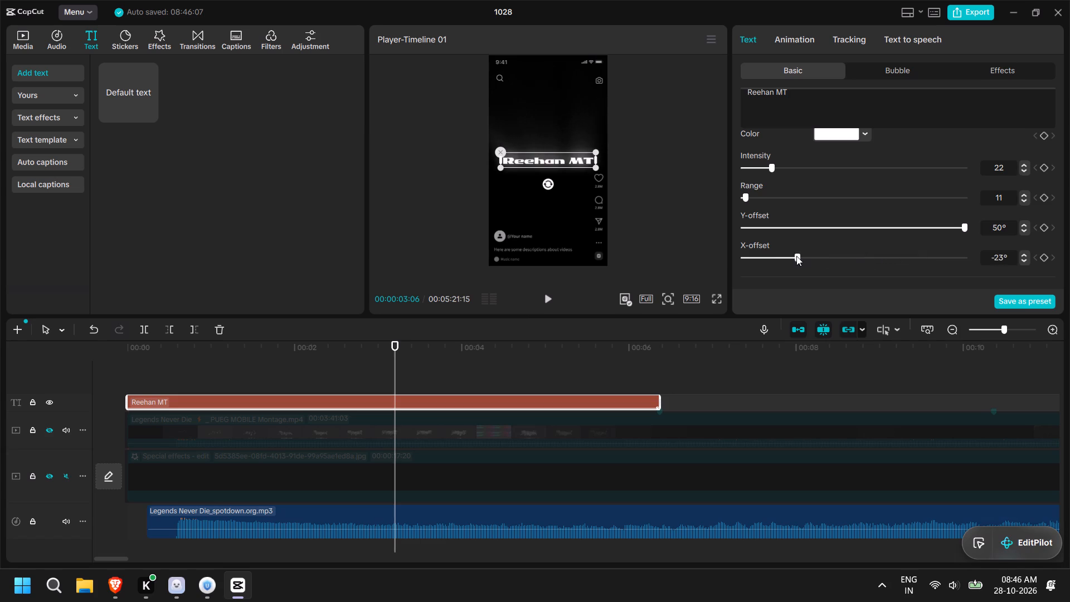
drag(796, 256, 784, 256)
Replay the title with its adjusted glow from the start of the timeline several times.
drag(395, 345, 366, 345)
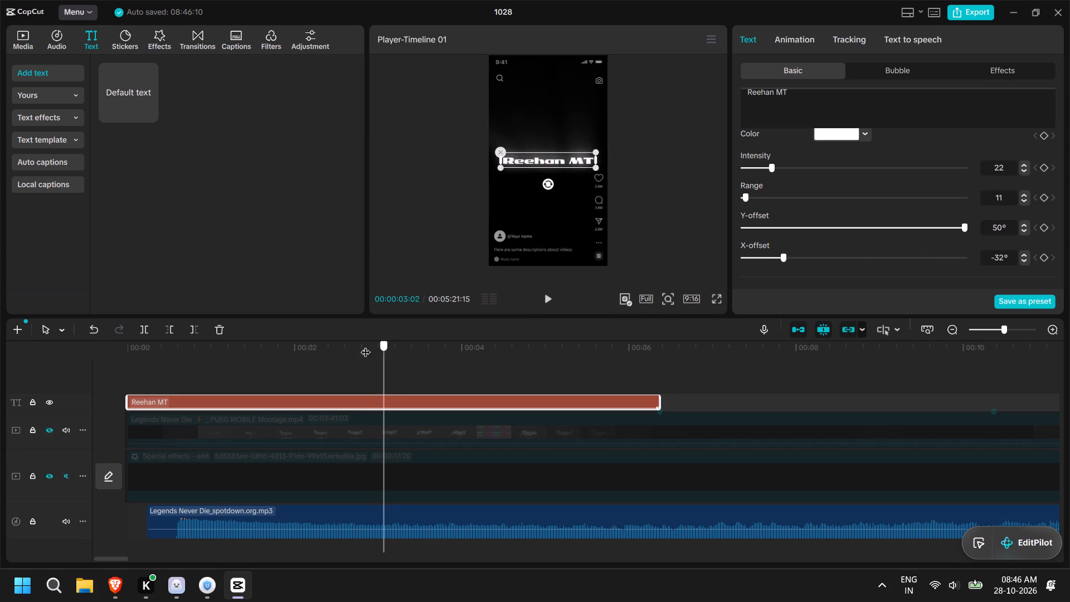
drag(366, 345, 123, 348)
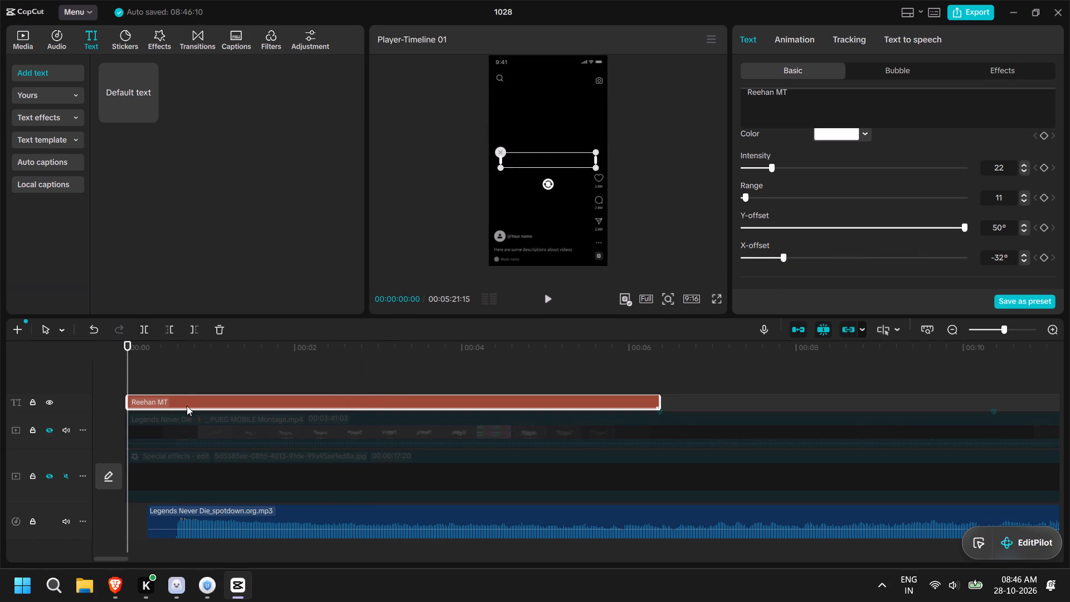
click(186, 402)
click(547, 299)
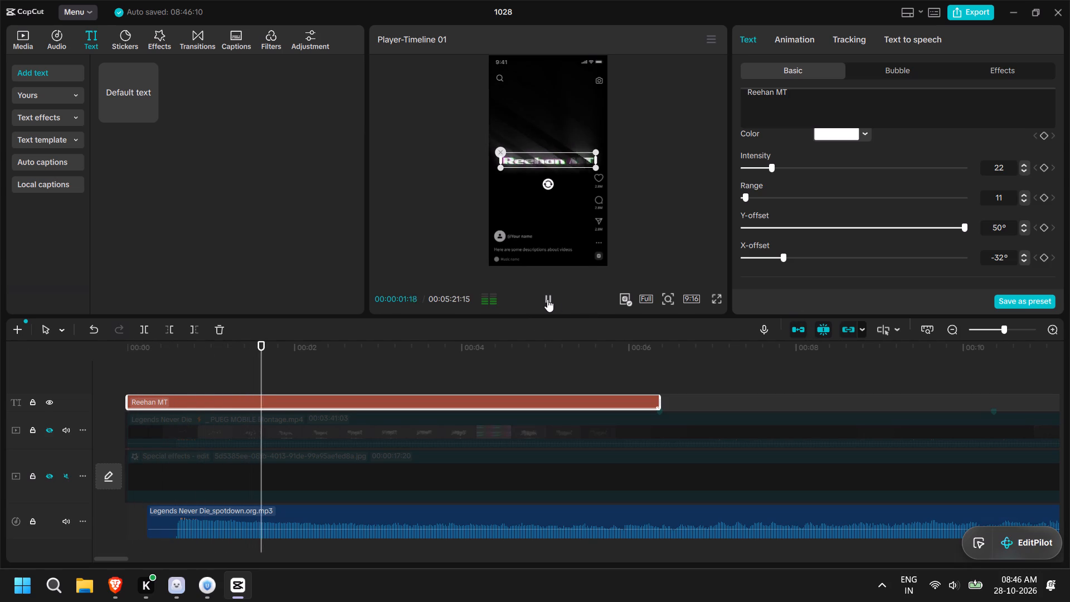
click(547, 299)
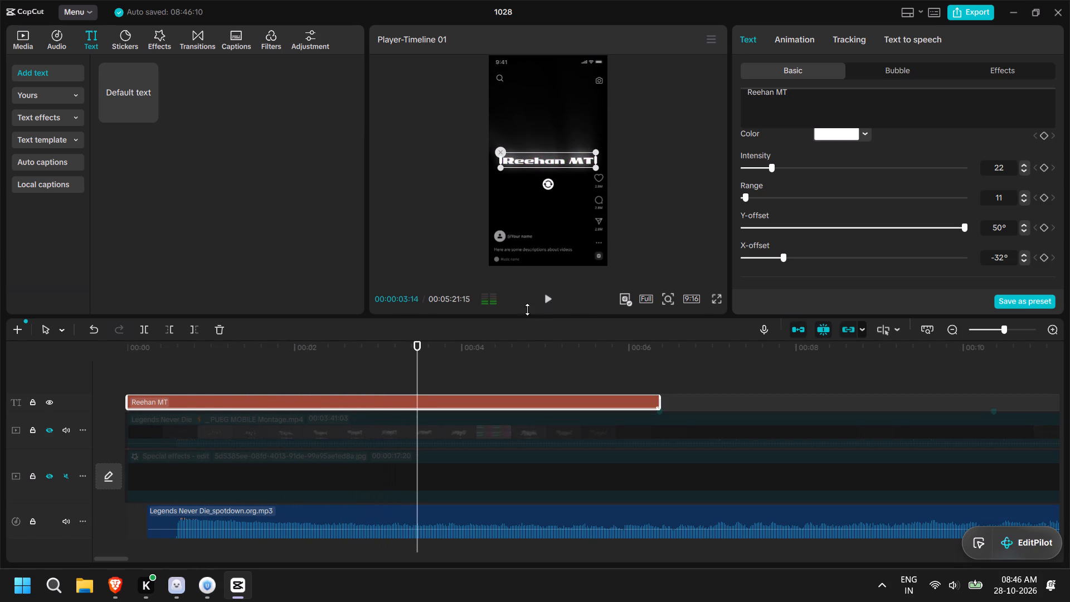
drag(415, 343, 274, 342)
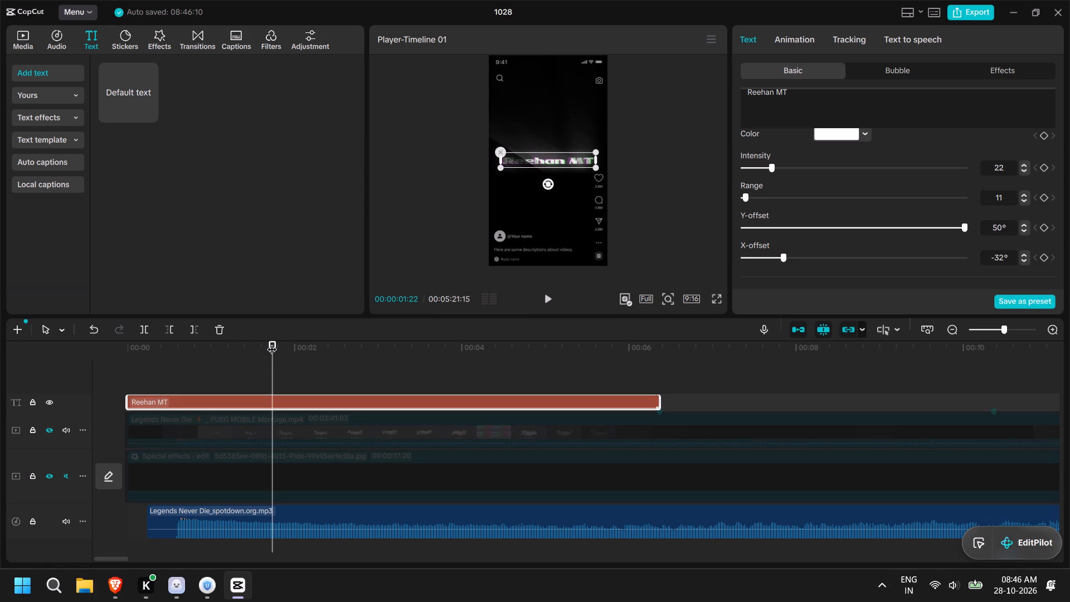
drag(272, 342, 99, 341)
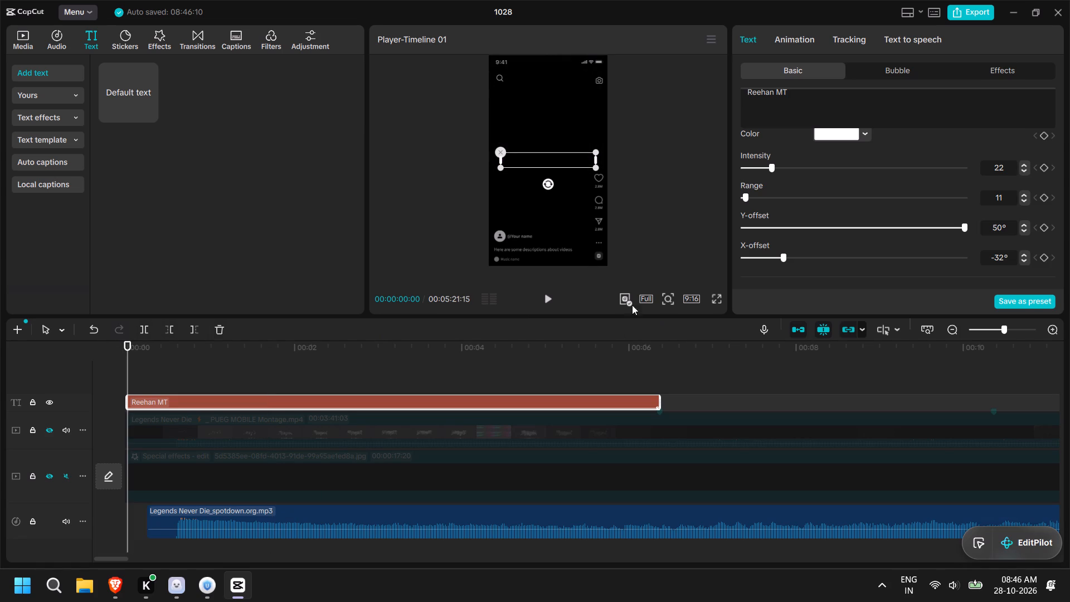
click(550, 297)
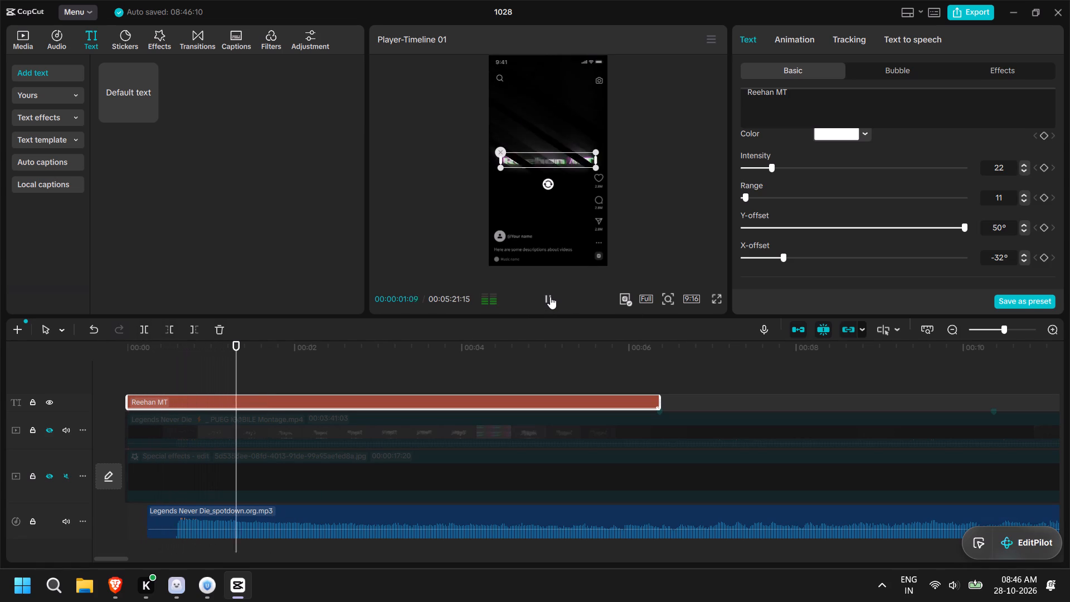
click(550, 297)
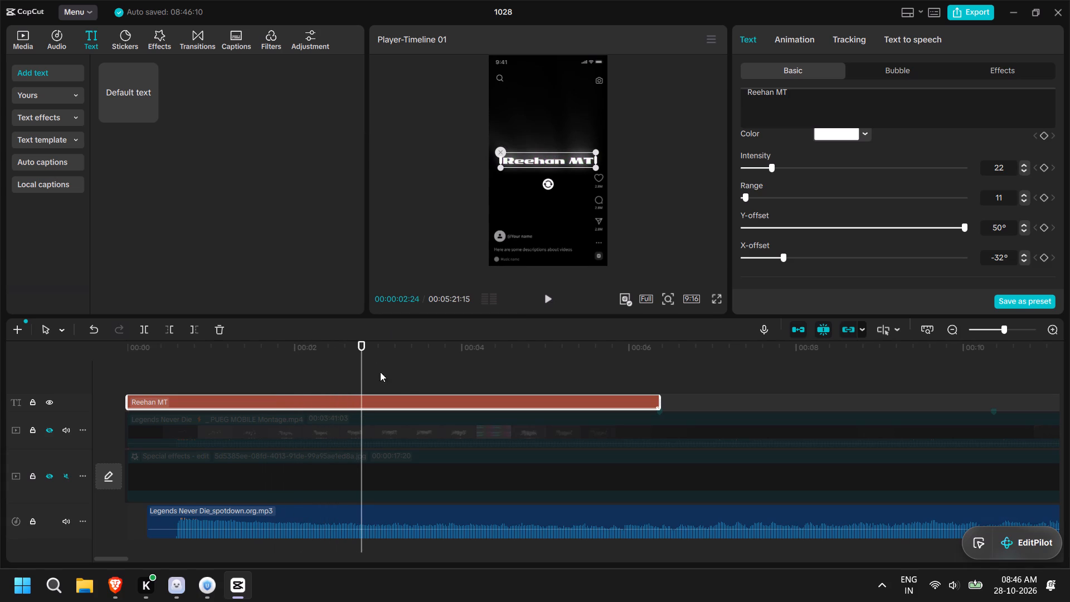
drag(364, 347, 17, 348)
click(546, 298)
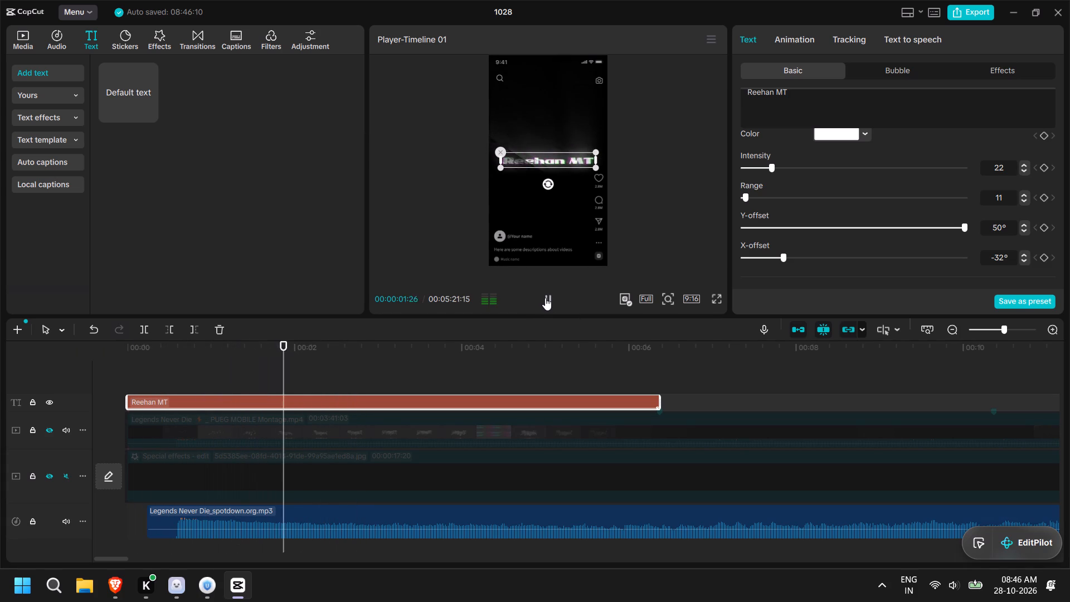
click(545, 298)
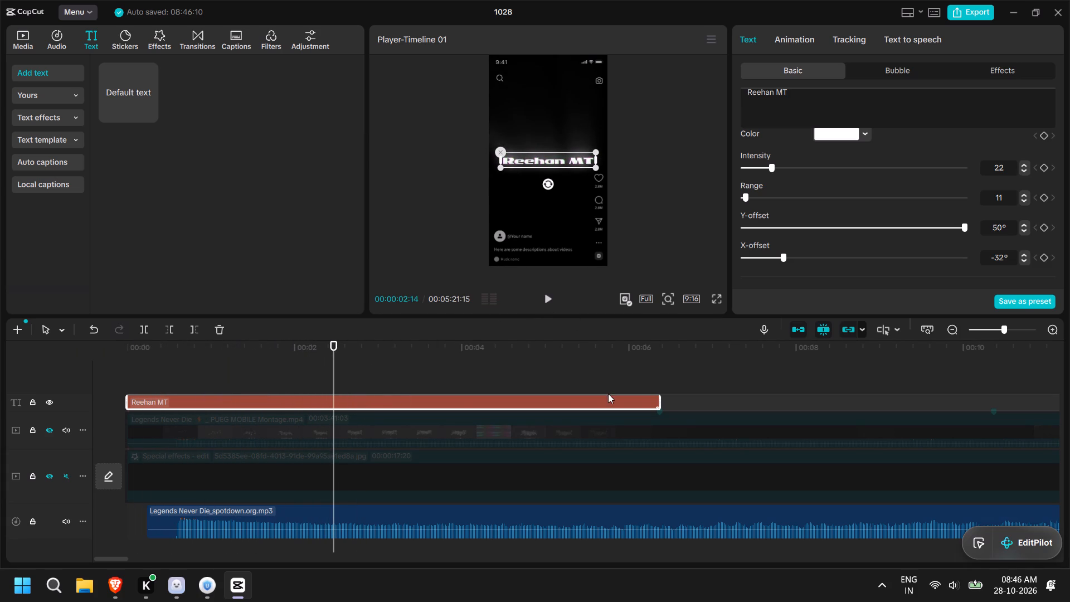
Shorten the title clip to end at the playhead at 00:00:02:14, and replay it from the start.
drag(656, 401, 500, 402)
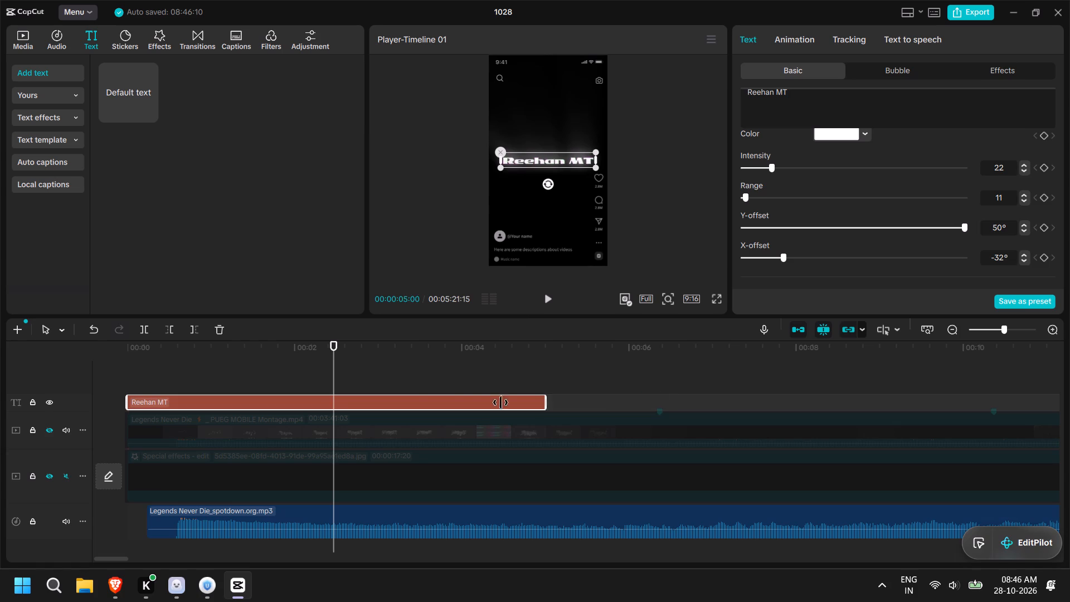
drag(500, 402, 332, 406)
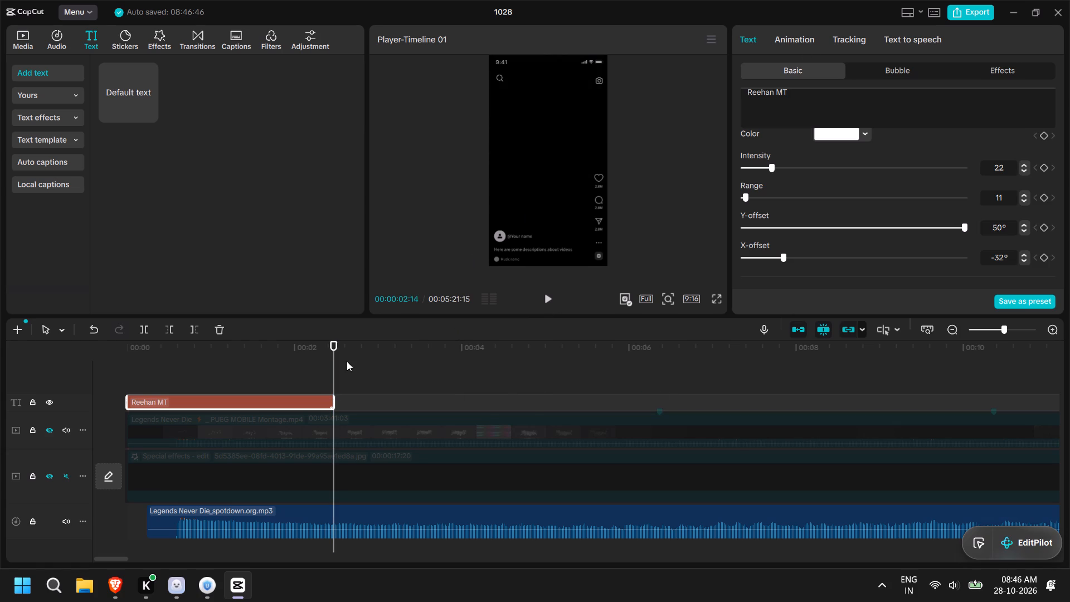
drag(330, 361, 32, 362)
click(547, 303)
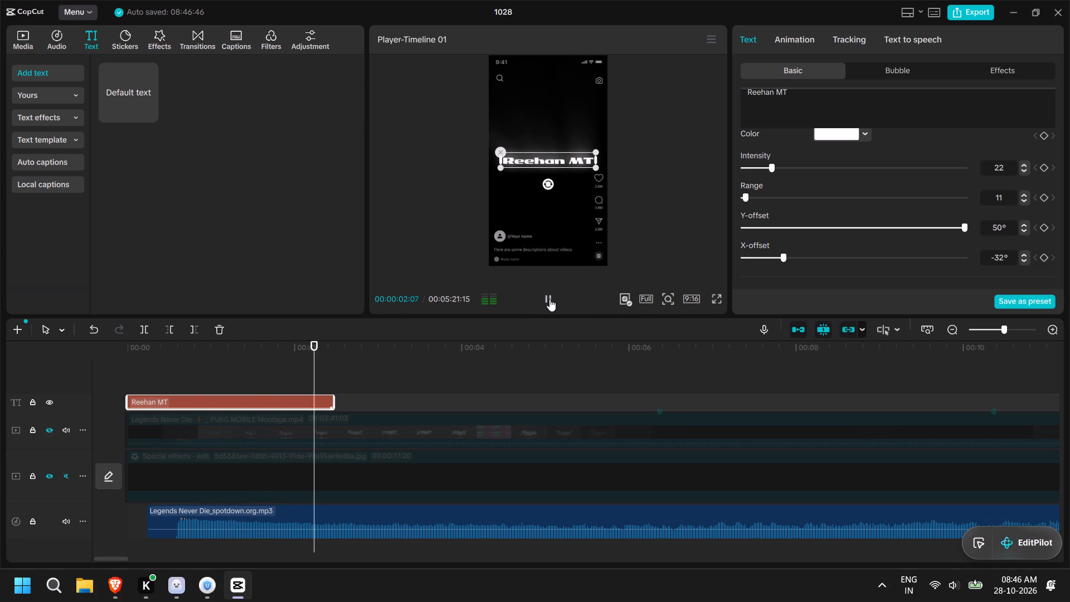
click(549, 299)
Copy the shortened title clip and paste the duplicate directly after it at 00:00:02:14.
drag(350, 368, 192, 367)
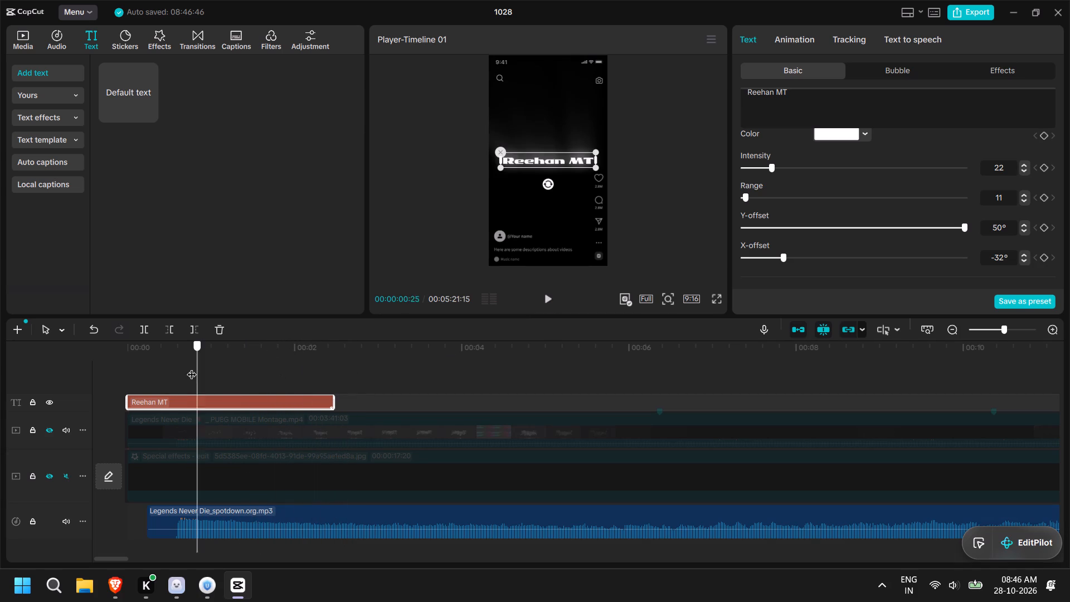
drag(192, 367, 267, 366)
right_click(281, 400)
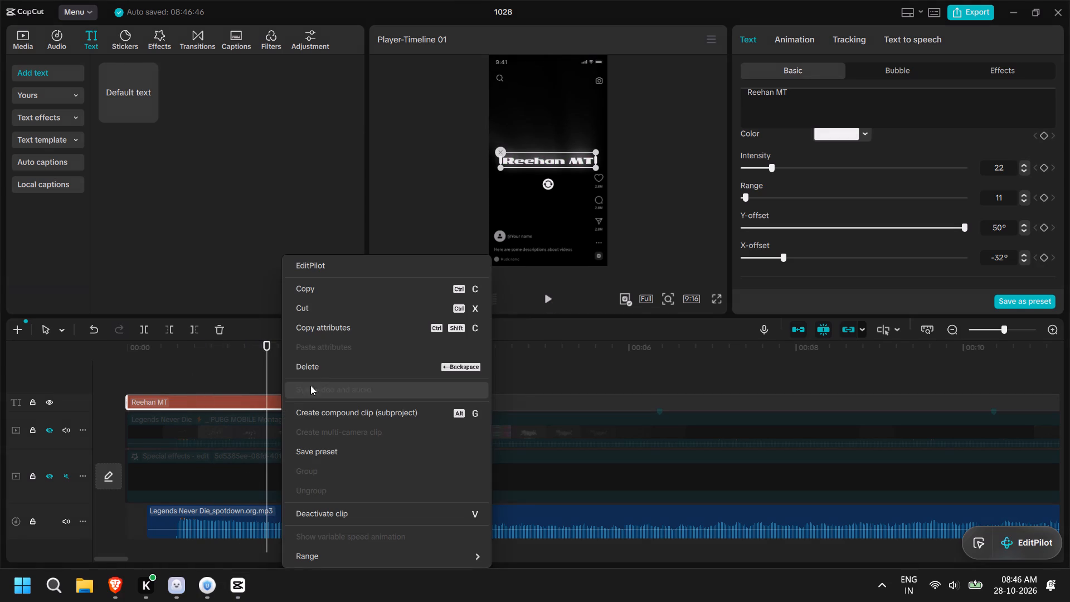
click(341, 292)
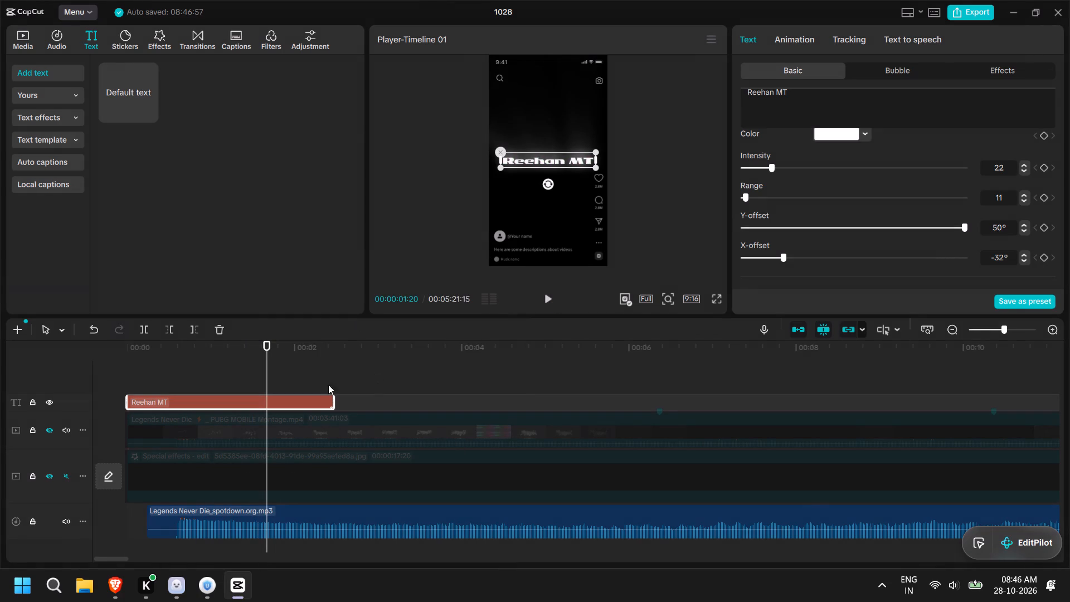
click(332, 344)
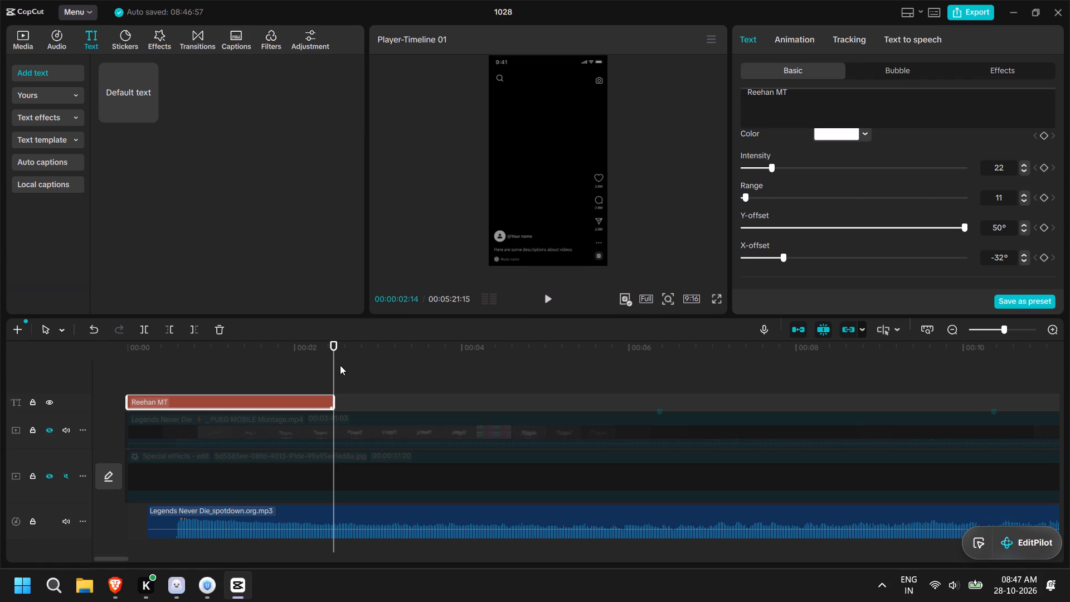
key(ctrl+v)
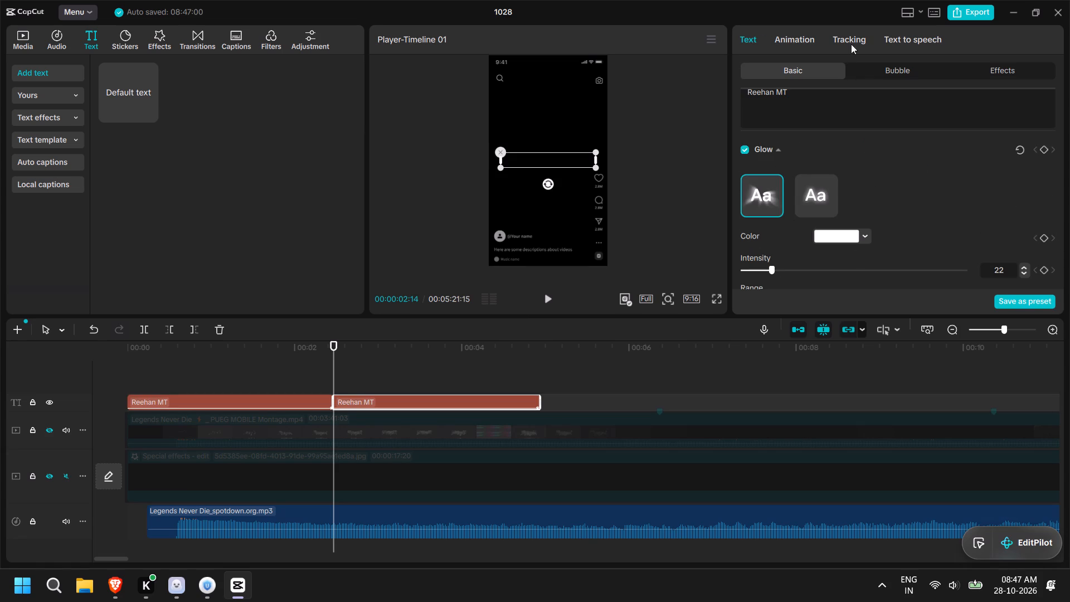
Search the loop animations for flicker and apply Offs...cker to the second title clip at a speed of 0.1s.
click(790, 33)
click(997, 72)
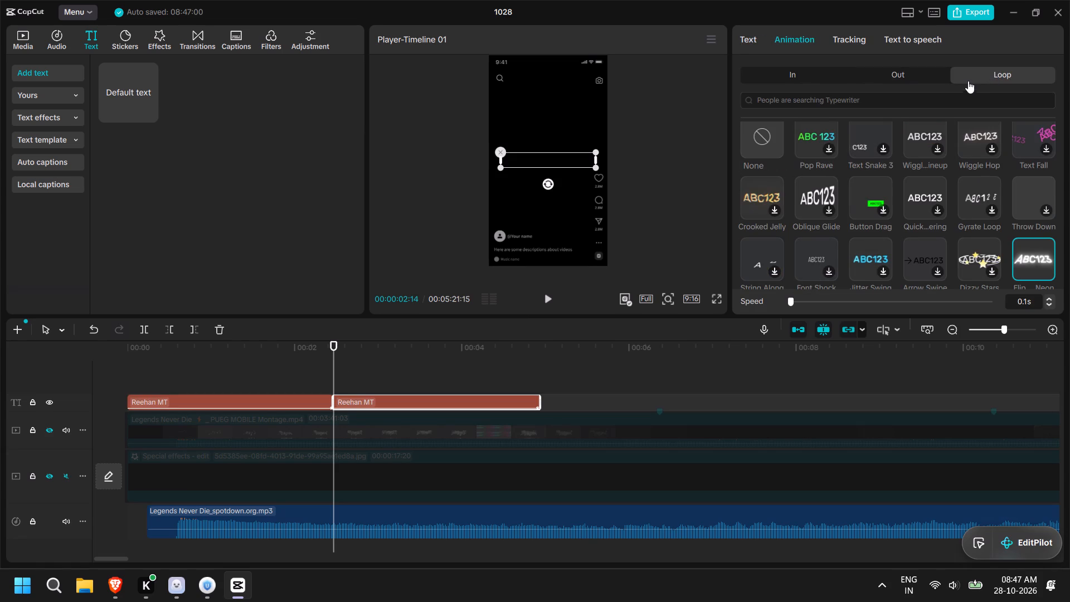
scroll(1027, 158, down, 2)
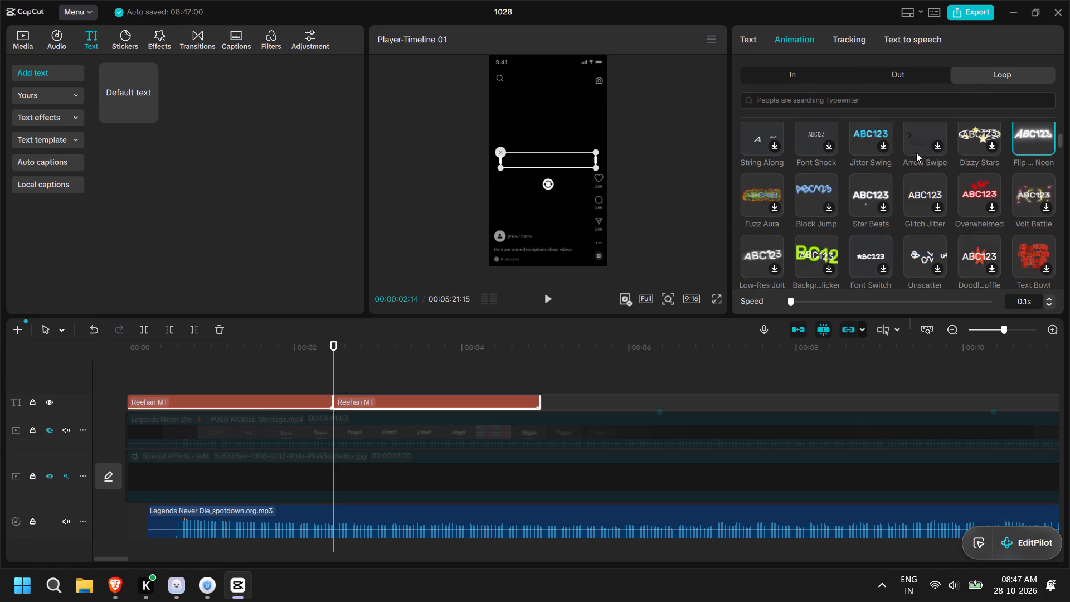
click(880, 104)
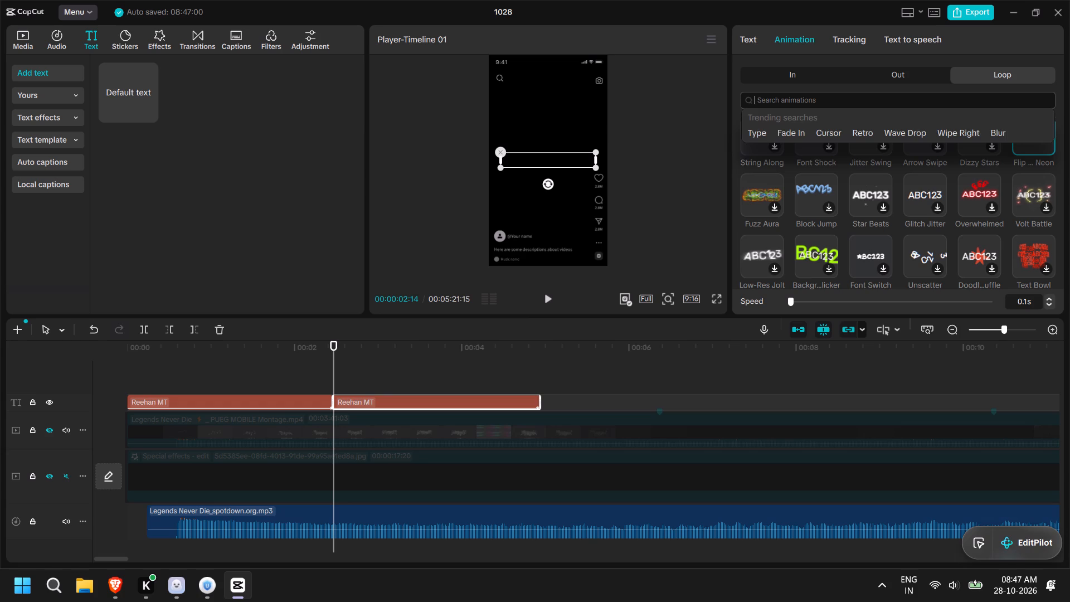
text(flick)
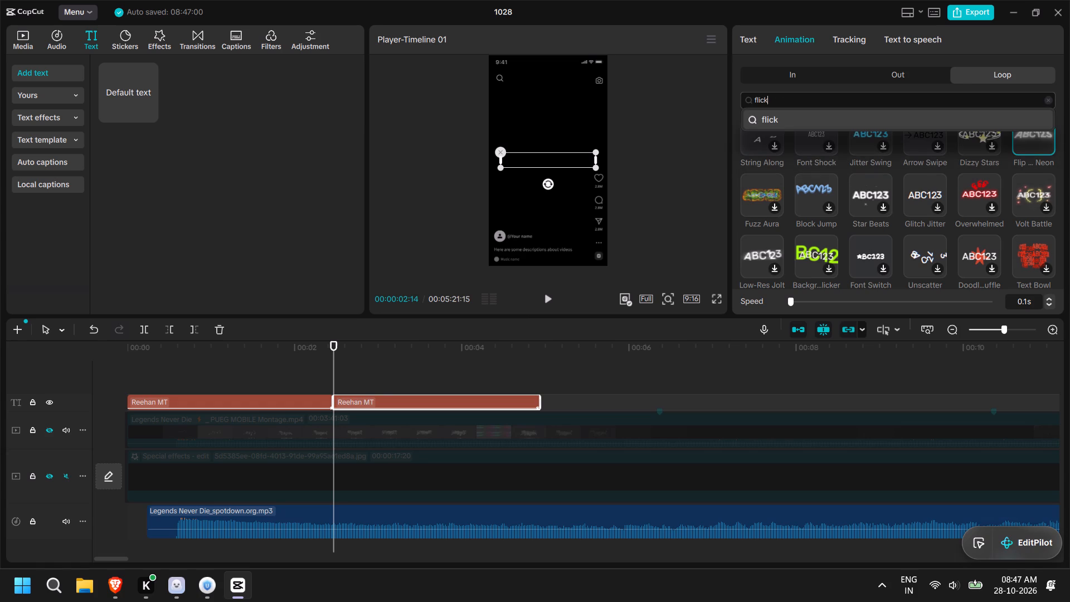
text(er)
click(836, 117)
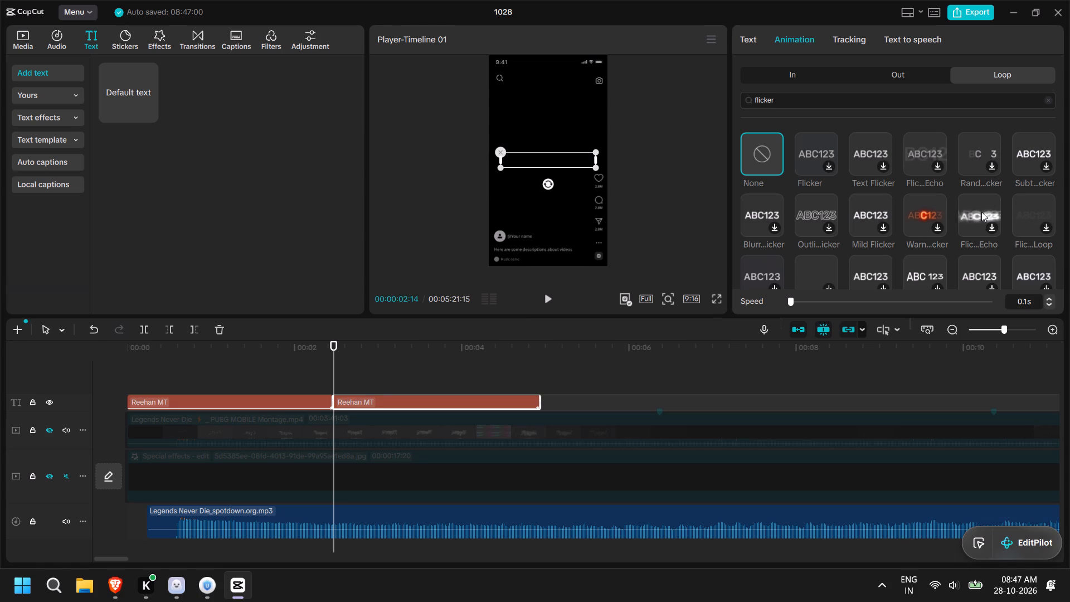
scroll(981, 212, down, 1)
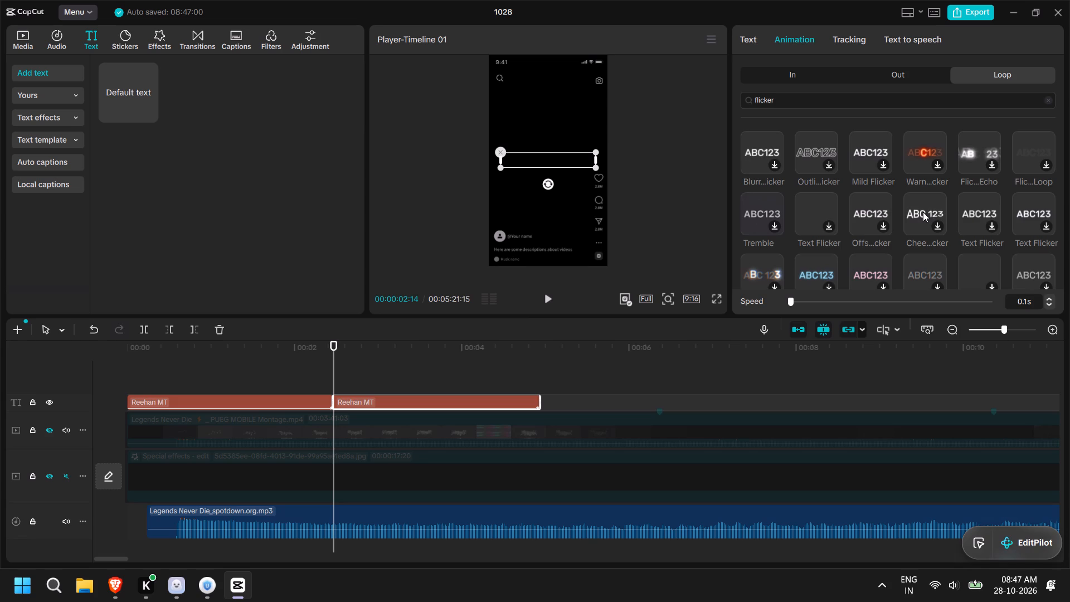
click(873, 214)
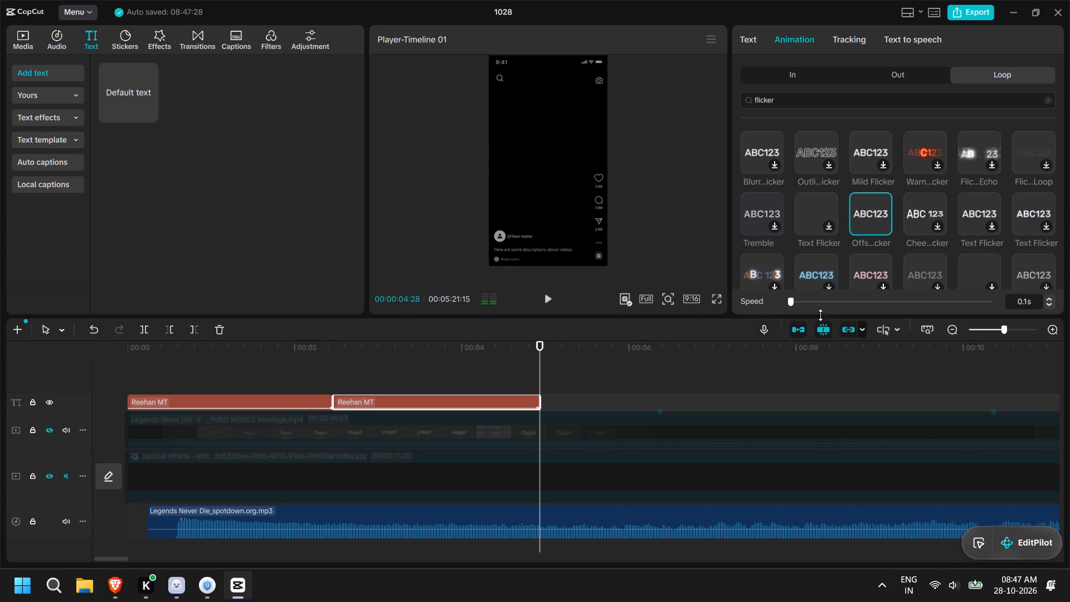
drag(791, 302, 802, 302)
Replay both title clips from the start of the timeline to check the flicker on the second one.
drag(539, 346, 164, 351)
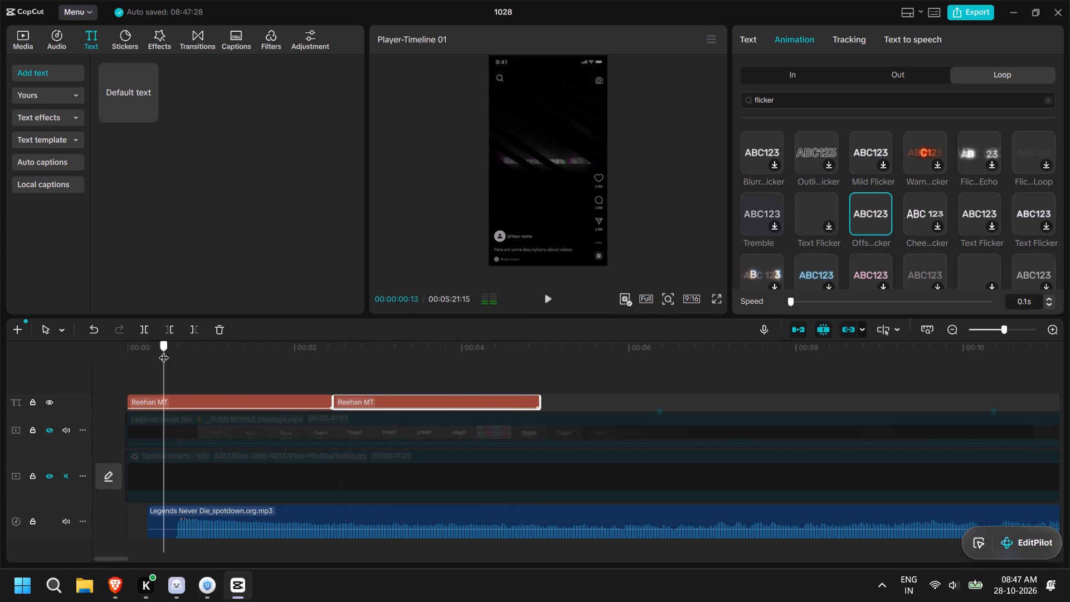
drag(164, 351, 86, 351)
click(544, 300)
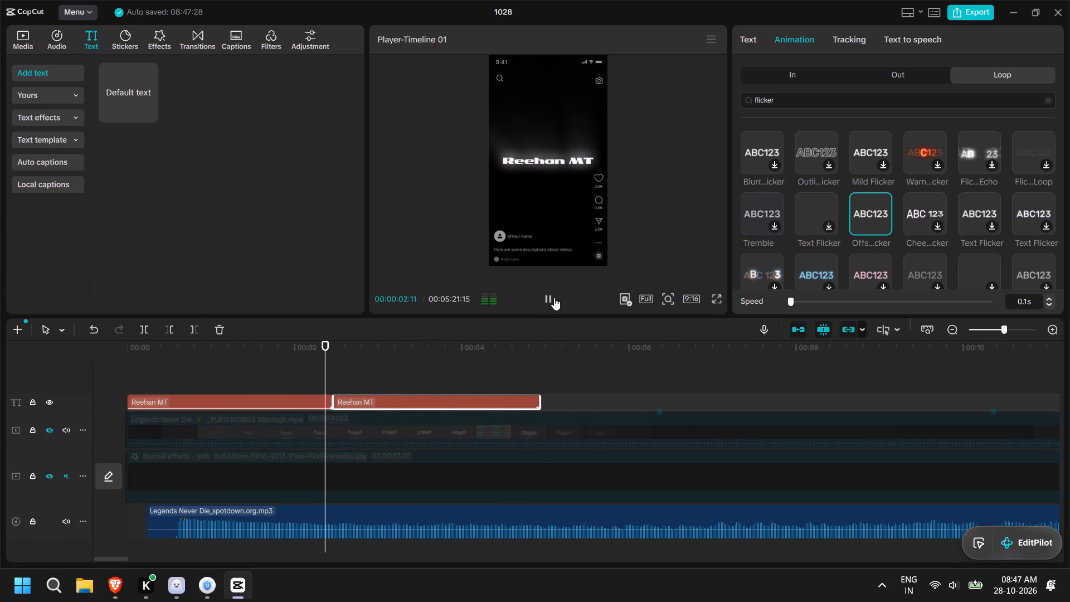
click(553, 297)
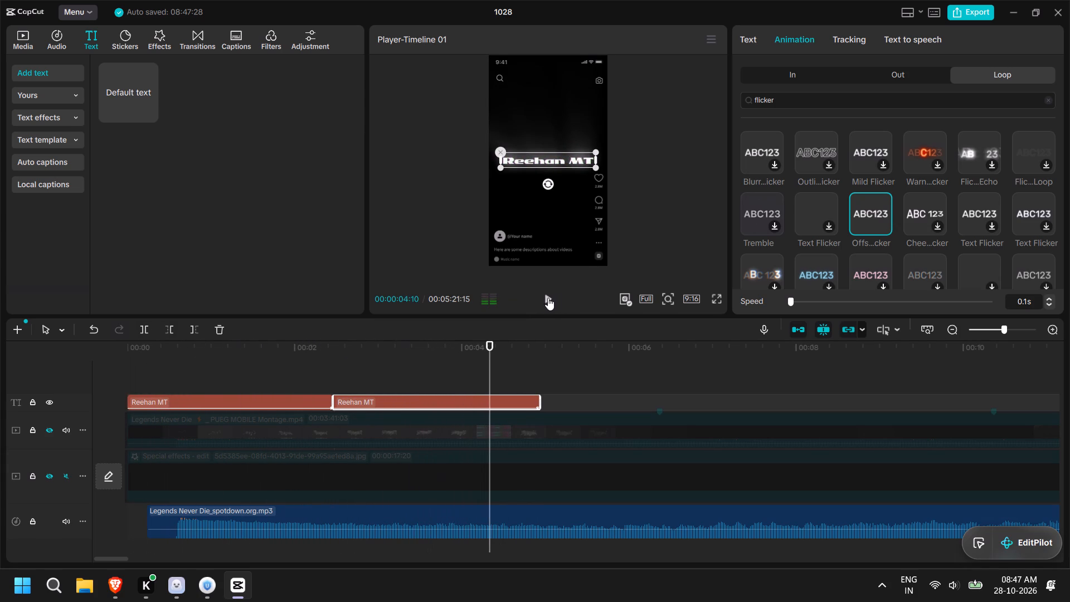
Set the second title clip's In animation to None and replay both title clips from the start.
click(797, 76)
scroll(826, 189, up, 3)
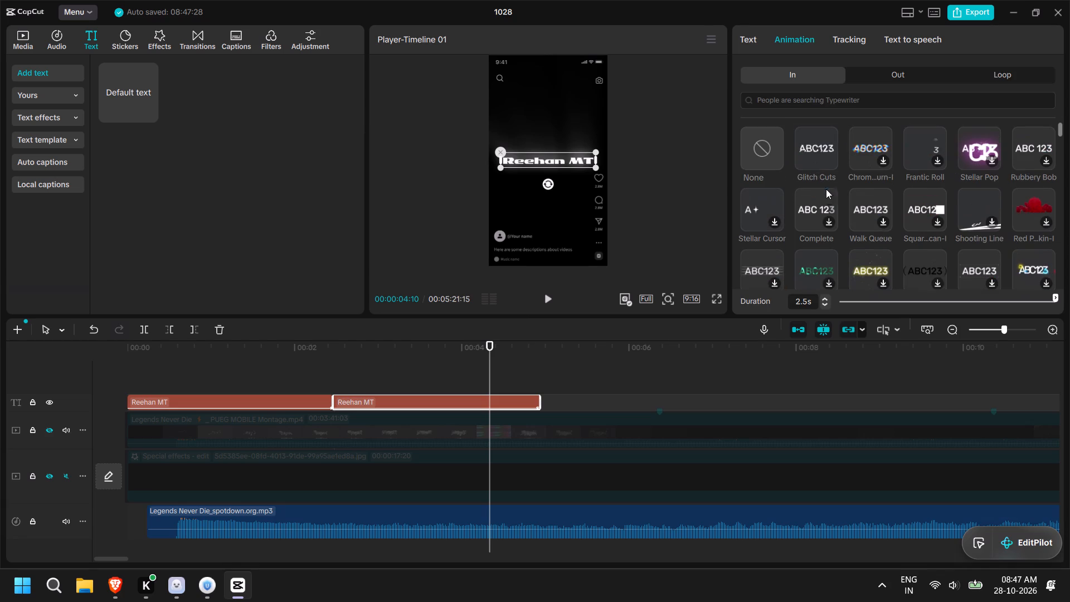
scroll(826, 189, up, 2)
click(769, 140)
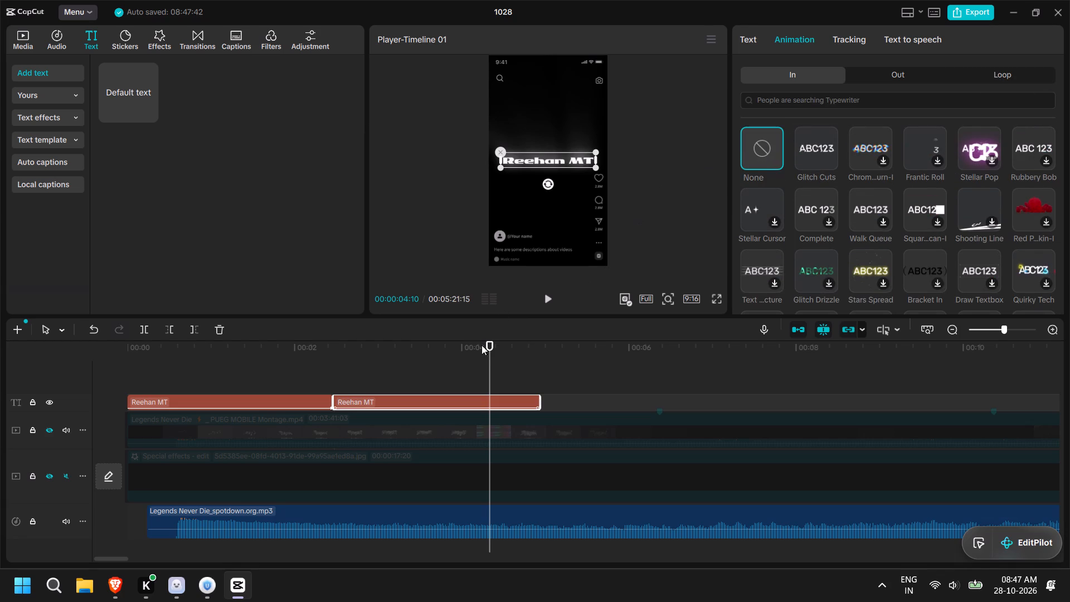
drag(489, 345, 71, 351)
click(549, 300)
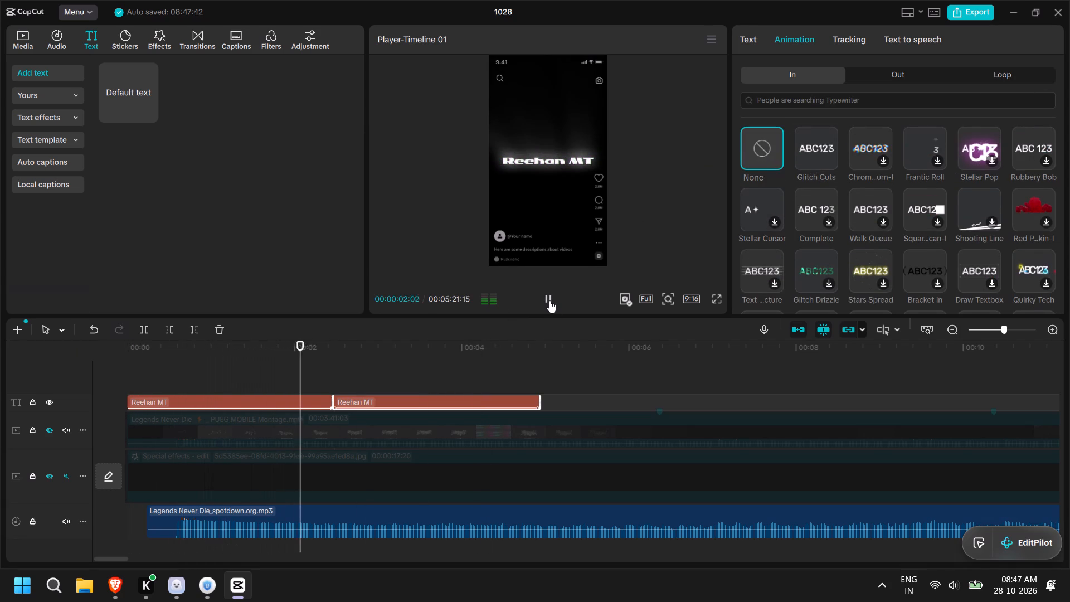
click(549, 300)
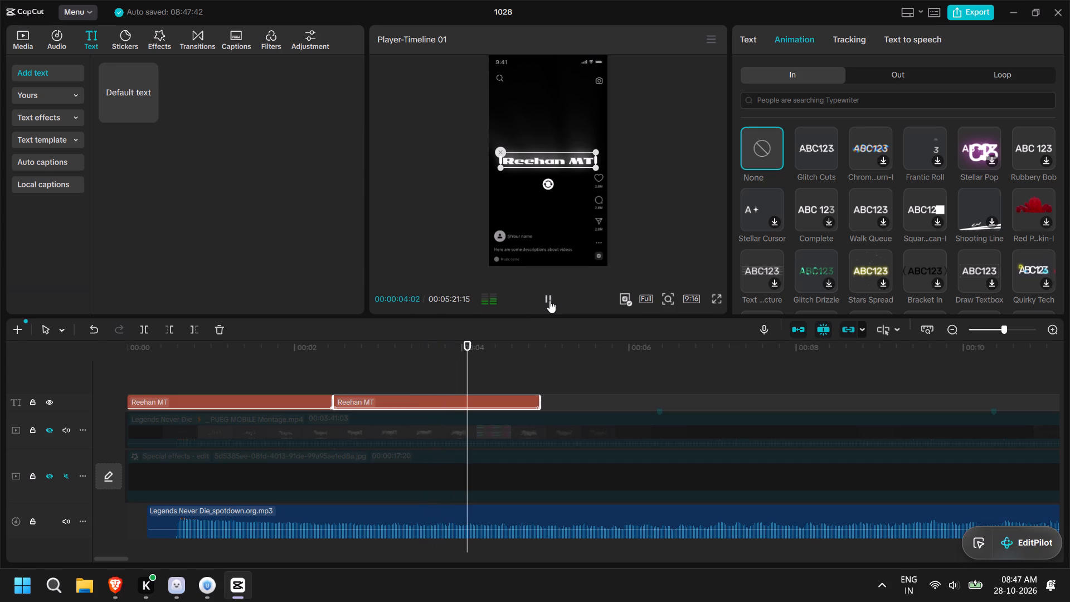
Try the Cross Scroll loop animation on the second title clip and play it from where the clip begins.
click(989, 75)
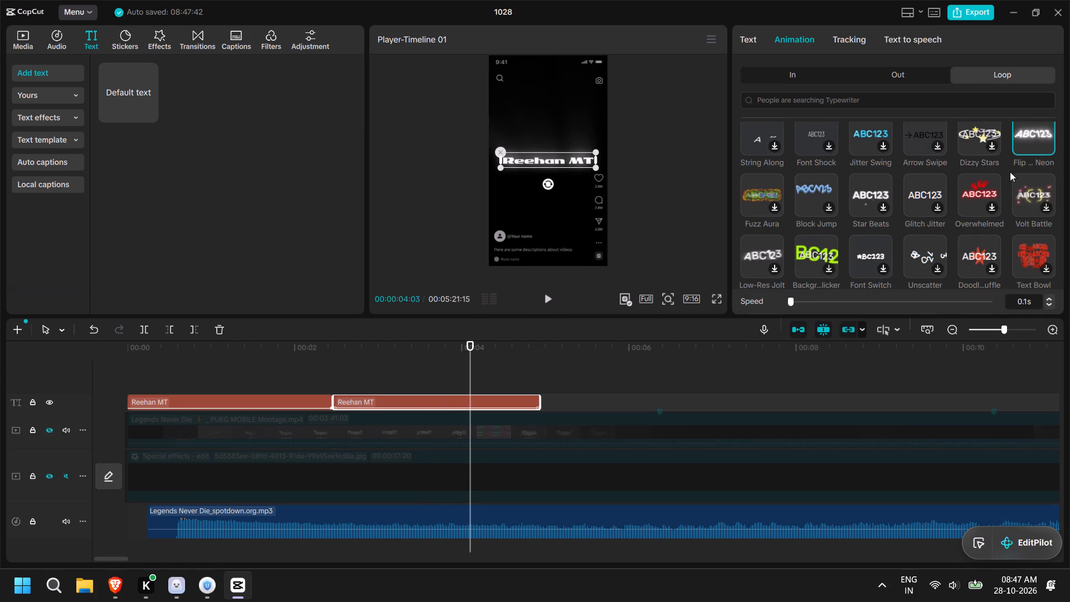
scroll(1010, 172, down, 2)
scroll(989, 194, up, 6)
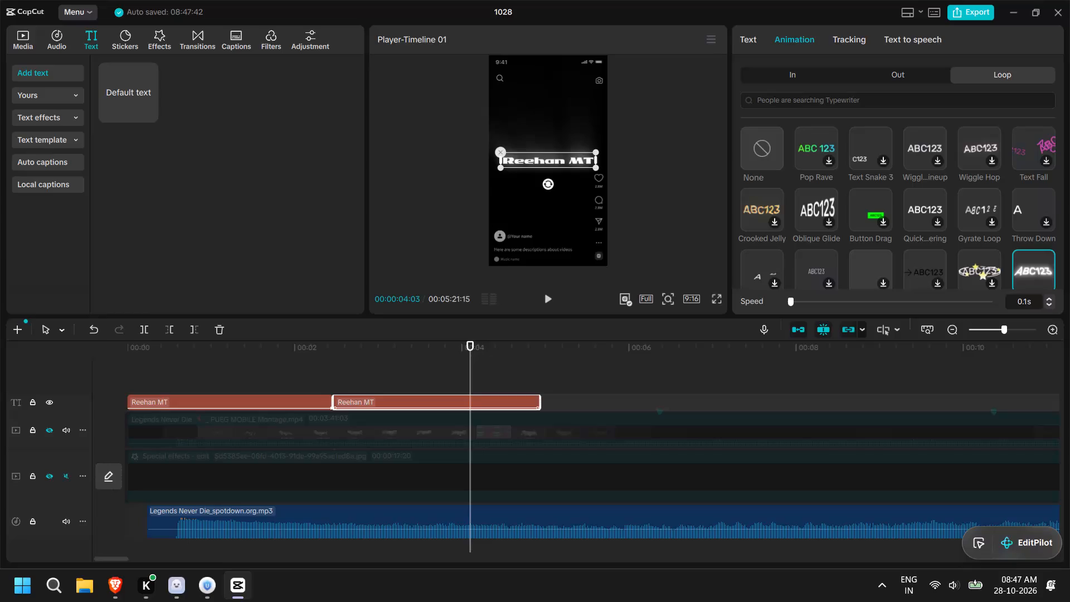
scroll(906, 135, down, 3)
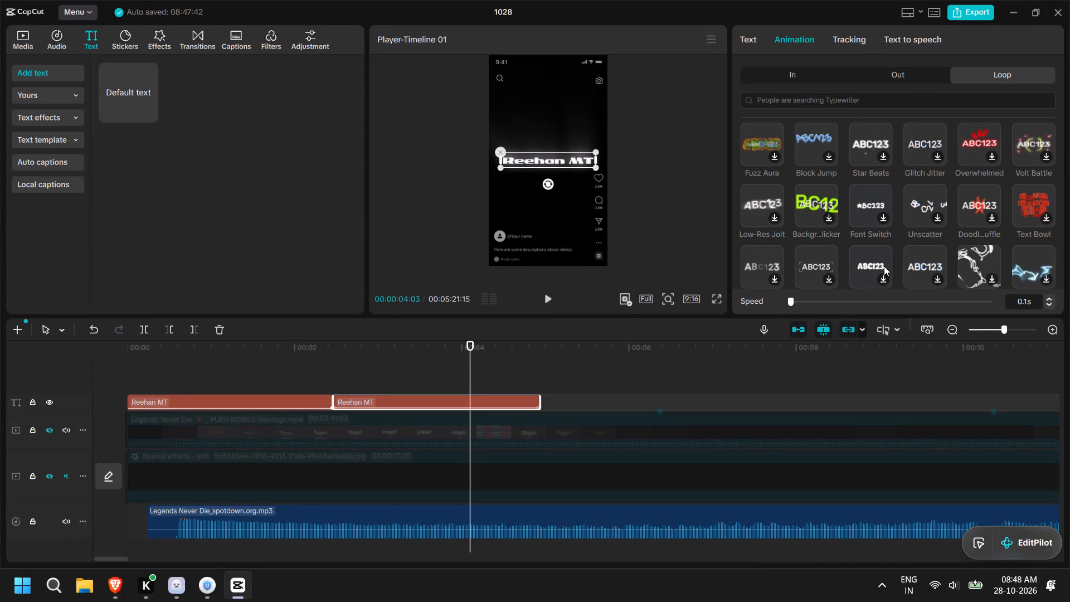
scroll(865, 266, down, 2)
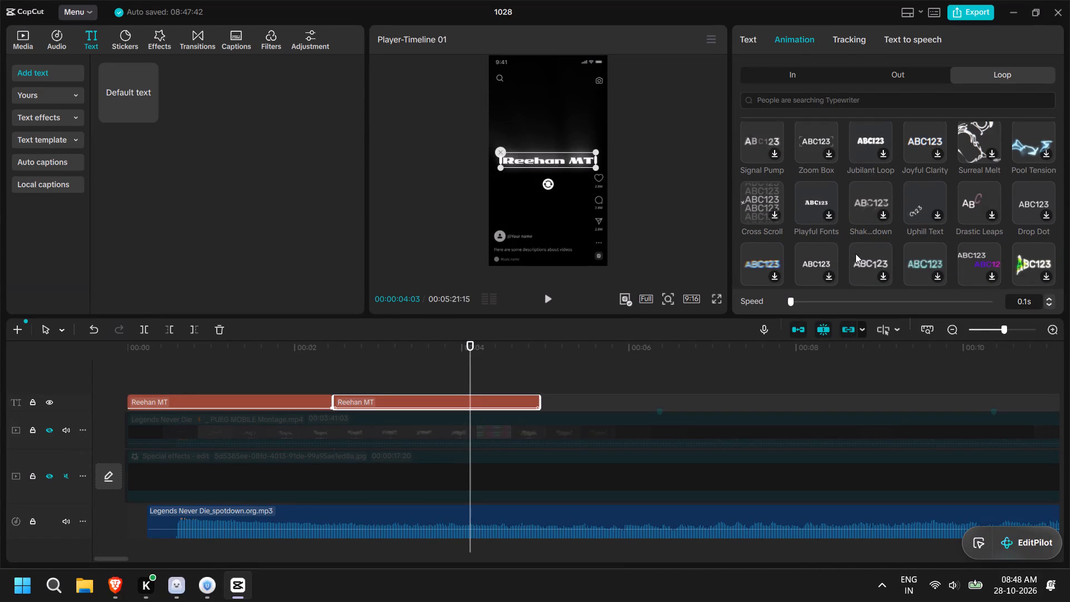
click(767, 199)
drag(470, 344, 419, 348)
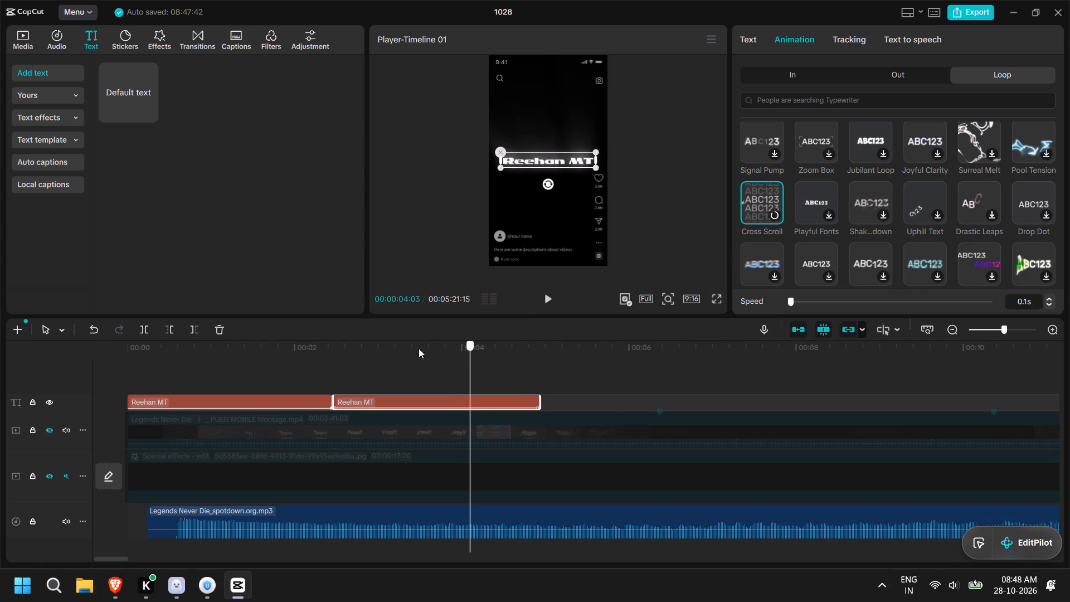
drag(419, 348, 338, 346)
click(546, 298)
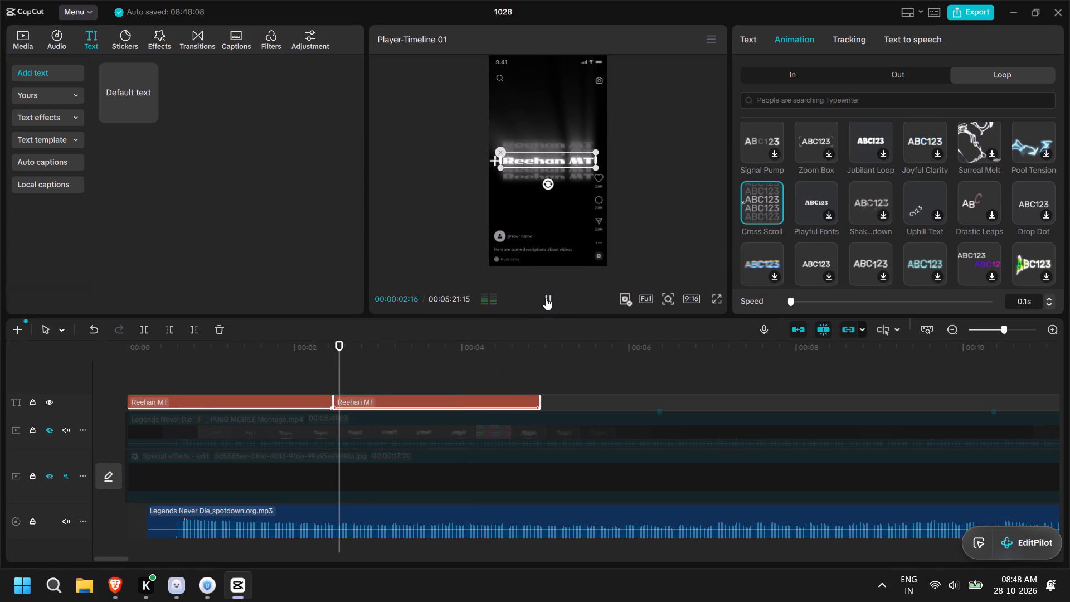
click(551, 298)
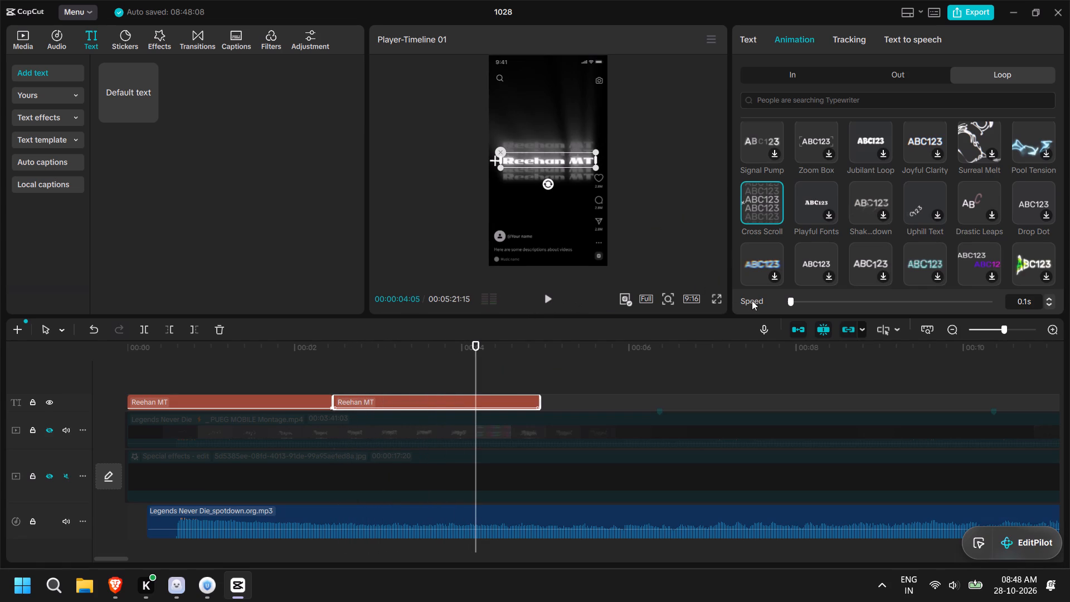
Set the second title clip's loop animation speed to 2.5s and preview the clip.
drag(789, 300, 1031, 312)
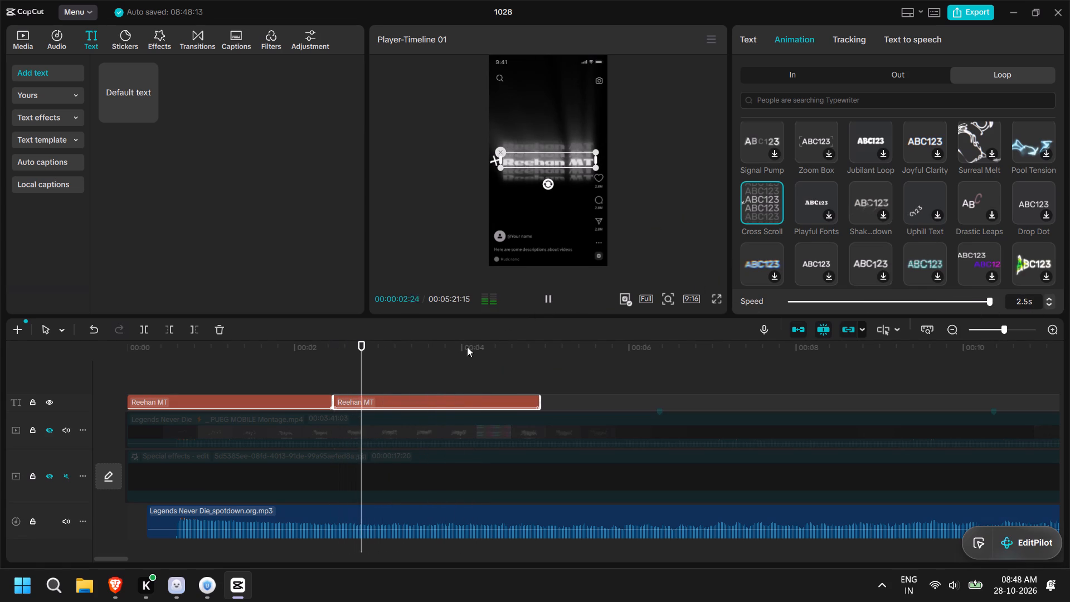
click(548, 308)
drag(594, 359, 356, 355)
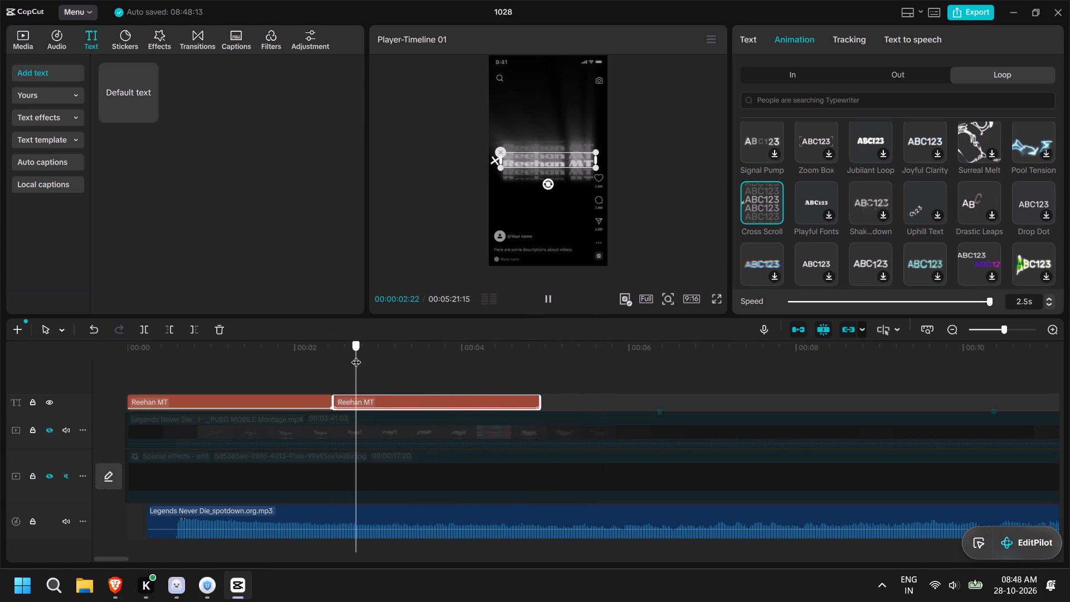
drag(356, 355, 337, 351)
Search the loop animations for flicker, apply Unst...trix to the second title clip, and play it through.
scroll(920, 230, down, 3)
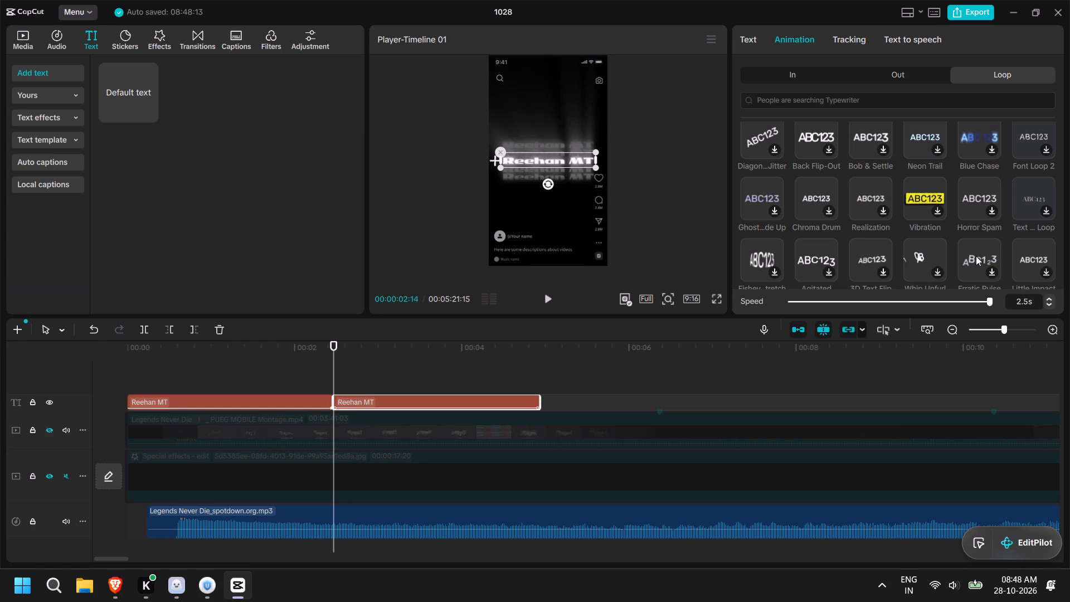
click(887, 101)
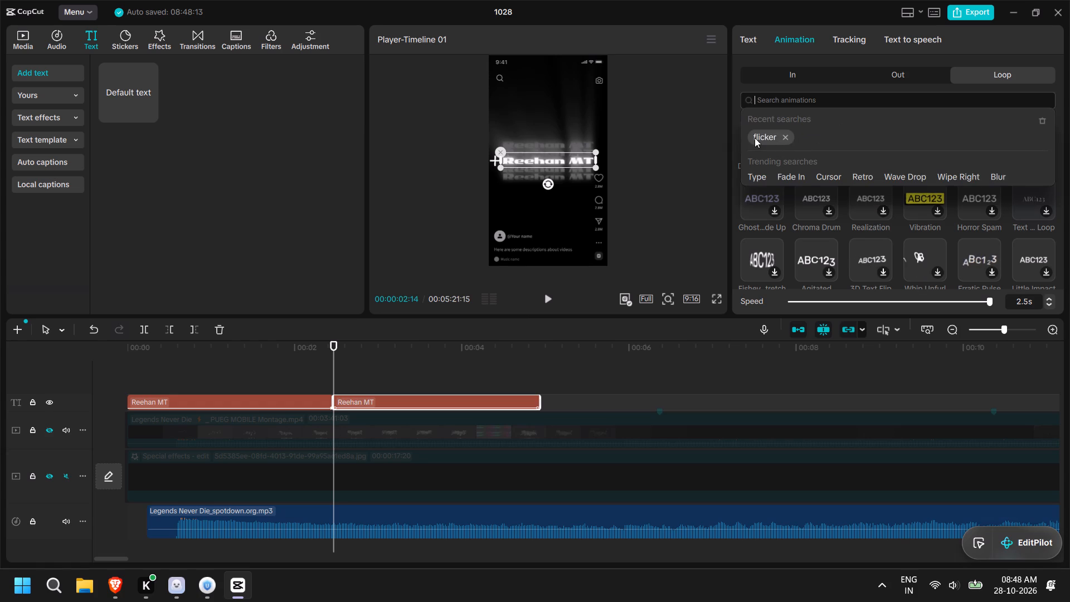
click(755, 138)
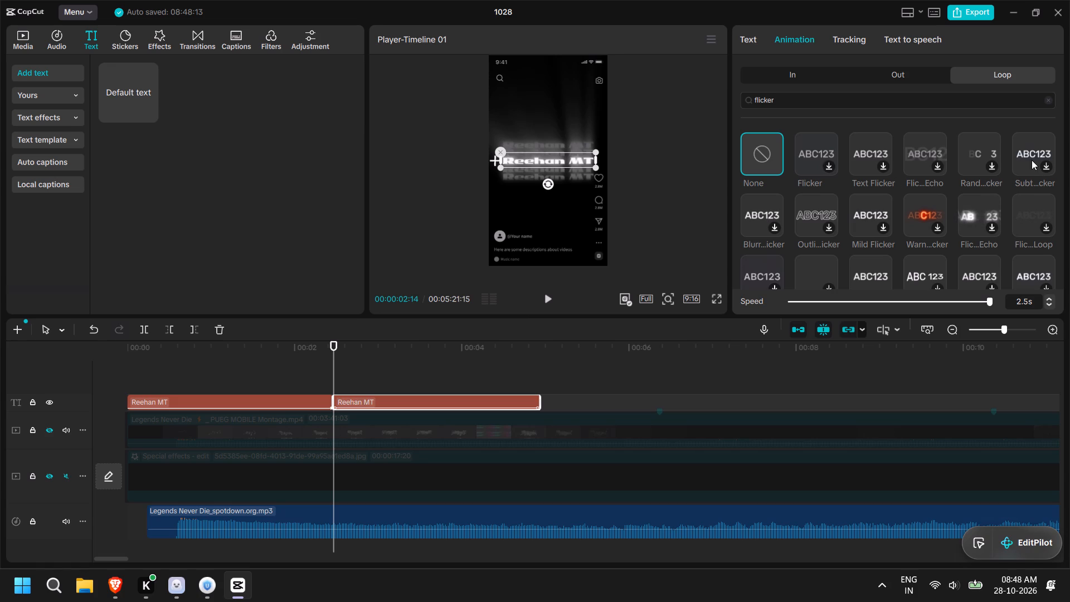
scroll(1029, 215, down, 1)
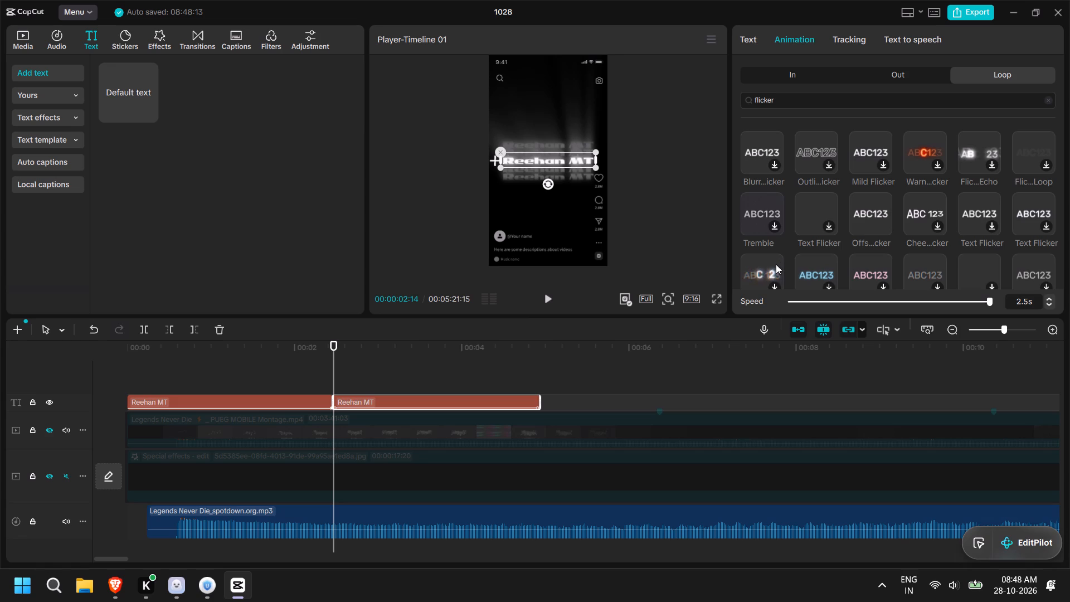
scroll(859, 265, down, 3)
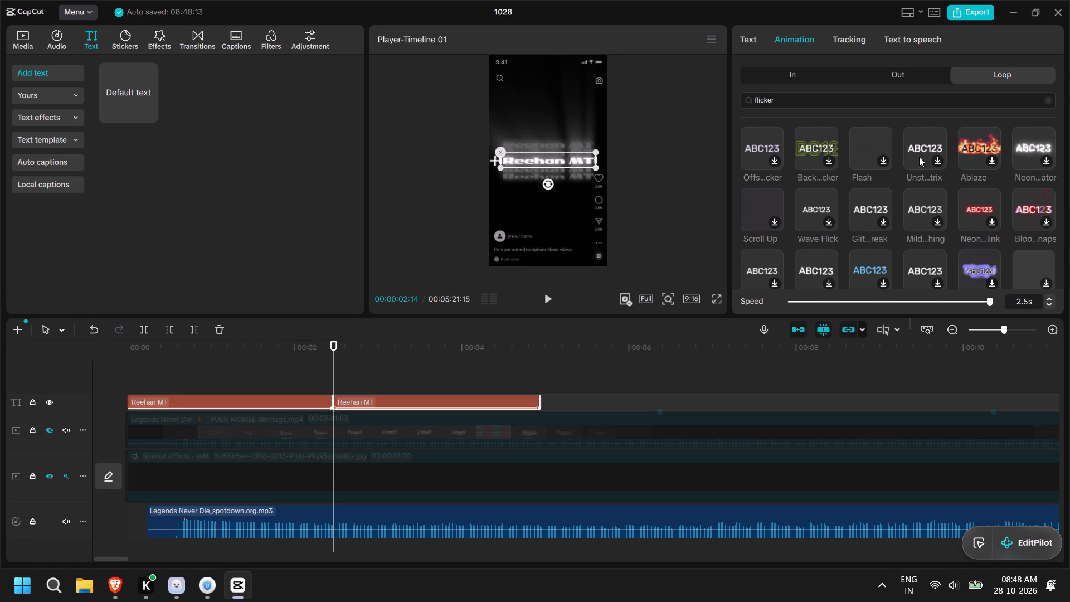
click(928, 156)
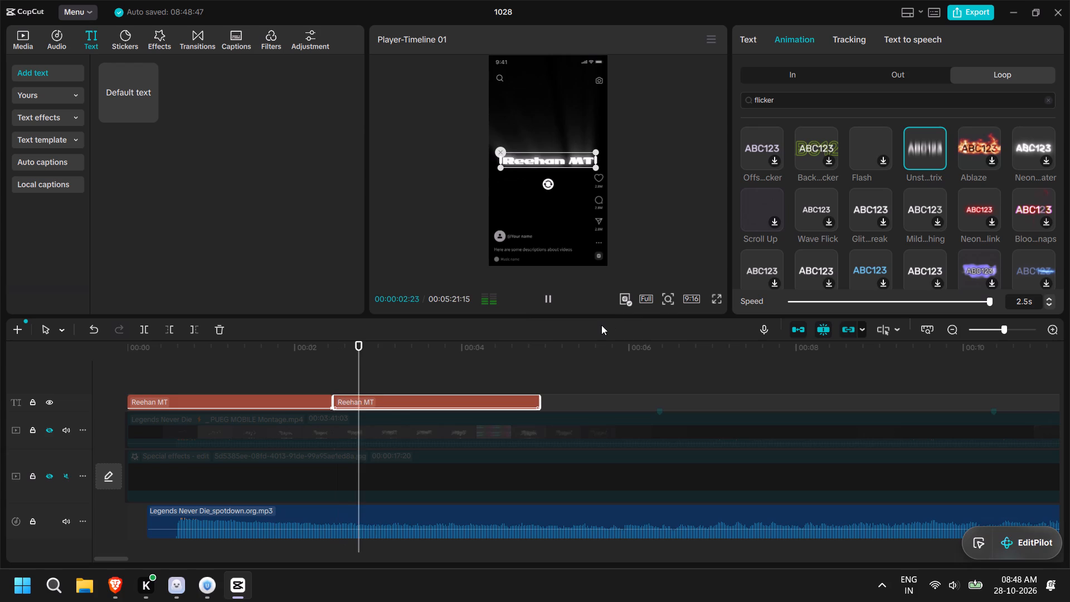
click(552, 299)
click(552, 298)
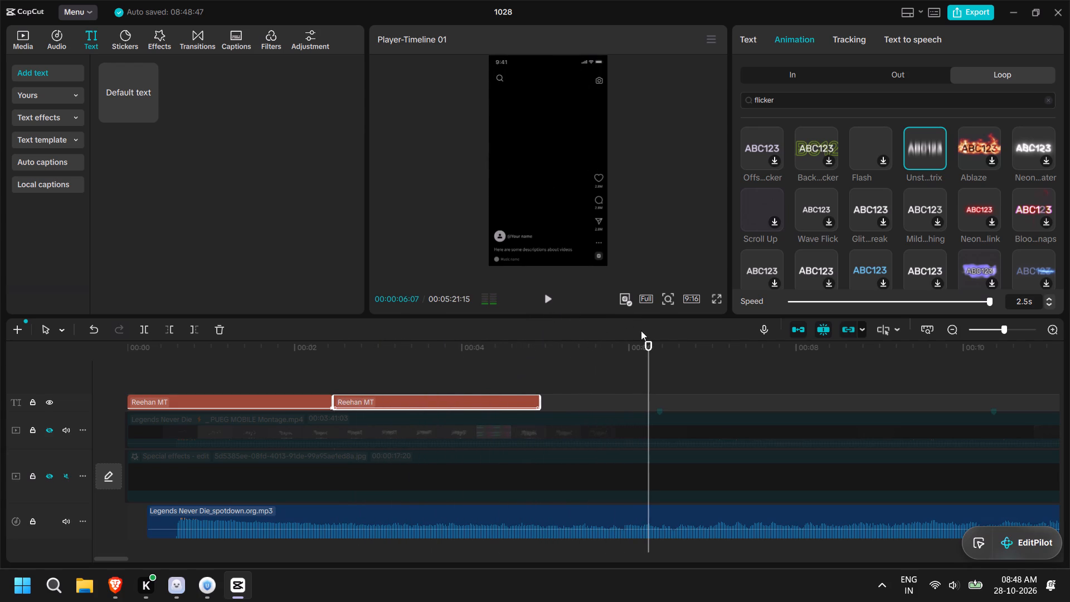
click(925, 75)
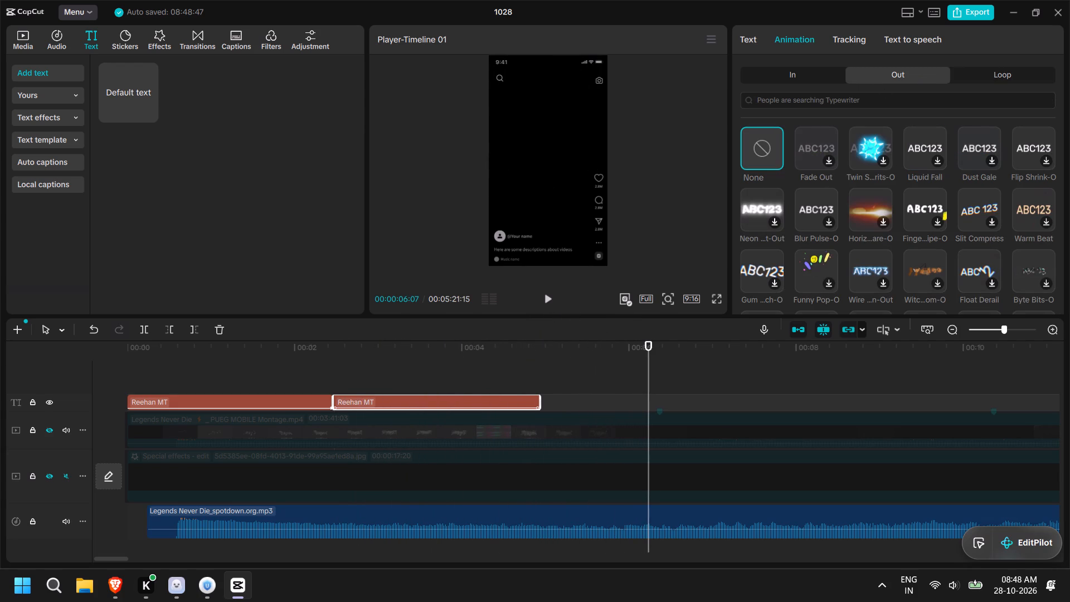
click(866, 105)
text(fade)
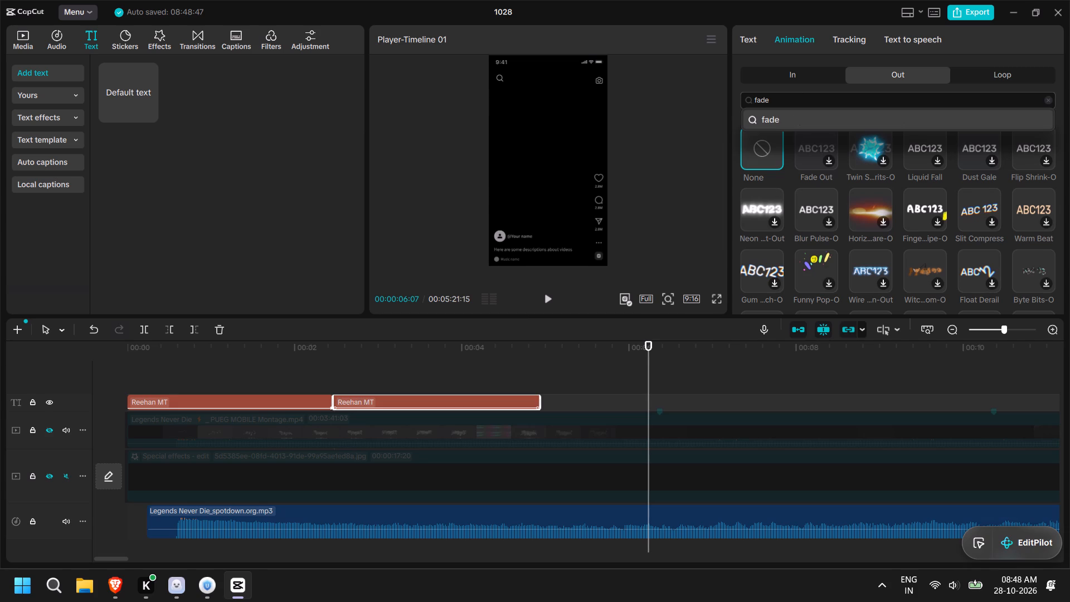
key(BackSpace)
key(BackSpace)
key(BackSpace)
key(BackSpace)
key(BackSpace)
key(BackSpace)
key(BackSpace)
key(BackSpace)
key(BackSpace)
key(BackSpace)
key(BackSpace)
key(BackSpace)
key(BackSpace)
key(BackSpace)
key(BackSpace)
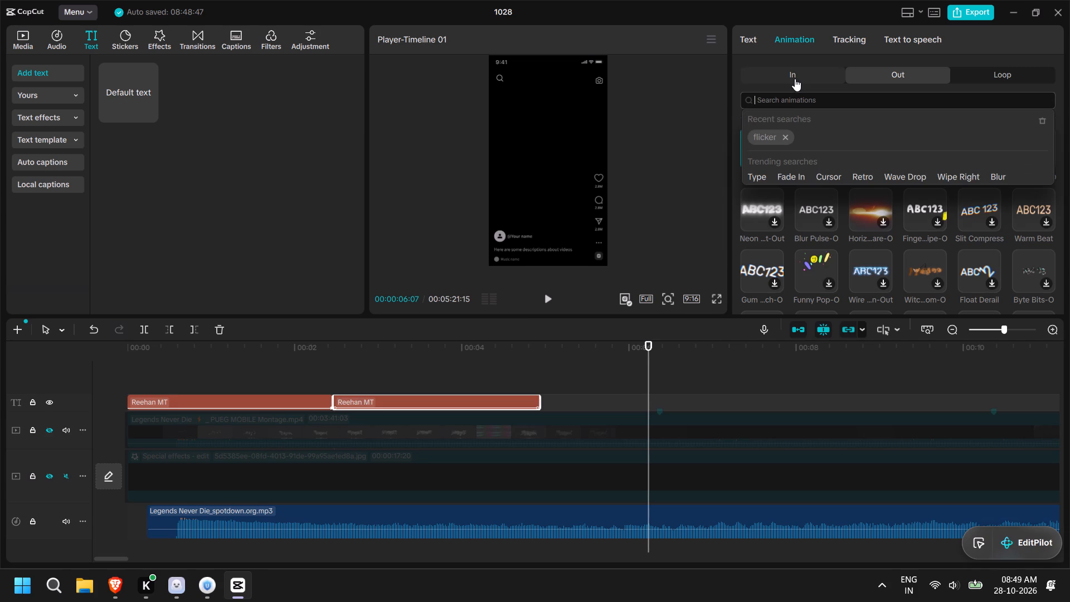
Check the In animation applied to the first title clip.
click(790, 73)
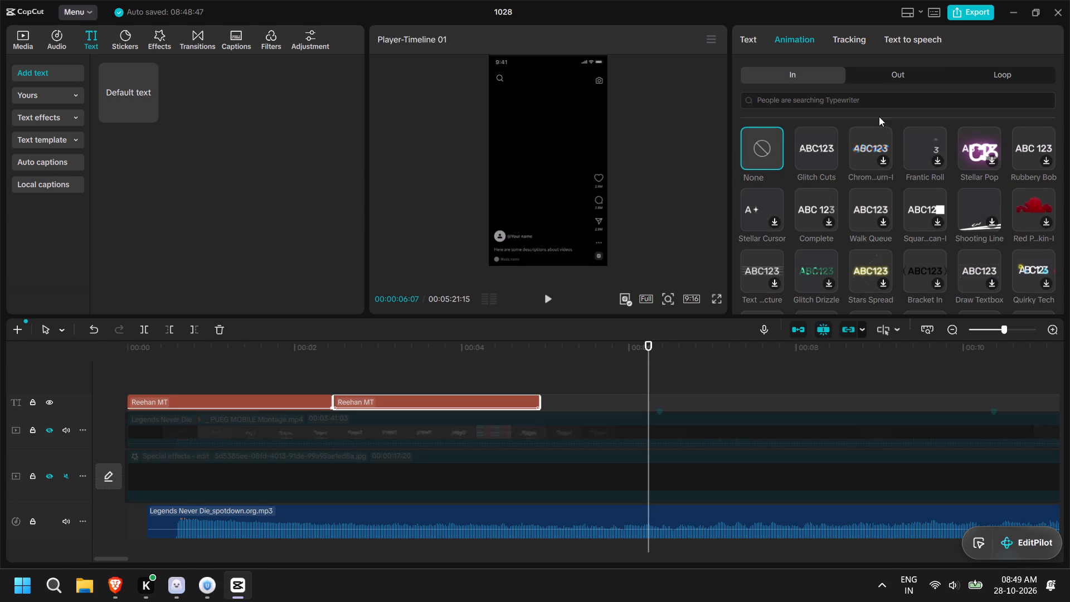
click(243, 405)
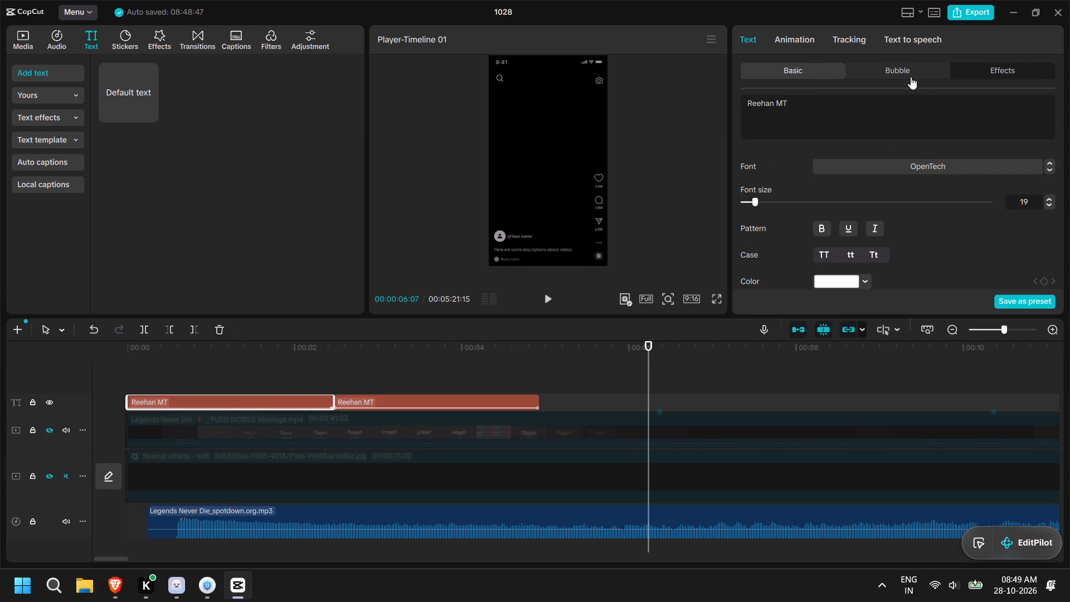
click(804, 35)
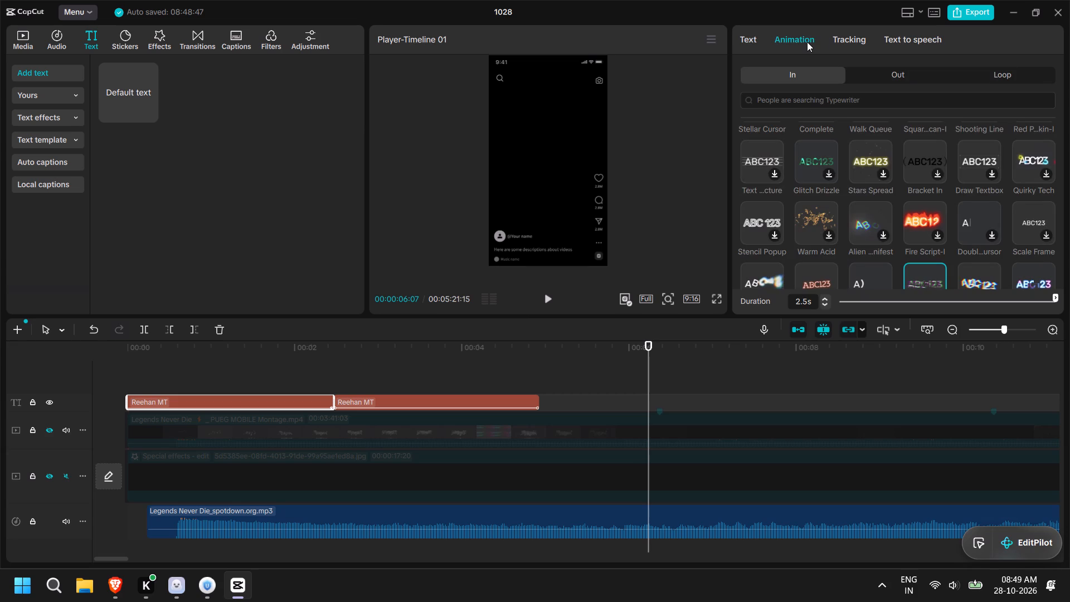
scroll(908, 167, down, 2)
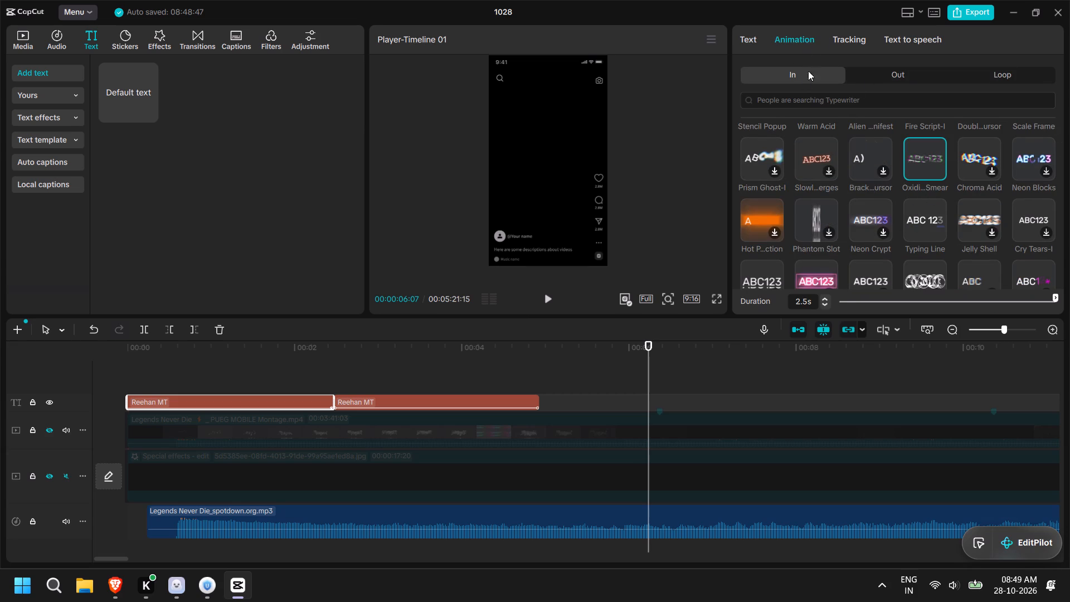
Browse the Out animations available for the second title clip, with the playhead near the clip's end.
click(488, 404)
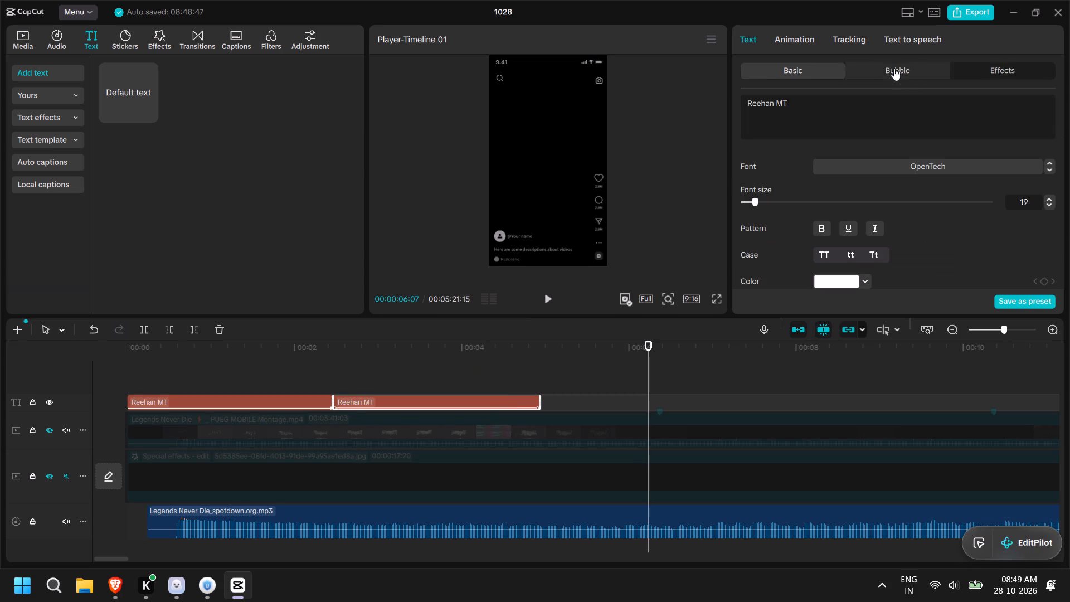
click(809, 42)
click(889, 74)
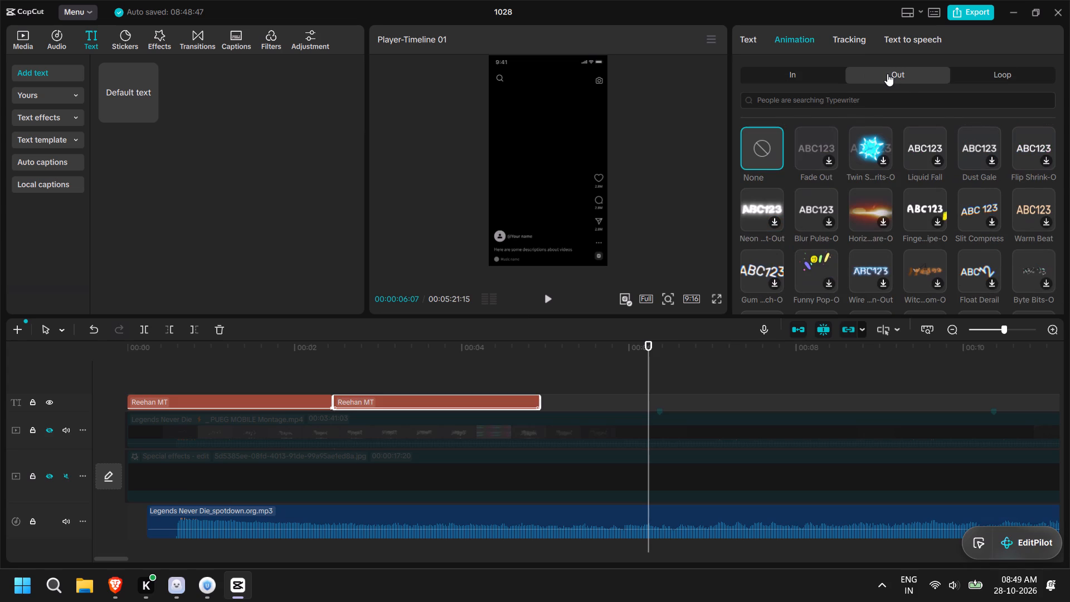
scroll(935, 125, down, 1)
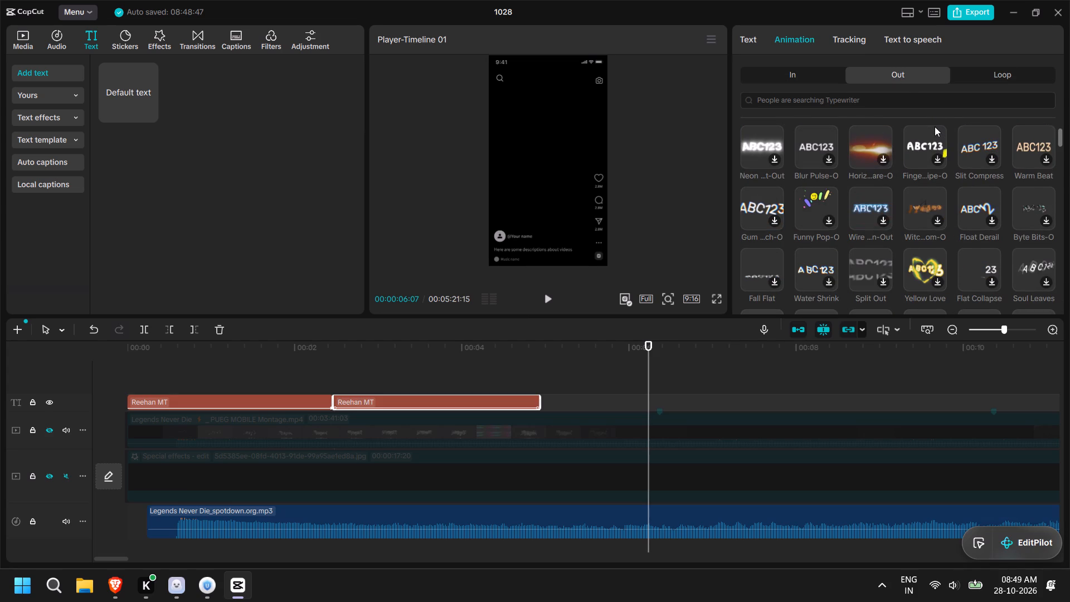
scroll(935, 127, down, 1)
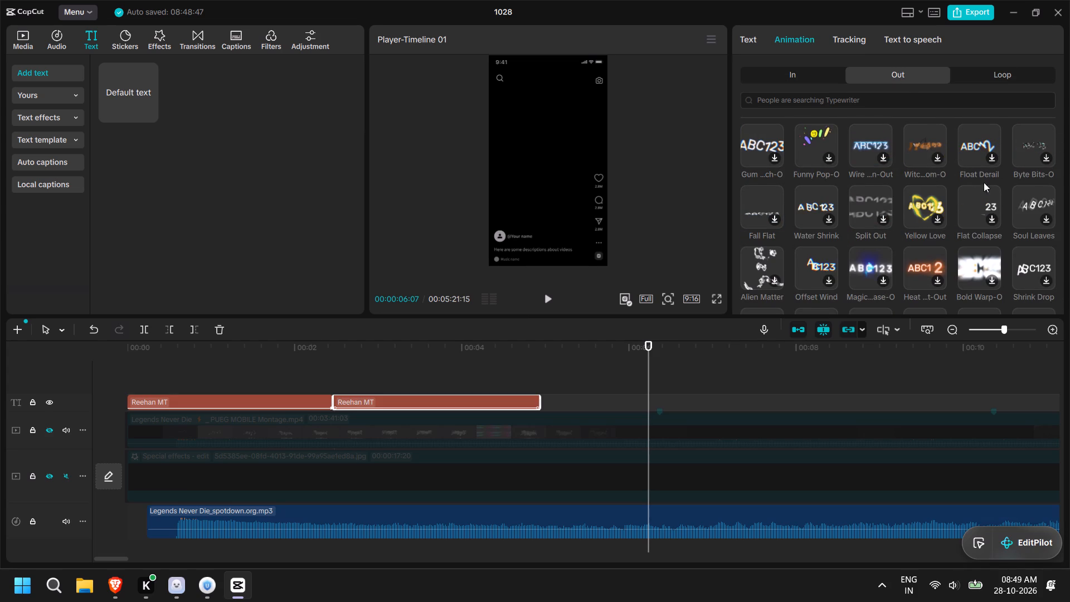
scroll(936, 196, up, 5)
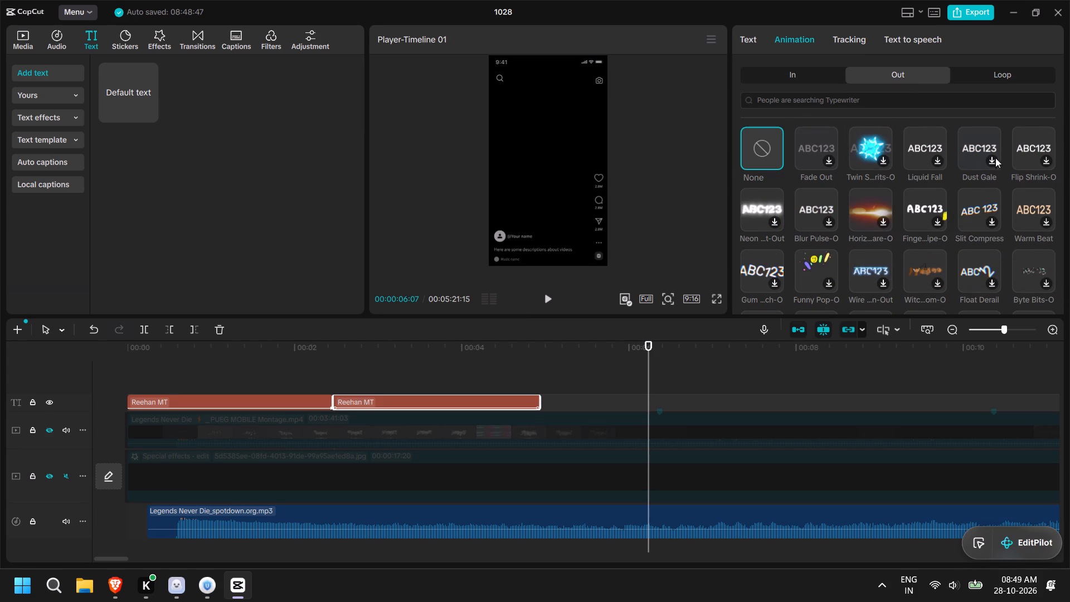
scroll(951, 215, down, 1)
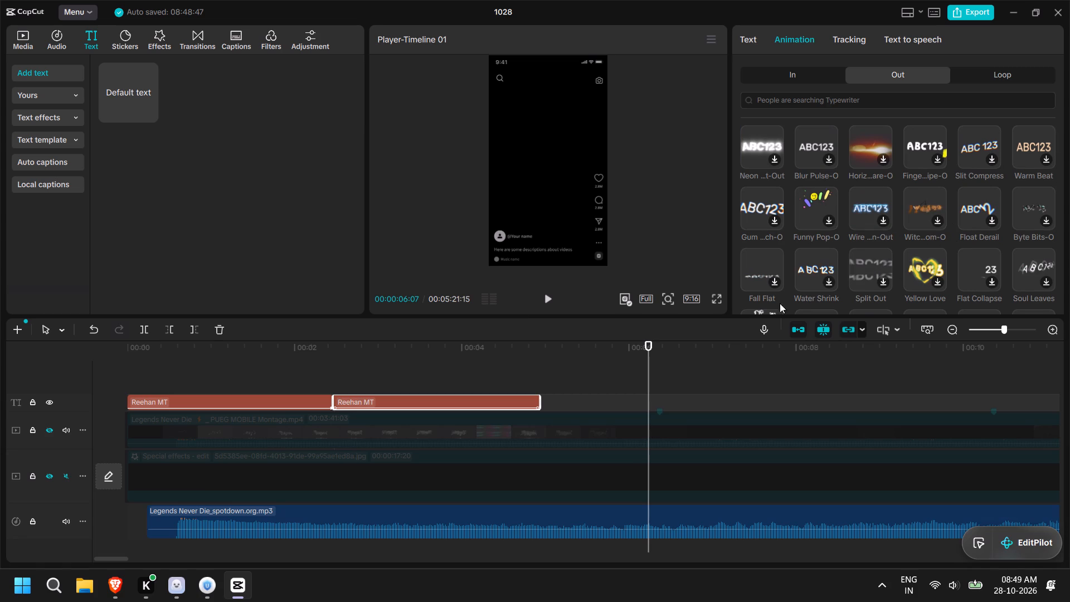
drag(641, 345, 505, 343)
scroll(938, 204, down, 1)
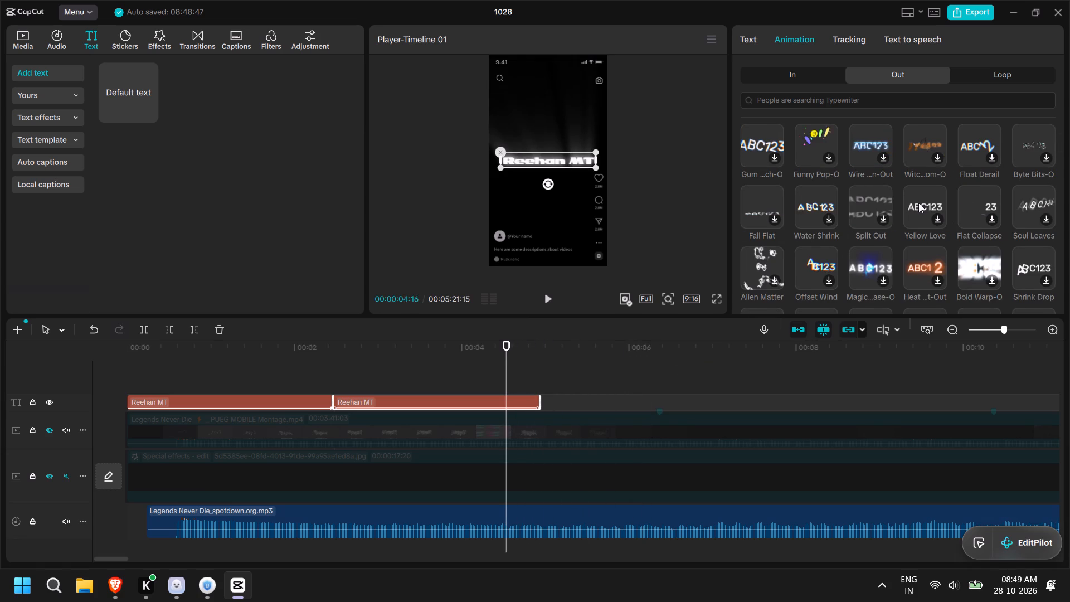
scroll(918, 203, down, 3)
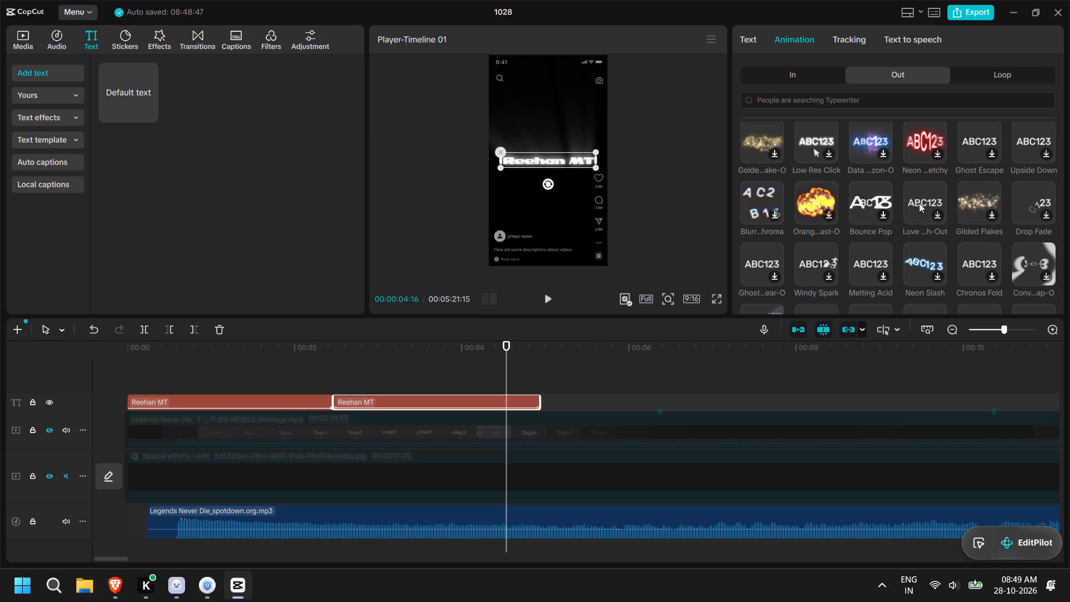
scroll(964, 217, down, 2)
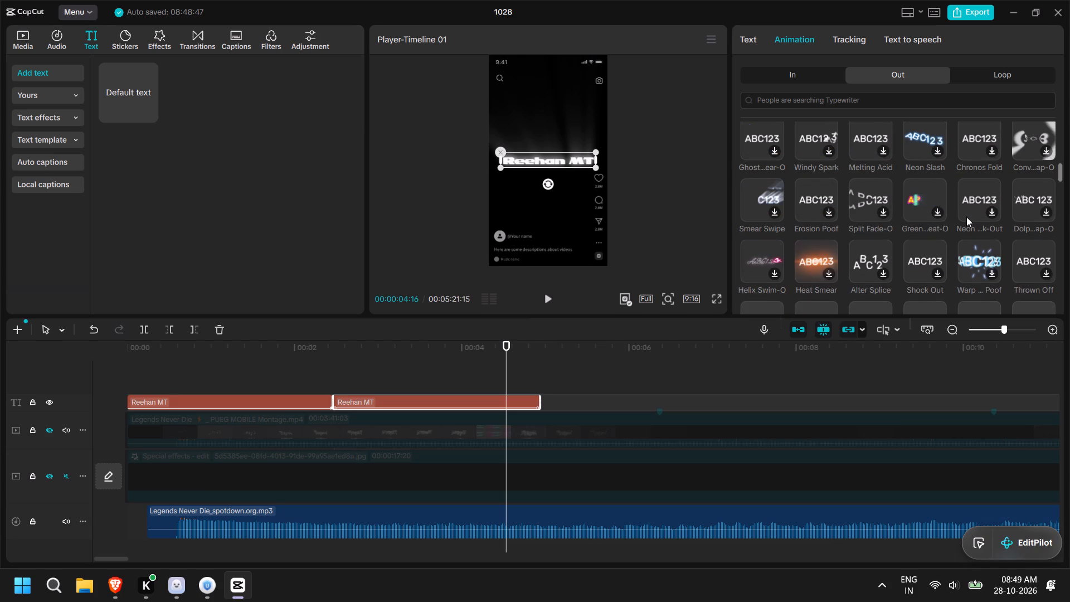
Search the Out animations for fade and apply Blur Fade to the second title clip with a 1.0s duration.
click(853, 104)
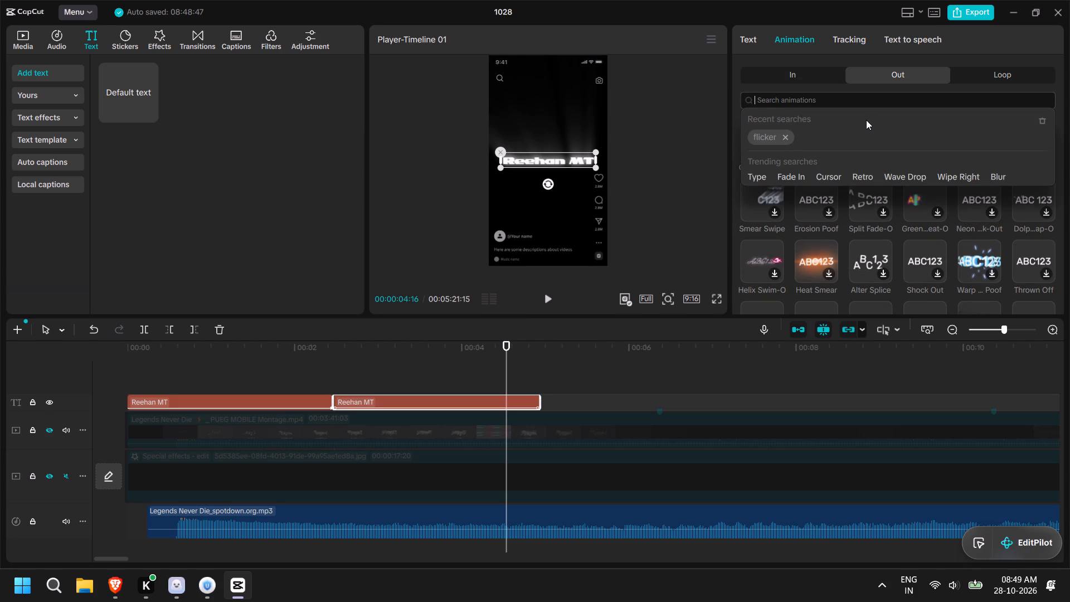
text(fade)
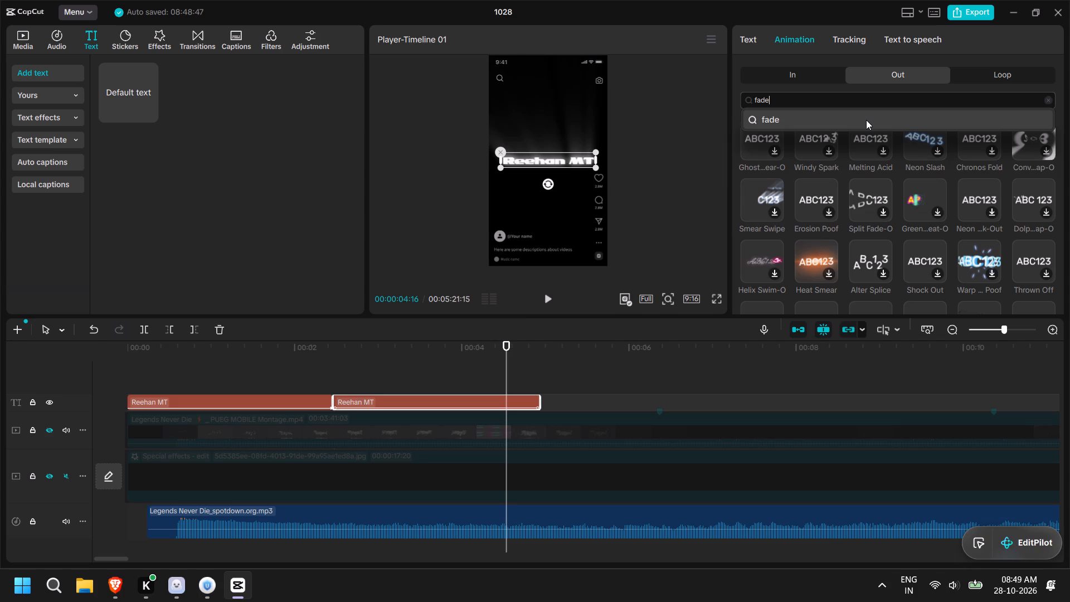
click(866, 120)
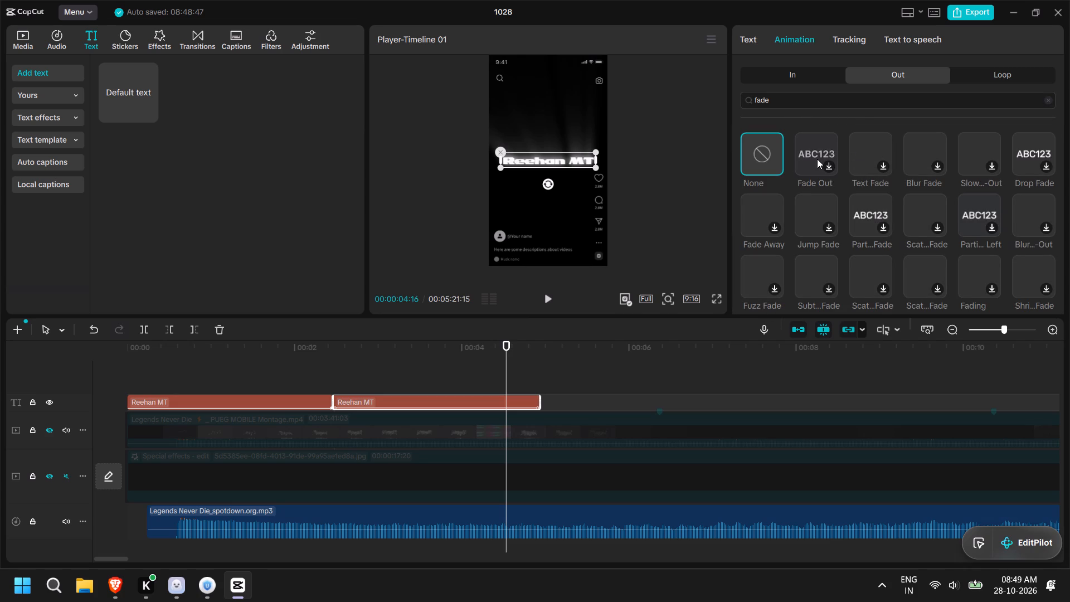
click(927, 159)
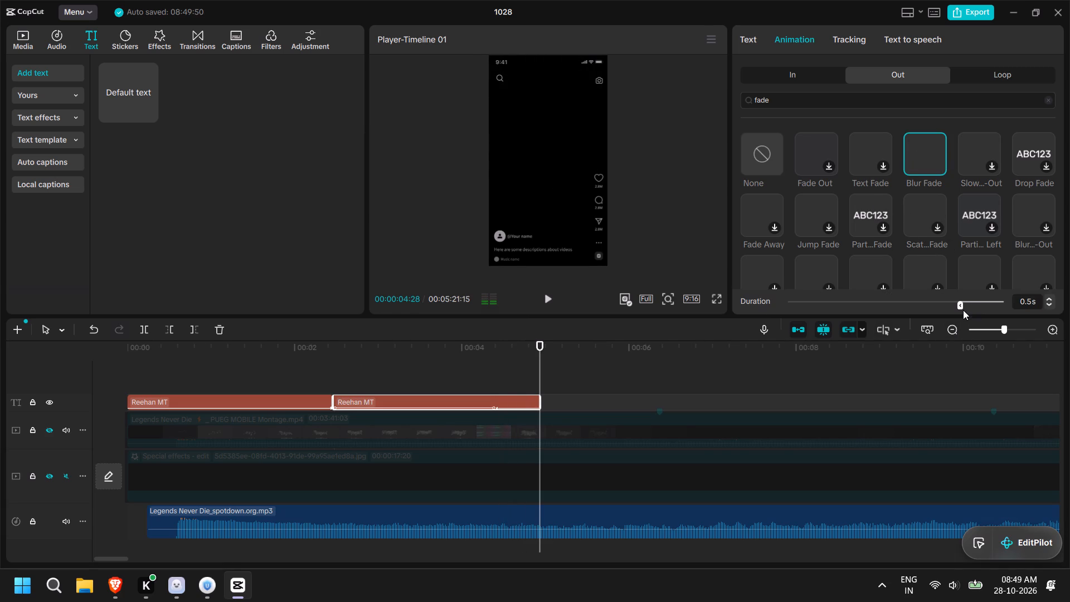
drag(962, 306, 921, 304)
Play both title clips from the start of the timeline into the second clip.
drag(537, 353, 43, 355)
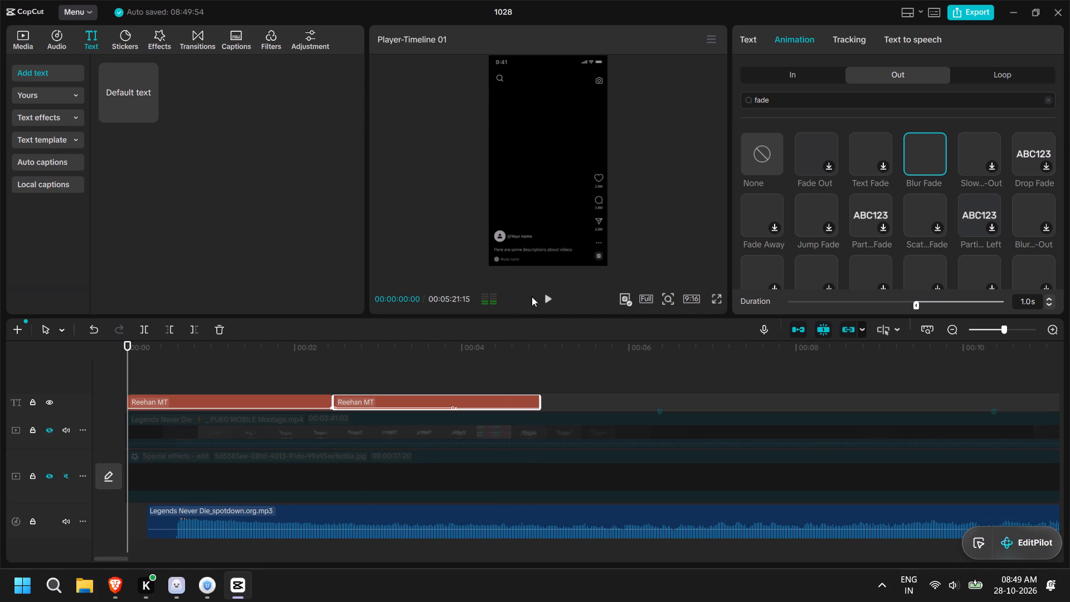
click(549, 298)
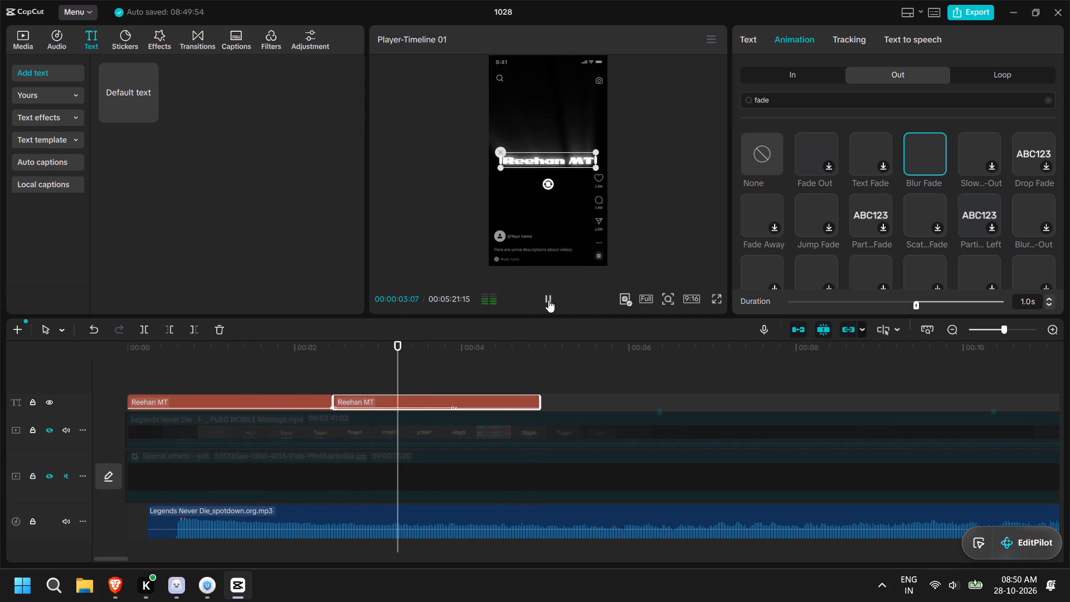
click(548, 300)
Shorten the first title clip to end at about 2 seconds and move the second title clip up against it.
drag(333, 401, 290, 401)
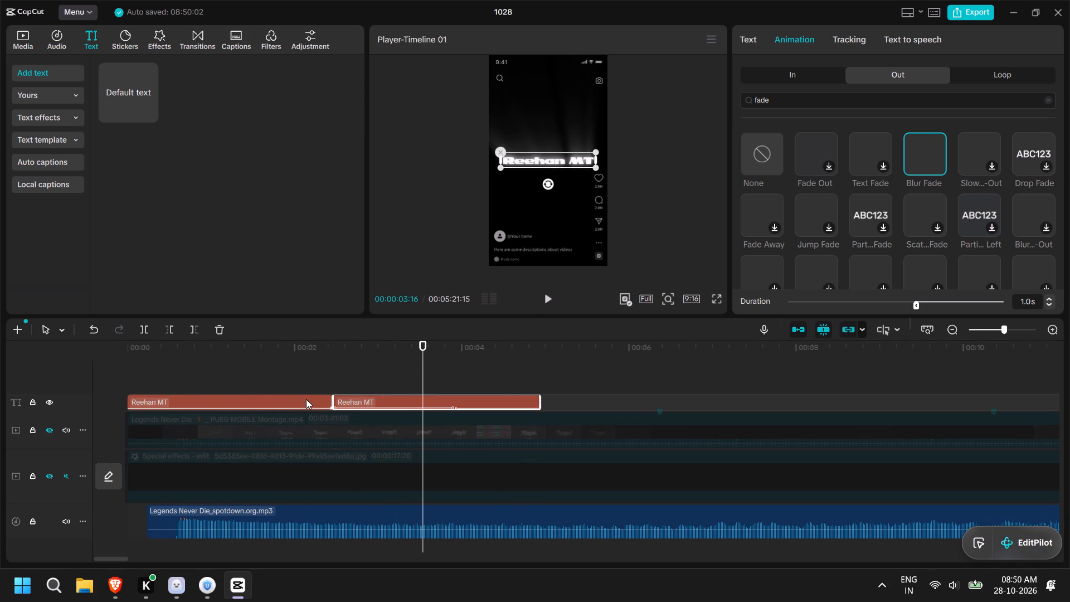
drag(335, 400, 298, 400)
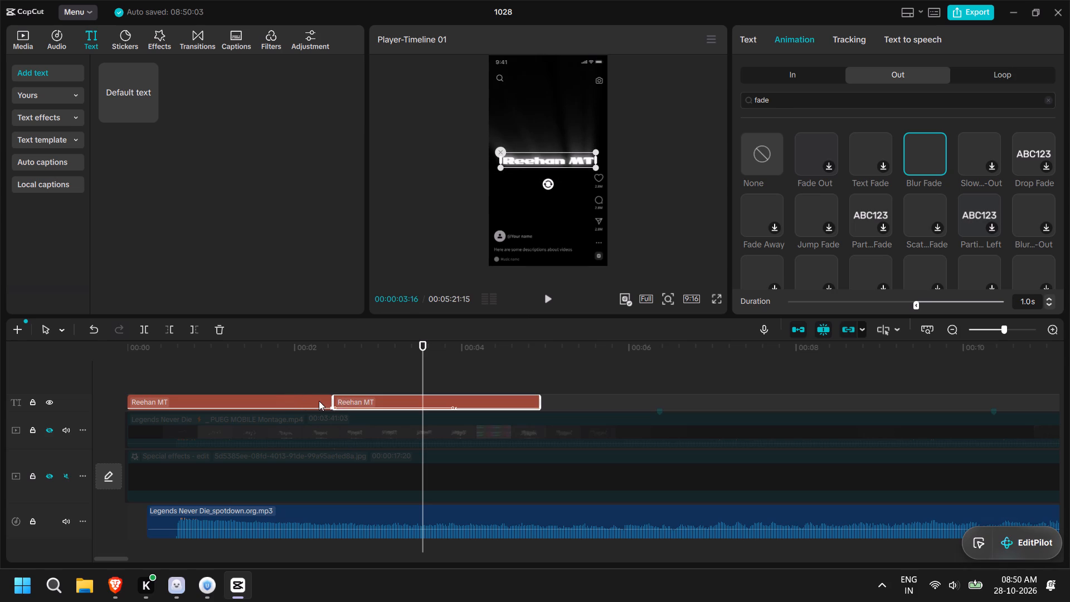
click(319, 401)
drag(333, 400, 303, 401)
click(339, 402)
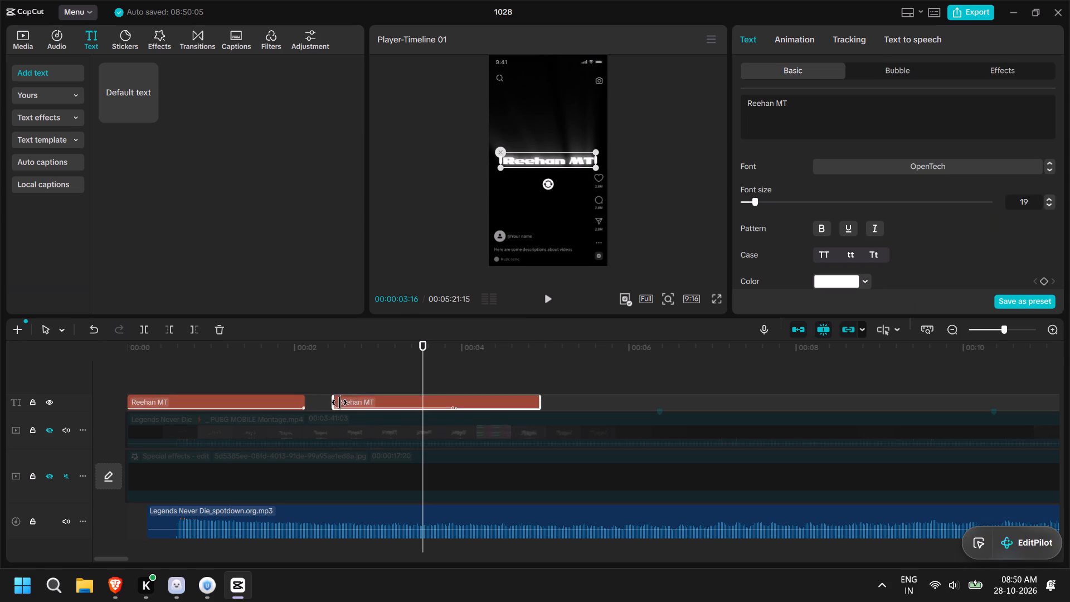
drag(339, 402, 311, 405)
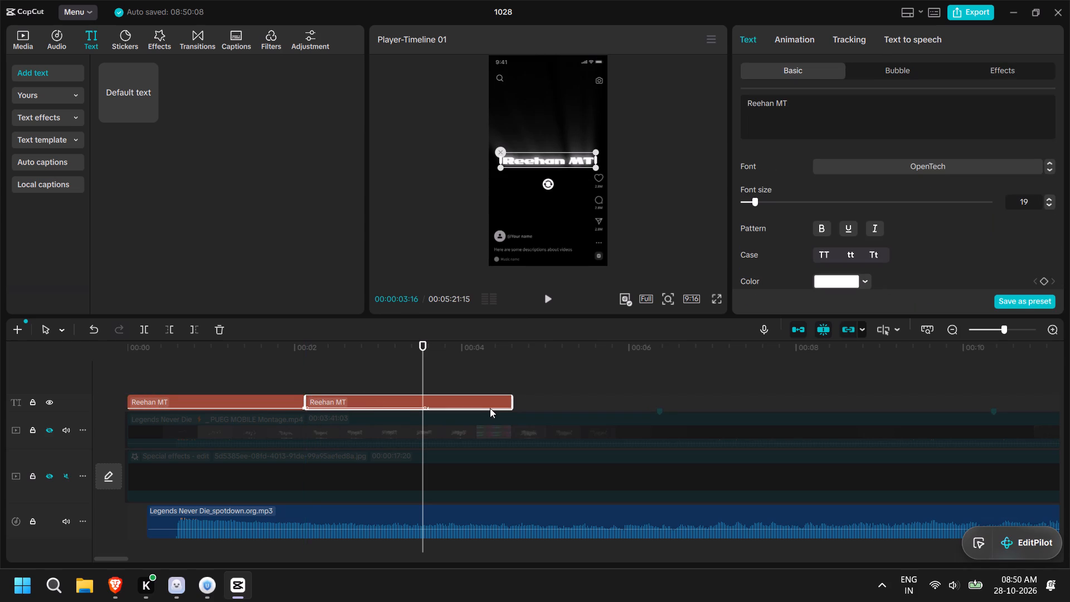
Move the second title clip to end at the marker just past 6 seconds, and extend its start back to the first clip.
drag(508, 401, 528, 401)
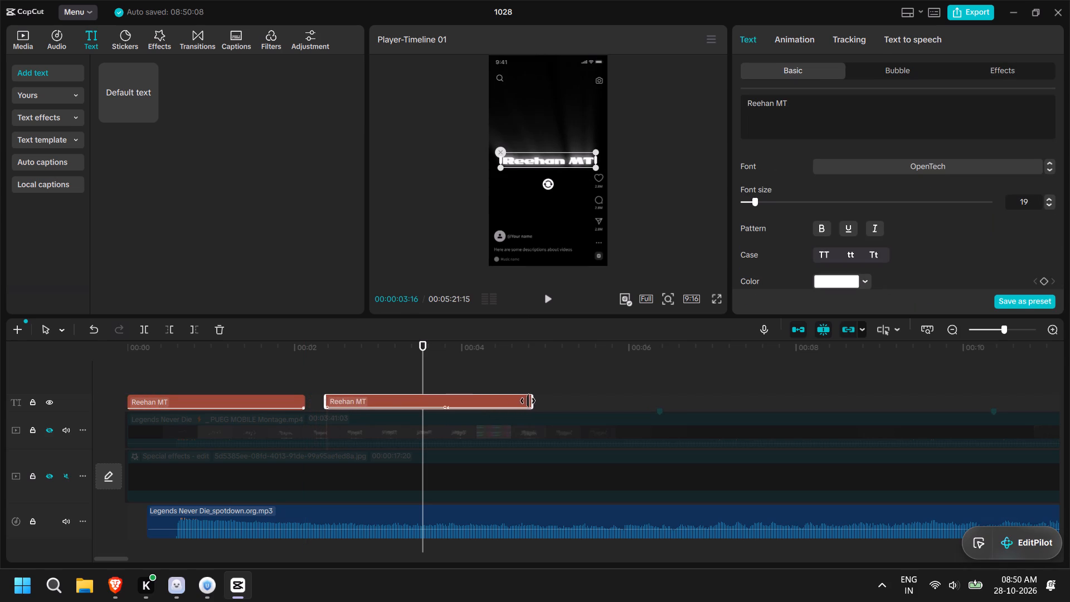
drag(528, 401, 652, 402)
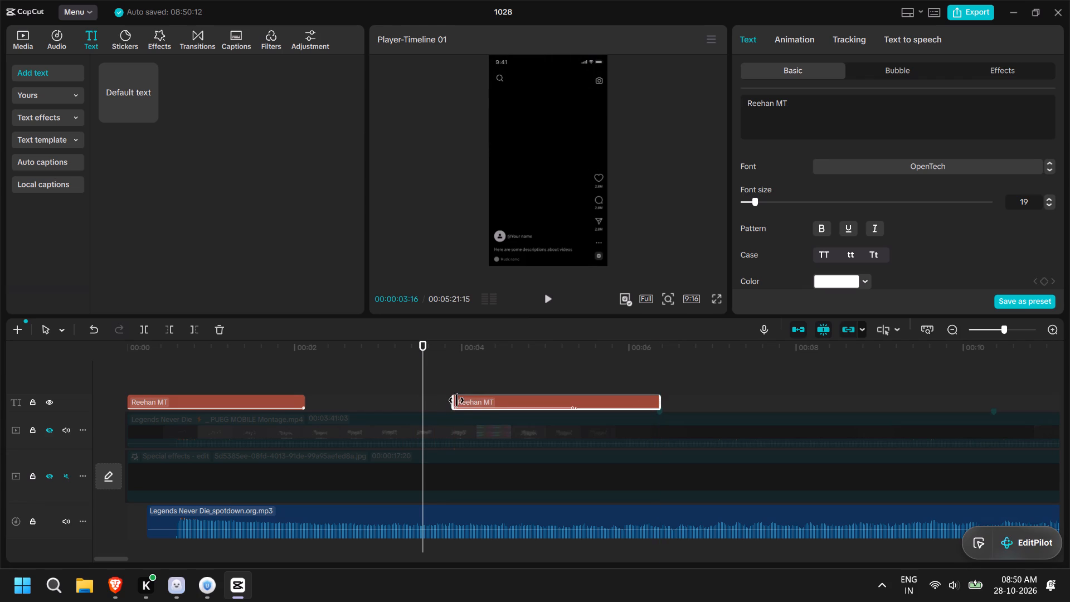
drag(456, 400, 282, 401)
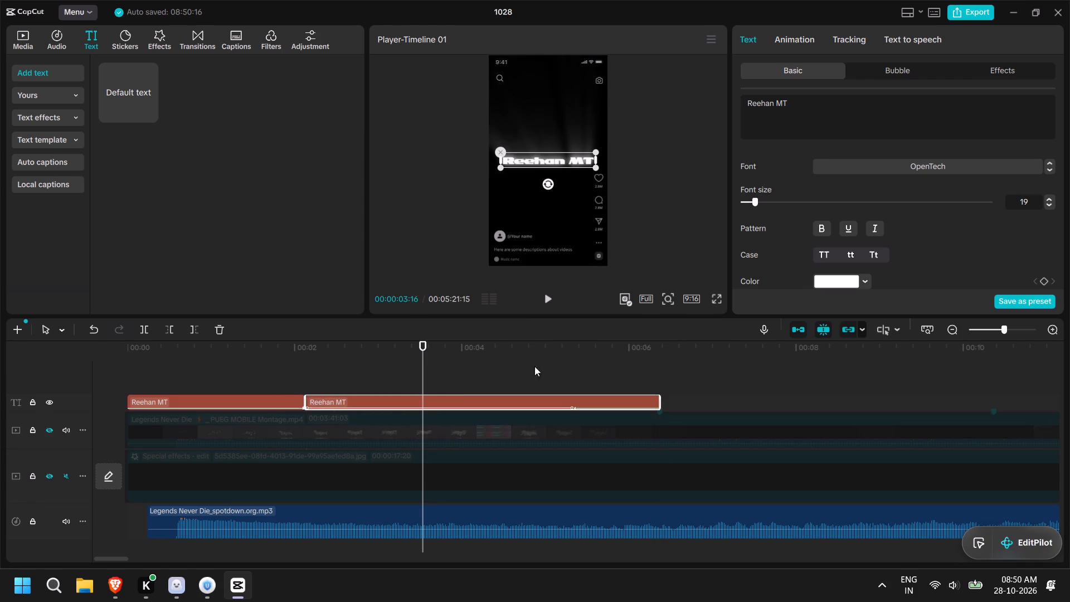
Play the retimed title clips from the start of the timeline to about 3 seconds.
drag(422, 348, 94, 348)
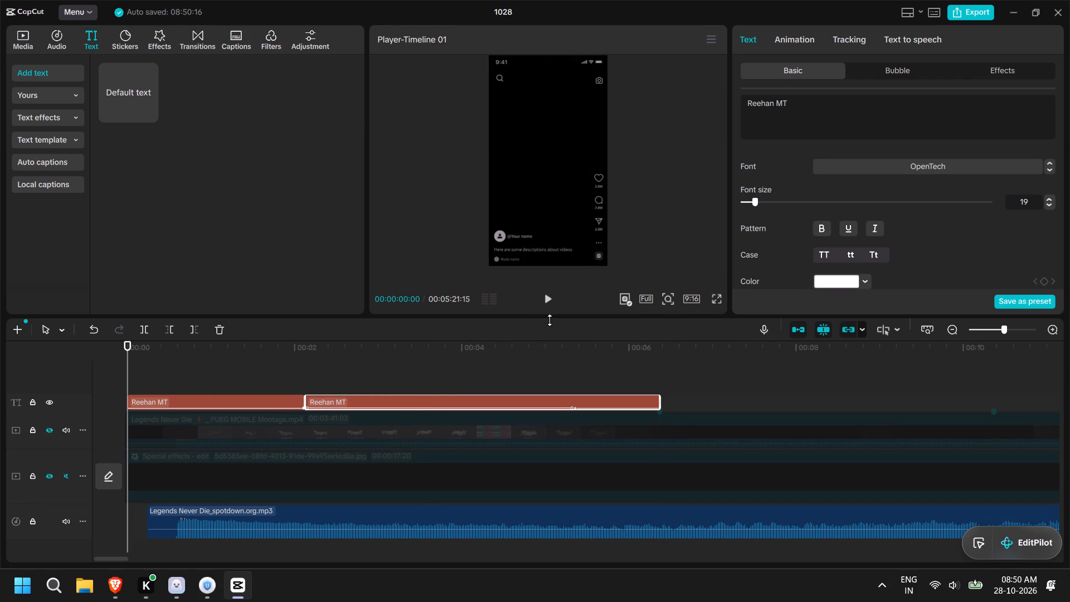
click(545, 299)
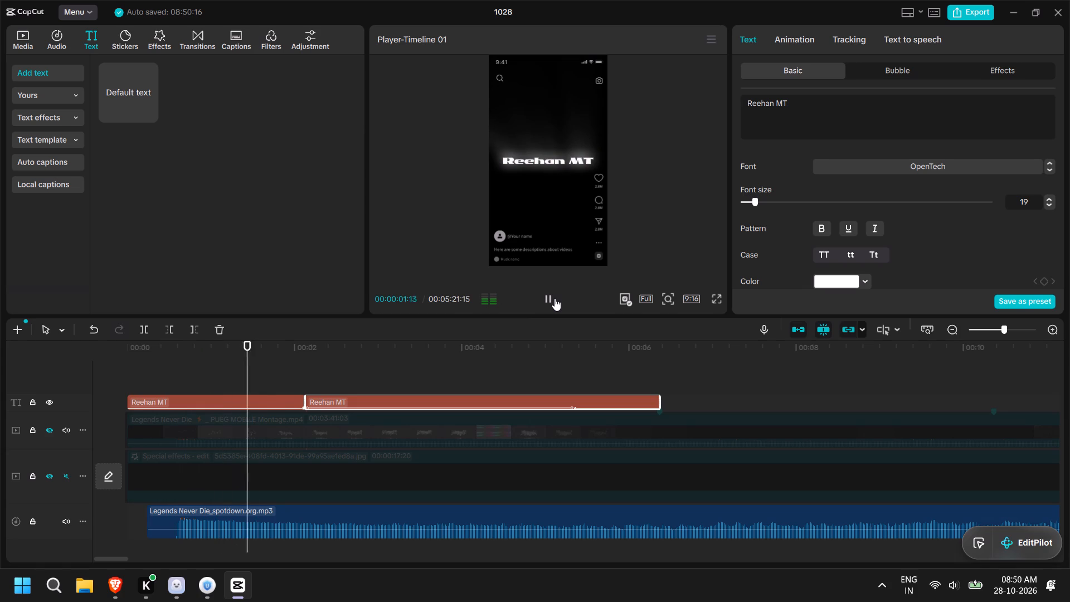
click(551, 295)
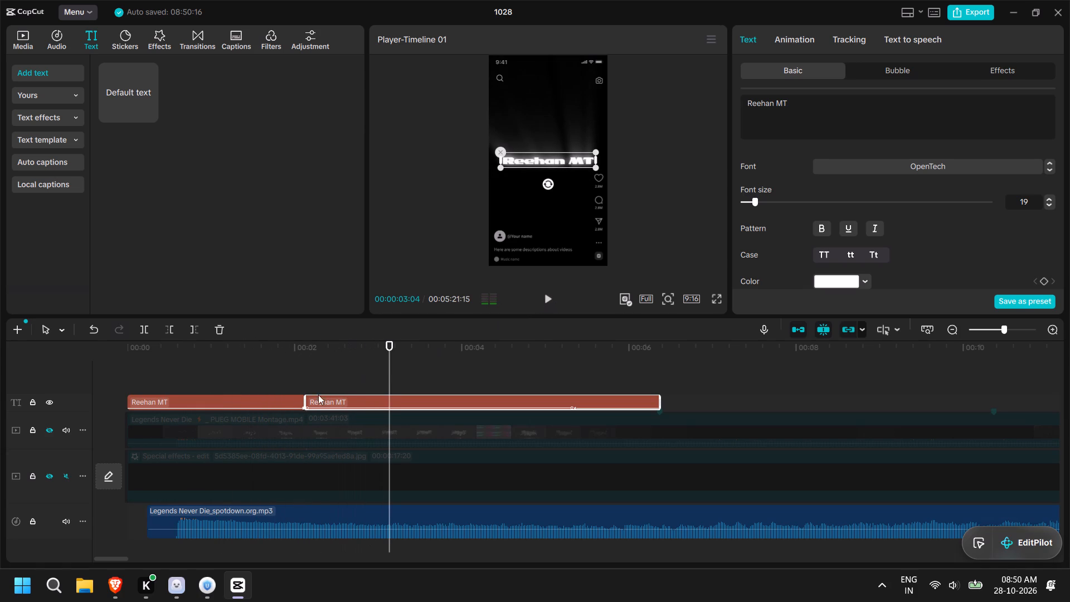
Delete the first title clip from the text track.
click(300, 400)
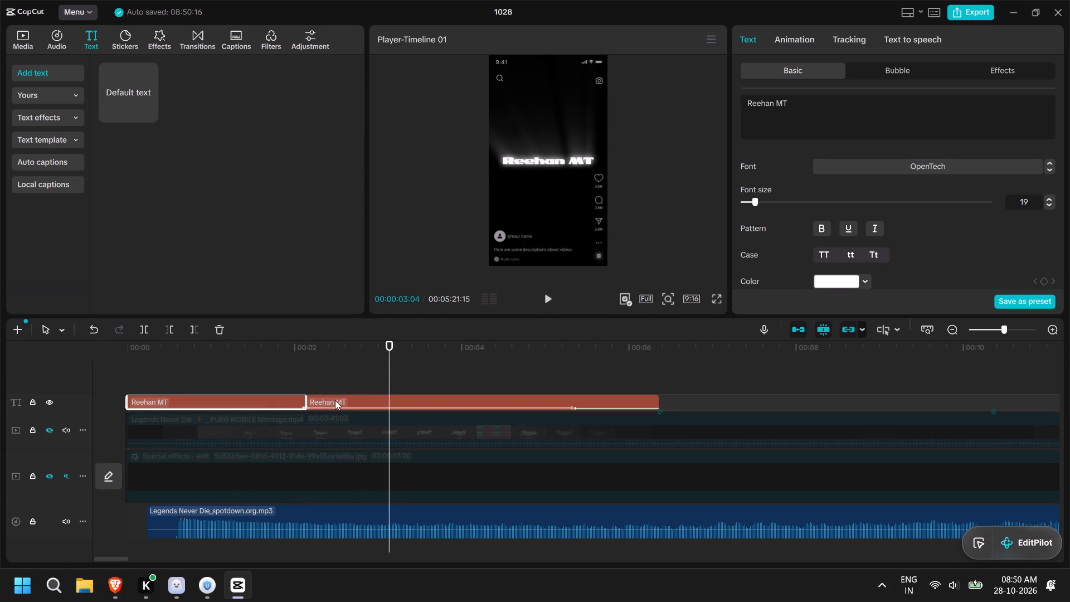
click(257, 407)
click(262, 404)
key(Delete)
Extend the start of the remaining title clip back to the beginning of the timeline, keeping its end in place.
click(324, 403)
drag(308, 402, 296, 402)
drag(296, 402, 264, 402)
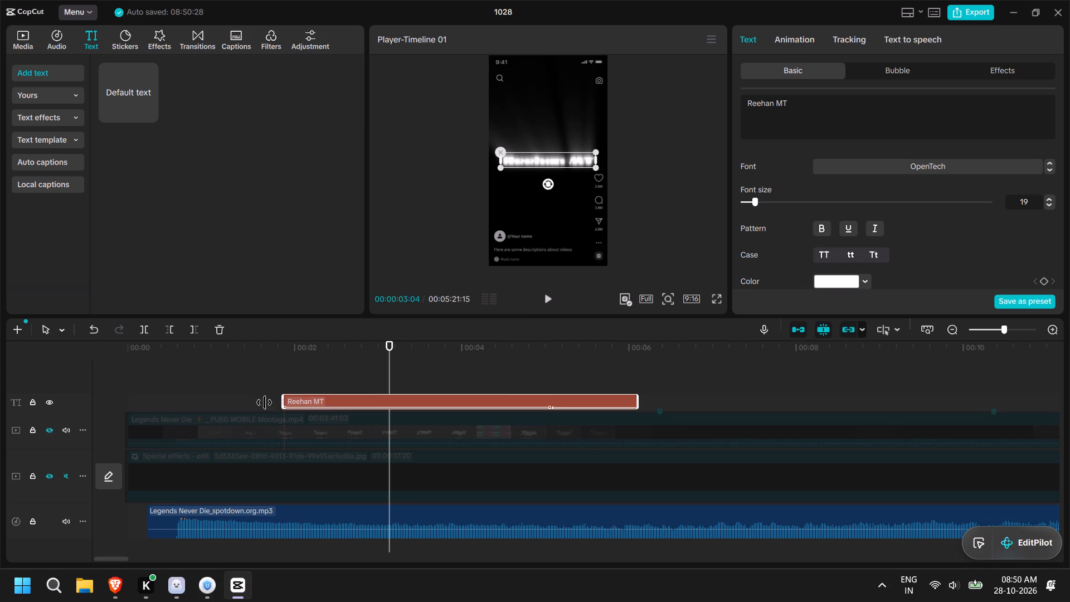
drag(264, 402, 314, 403)
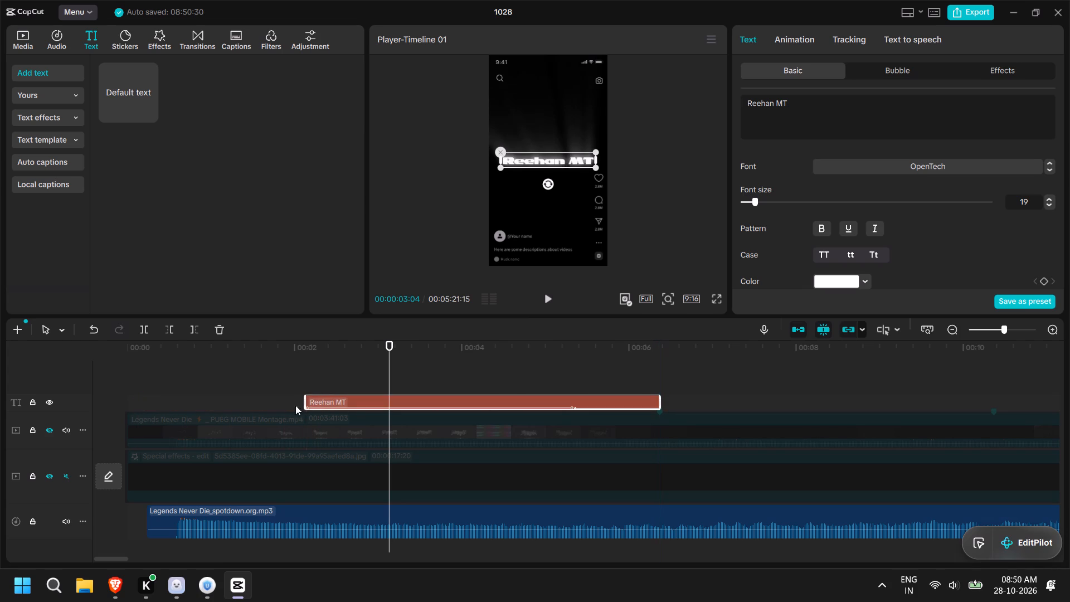
drag(308, 404, 110, 401)
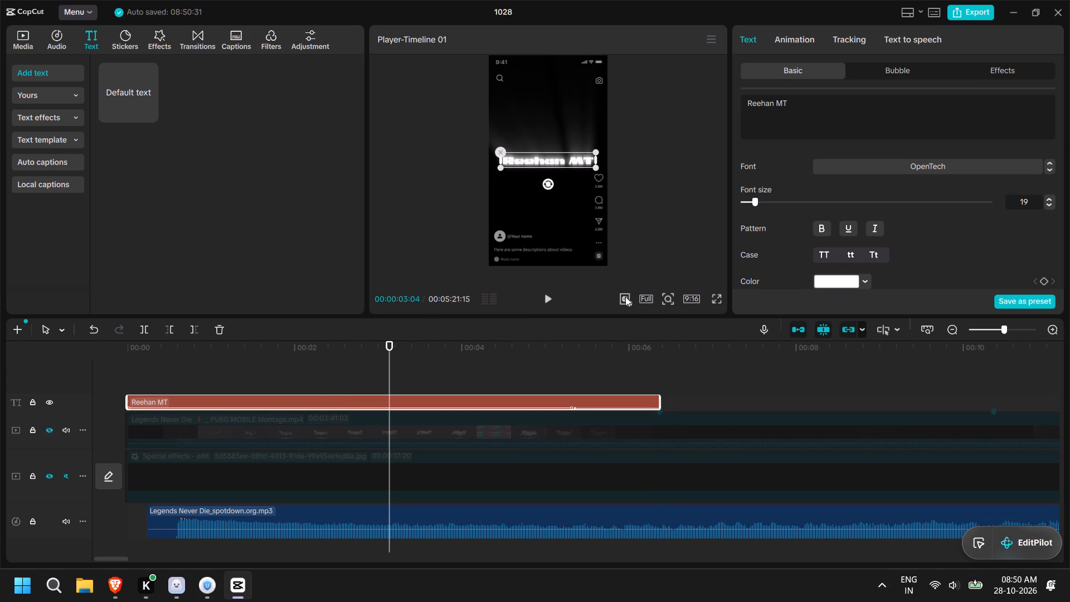
Apply the Oxidi...Smear In animation to the title clip and set its duration to 1.0s.
click(787, 42)
click(797, 77)
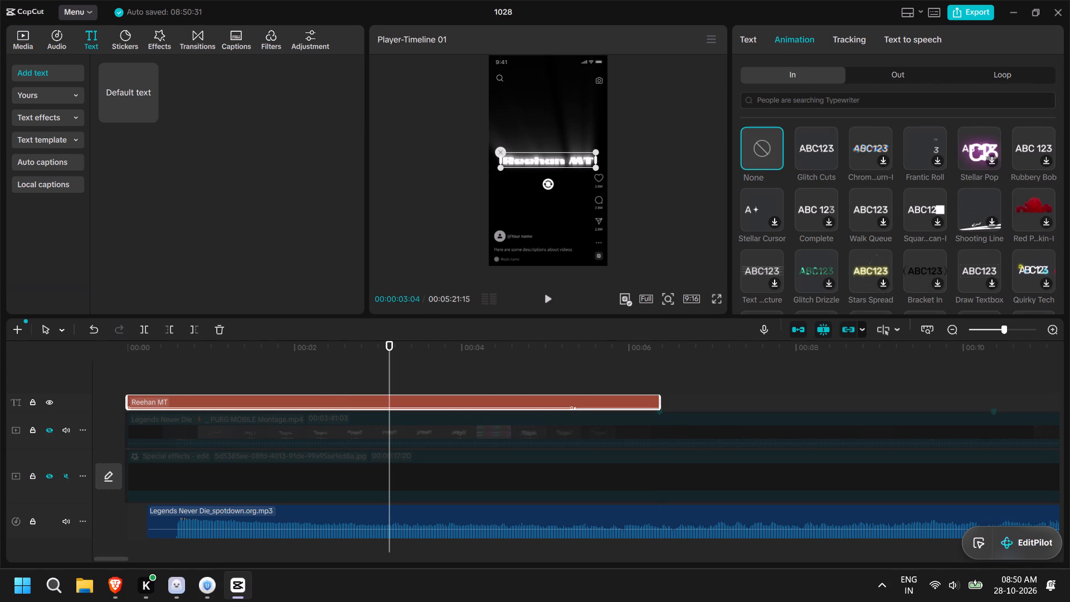
scroll(955, 219, down, 2)
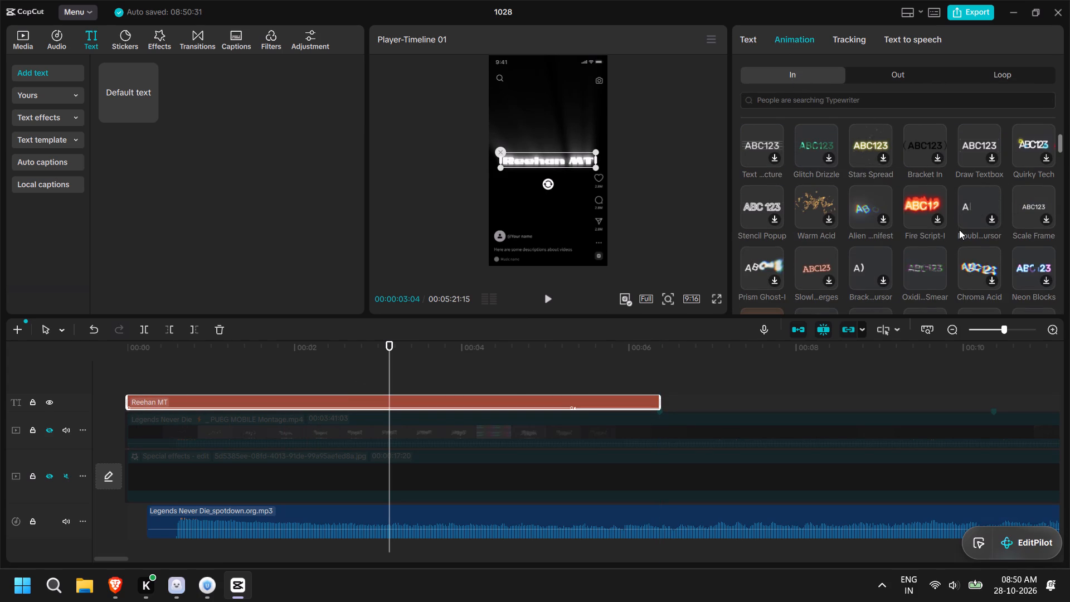
click(930, 273)
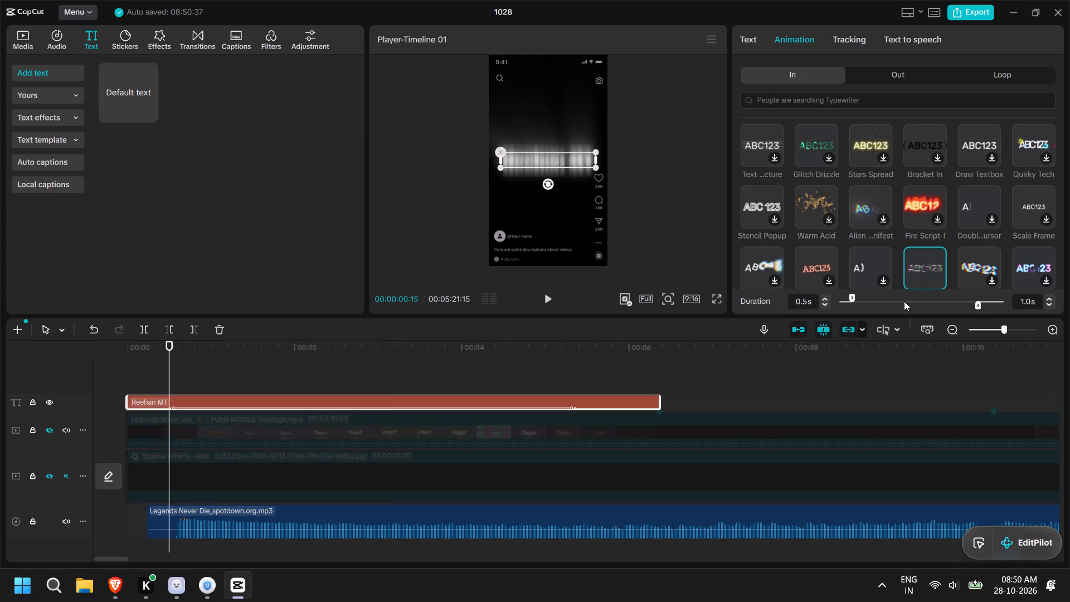
drag(853, 298, 865, 298)
drag(865, 298, 866, 297)
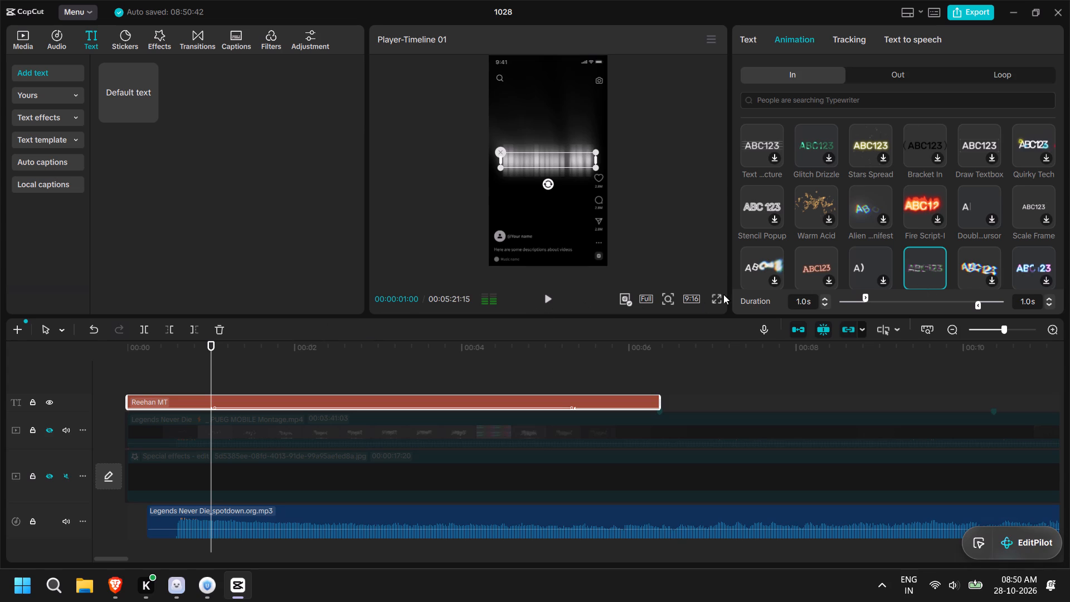
Play the animated title from 1 second past its end, and return the playhead to the end of the title clip.
click(557, 298)
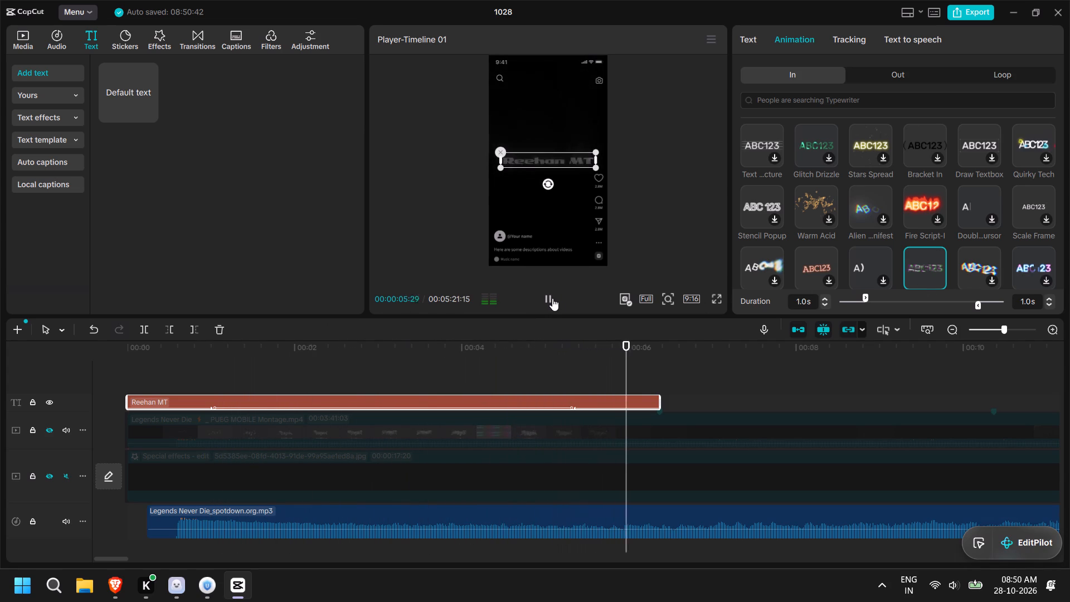
click(552, 298)
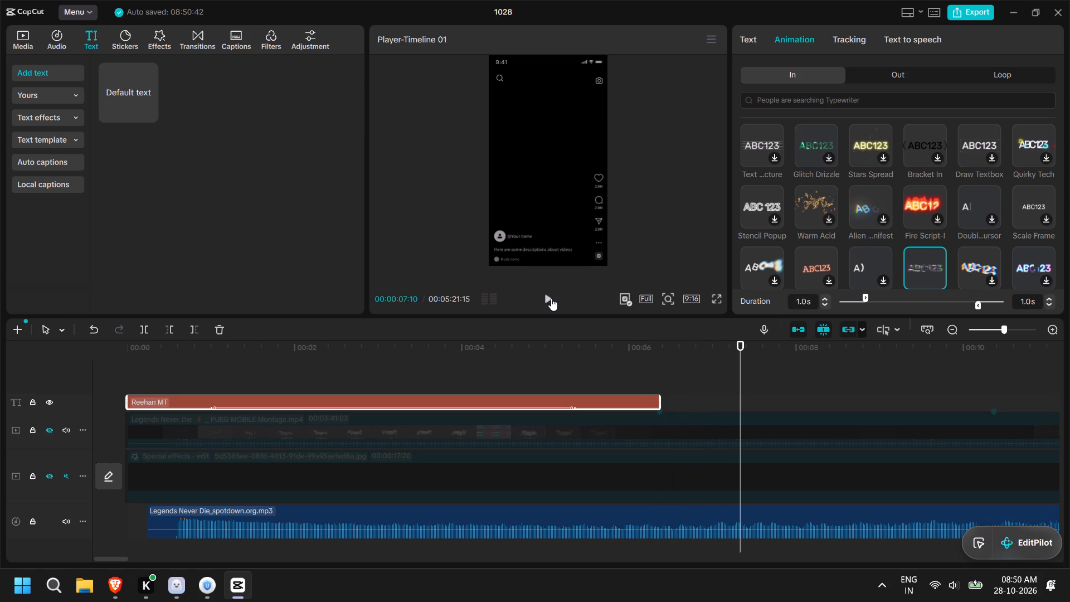
drag(740, 343, 664, 341)
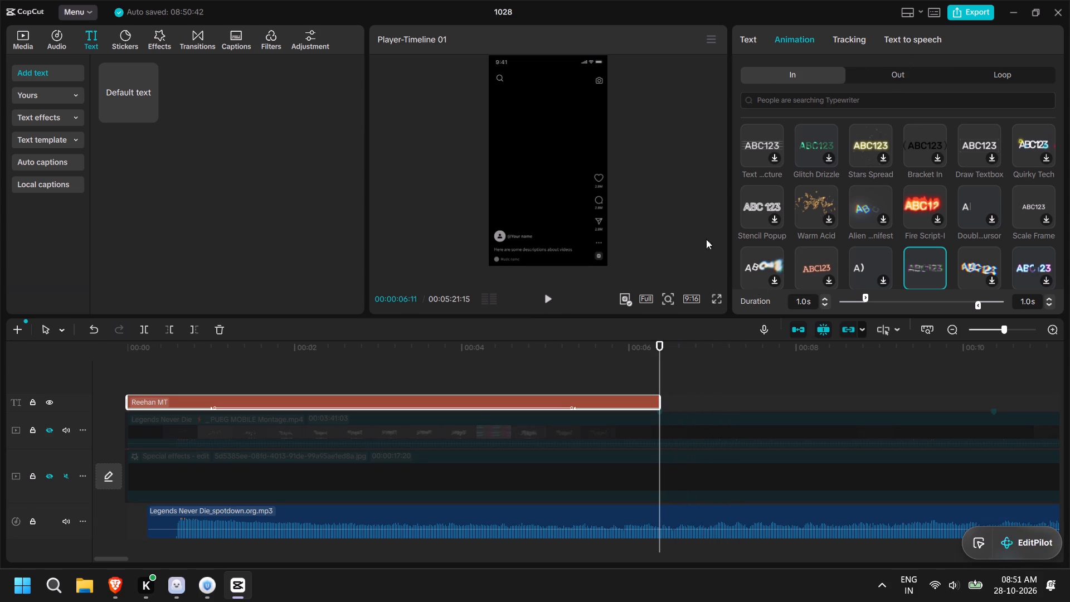
Hide the title's text track and unhide the Legends Never Die montage video track.
click(53, 403)
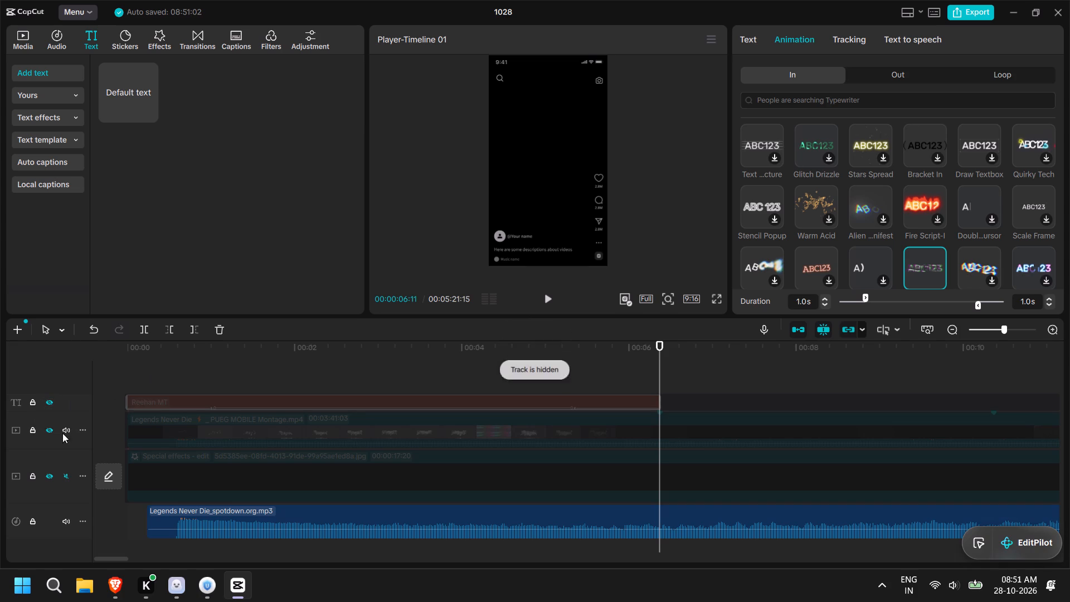
click(48, 432)
Play the montage video's intro from the start of the timeline to about 6 seconds to review its title animation.
drag(163, 348, 6, 354)
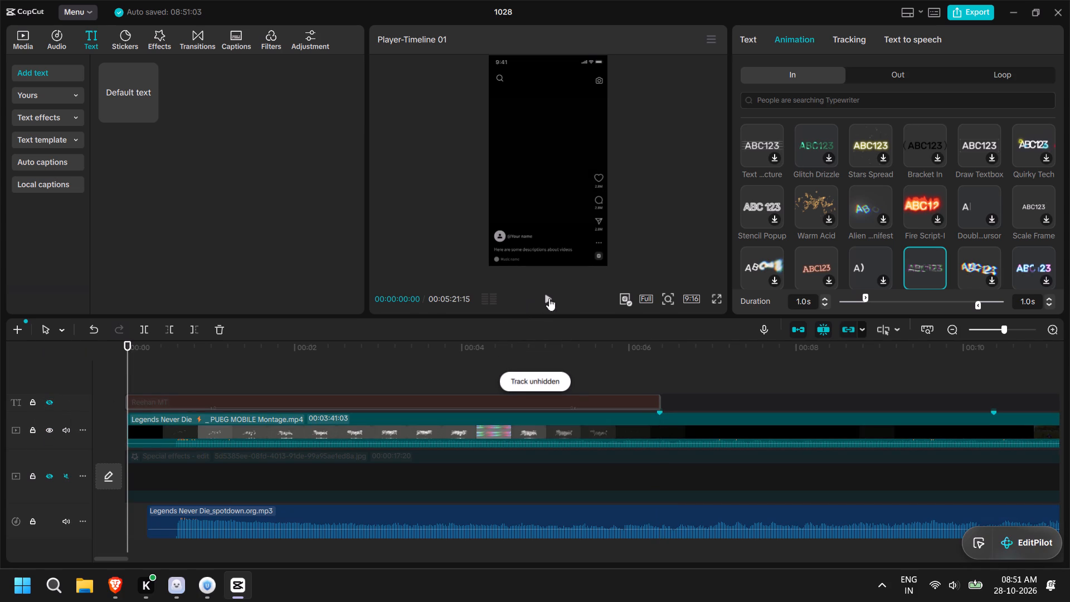
click(548, 304)
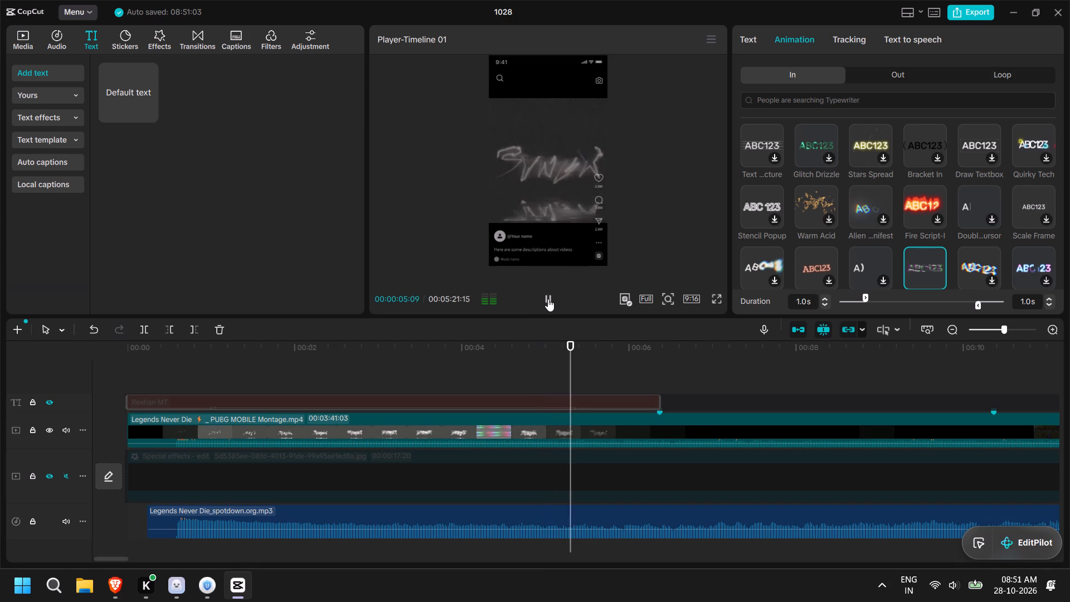
click(548, 299)
drag(665, 345, 645, 347)
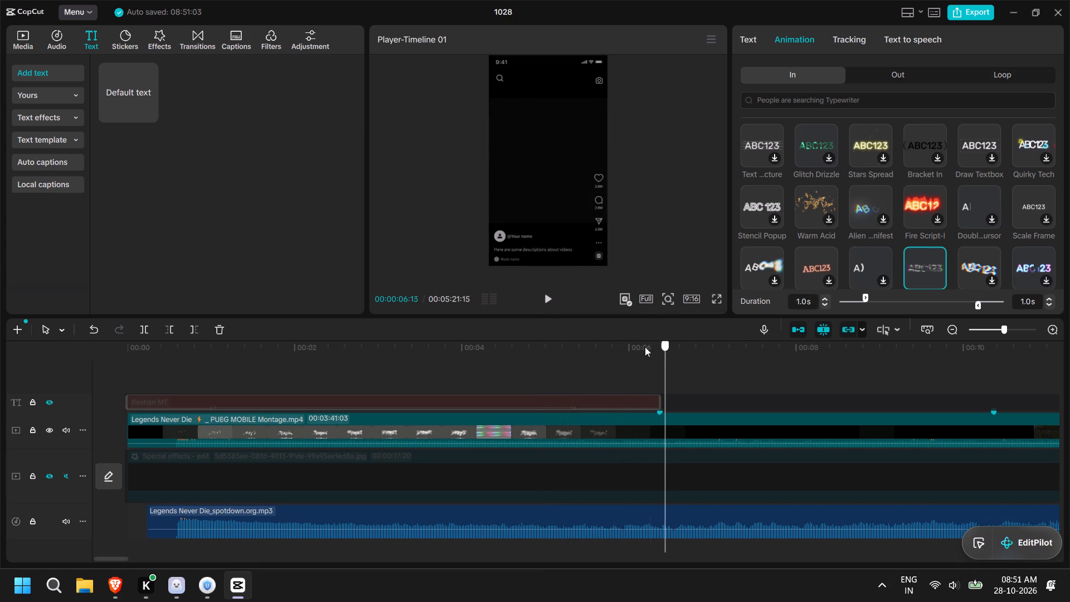
Return the playhead to the start, hide the montage video track and unhide the title's text track.
drag(645, 347, 0, 367)
click(49, 434)
click(44, 401)
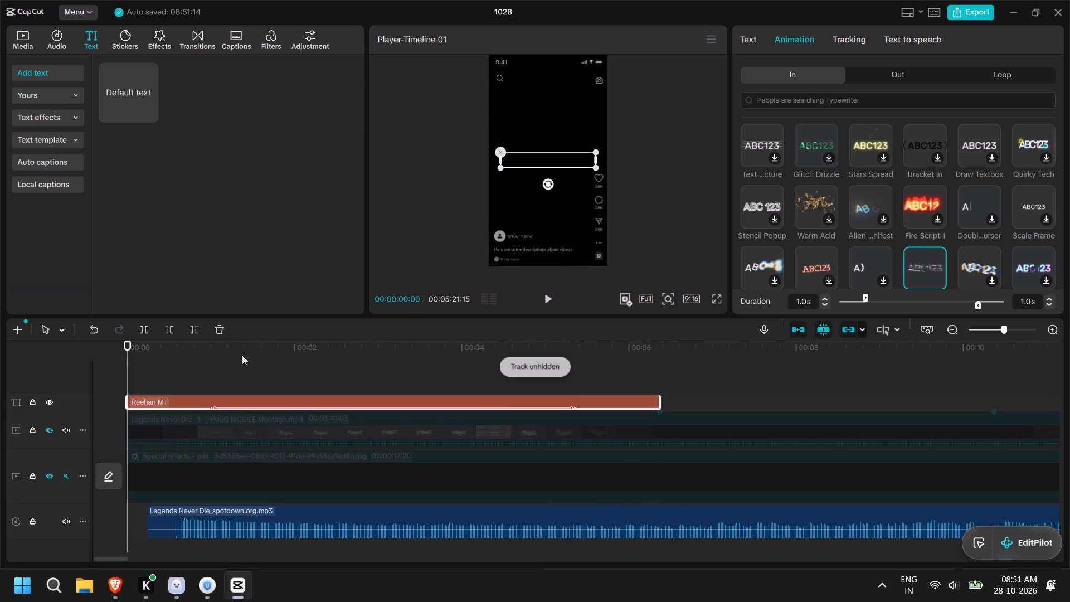
Play the animated title from the start to just past its end, and return the playhead to the start.
click(551, 298)
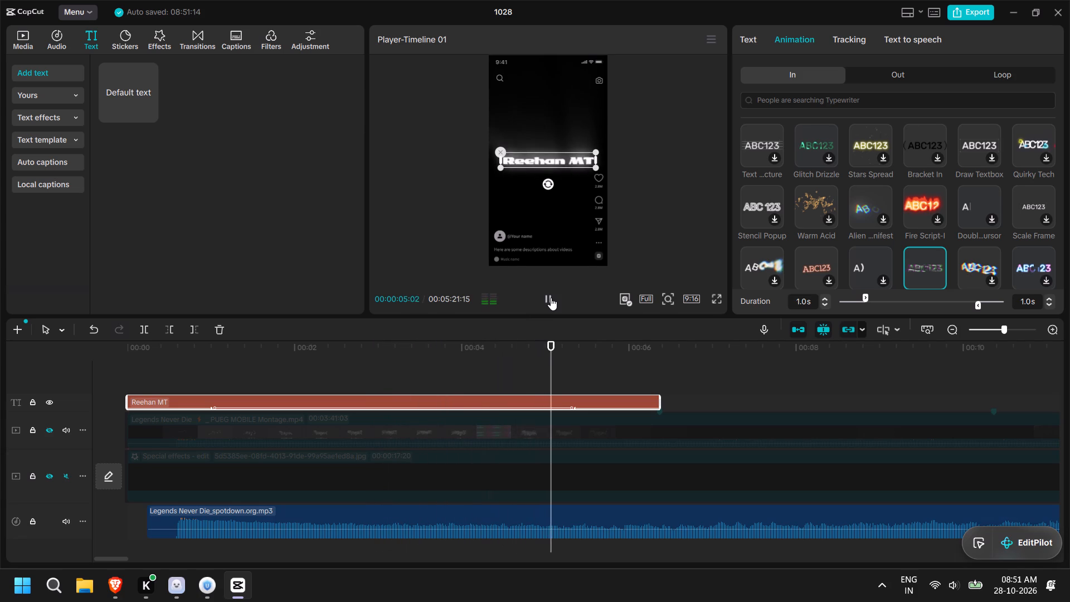
click(551, 298)
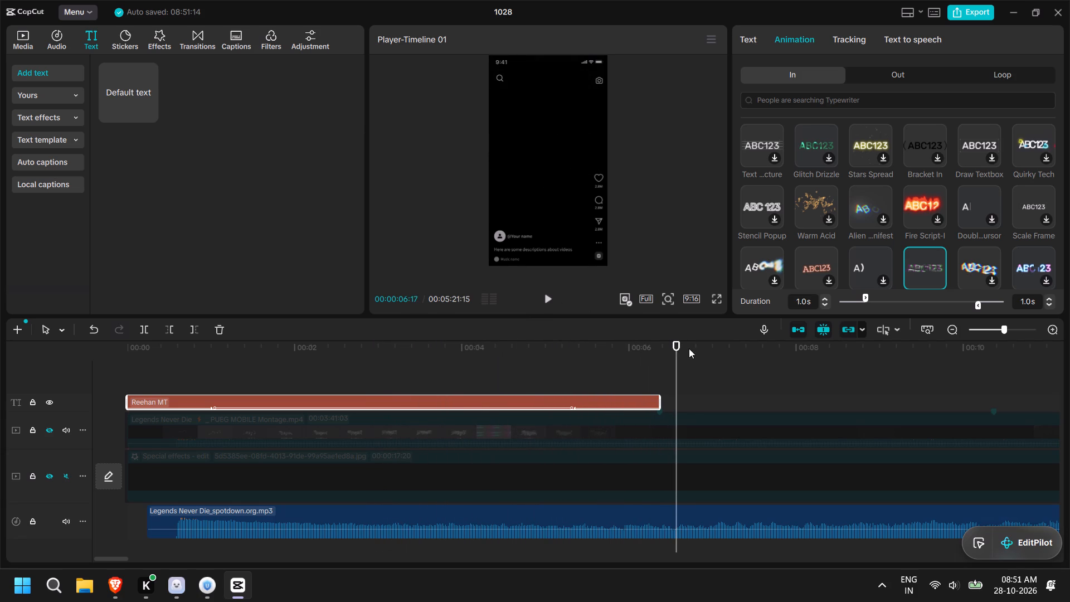
drag(679, 346, 6, 339)
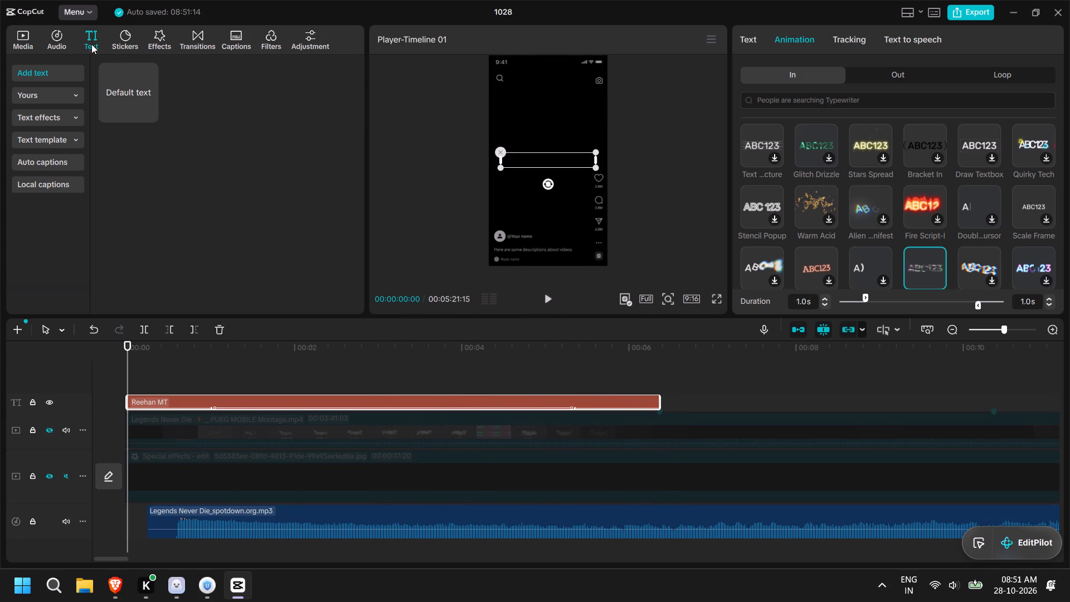
Search the sticker library for "loading progress bar".
click(125, 40)
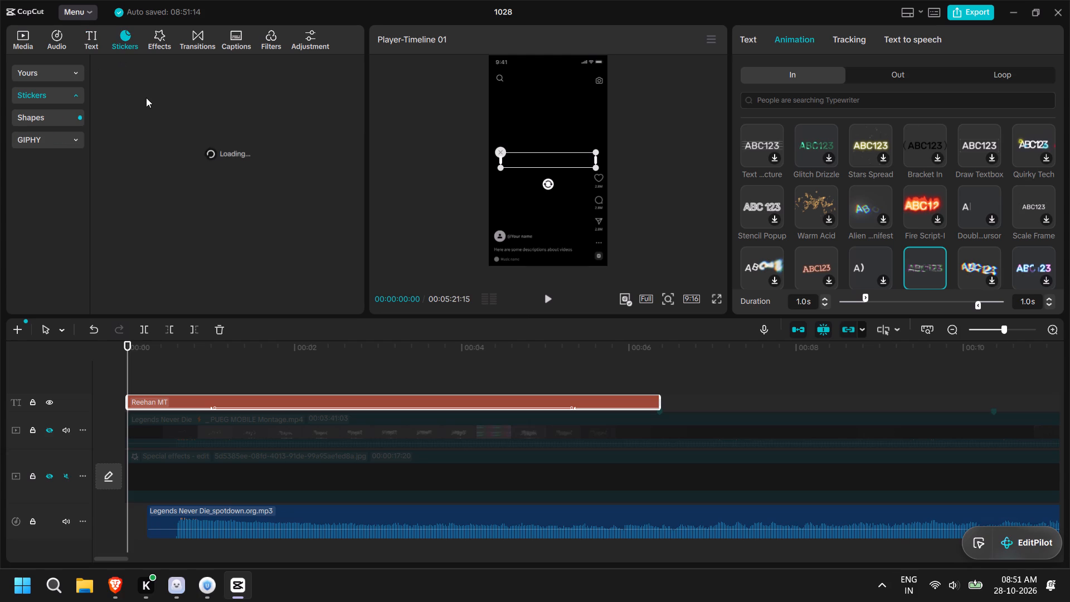
click(171, 76)
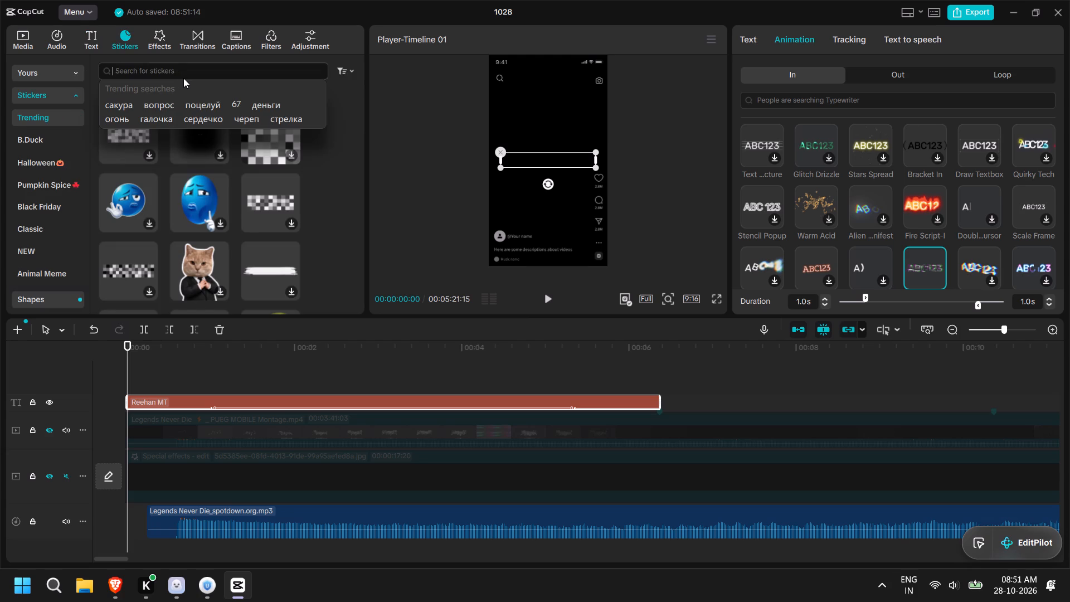
text(loadin)
key(g)
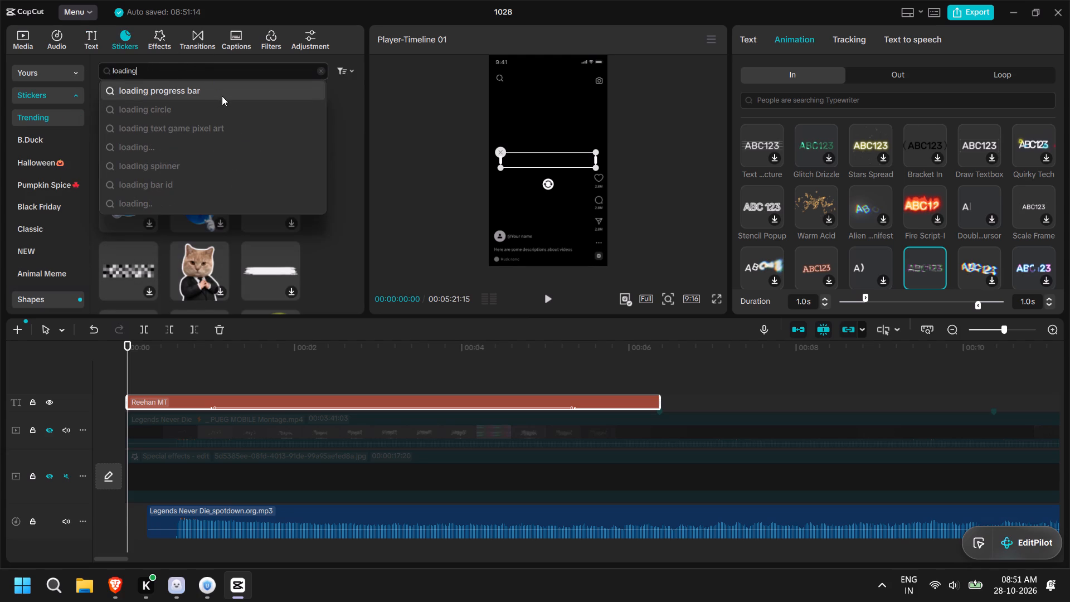
click(227, 90)
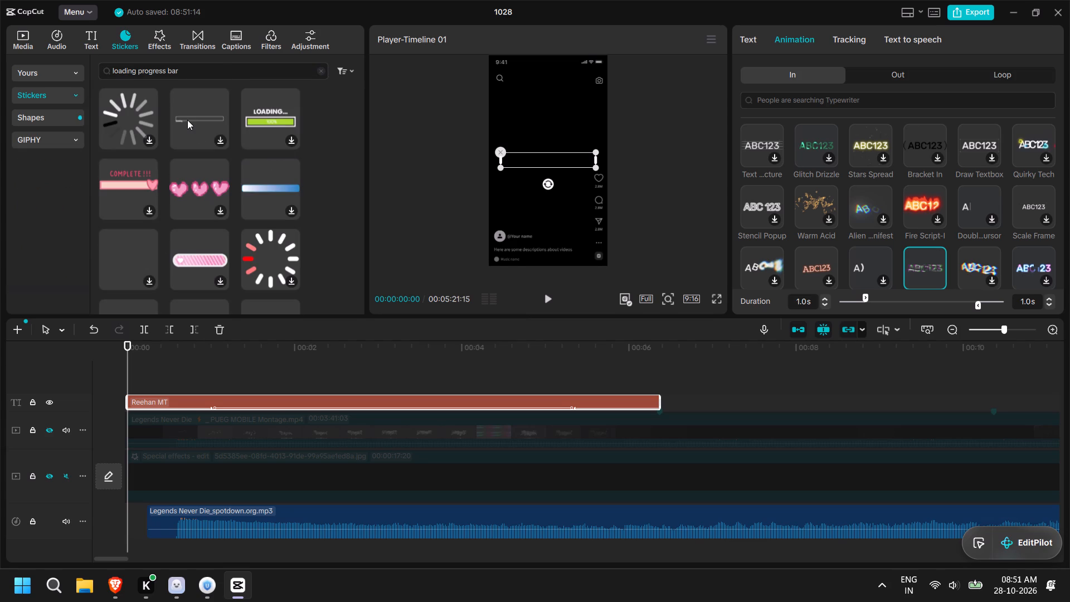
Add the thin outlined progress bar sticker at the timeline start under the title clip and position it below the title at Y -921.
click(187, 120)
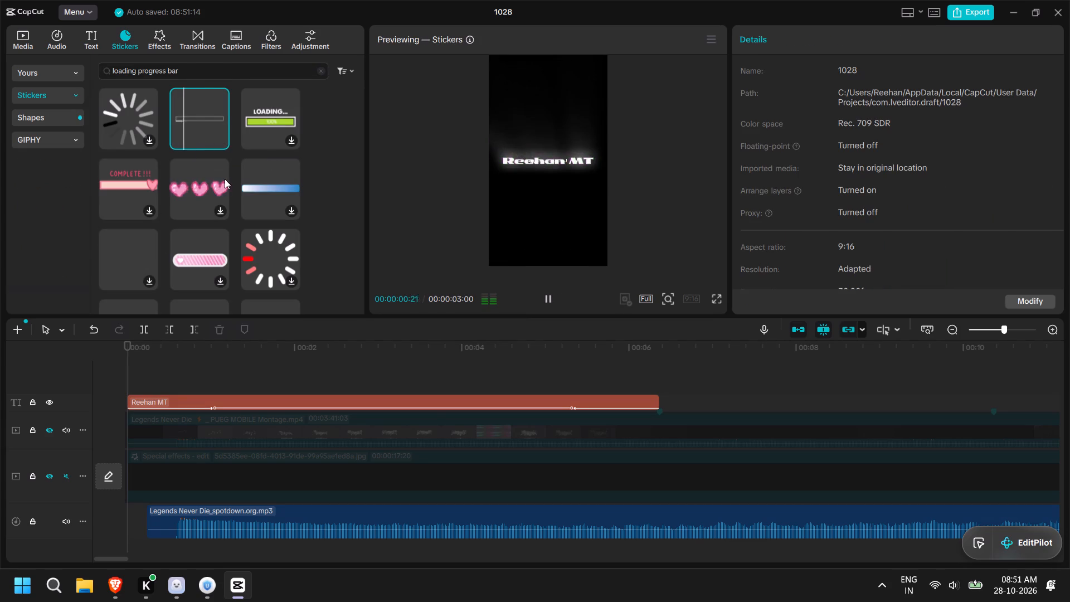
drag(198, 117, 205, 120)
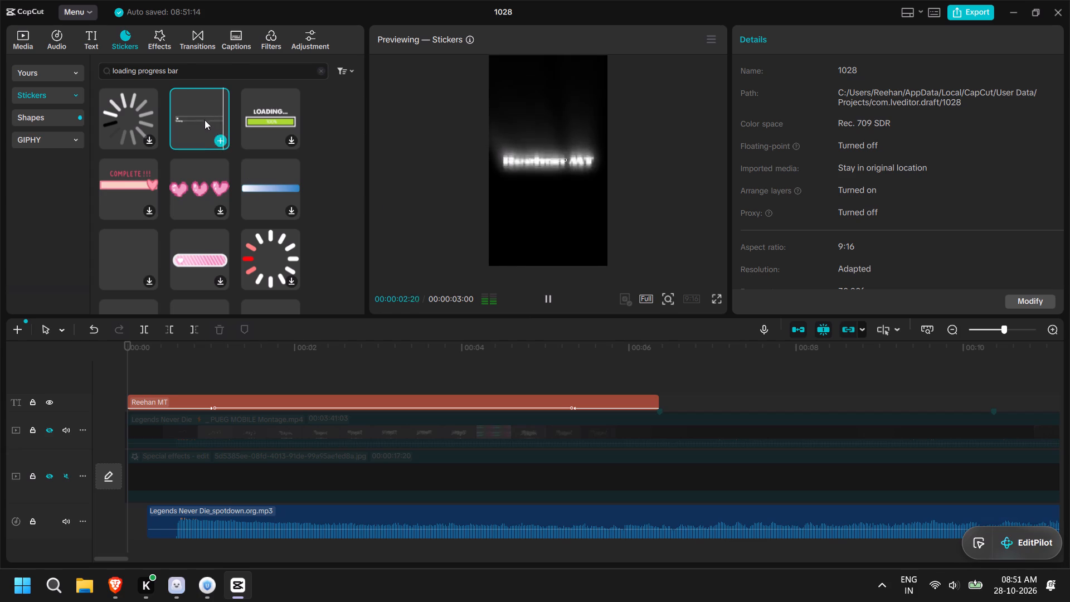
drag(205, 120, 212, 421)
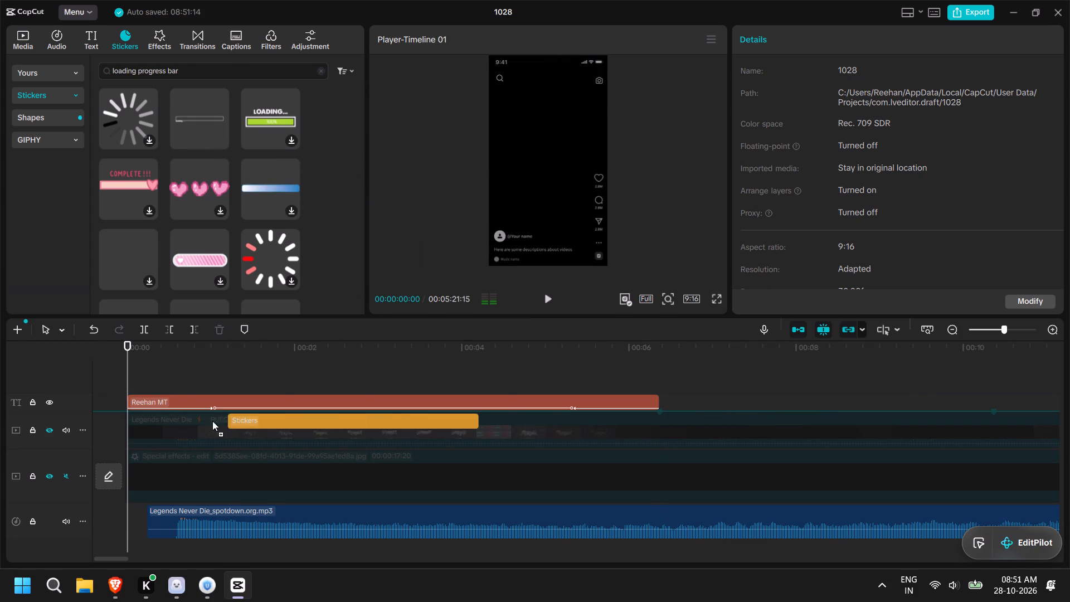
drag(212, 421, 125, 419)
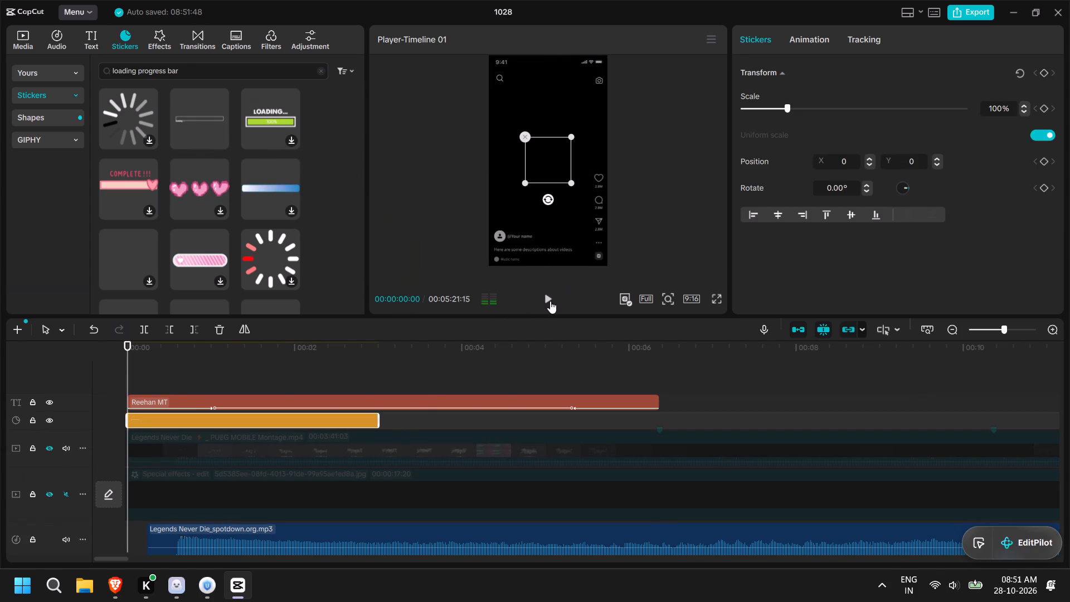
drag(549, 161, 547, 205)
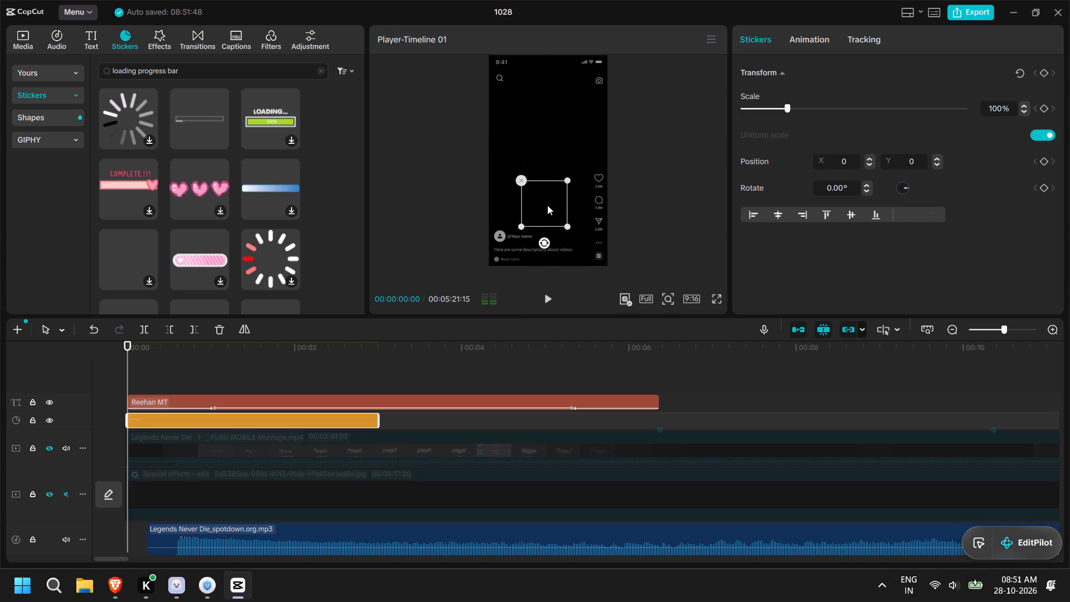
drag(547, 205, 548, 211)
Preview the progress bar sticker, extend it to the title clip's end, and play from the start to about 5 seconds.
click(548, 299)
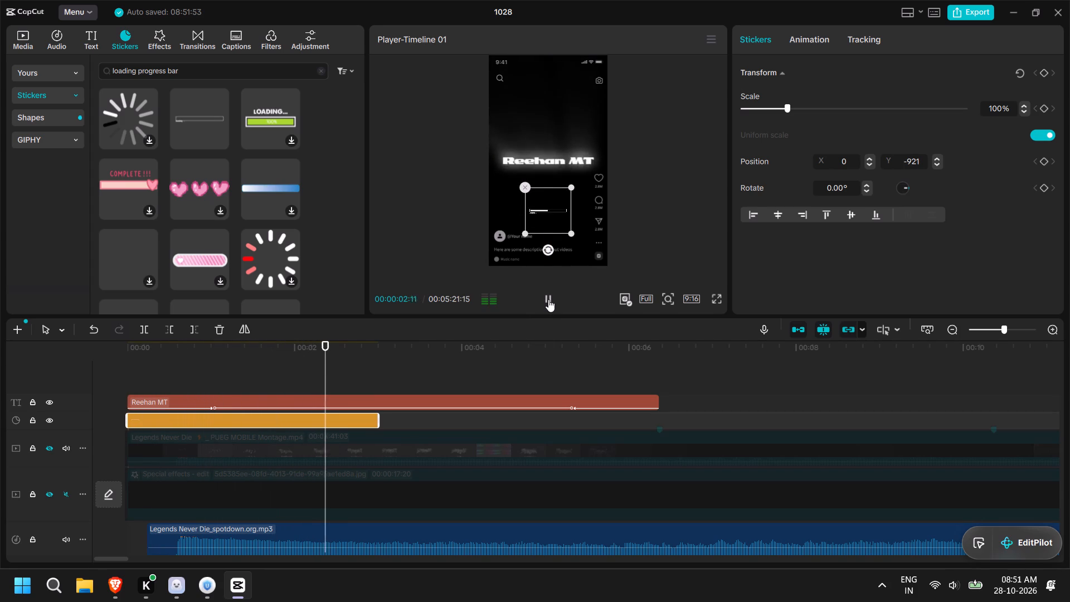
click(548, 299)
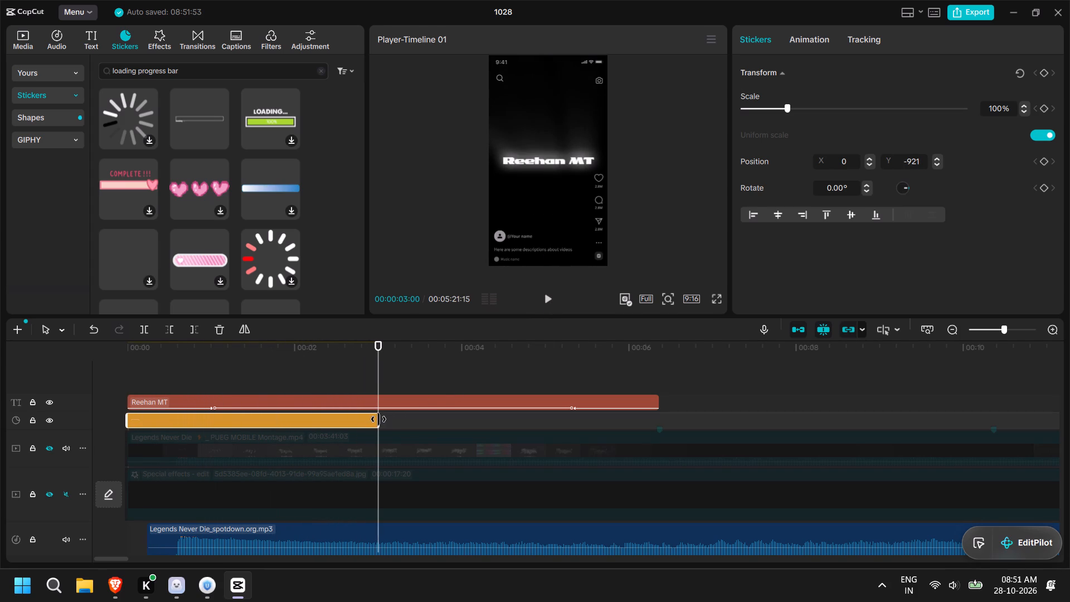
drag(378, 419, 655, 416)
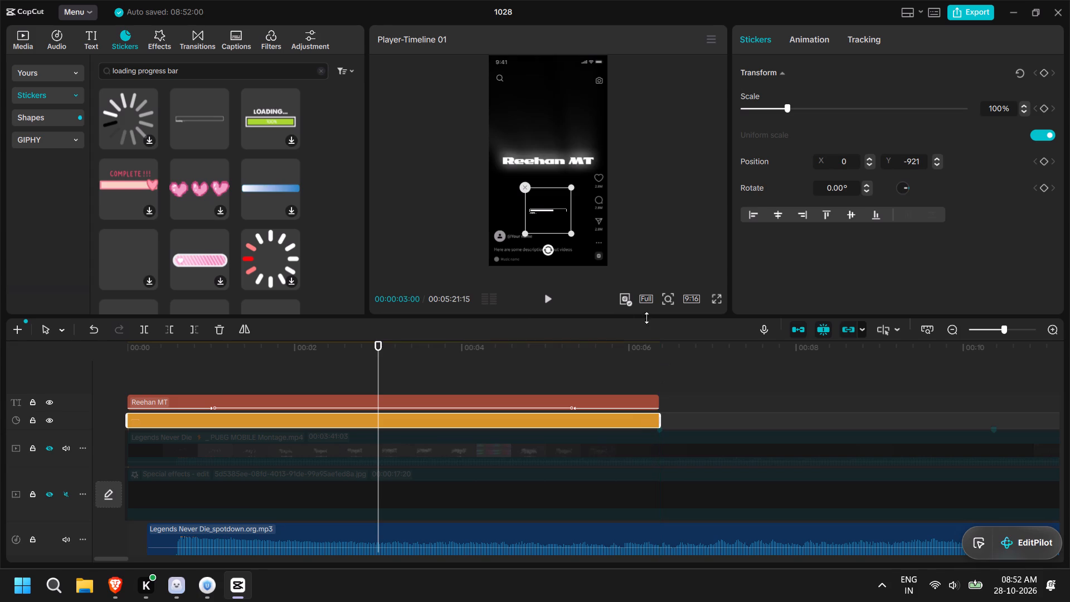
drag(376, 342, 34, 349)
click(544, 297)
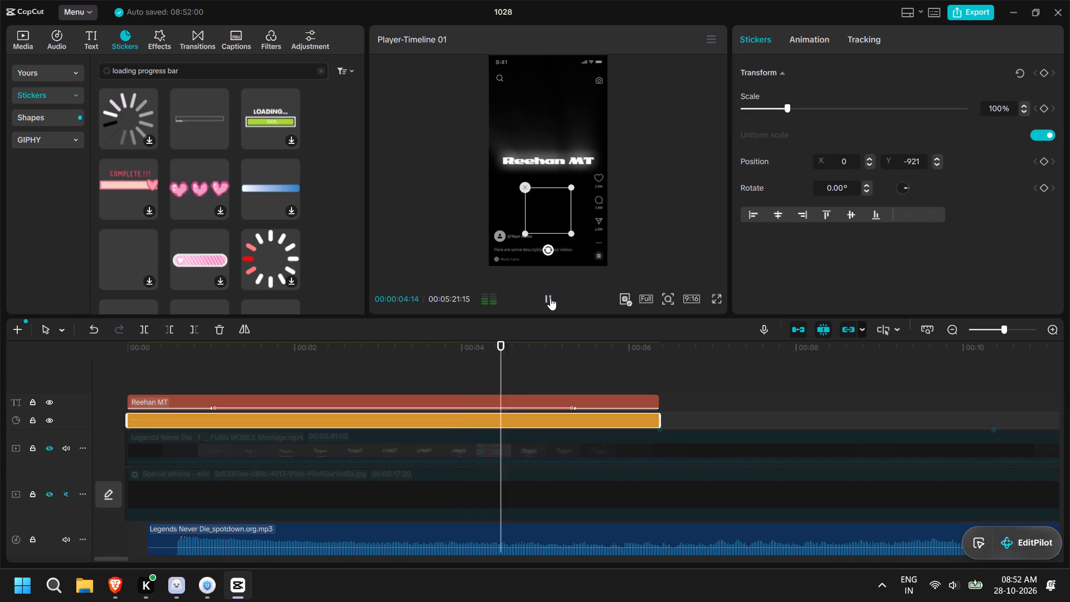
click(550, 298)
Examine the progress bar sticker's clip options, tracking and animation settings, and browse the other loading sticker designs.
click(479, 417)
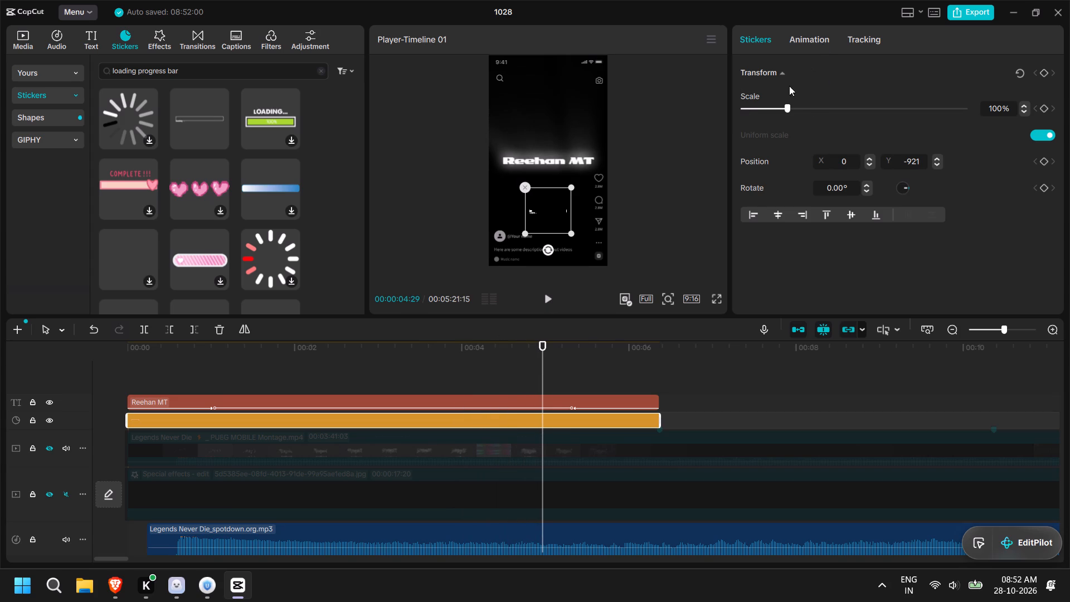
right_click(609, 417)
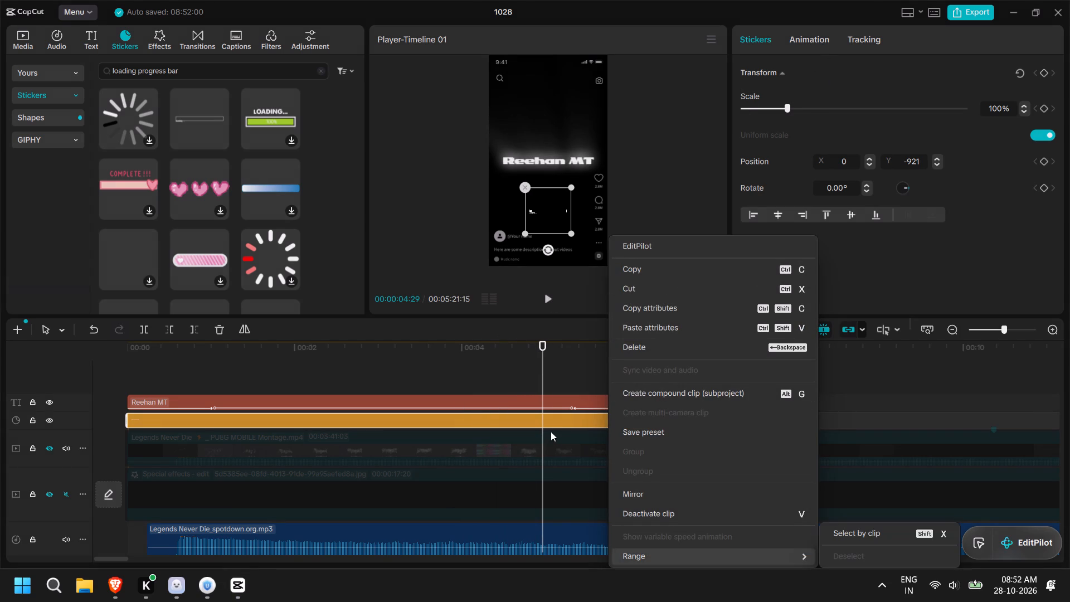
click(553, 416)
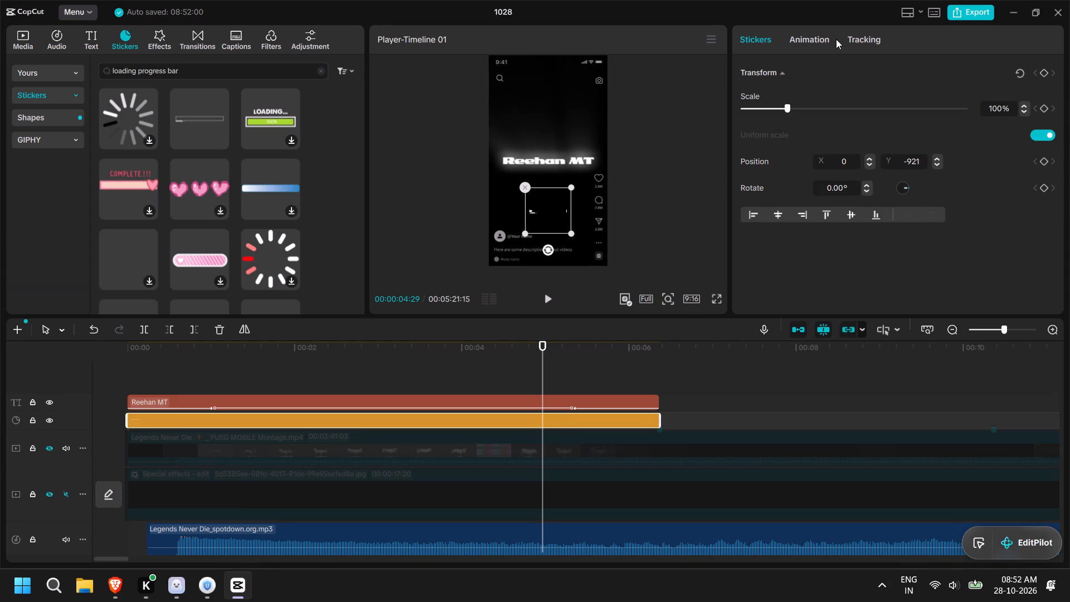
click(860, 37)
click(825, 37)
click(772, 38)
scroll(232, 247, down, 2)
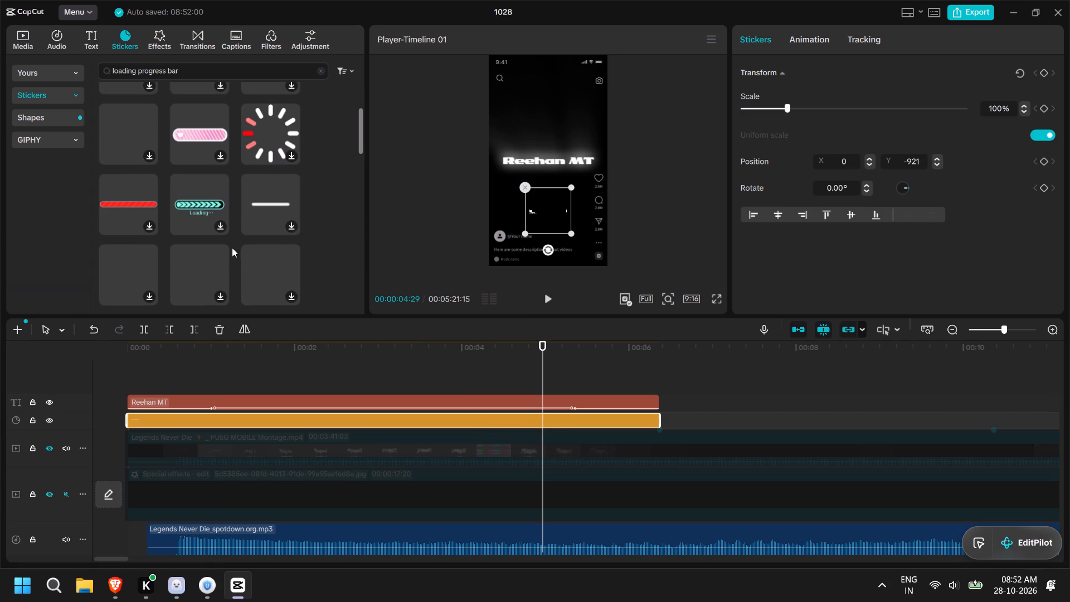
scroll(247, 232, down, 2)
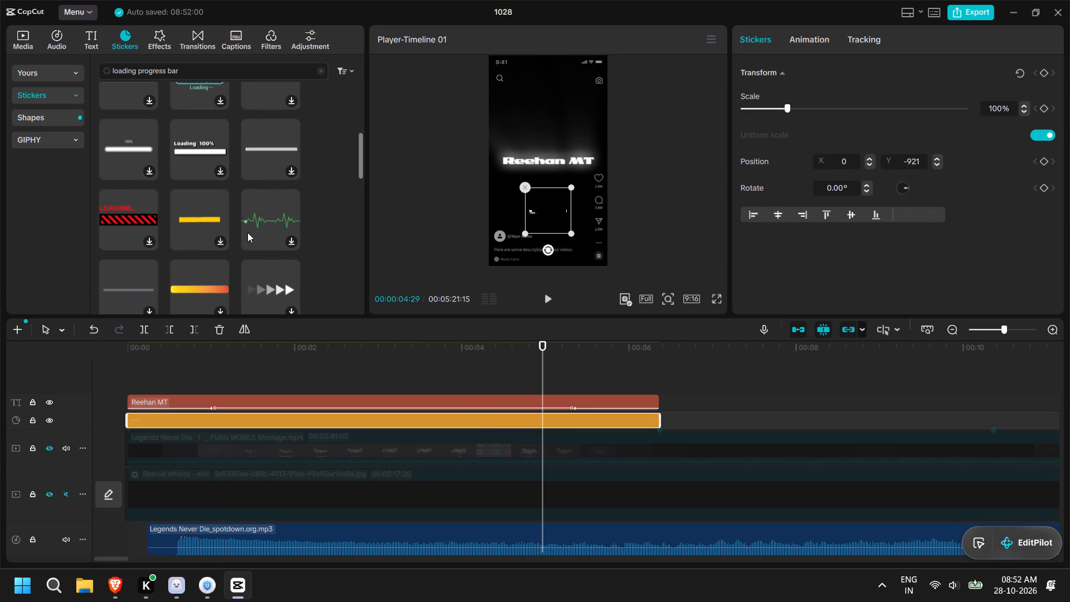
scroll(247, 232, down, 1)
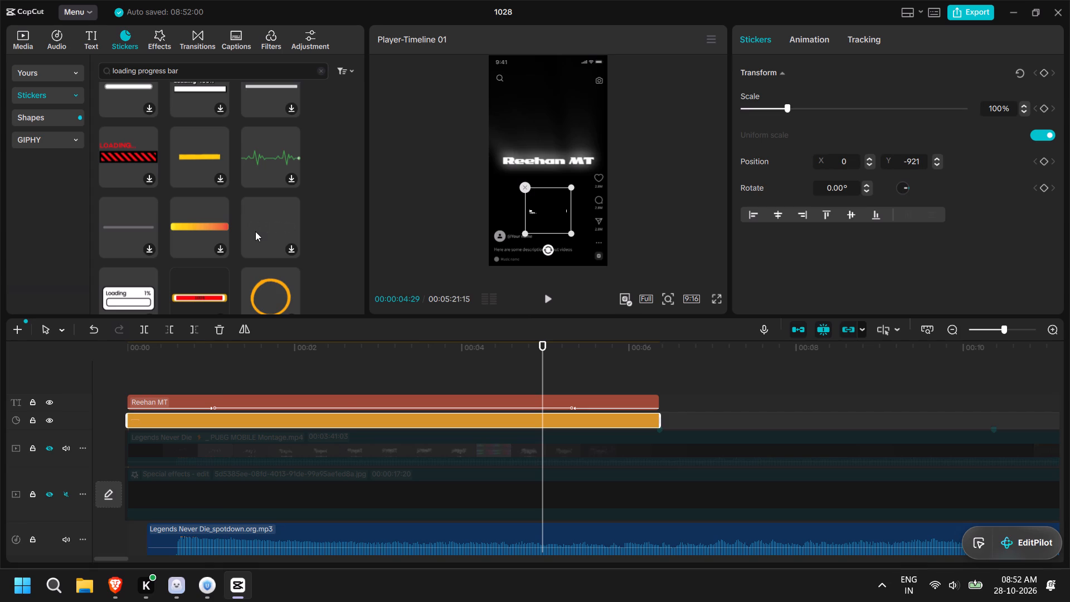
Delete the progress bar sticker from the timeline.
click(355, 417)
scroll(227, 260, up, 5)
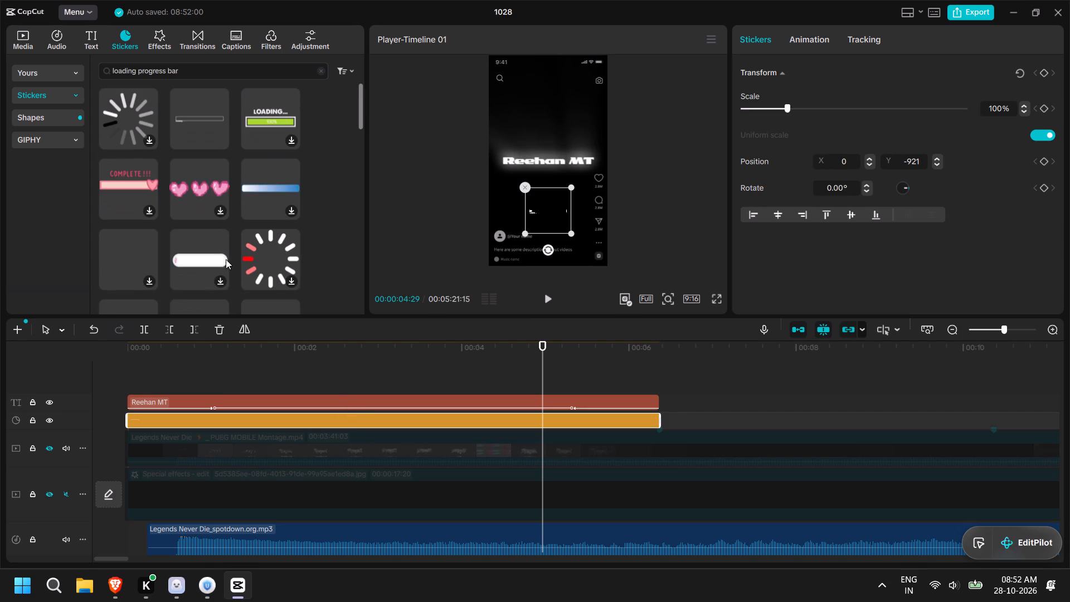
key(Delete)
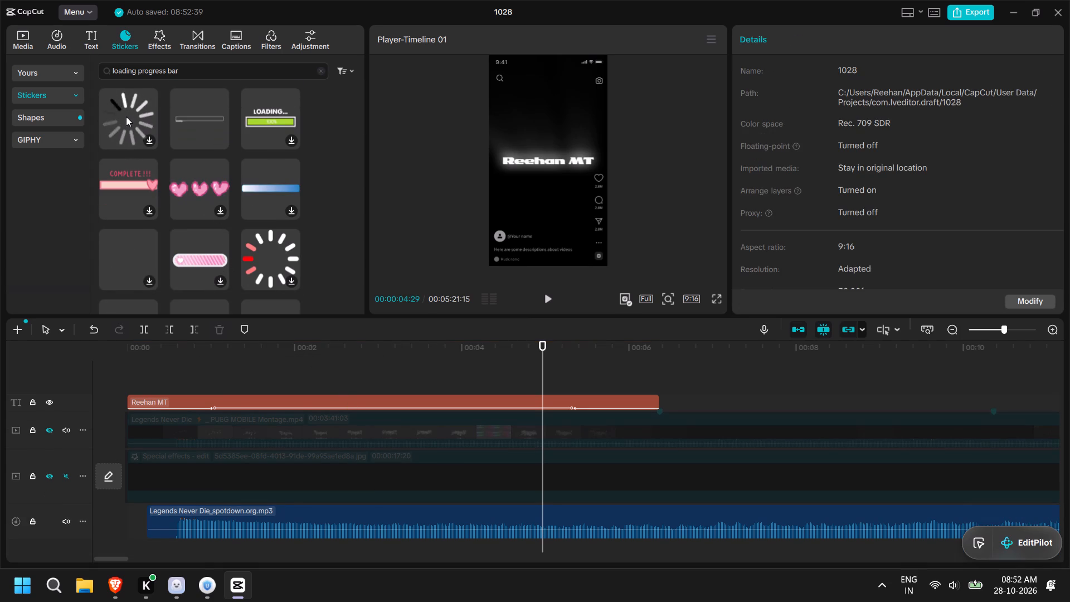
Add the white loading spinner sticker above the title track at the timeline start and extend it to the title clip's end.
click(126, 116)
drag(126, 116, 324, 400)
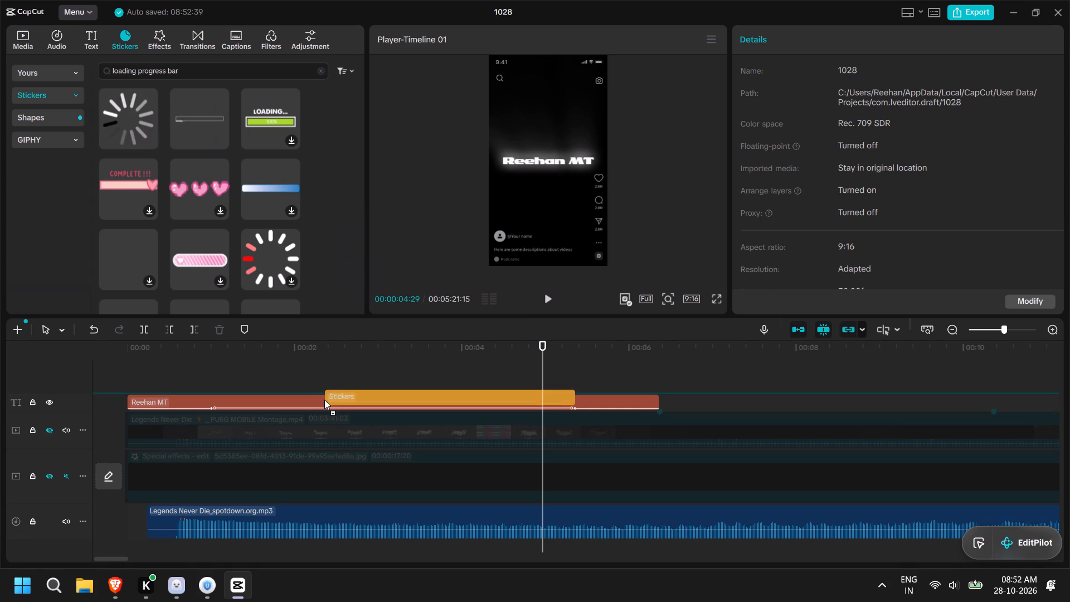
drag(324, 400, 301, 412)
drag(336, 402, 333, 430)
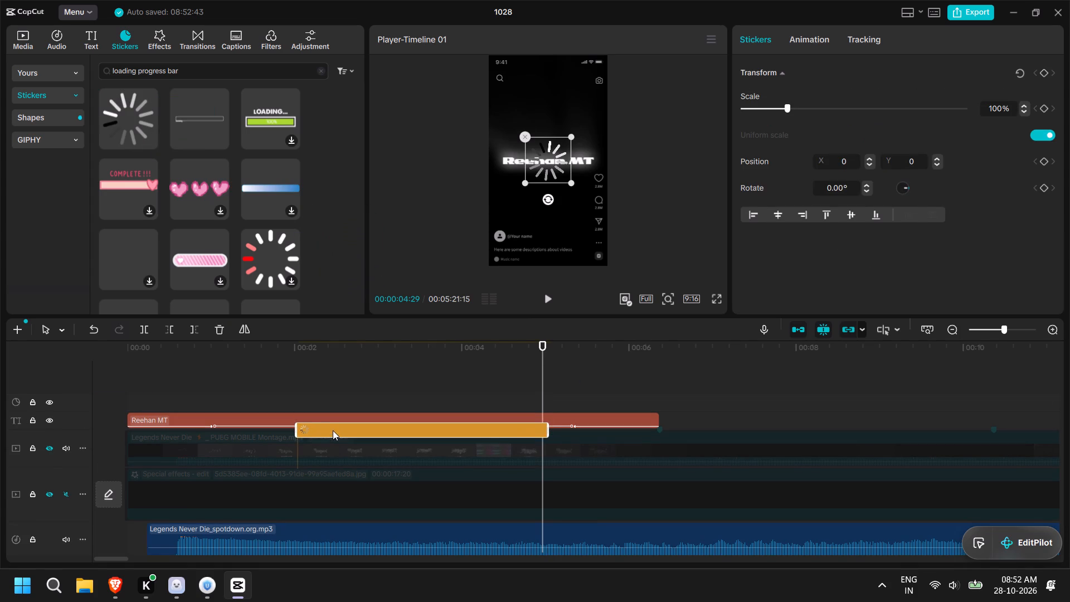
drag(333, 430, 166, 402)
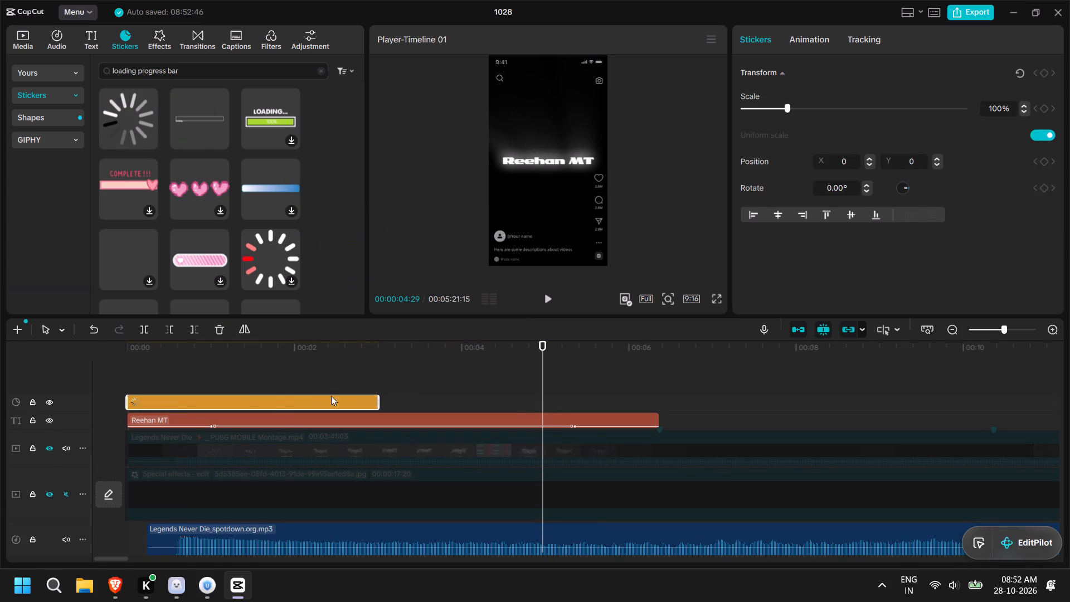
drag(377, 406, 532, 409)
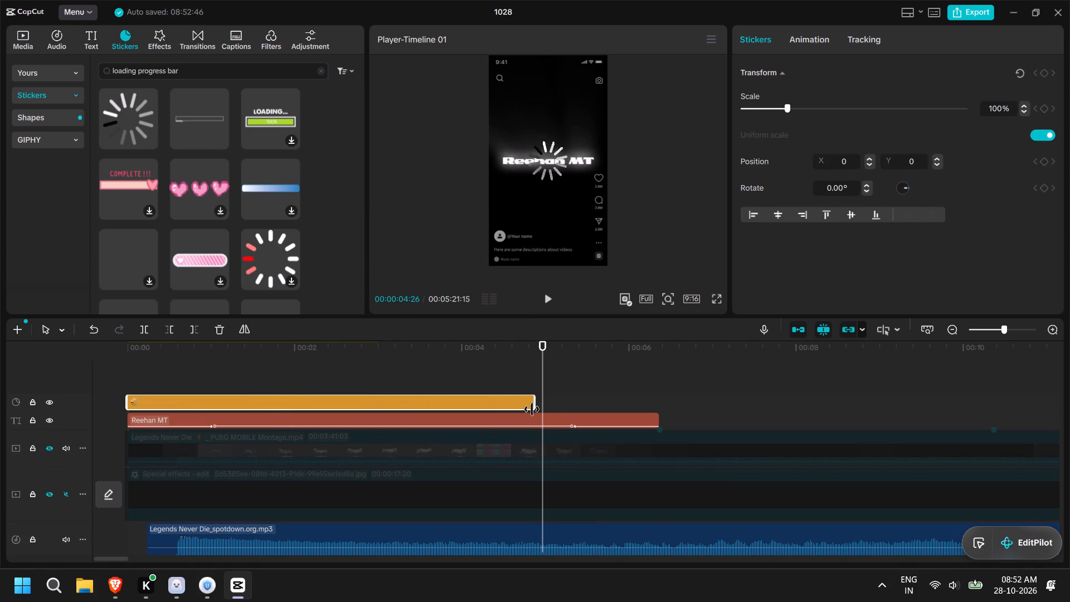
drag(532, 409, 656, 406)
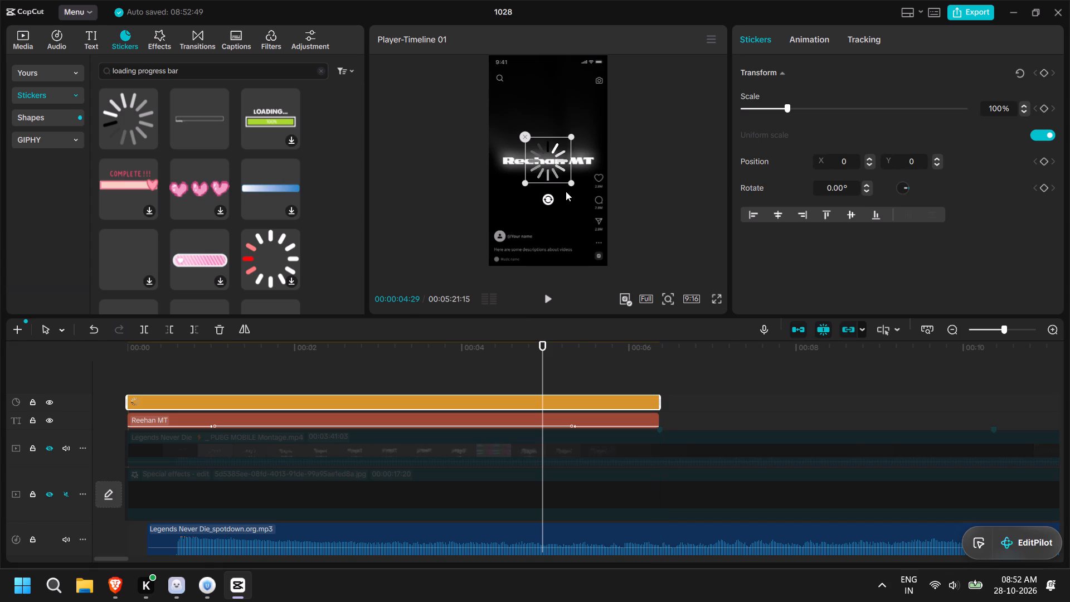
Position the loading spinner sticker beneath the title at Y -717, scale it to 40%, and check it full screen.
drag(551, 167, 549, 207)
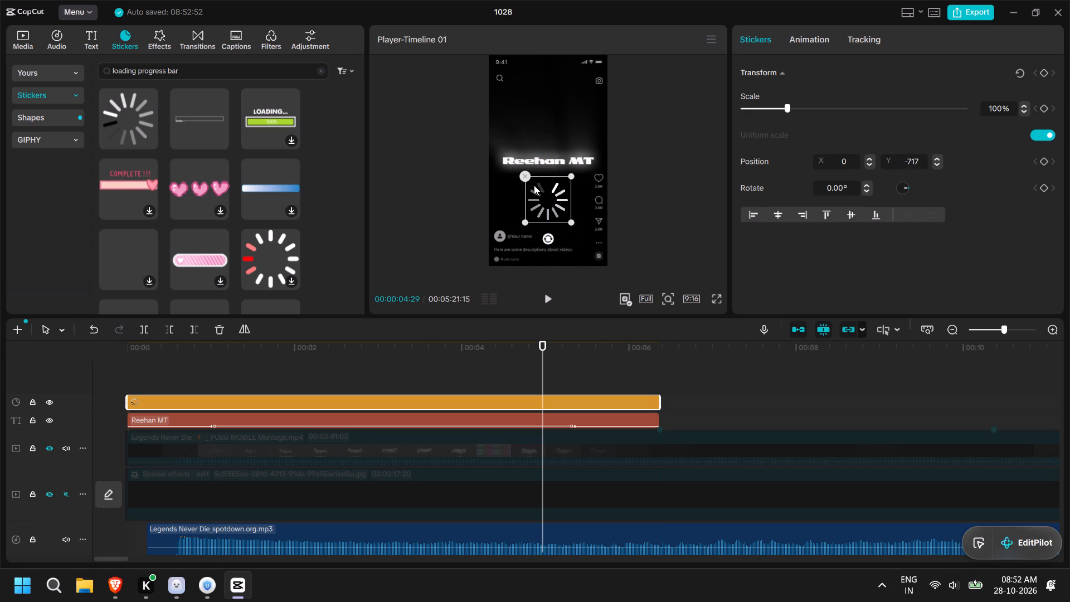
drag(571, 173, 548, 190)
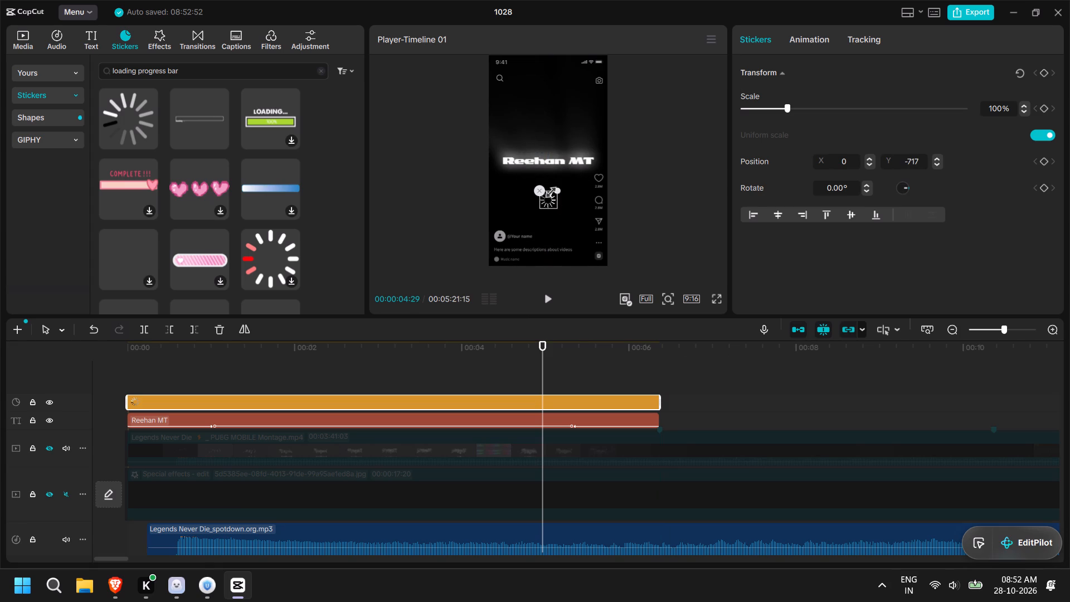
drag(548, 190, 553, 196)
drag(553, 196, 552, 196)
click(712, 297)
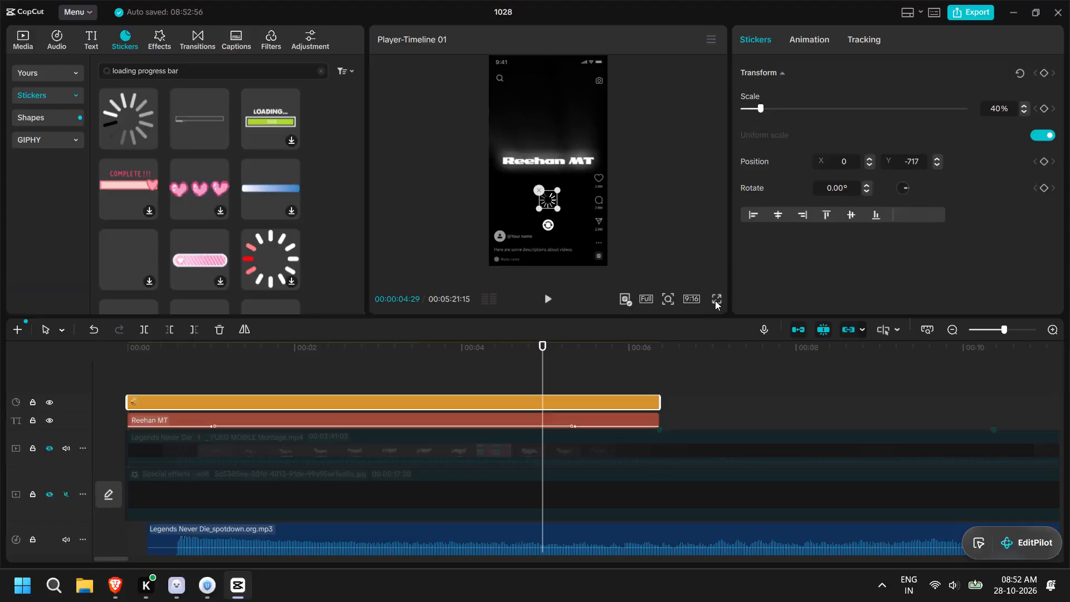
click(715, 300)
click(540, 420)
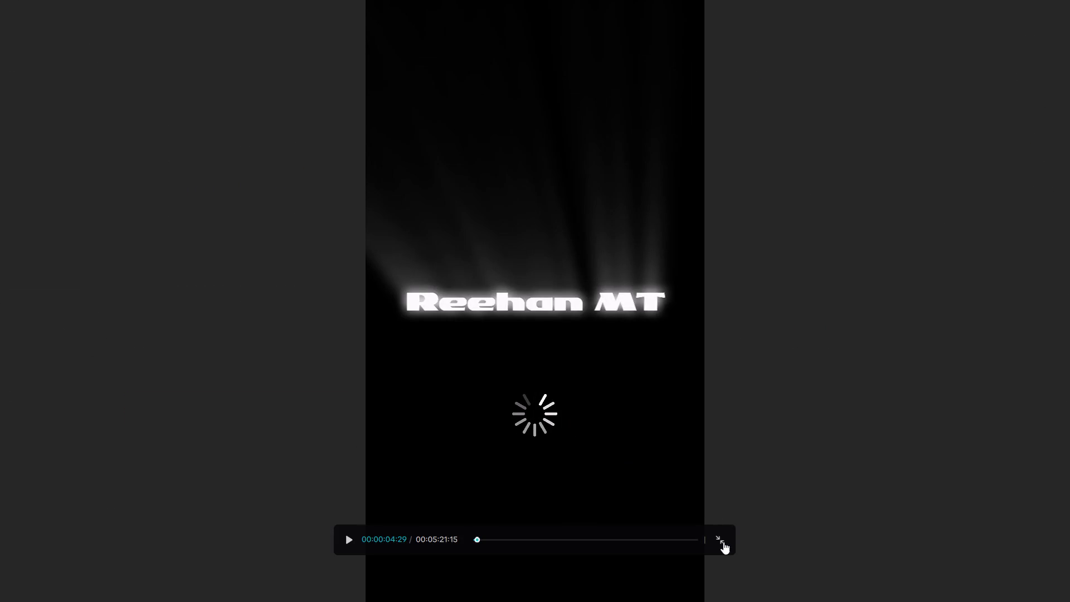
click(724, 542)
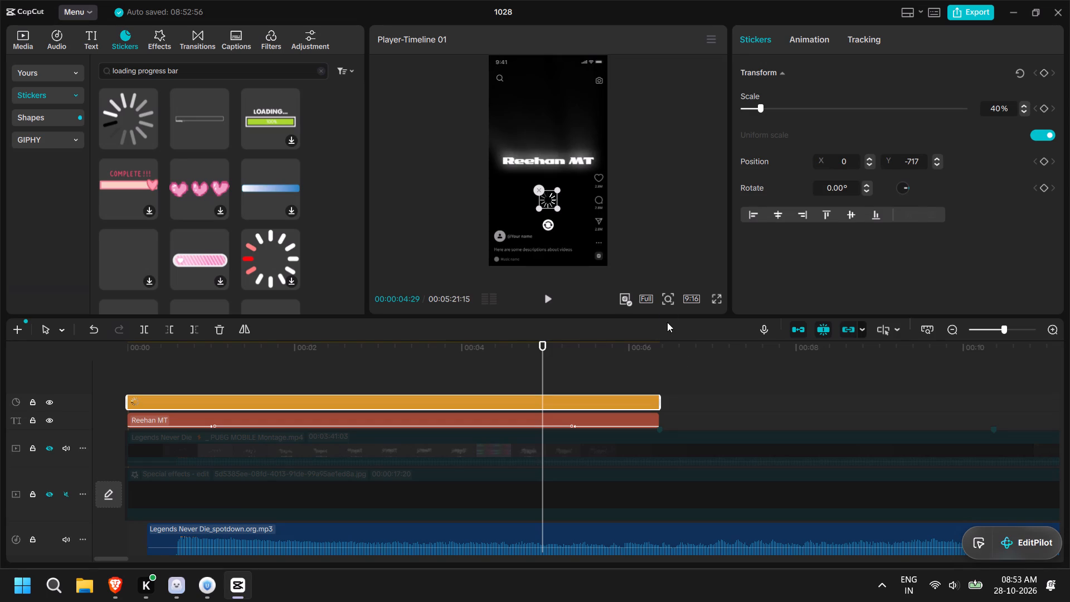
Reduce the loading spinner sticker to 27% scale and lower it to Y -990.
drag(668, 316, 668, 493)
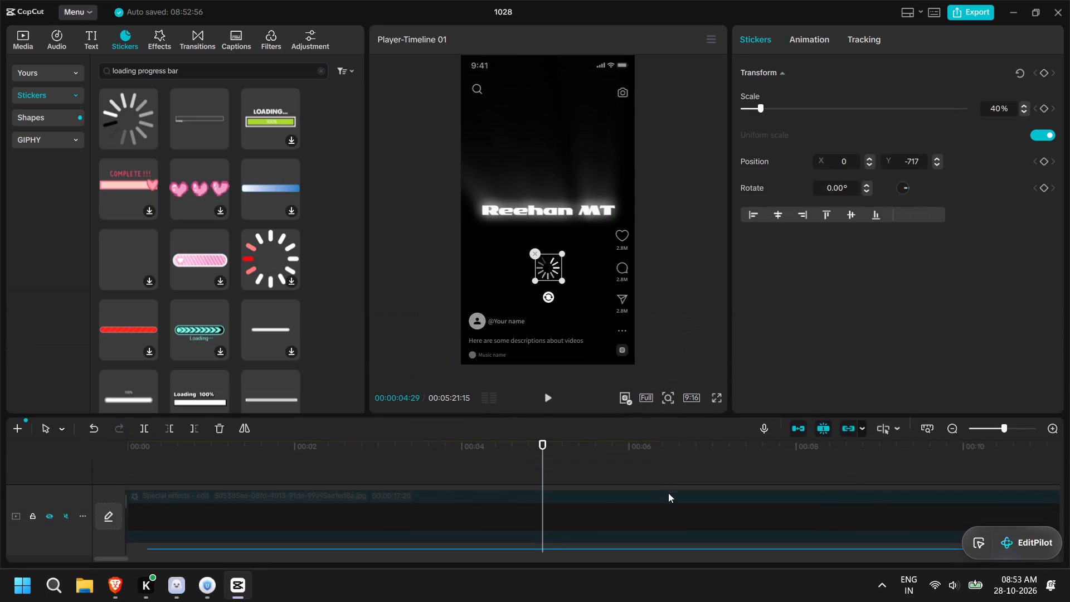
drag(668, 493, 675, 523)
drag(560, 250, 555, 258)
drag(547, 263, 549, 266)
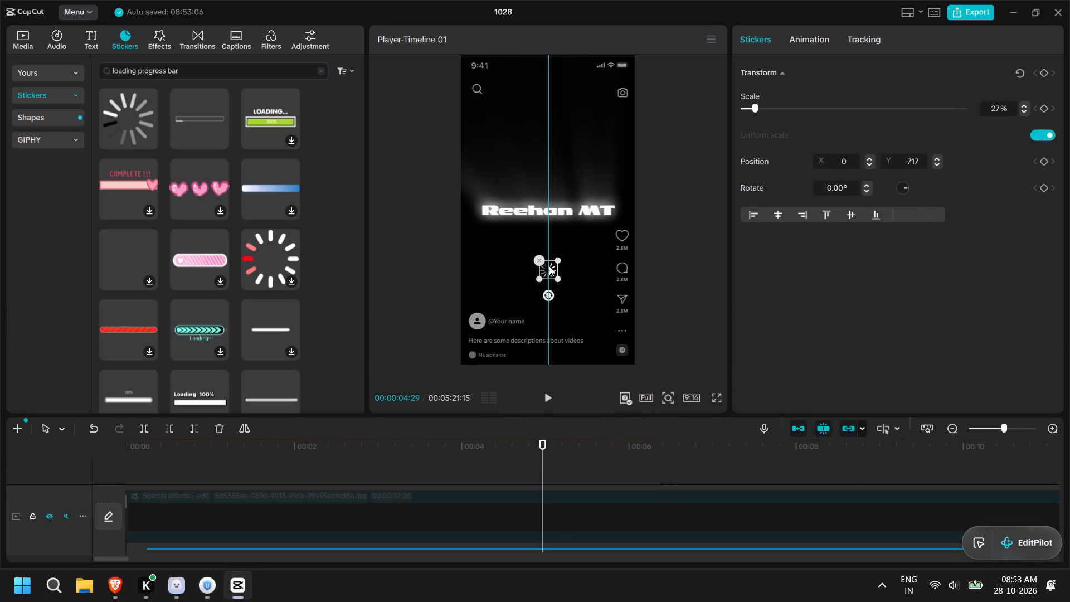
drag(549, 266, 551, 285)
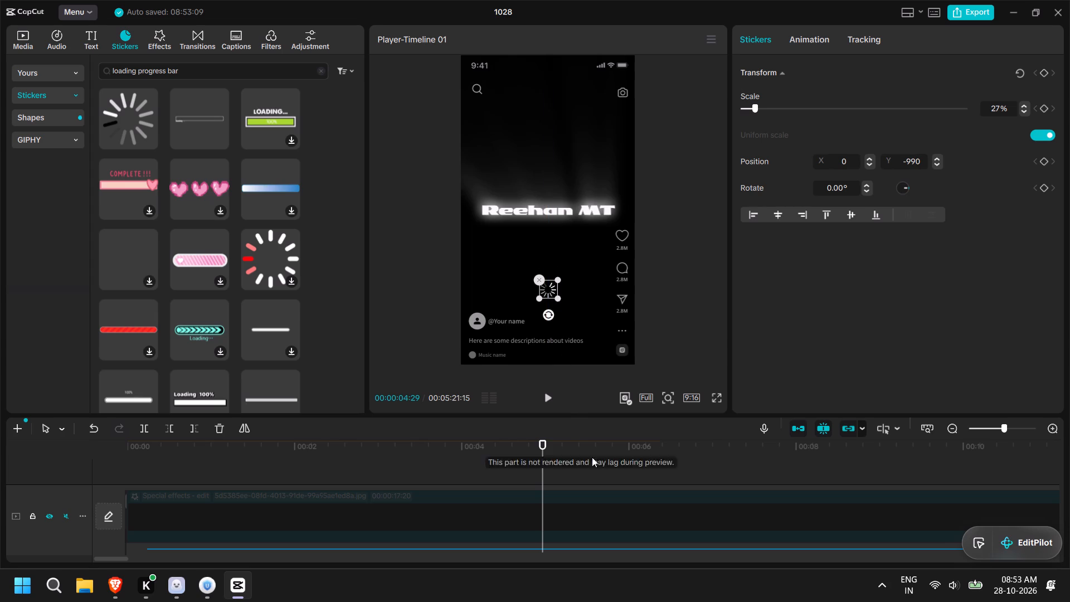
Preview the title intro with the loading spinner from the timeline start to about 2 seconds.
drag(592, 417, 590, 352)
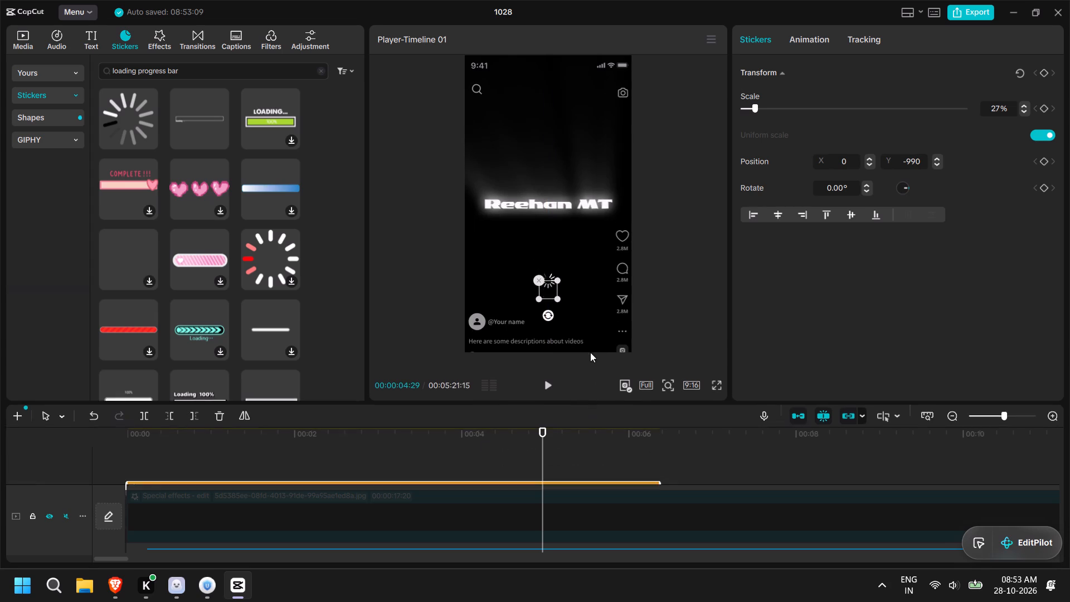
drag(590, 352, 589, 263)
drag(539, 295, 72, 305)
click(546, 249)
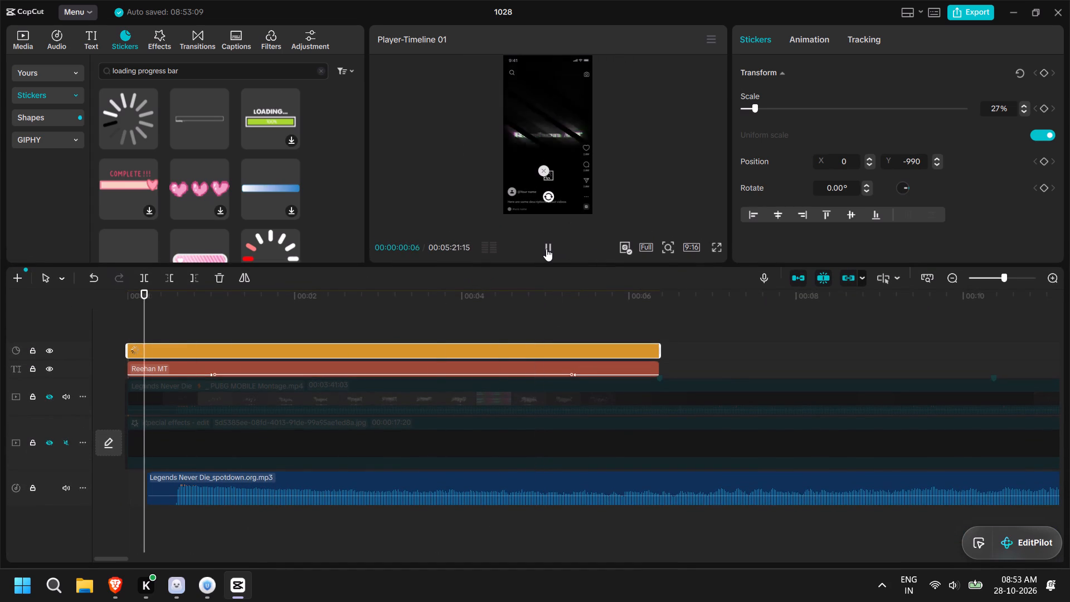
click(546, 249)
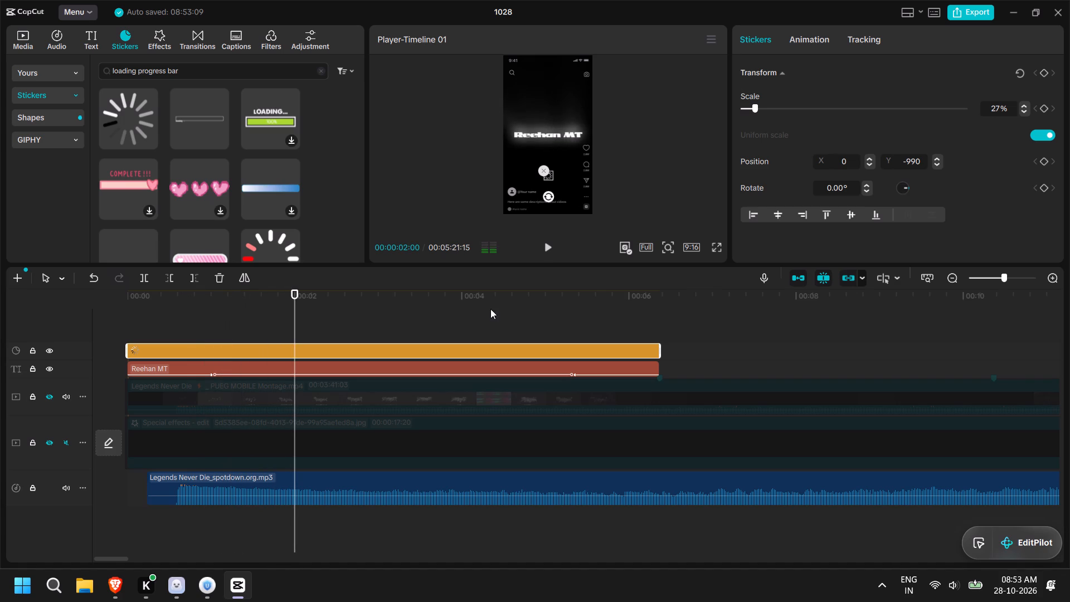
Delete the loading spinner sticker from the timeline.
click(487, 346)
key(Delete)
Play the title intro from the timeline start through to about 10 seconds.
click(388, 345)
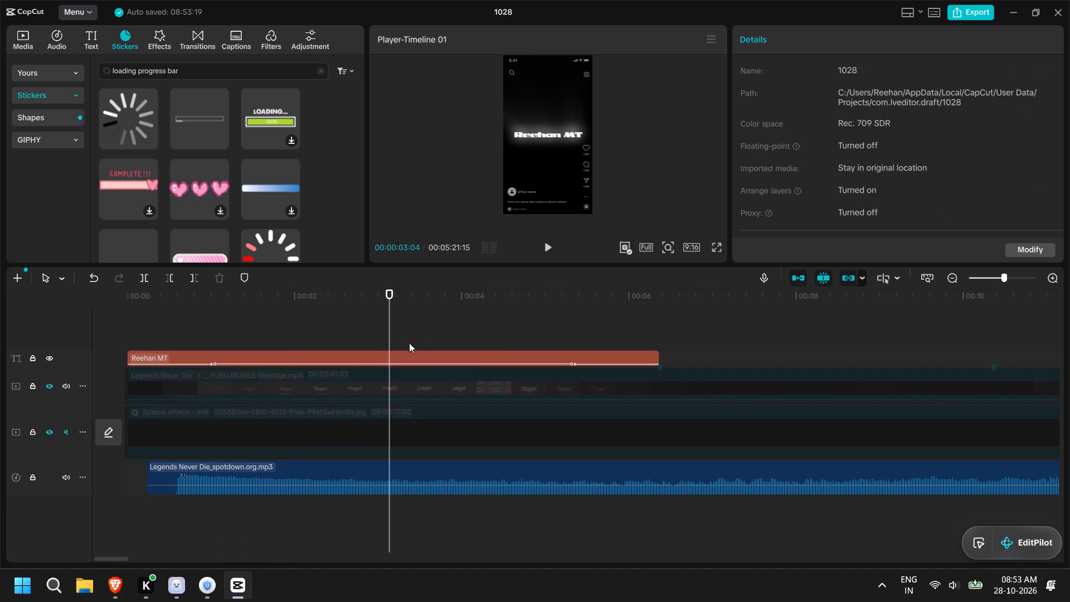
drag(397, 312, 93, 313)
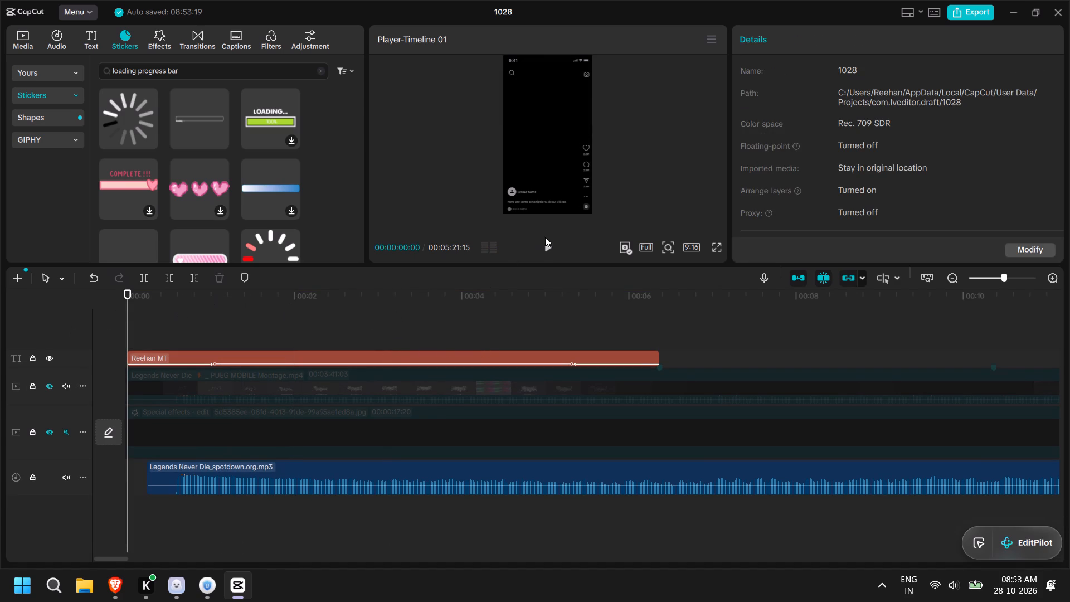
click(547, 245)
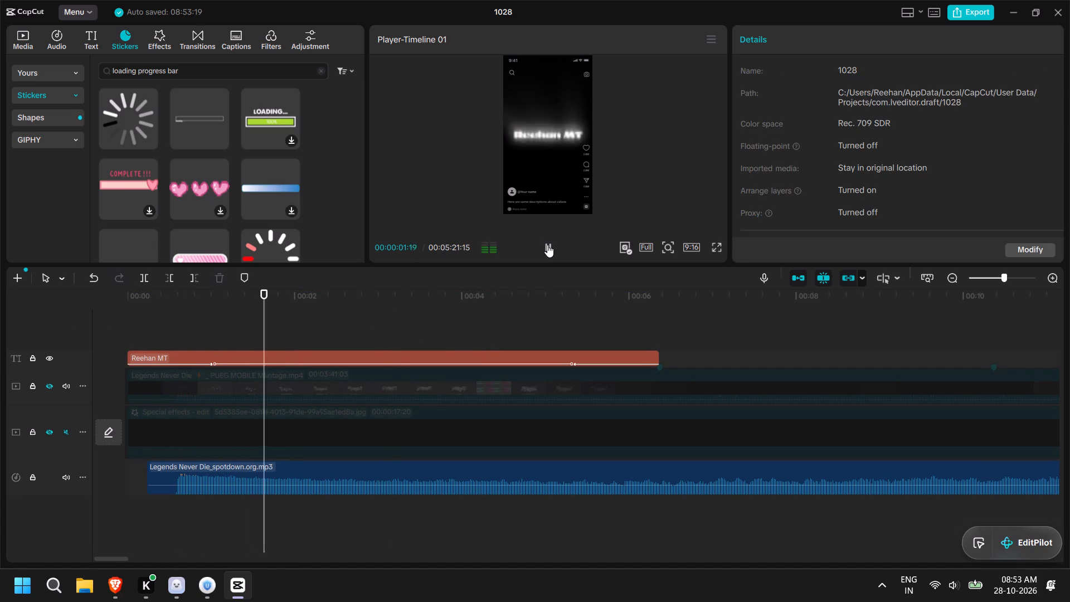
click(547, 245)
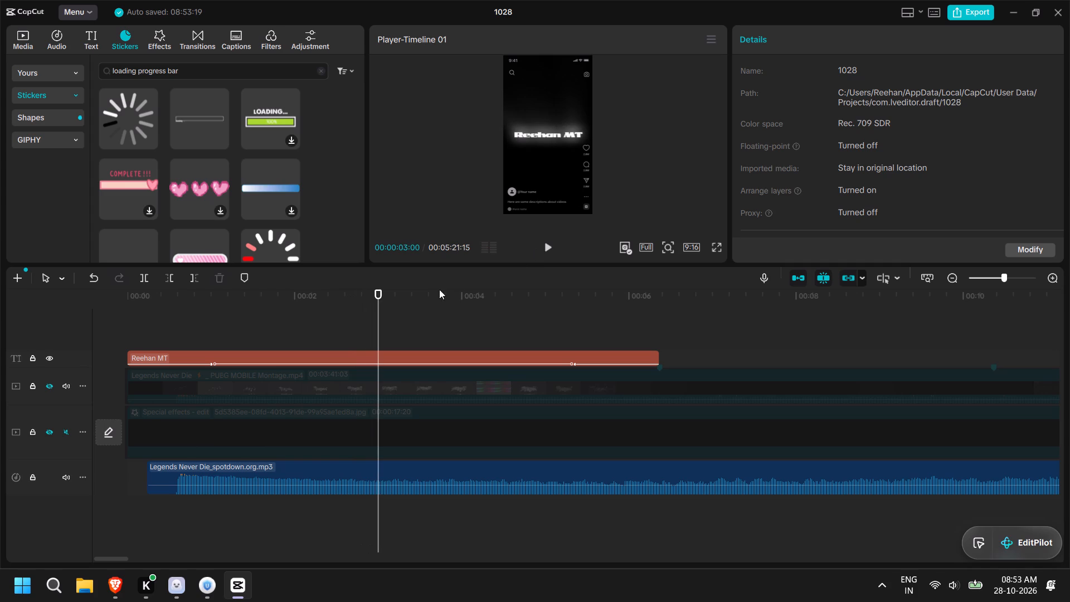
click(552, 248)
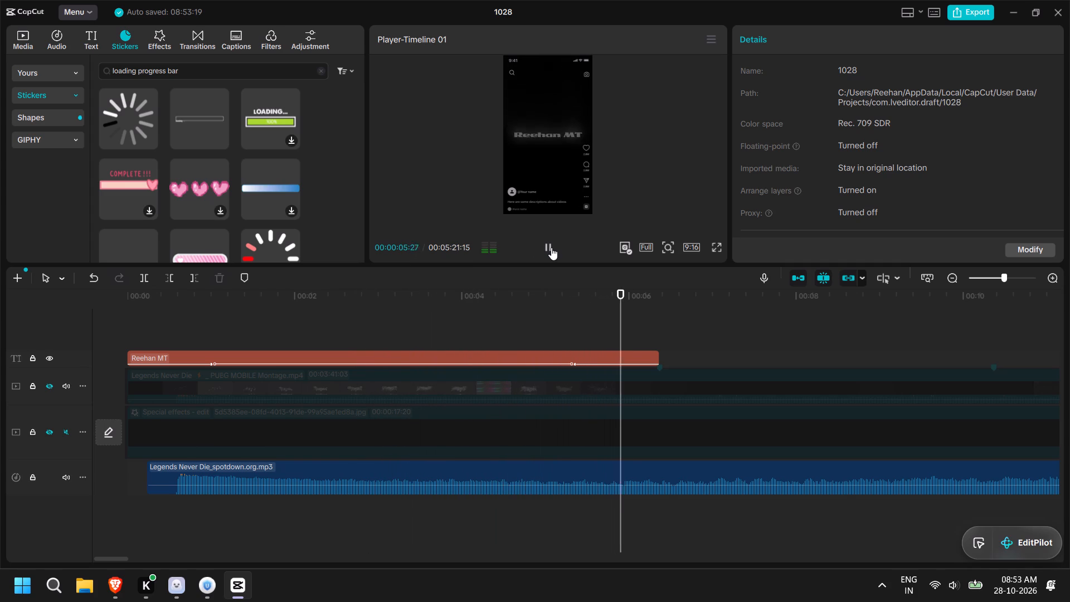
click(551, 247)
click(551, 247)
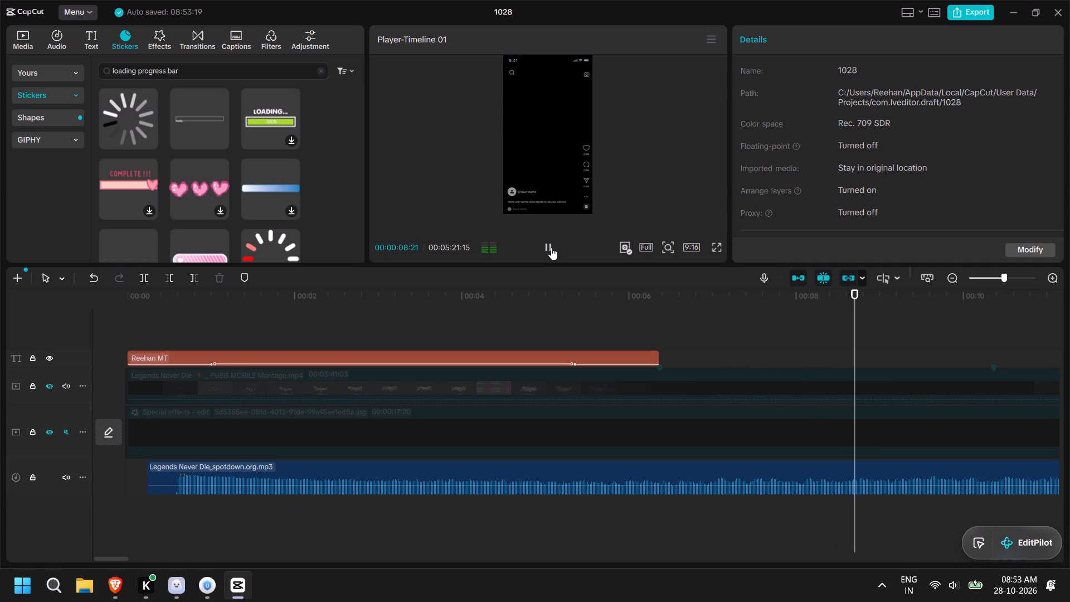
click(551, 247)
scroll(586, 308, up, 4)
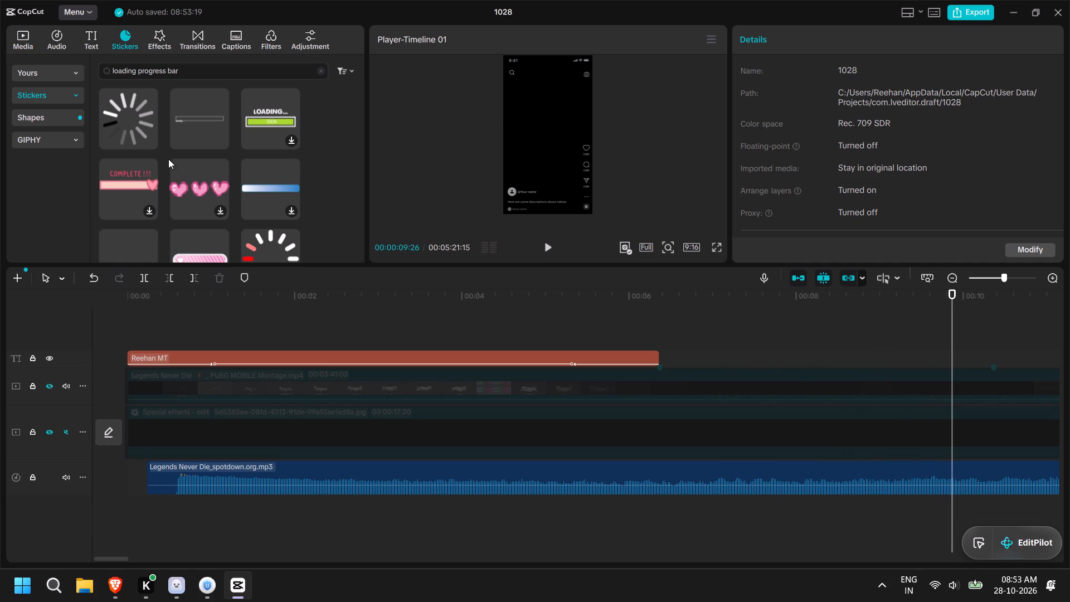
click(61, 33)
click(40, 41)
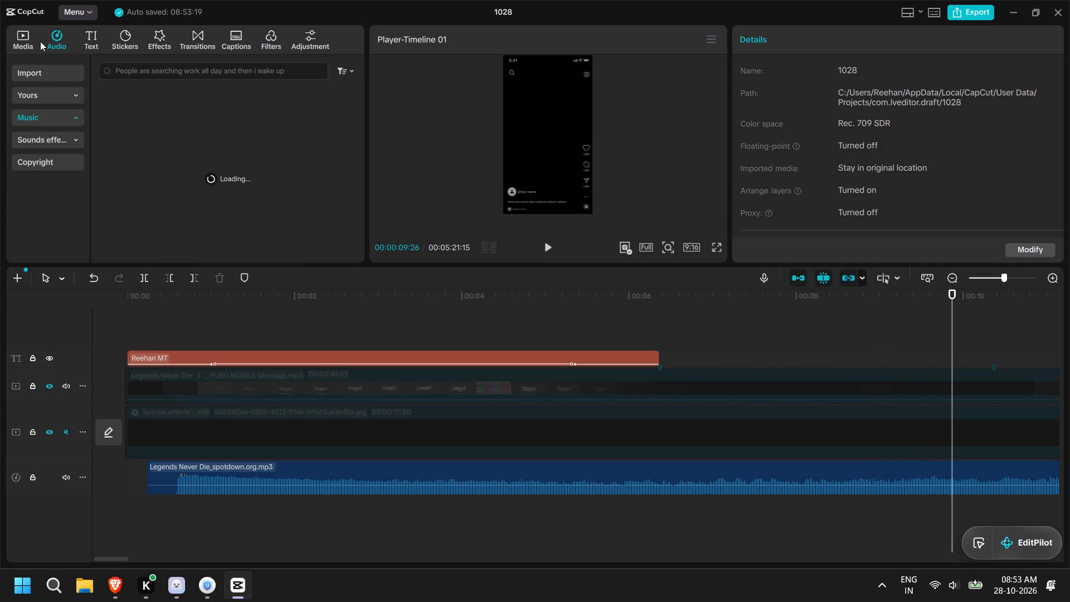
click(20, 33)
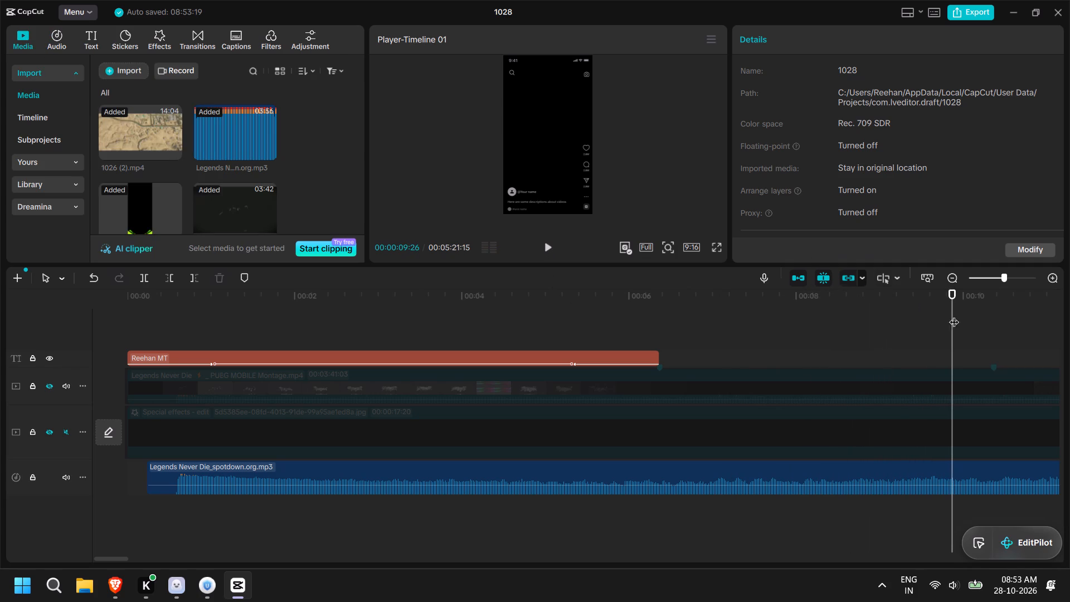
Split the hidden reference montage clip at the title clip's end, at 00:00:06:11.
drag(954, 290, 661, 309)
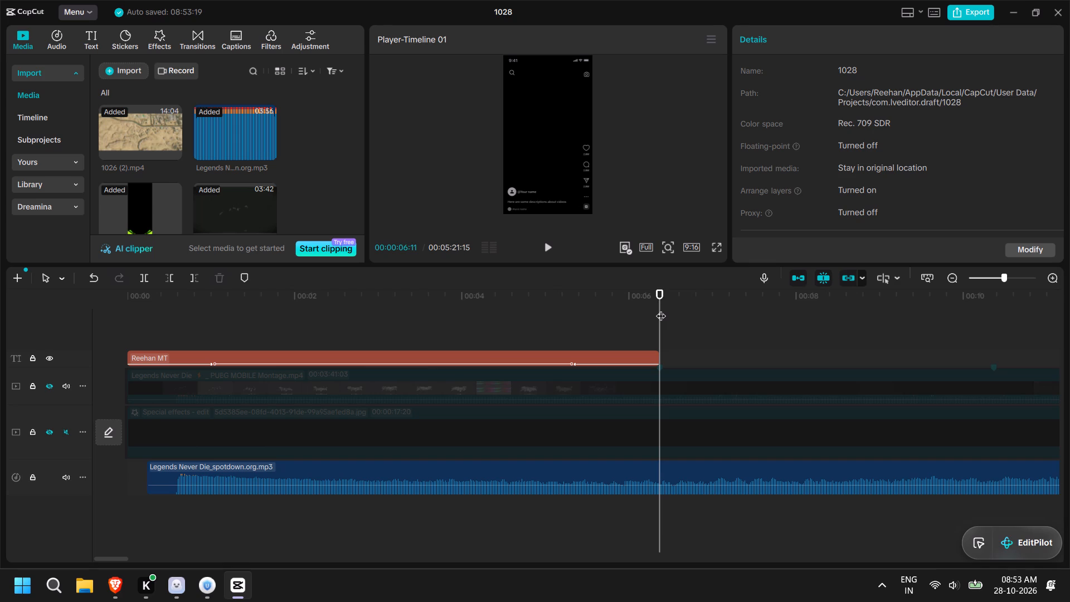
click(349, 391)
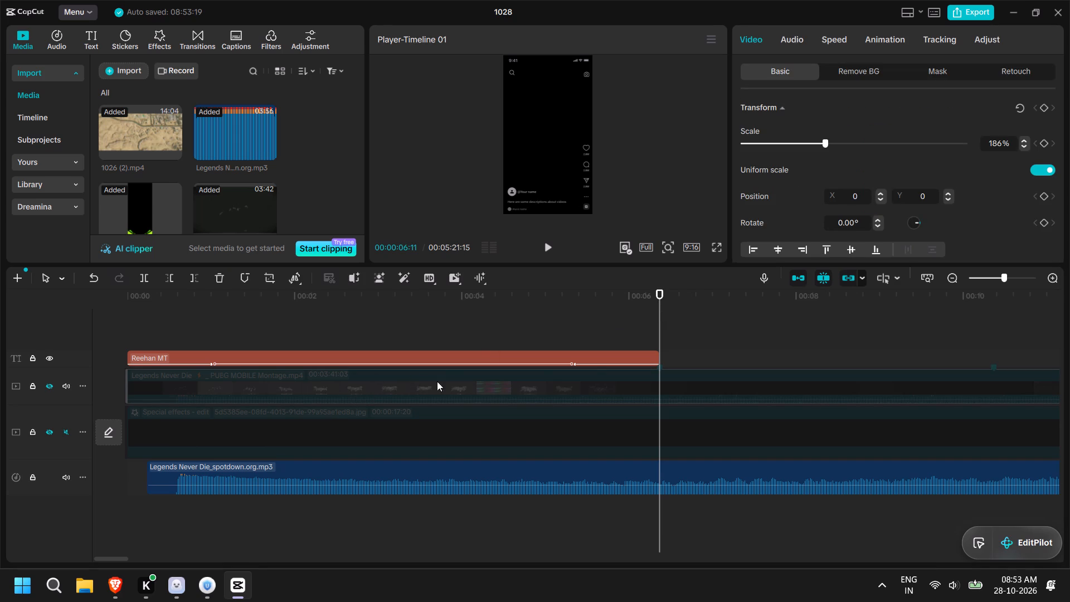
click(146, 276)
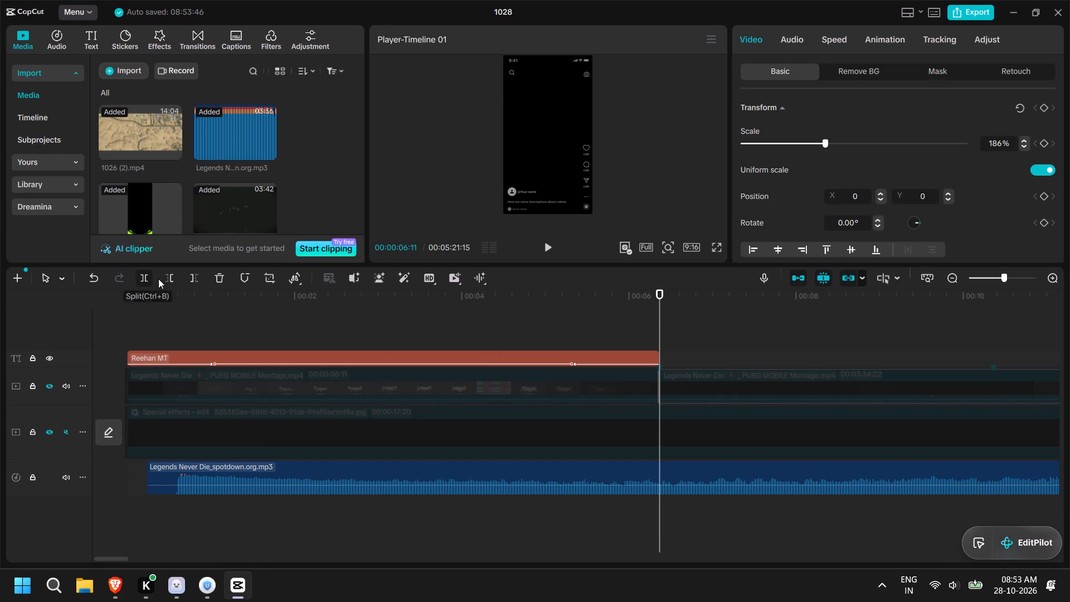
Unhide the reference montage track and select its opening section, before the split.
click(718, 380)
click(540, 389)
click(46, 390)
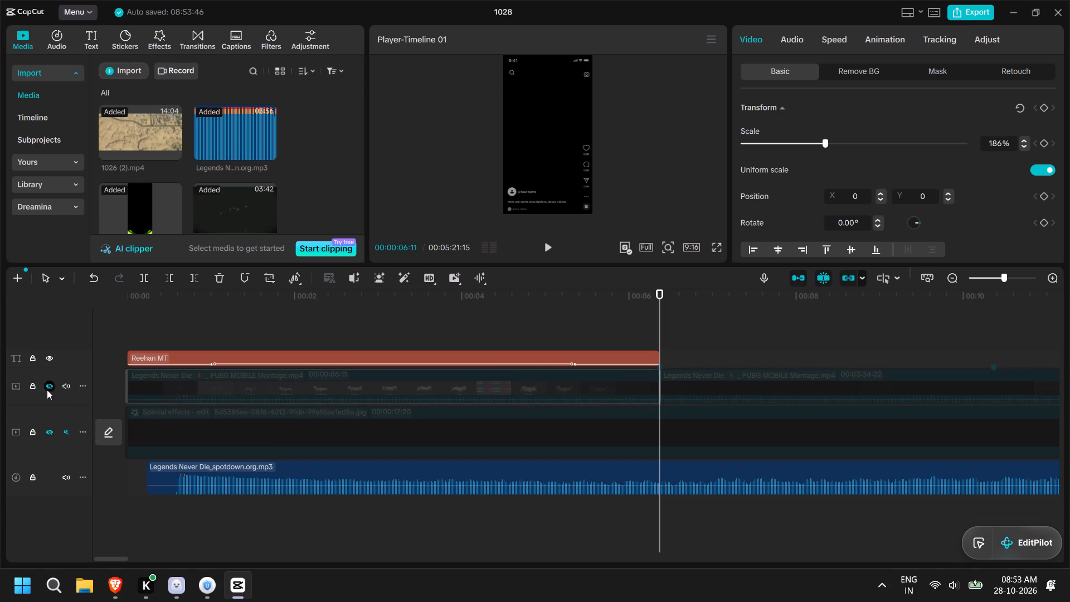
click(328, 375)
click(390, 387)
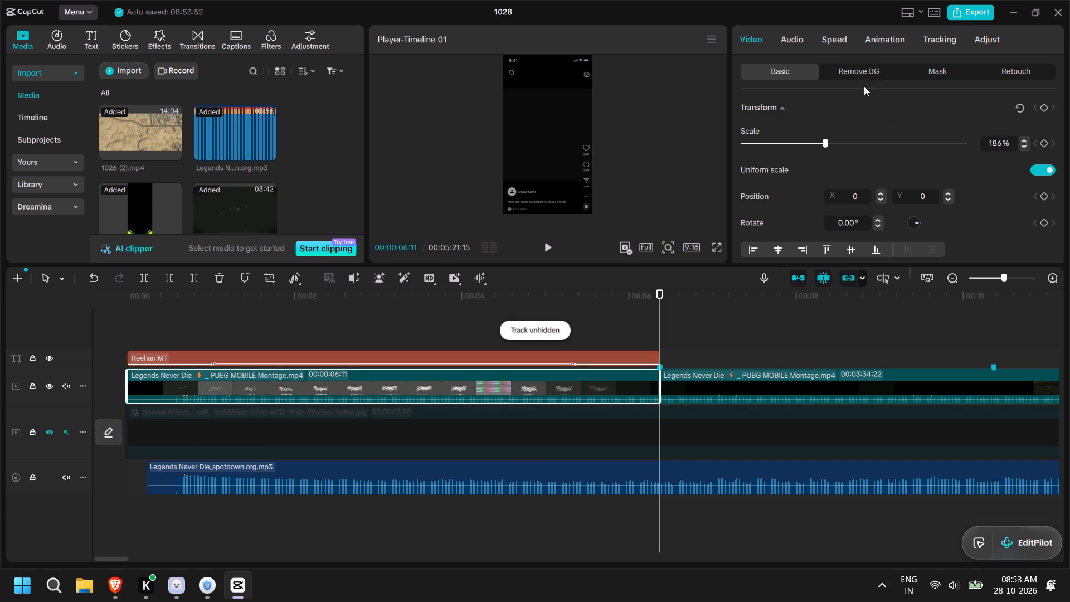
Examine the opening montage section's transform, blend, clean-up and colour adjustment settings for a way to make it invisible.
scroll(860, 130, down, 1)
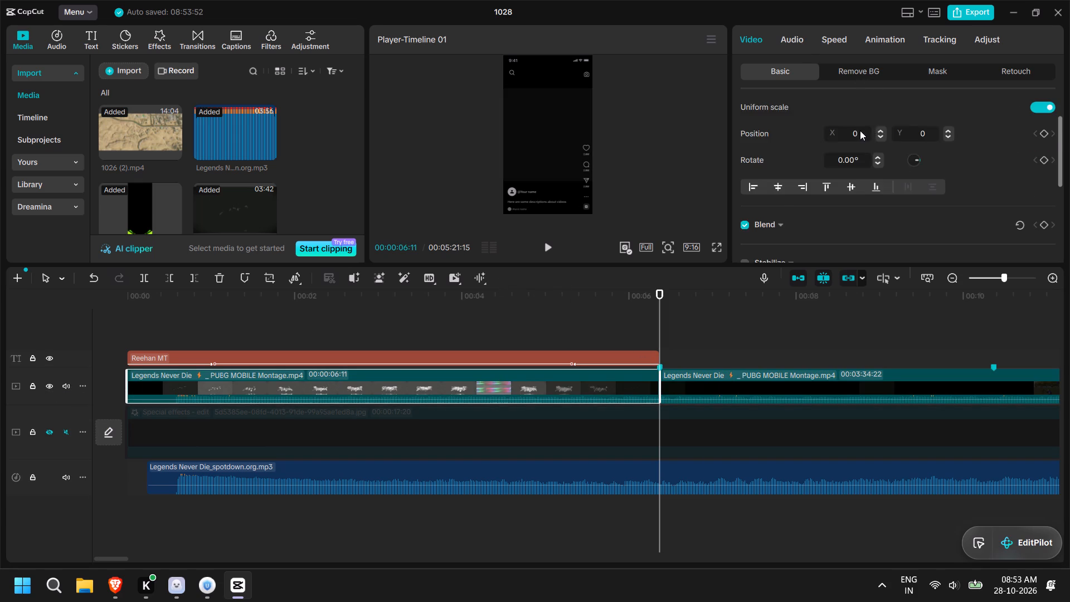
scroll(860, 130, down, 5)
scroll(845, 155, up, 6)
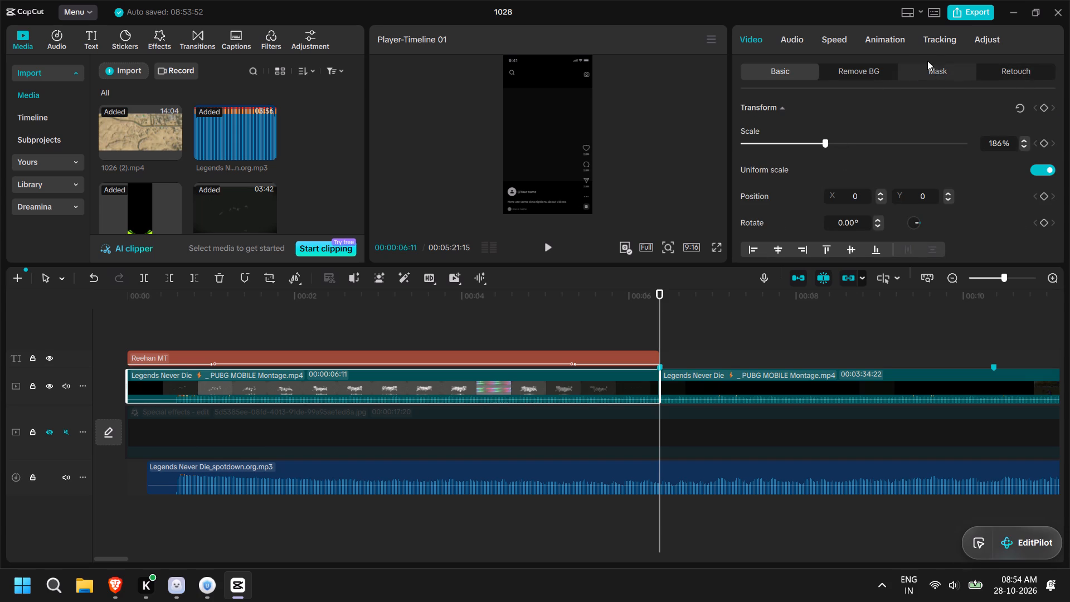
click(985, 36)
click(989, 41)
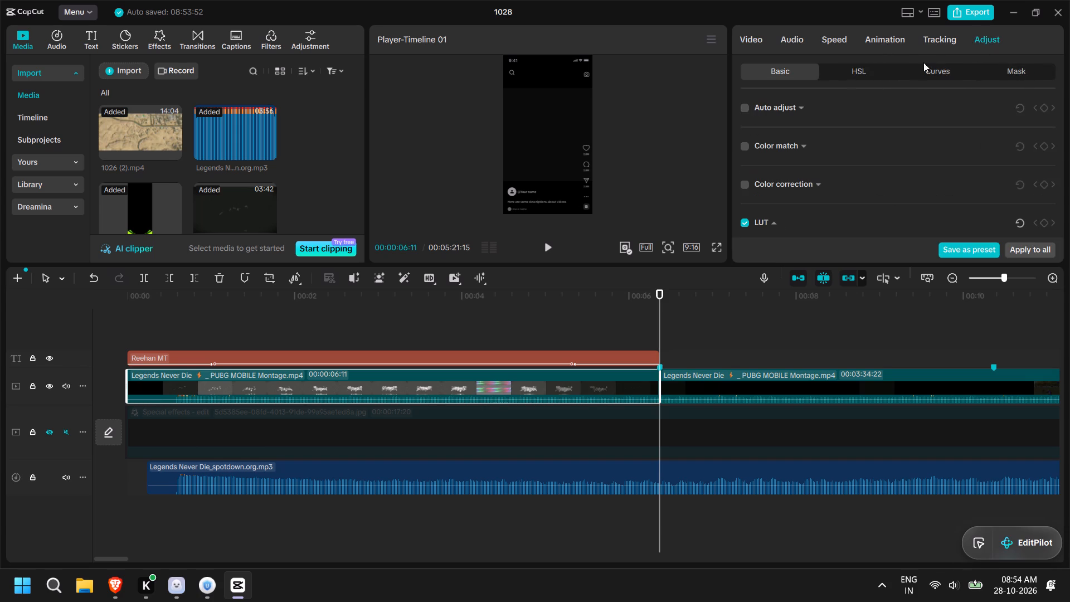
scroll(849, 132, down, 6)
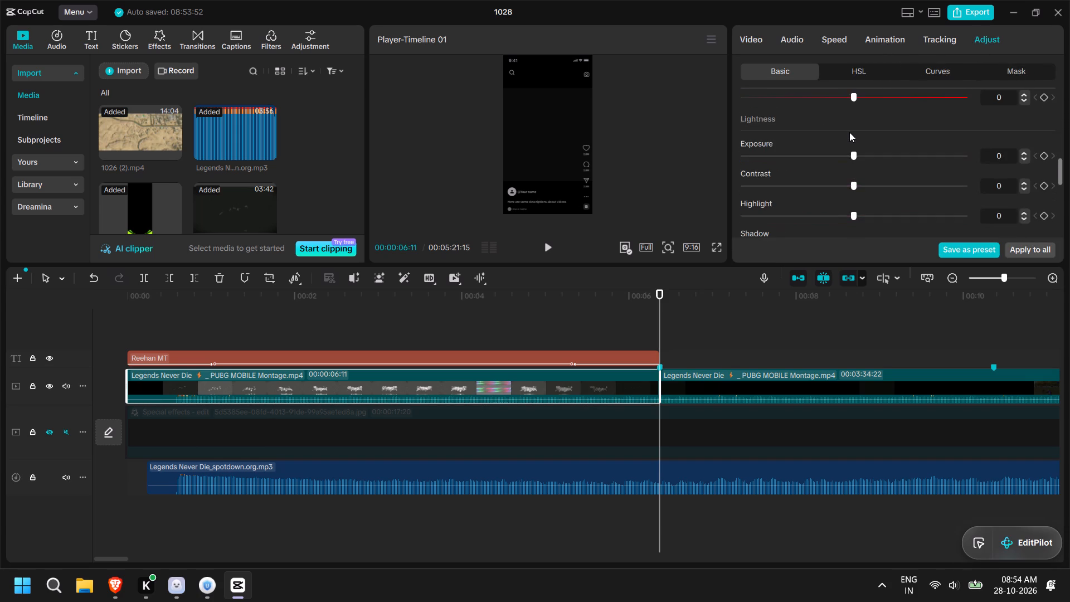
scroll(849, 132, down, 1)
scroll(849, 132, up, 9)
scroll(849, 132, down, 5)
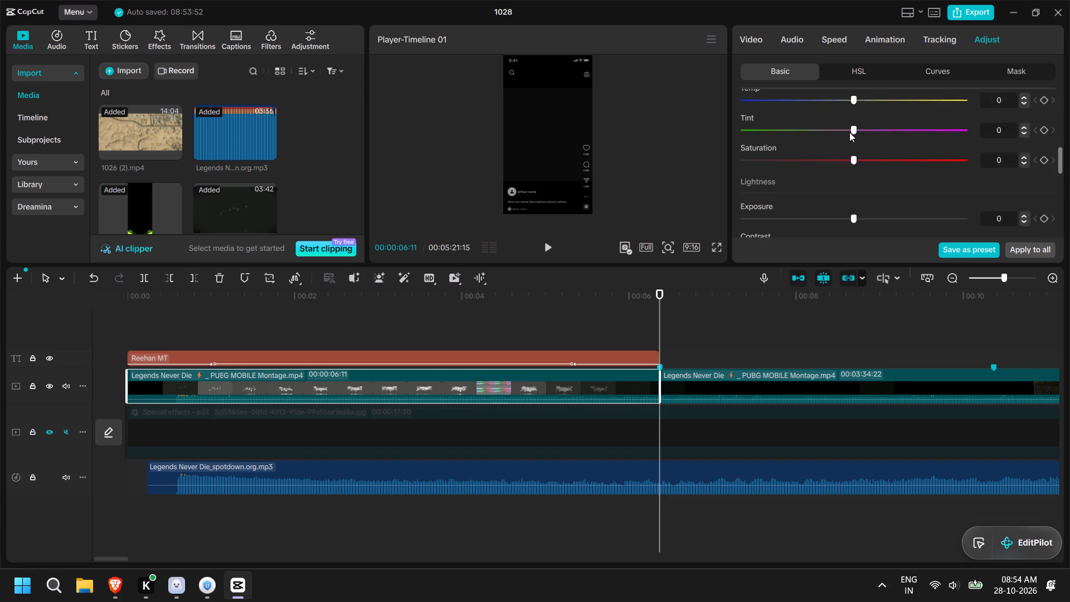
scroll(849, 132, down, 10)
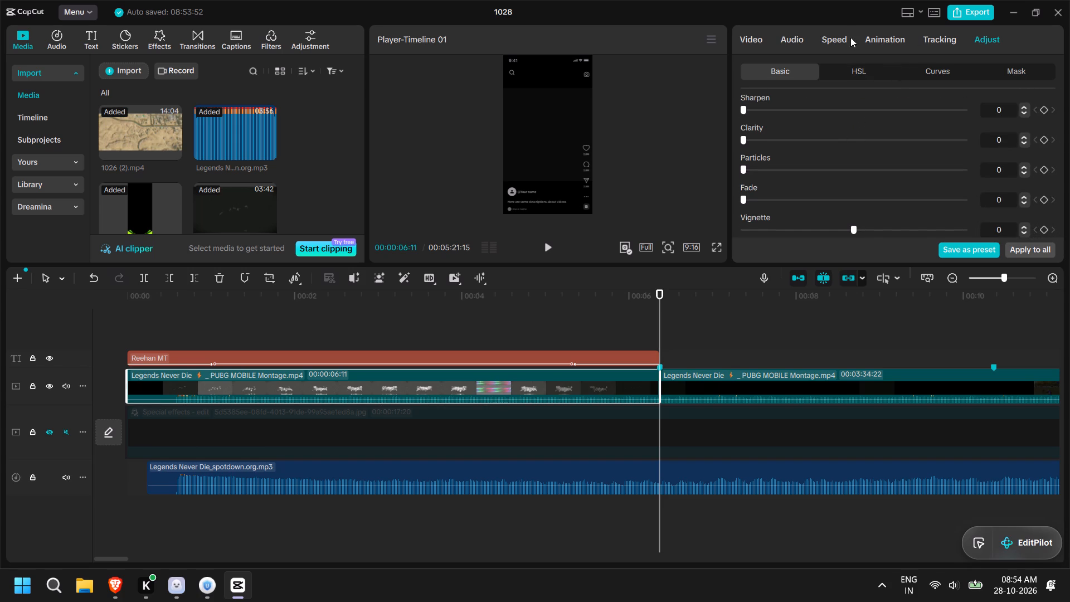
click(763, 37)
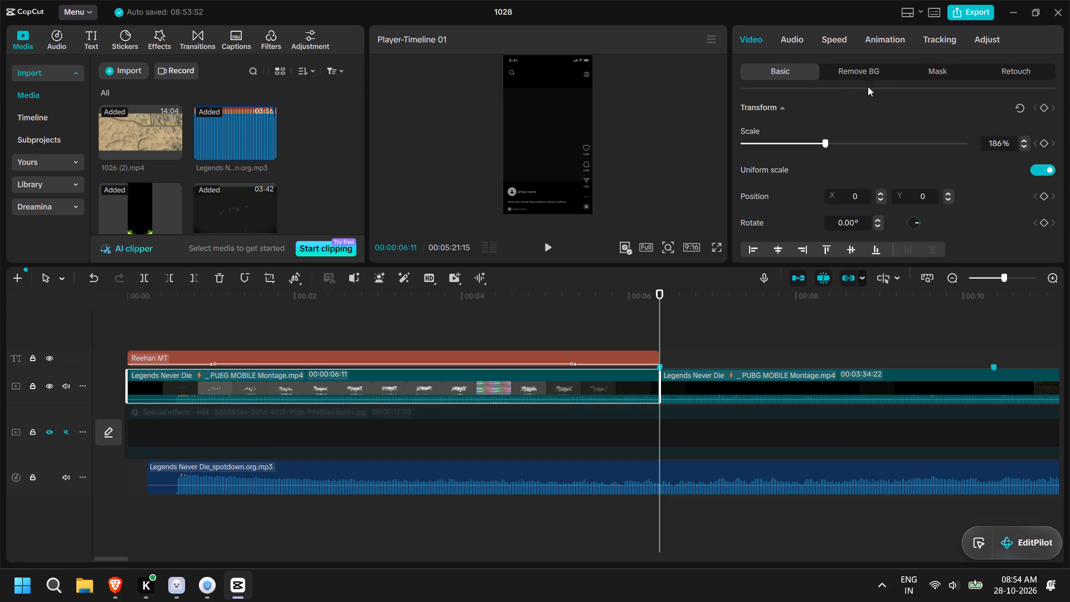
scroll(906, 93, down, 3)
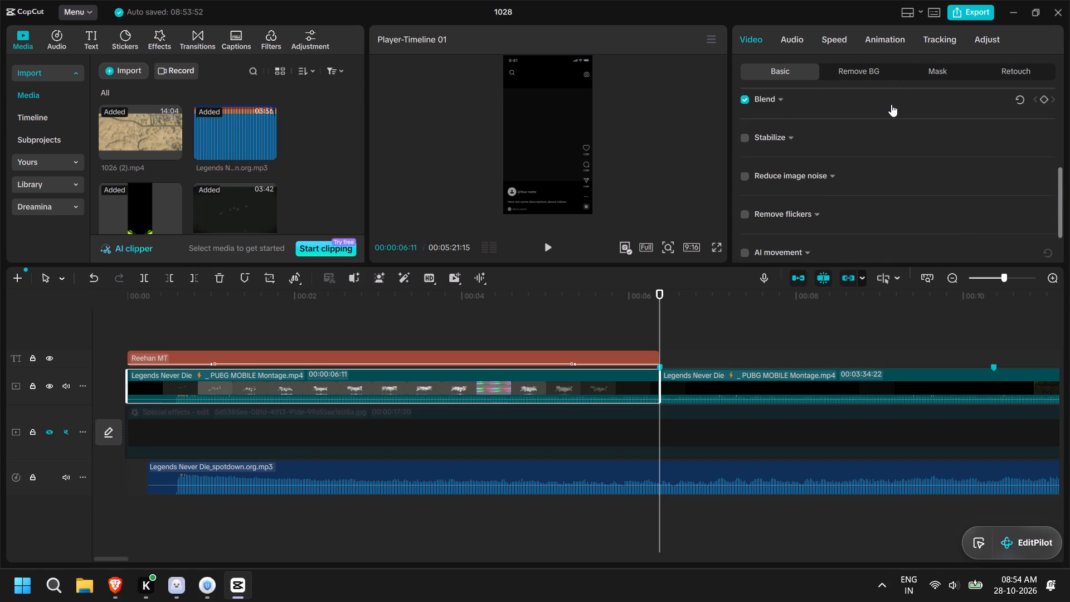
scroll(886, 110, down, 3)
scroll(838, 199, up, 1)
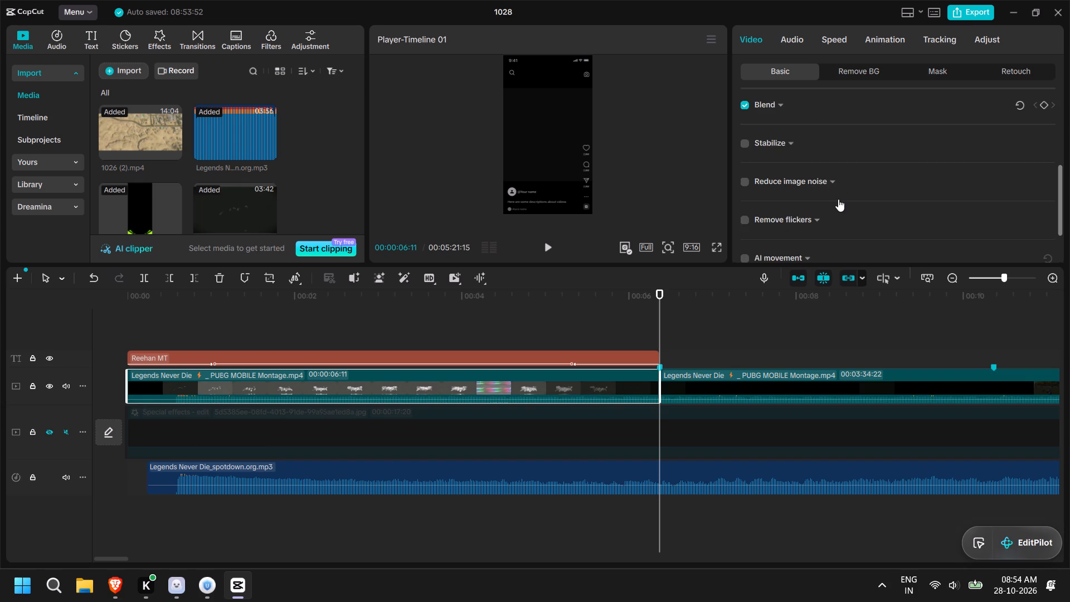
scroll(836, 200, up, 9)
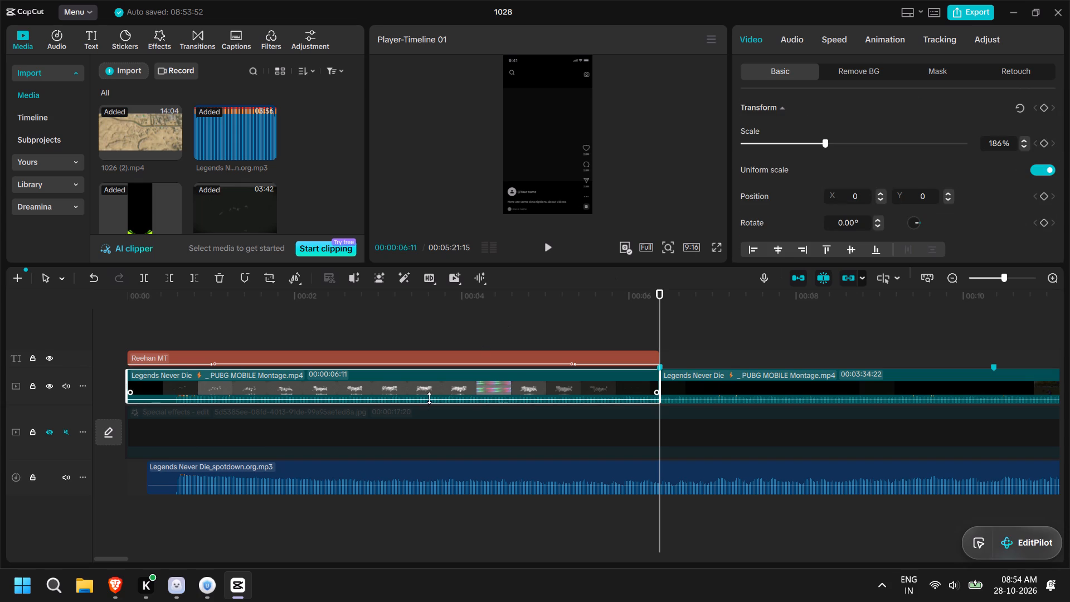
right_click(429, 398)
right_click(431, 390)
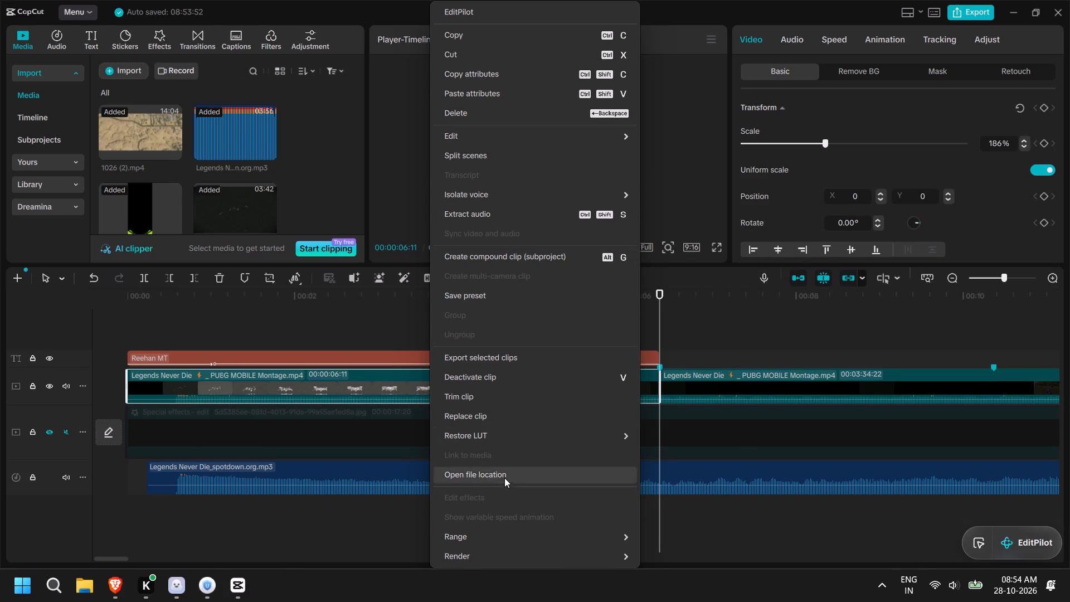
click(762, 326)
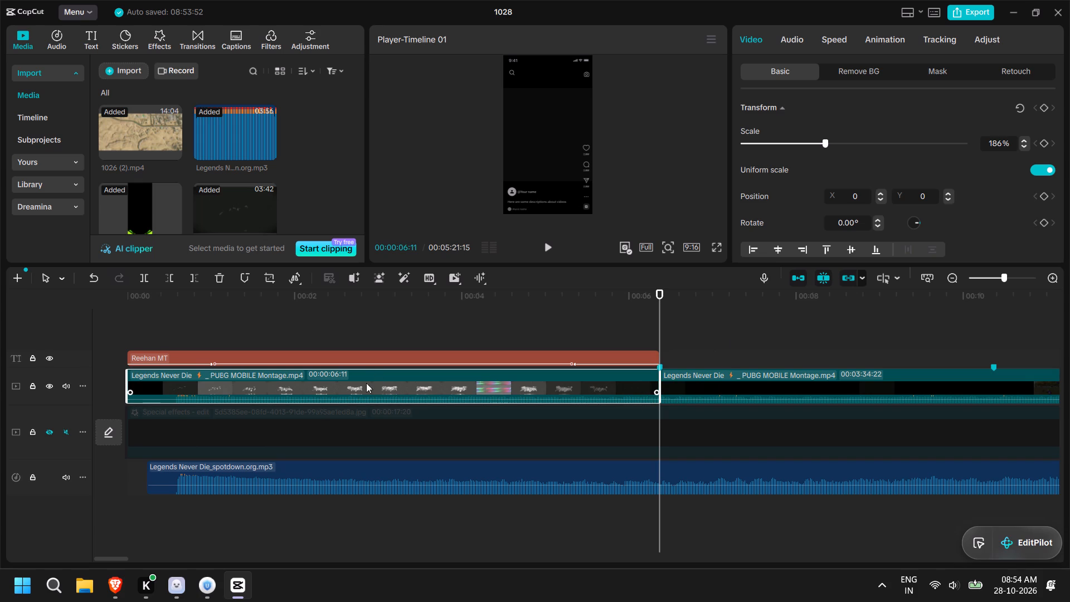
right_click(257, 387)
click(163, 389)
Set the blend opacity of the reference montage's opening section, before the 00:00:06:11 split, to 0%.
click(199, 387)
scroll(813, 163, down, 5)
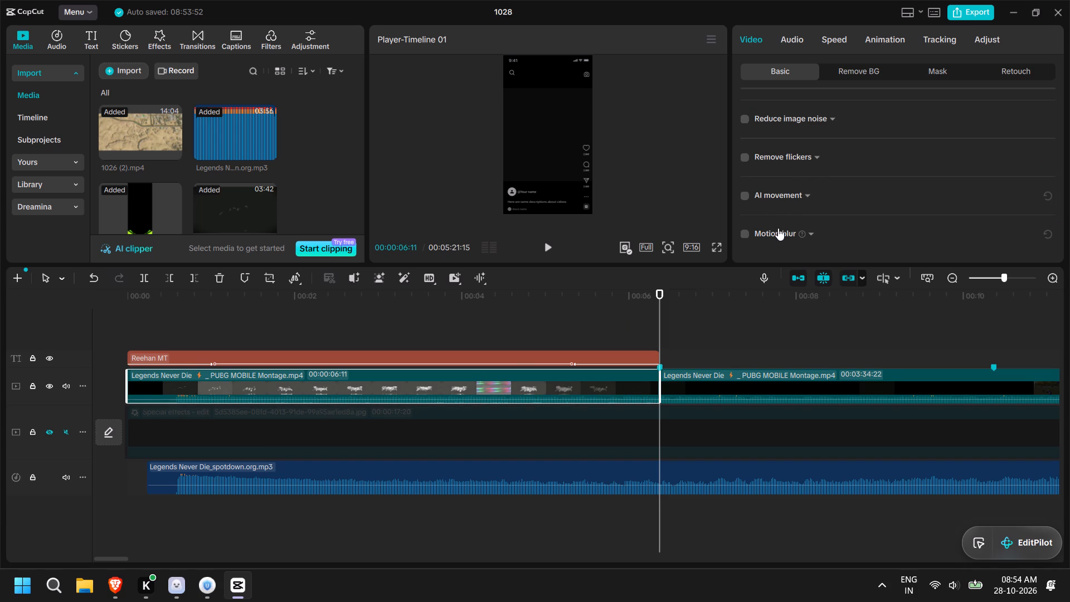
scroll(799, 128, up, 1)
scroll(799, 128, down, 1)
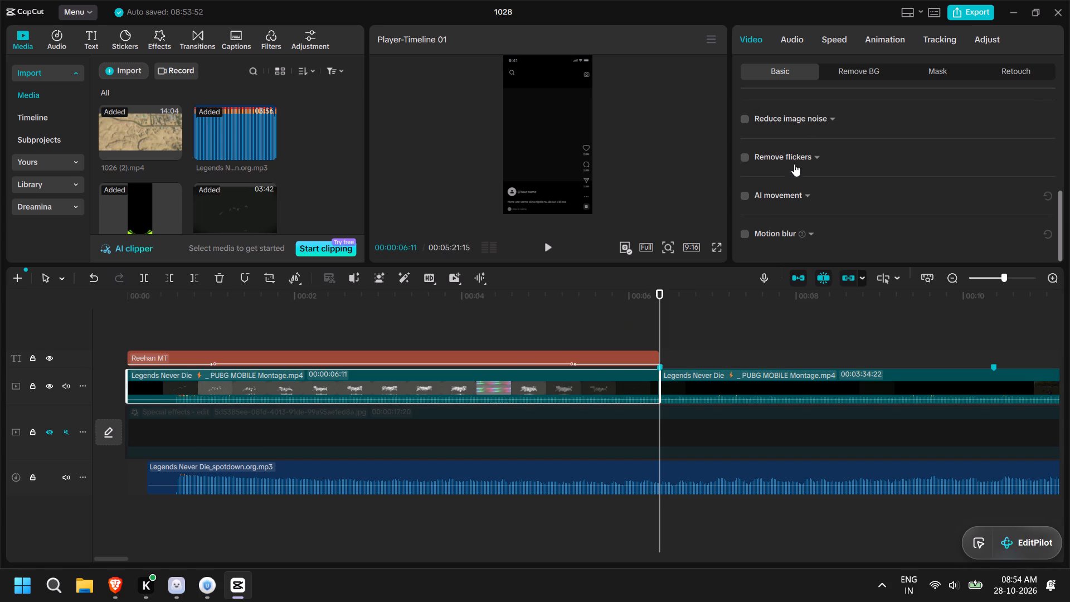
scroll(794, 179, up, 2)
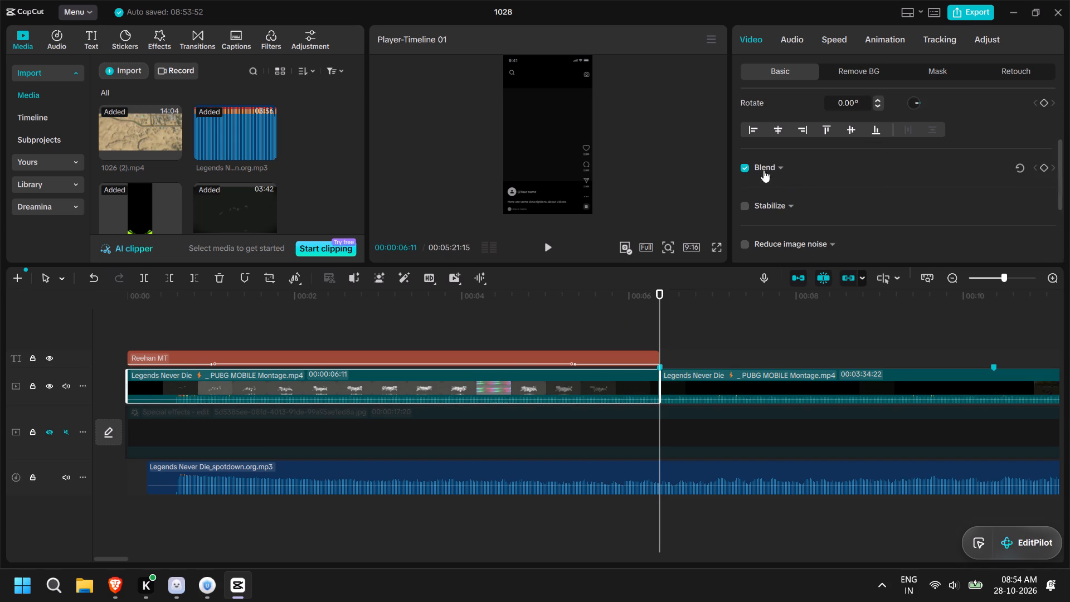
click(776, 170)
drag(962, 231, 836, 234)
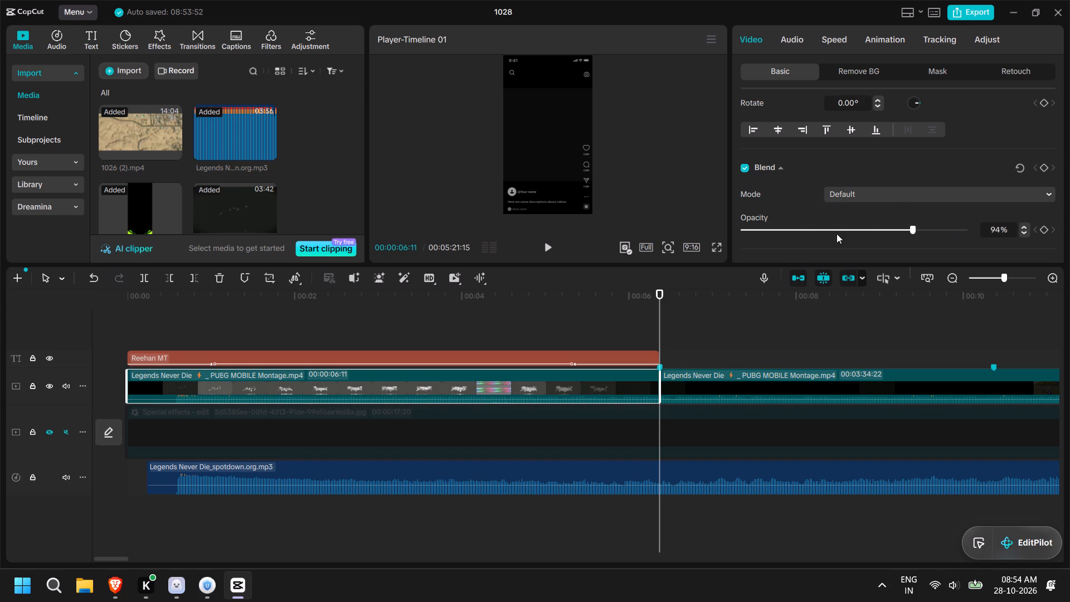
drag(836, 234, 639, 234)
Play the intro from the timeline start through to just past 10 seconds.
drag(662, 300, 65, 309)
click(552, 247)
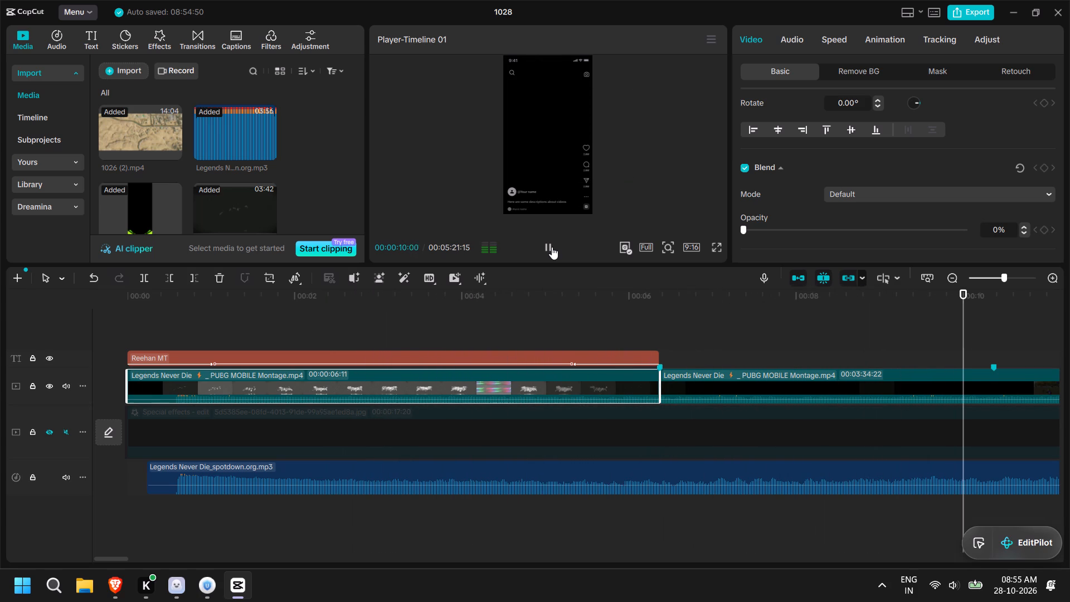
click(552, 247)
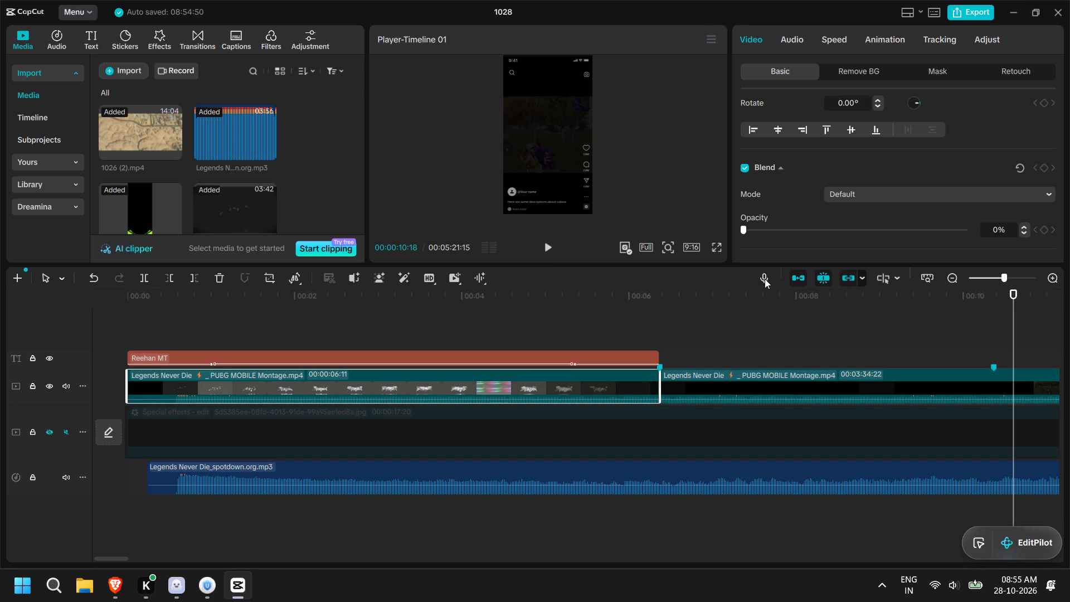
Split the hidden special effects image clip and the second reference montage section at the 00:00:10:11 marker.
click(993, 368)
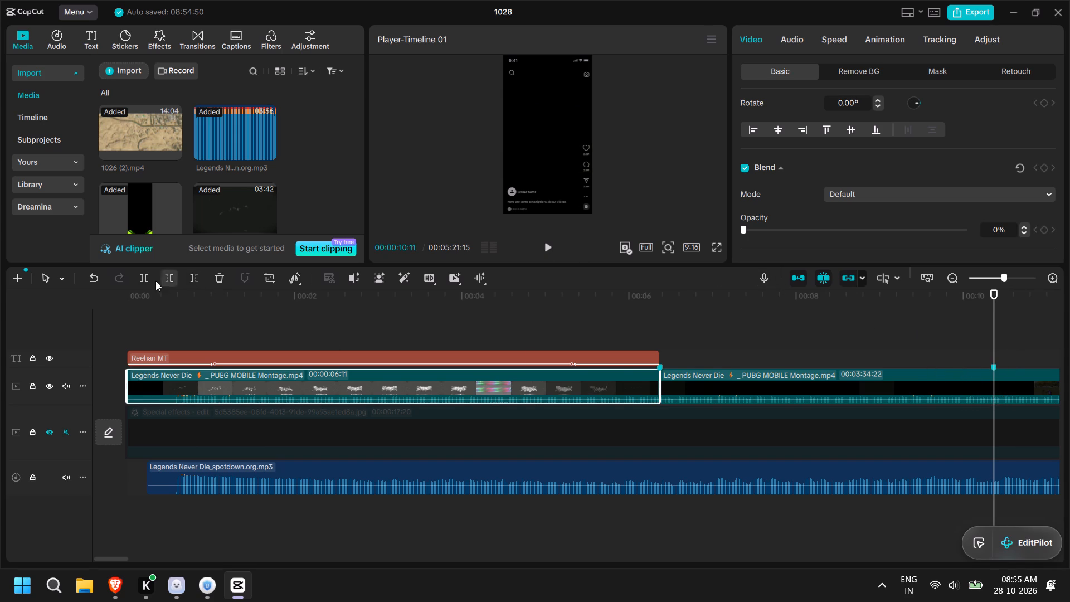
click(146, 277)
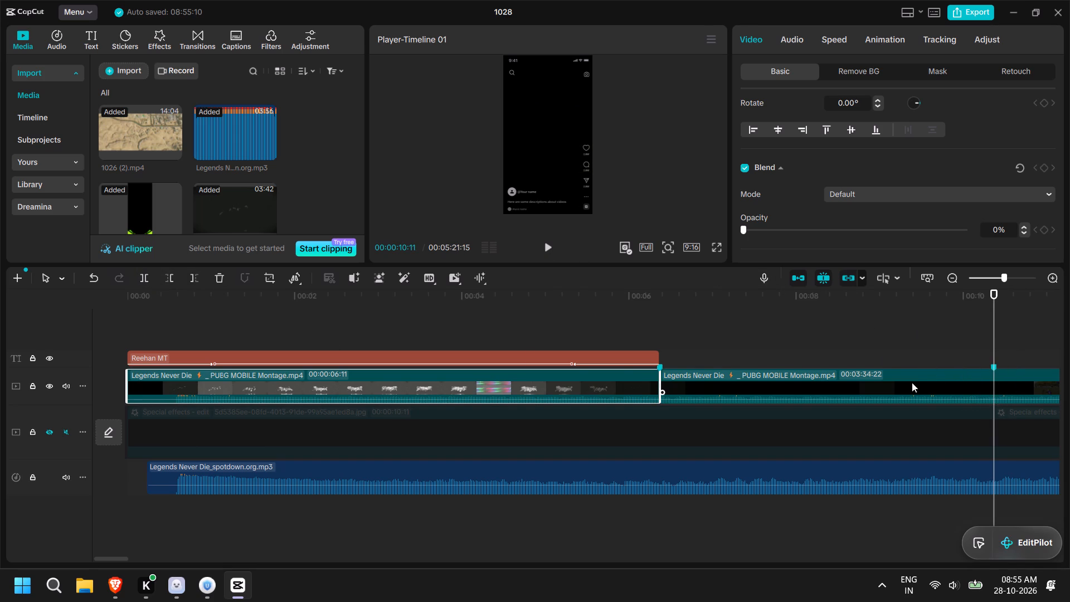
click(912, 382)
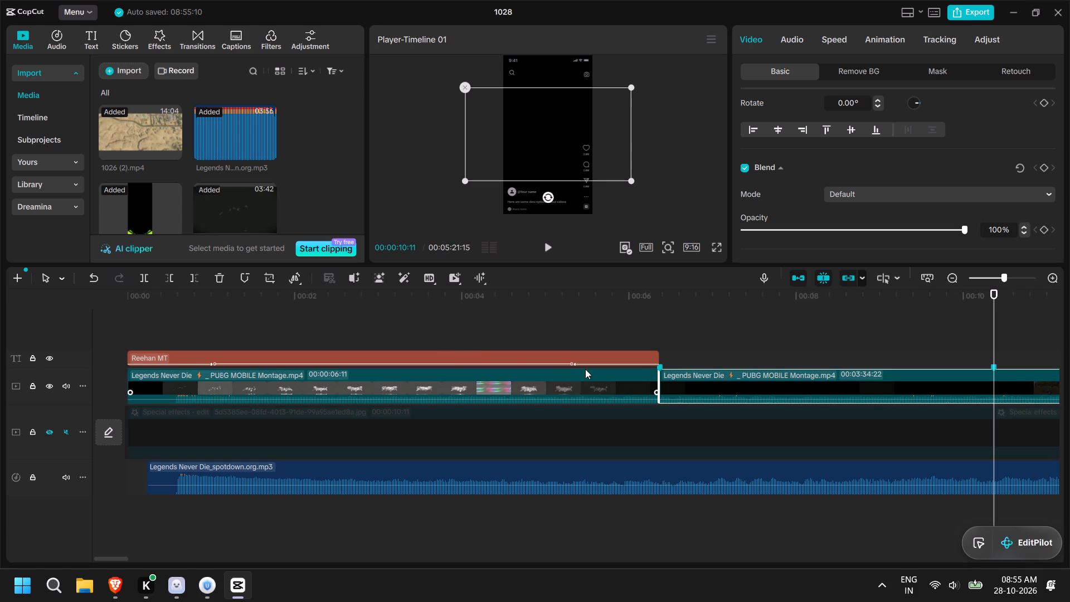
click(143, 278)
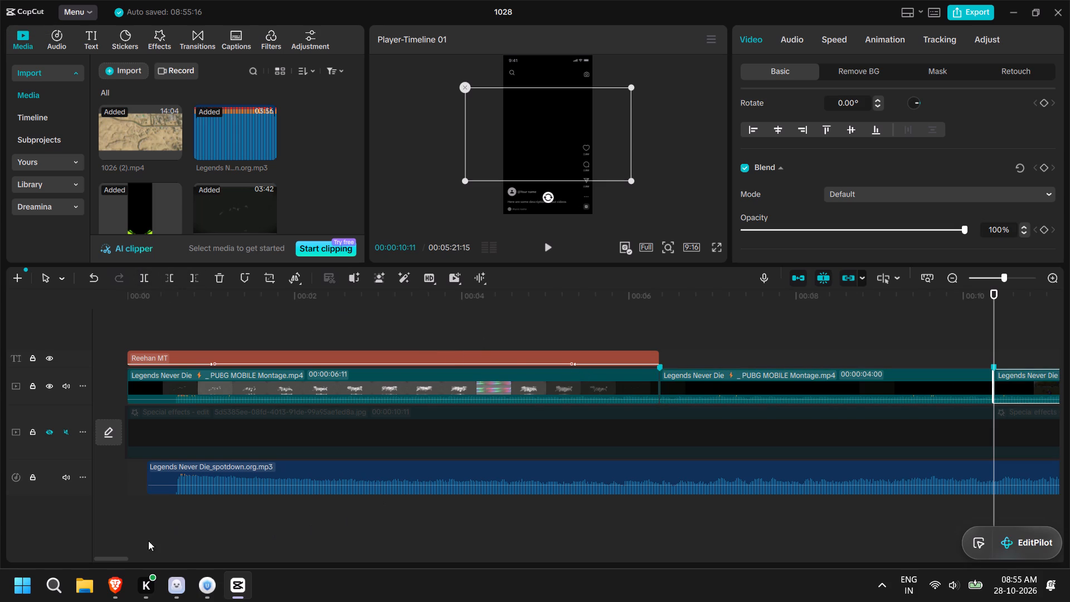
Set the opacity of the reference montage section following the 00:00:10:11 split to 0%.
drag(123, 557, 154, 557)
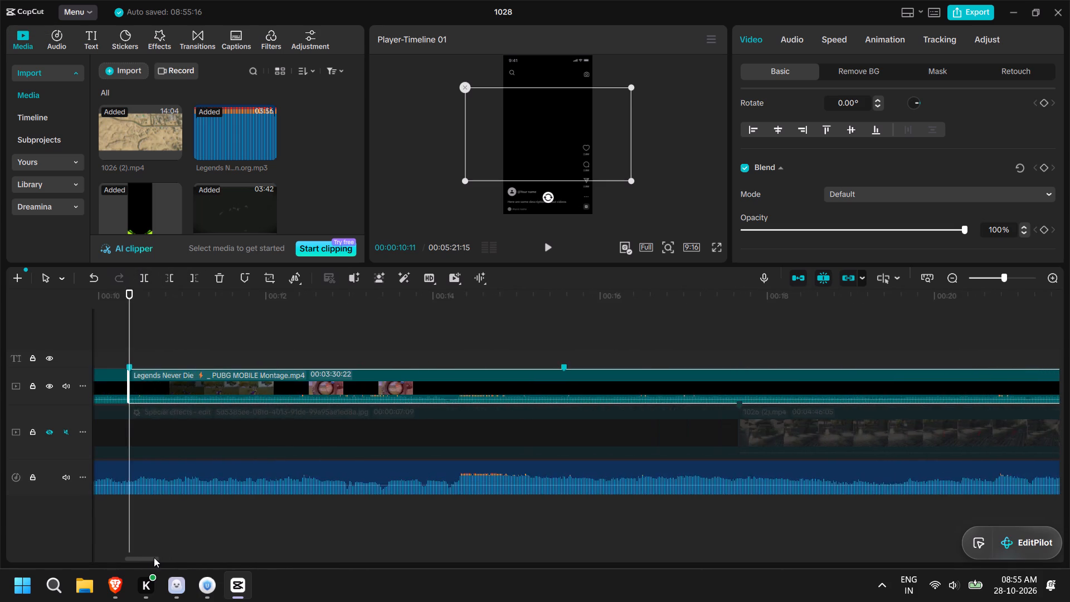
drag(154, 557, 150, 555)
click(461, 381)
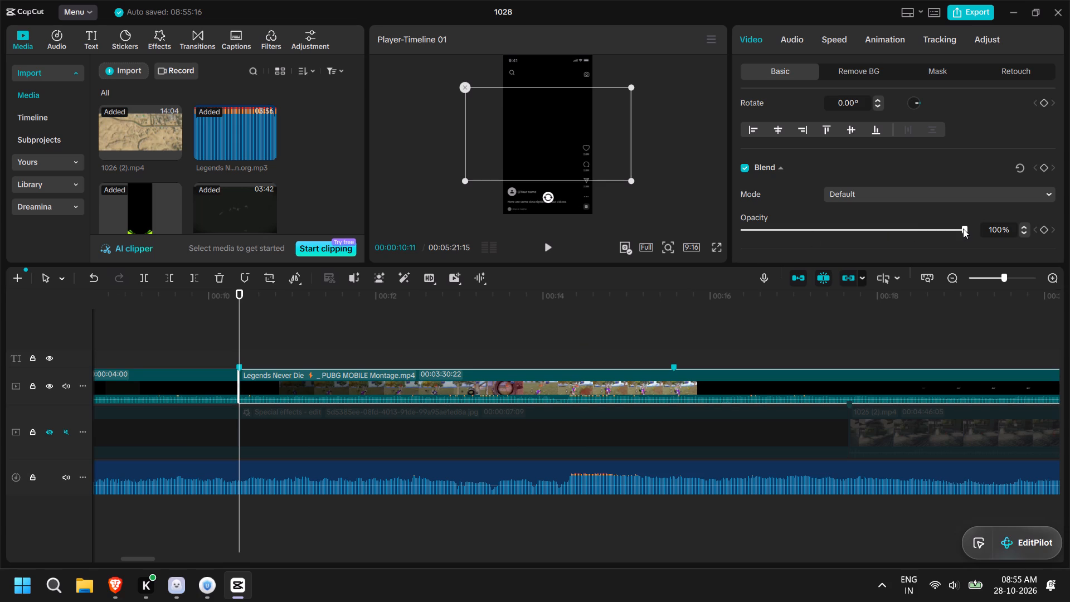
drag(964, 229, 712, 241)
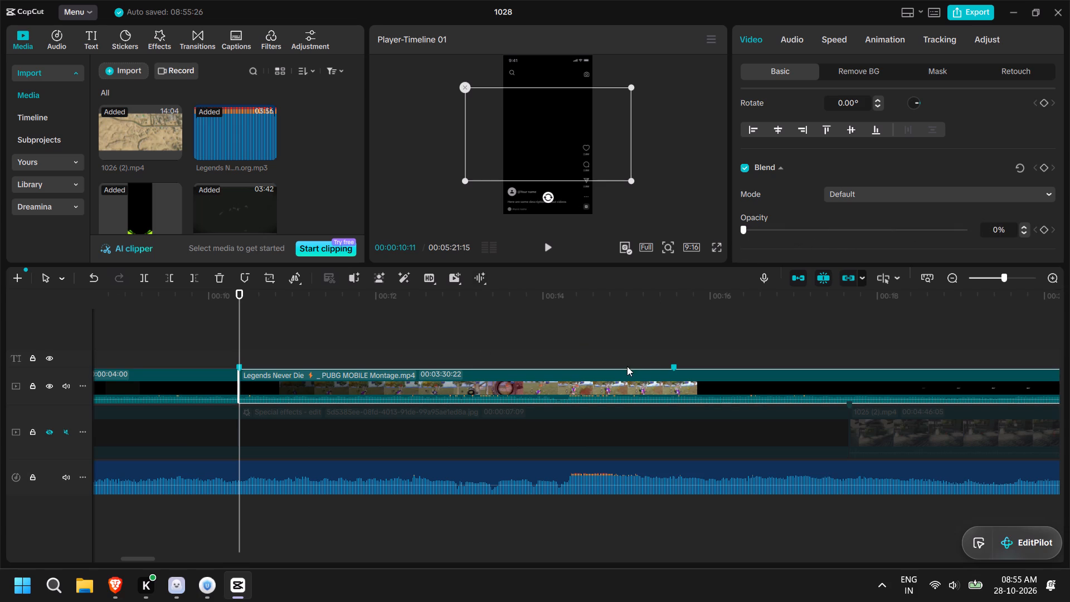
Preview briefly from the 00:00:15:17 marker and split the reference montage section at that marker.
click(675, 367)
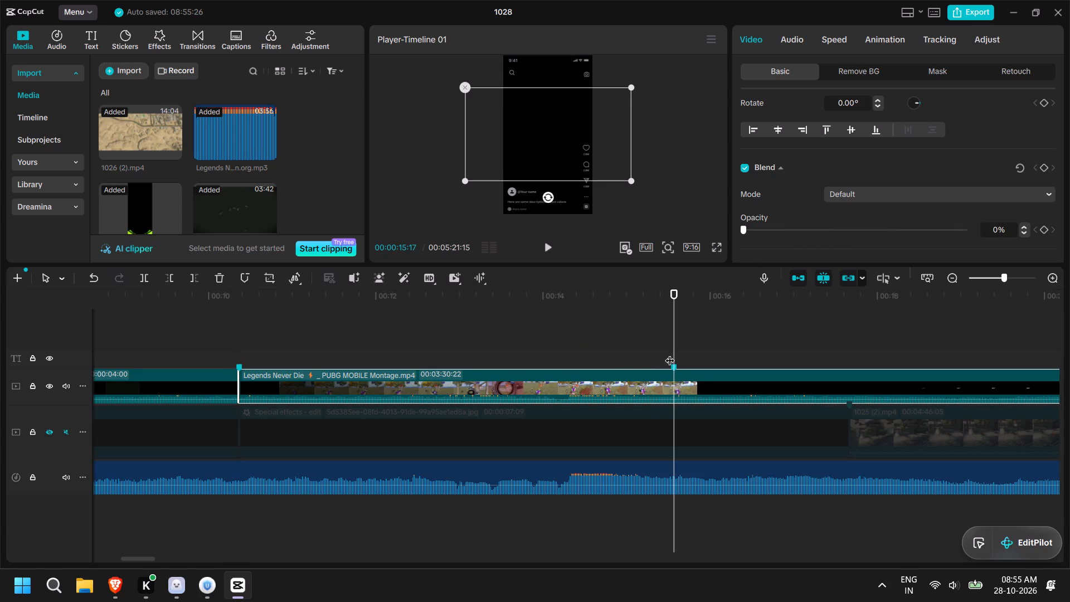
click(548, 247)
click(548, 247)
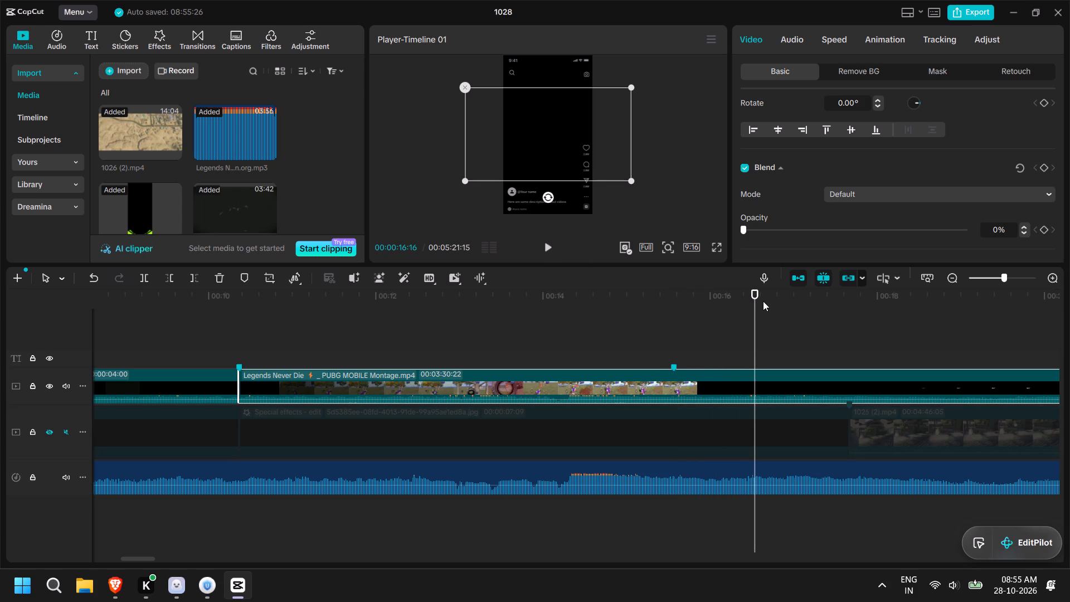
drag(756, 294, 677, 293)
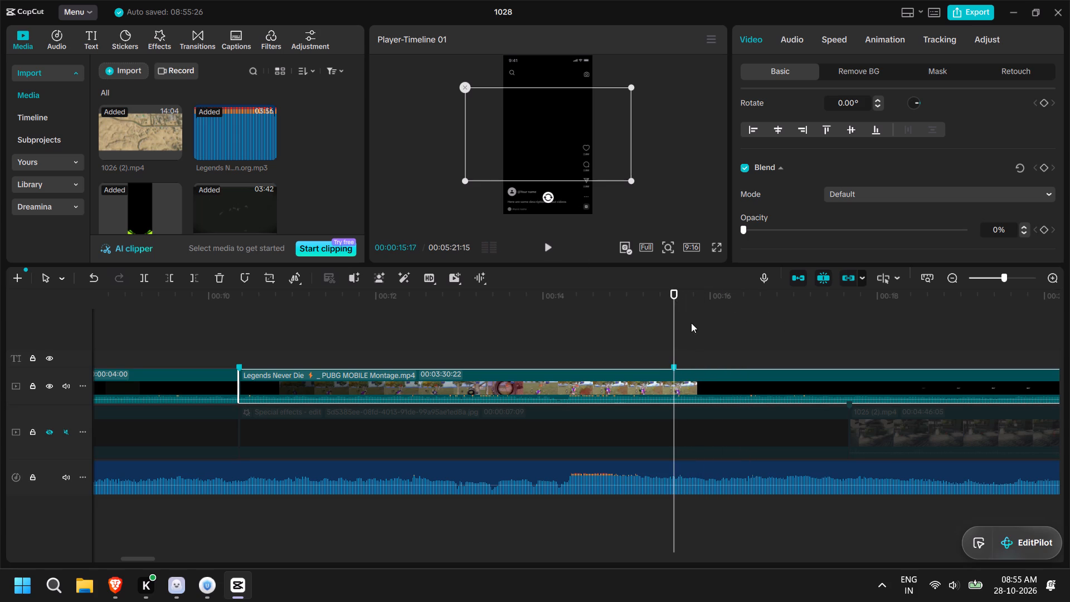
click(378, 392)
click(144, 277)
Set the opacity of the reference montage section after the 00:00:15:17 split to 100%.
click(707, 381)
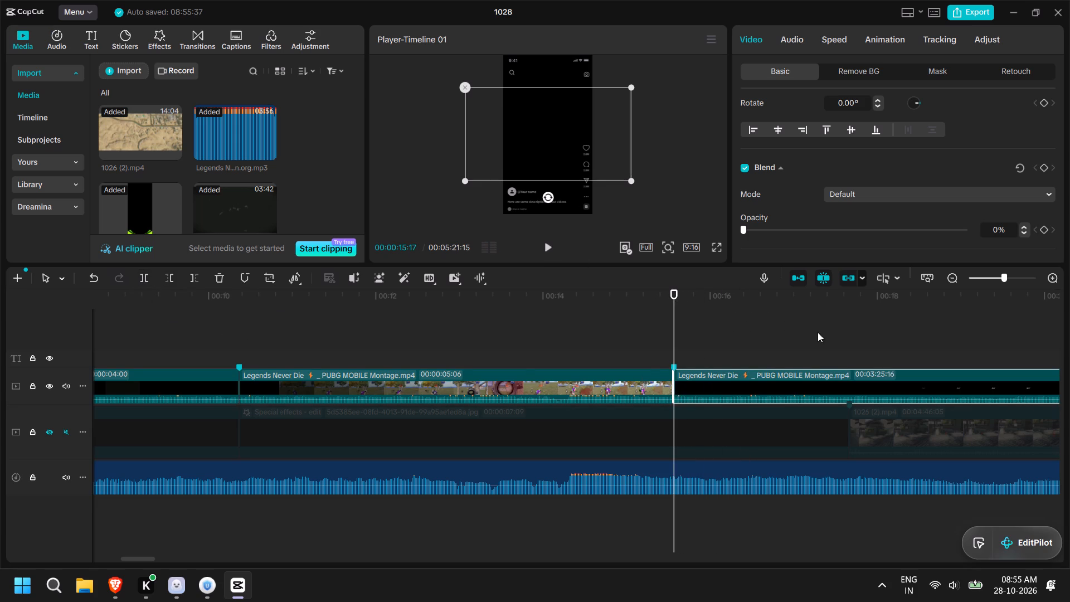
drag(741, 231, 964, 256)
Play the montage from 00:00:15:17 through to nearly 19 seconds.
click(546, 247)
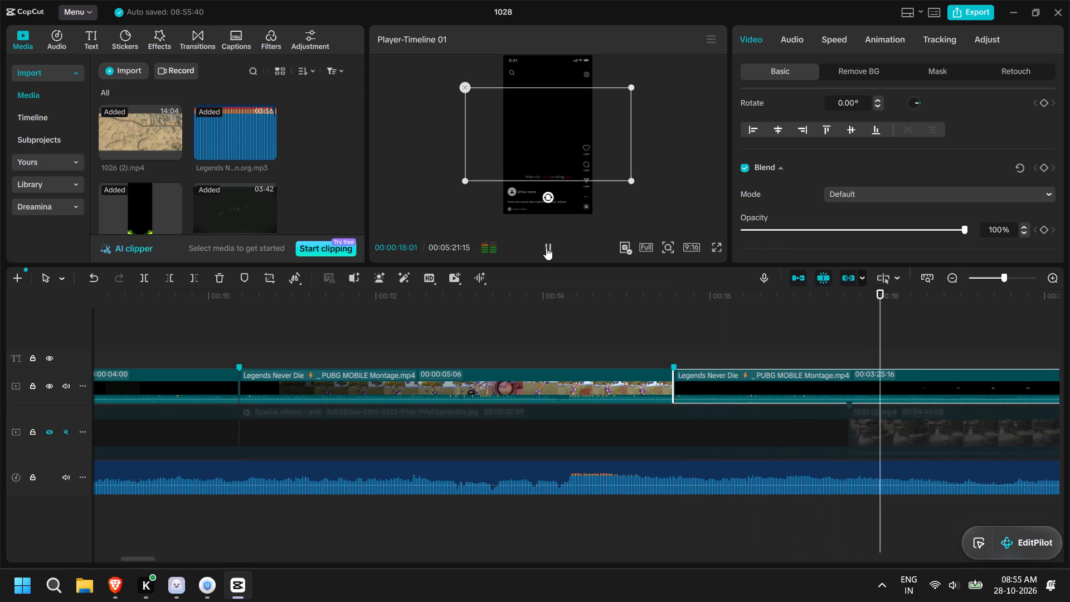
click(546, 247)
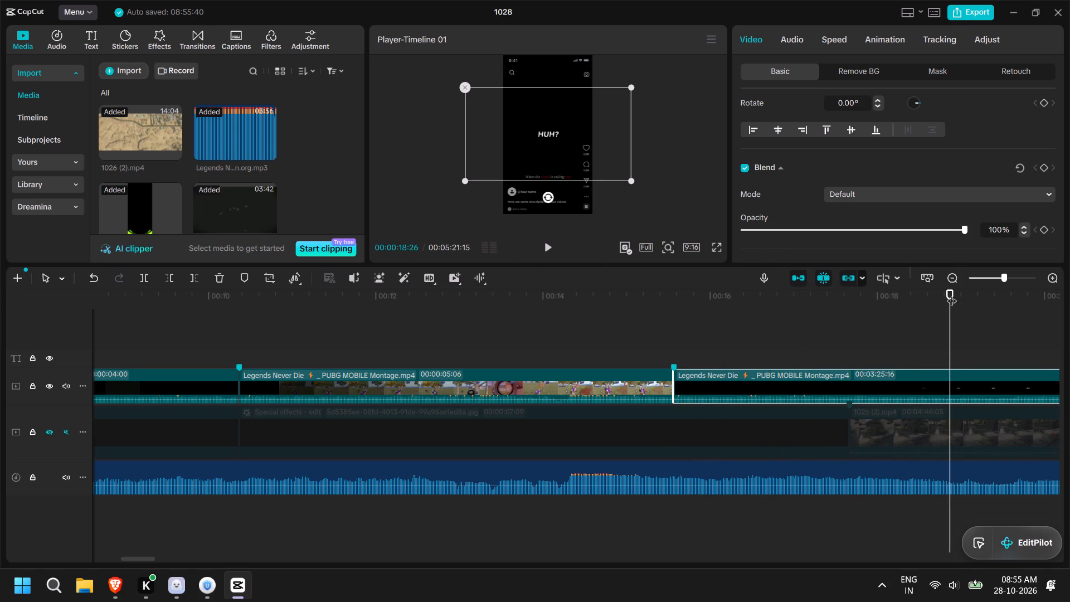
Unhide the video track holding the special effects background images and the 1026 (2).mp4 gameplay clip.
drag(952, 294, 90, 303)
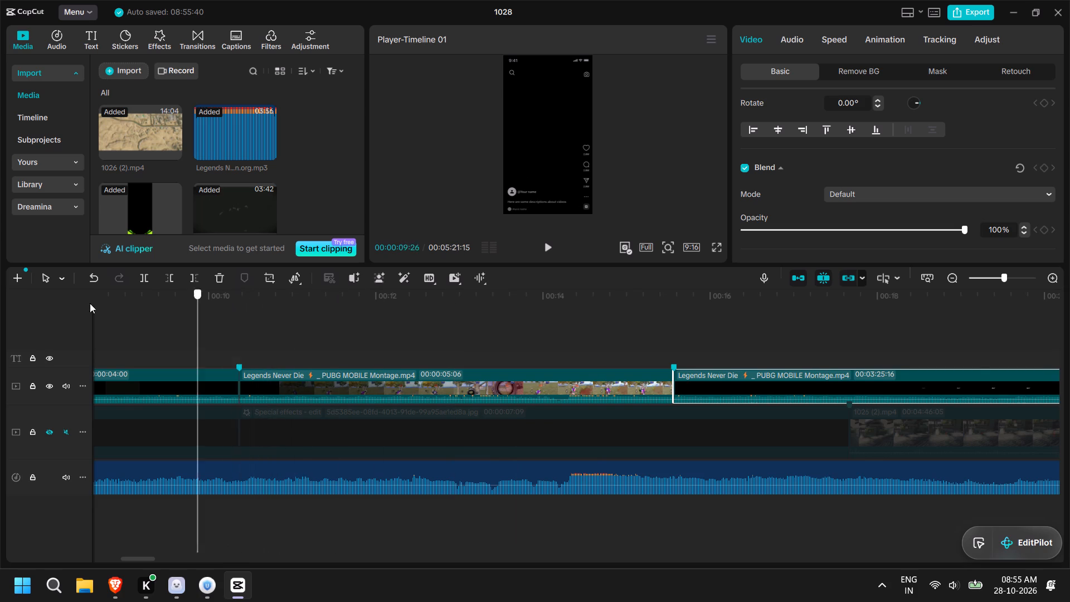
drag(90, 303, 1009, 325)
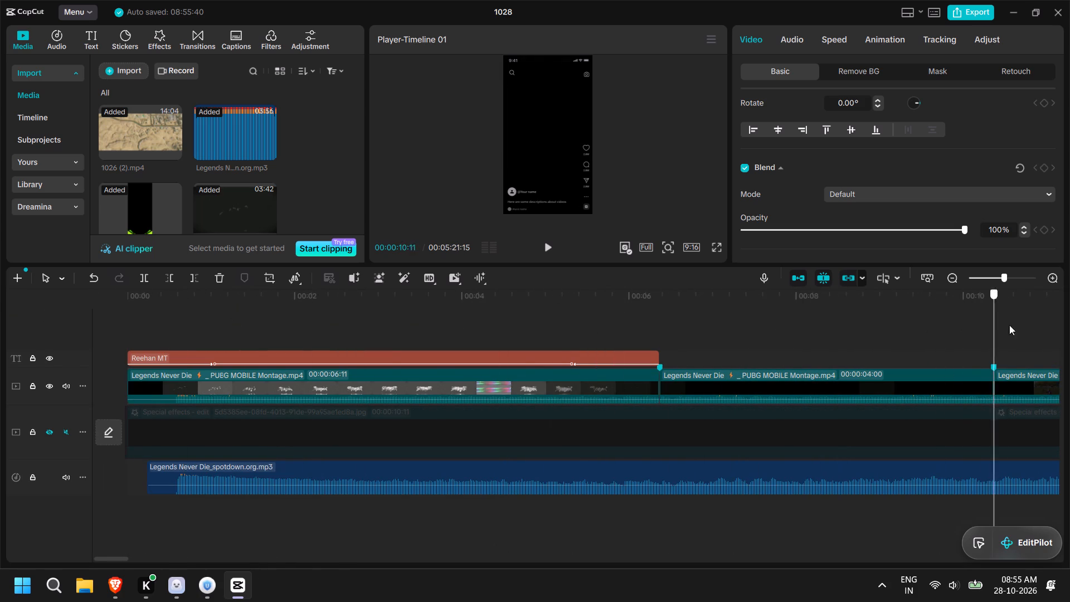
drag(1009, 325, 841, 318)
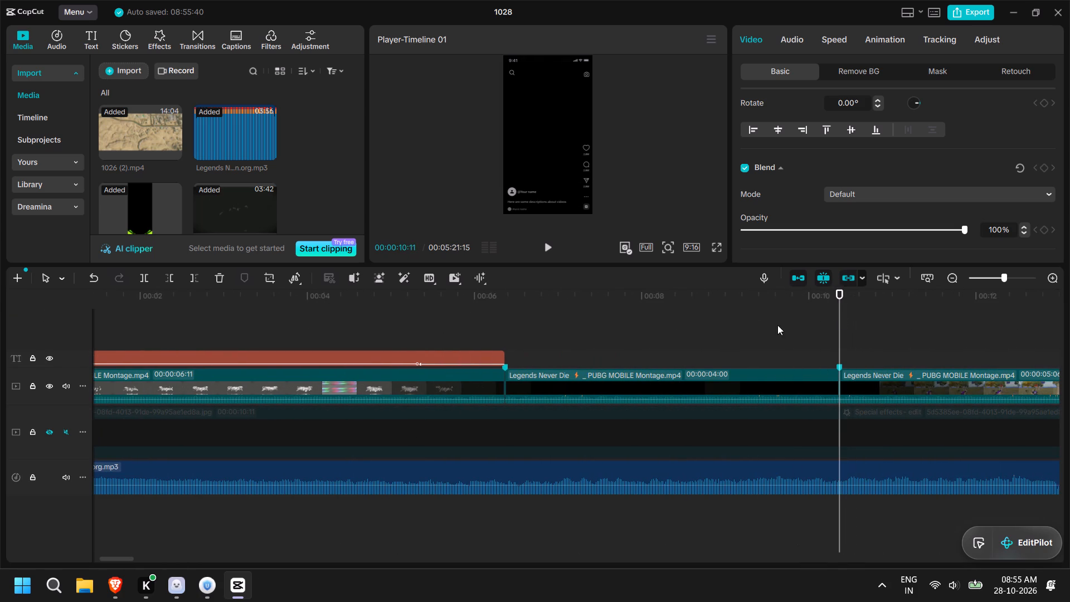
click(47, 434)
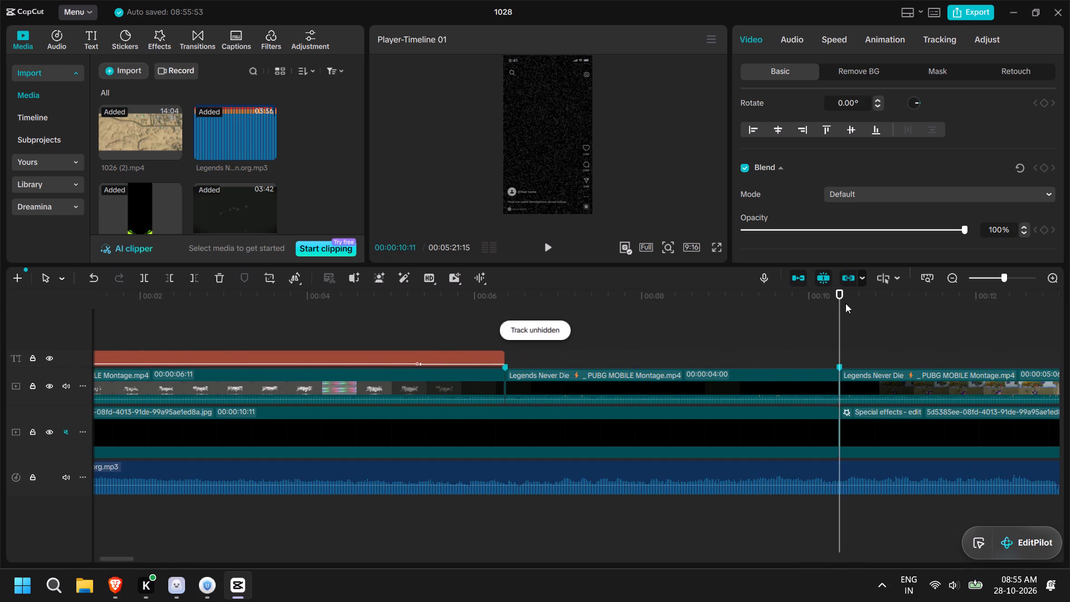
Play the montage from the beginning to nearly 10 seconds to check the intro over the background.
drag(840, 298, 0, 315)
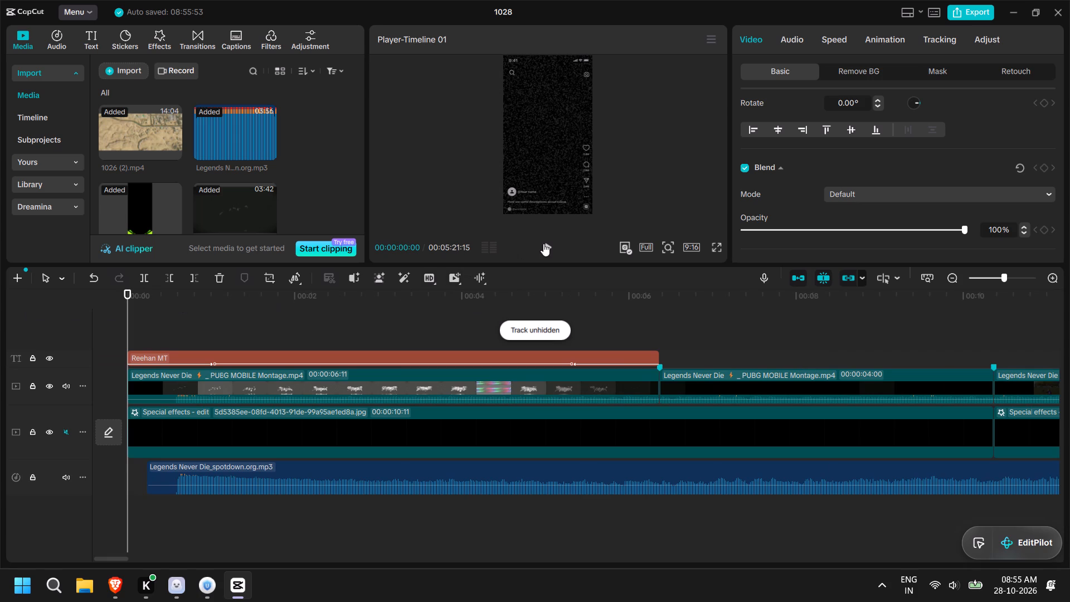
click(549, 245)
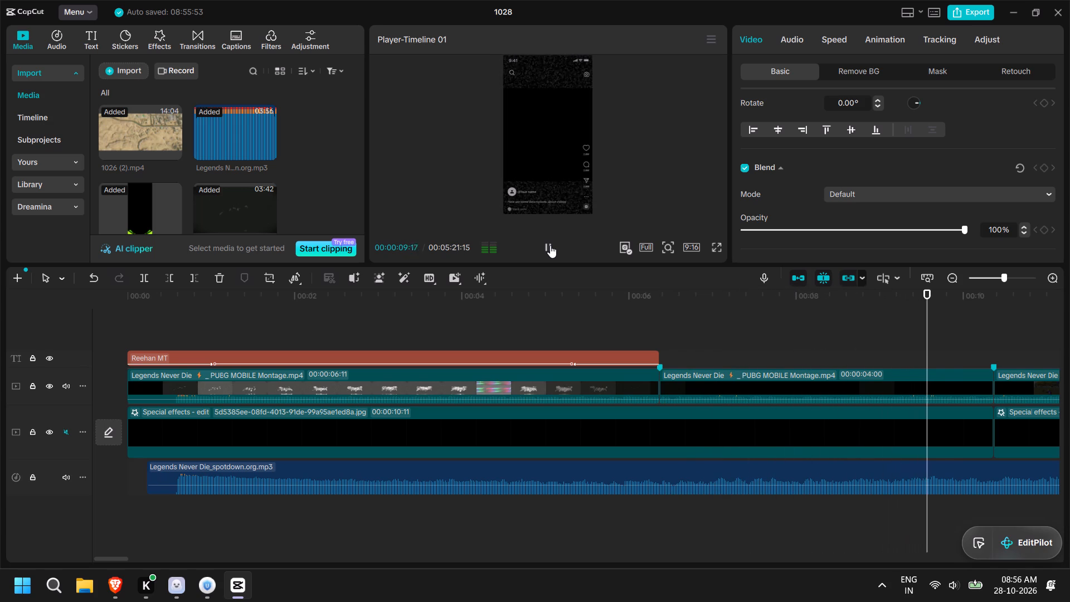
click(550, 245)
Enlarge the four-second reference montage section before the 00:00:10:11 split until it covers the full vertical frame.
click(805, 380)
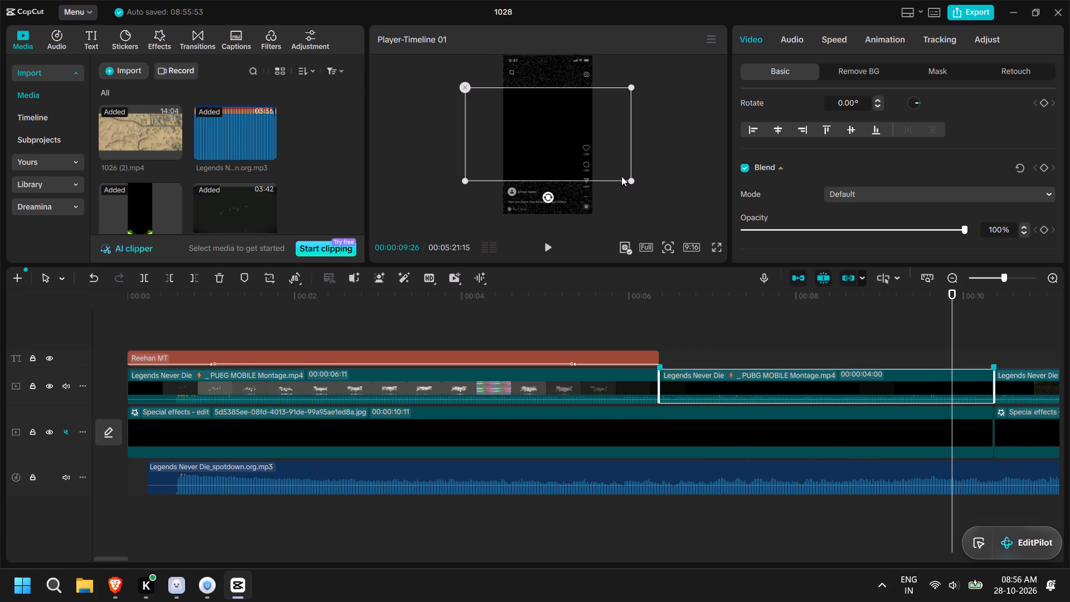
drag(628, 182, 633, 195)
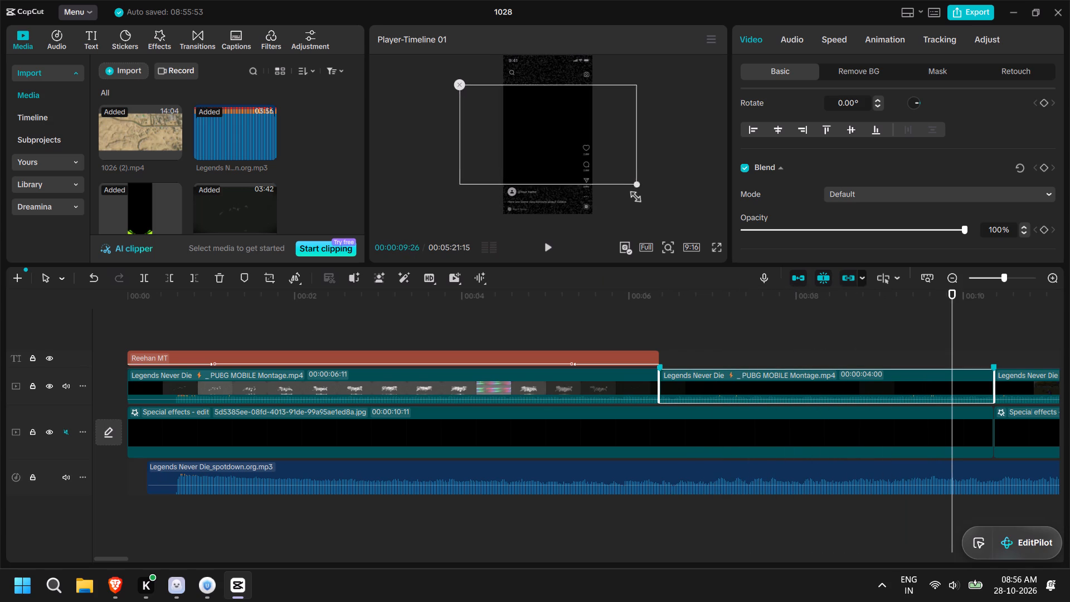
drag(633, 195, 716, 250)
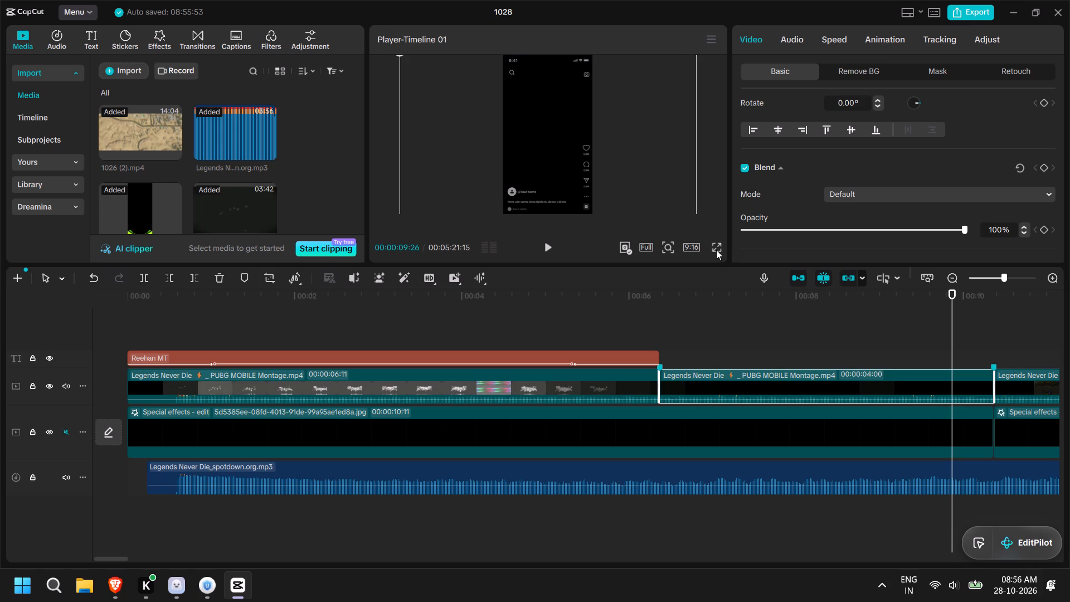
drag(716, 250, 723, 251)
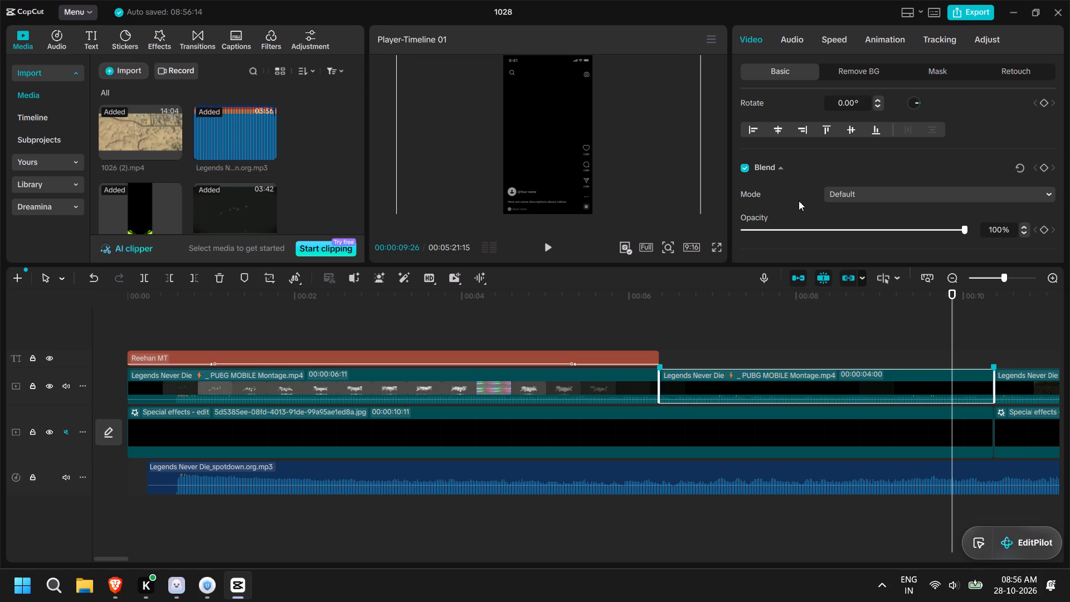
Set the blend mode of the four-second reference montage section to Brighten.
click(909, 192)
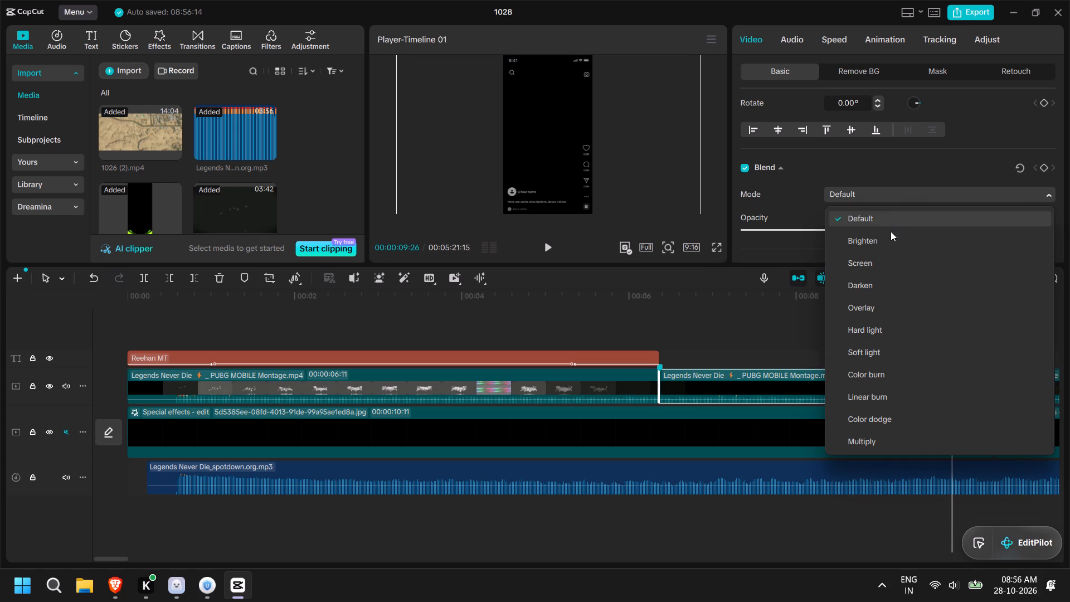
click(891, 234)
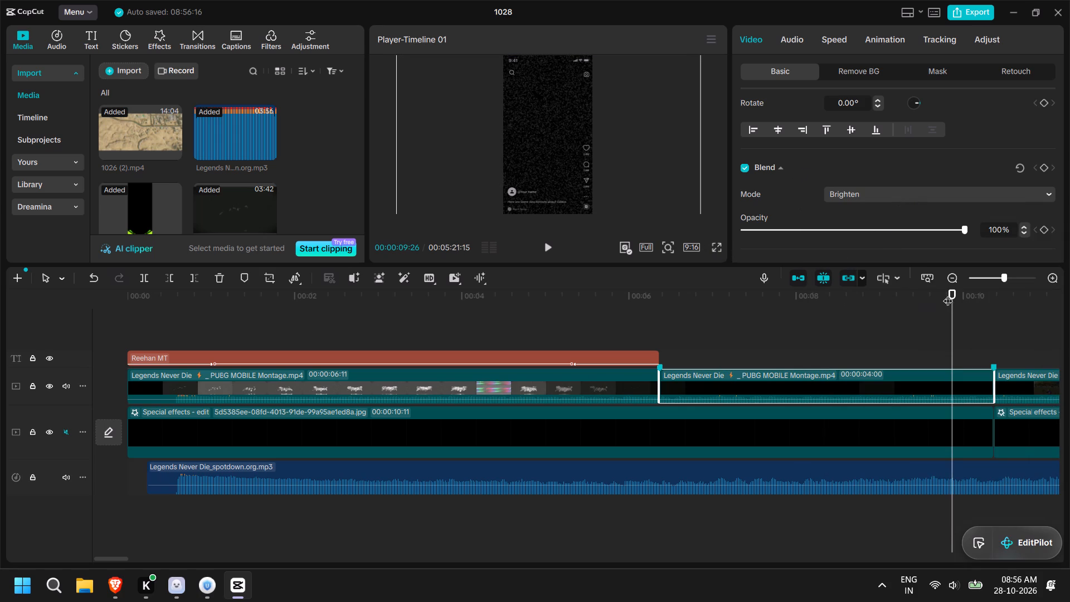
Play the montage from about 00:00:06:04 to nearly 15 seconds to check the blended section.
drag(956, 294, 640, 301)
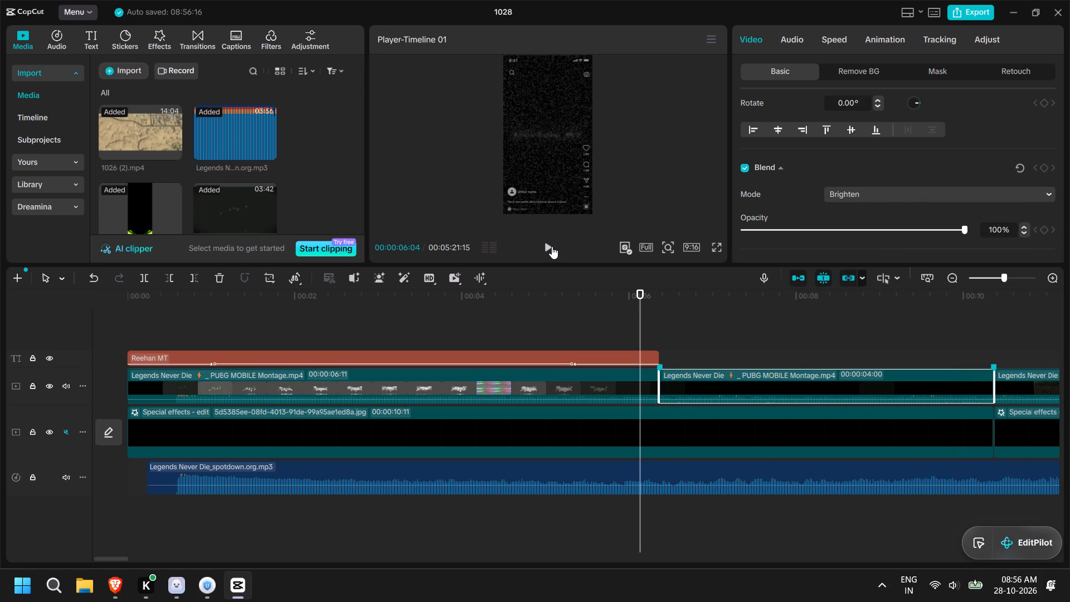
click(548, 246)
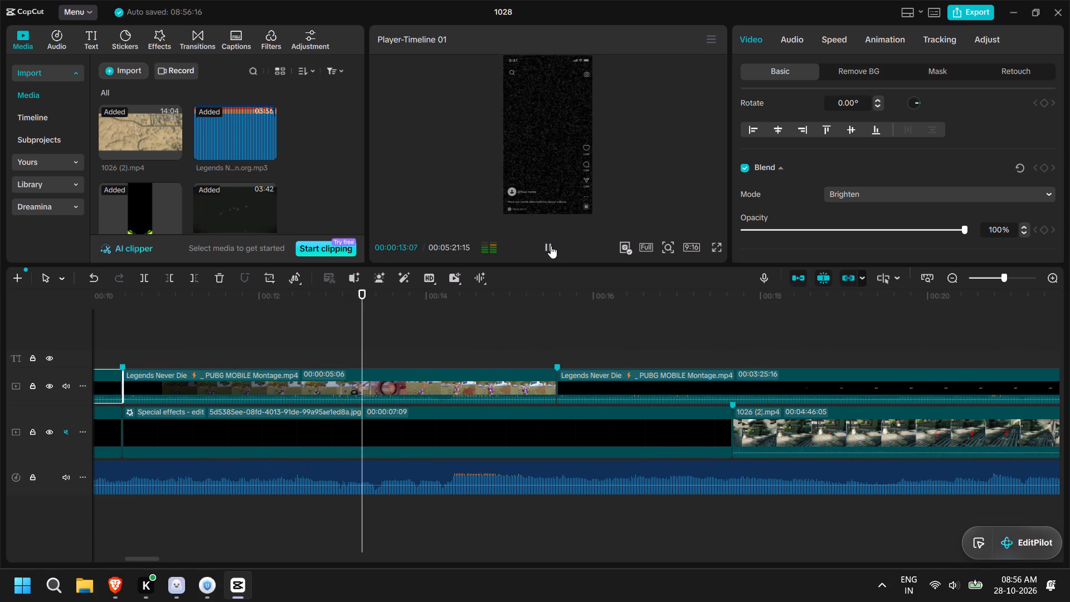
click(551, 246)
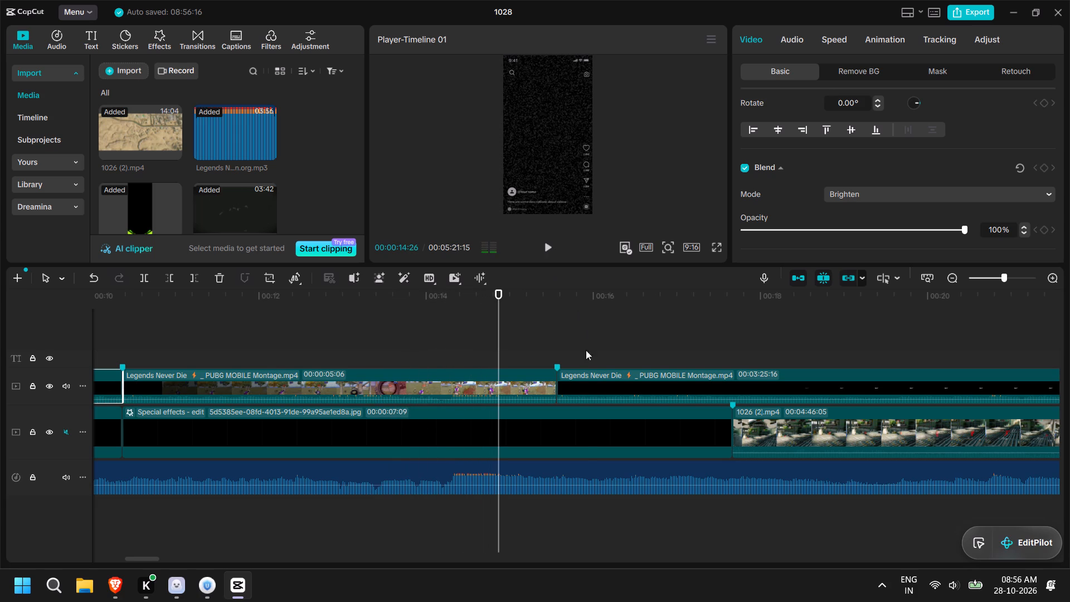
Delete the special effects background image between the 00:00:10:11 split and the 1026 (2).mp4 gameplay clip.
click(583, 432)
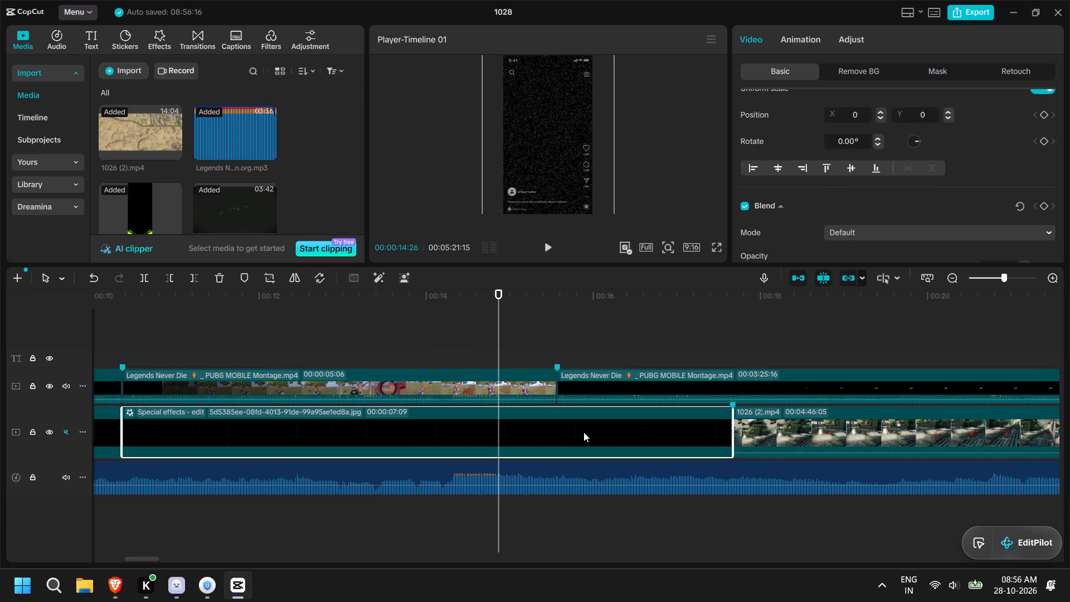
click(845, 425)
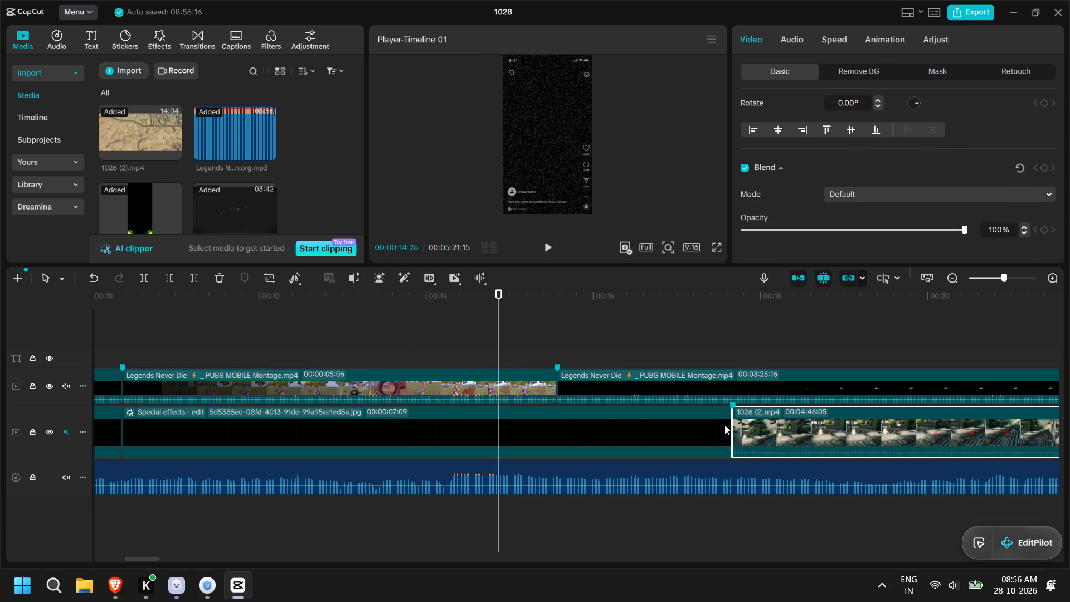
click(674, 425)
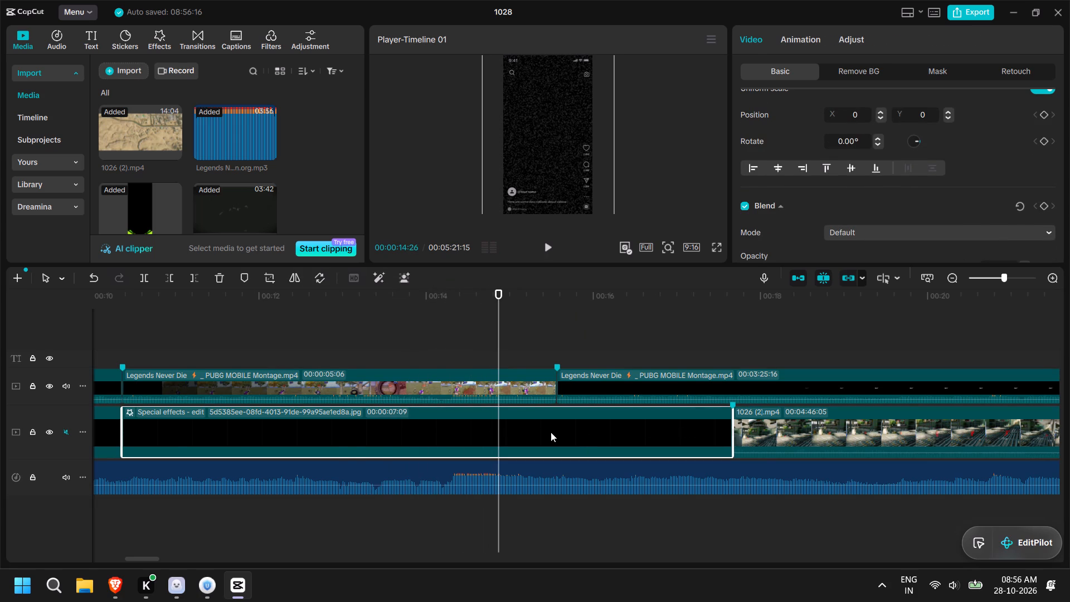
key(Delete)
Play the montage from the beginning to about 00:00:15:13 to check the gameplay clip against the song.
drag(498, 295, 434, 297)
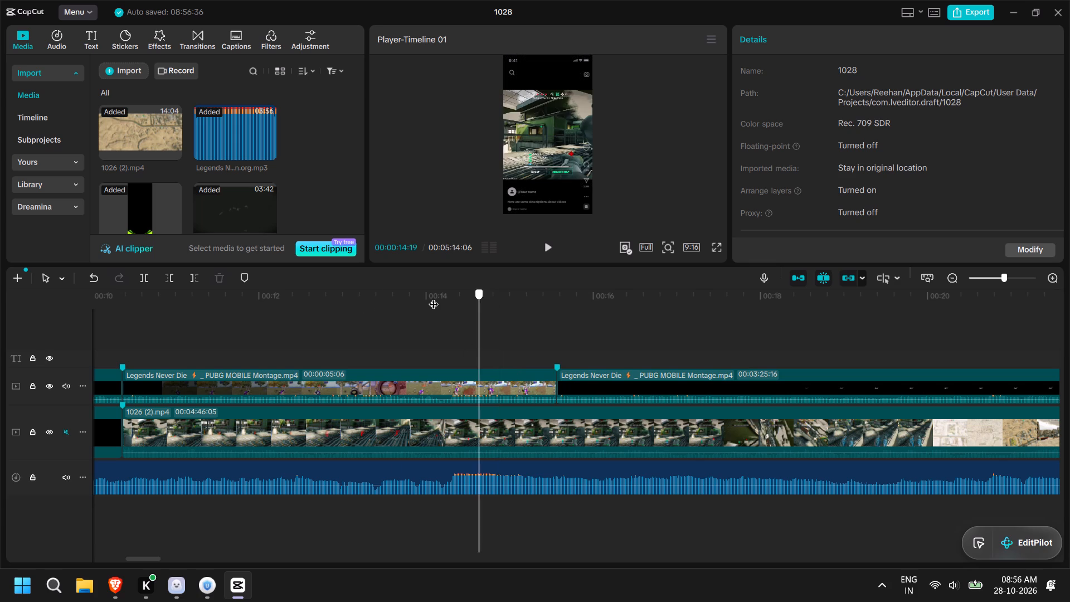
drag(434, 297, 31, 325)
click(546, 247)
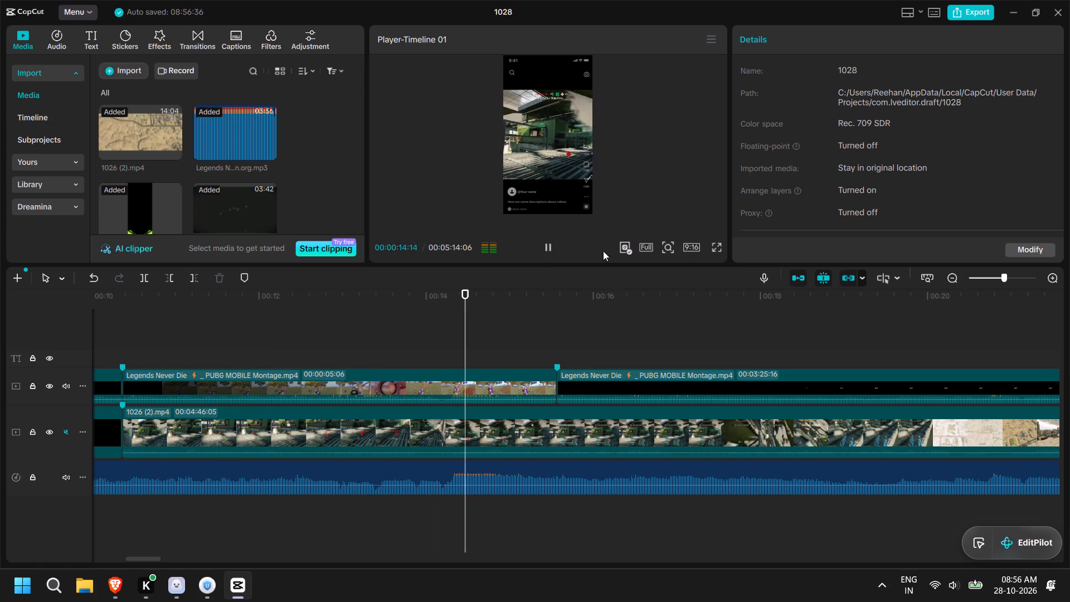
click(553, 244)
Set the volume of the reference montage section between 00:00:10:11 and 00:00:15:17 to -∞ dB.
click(478, 392)
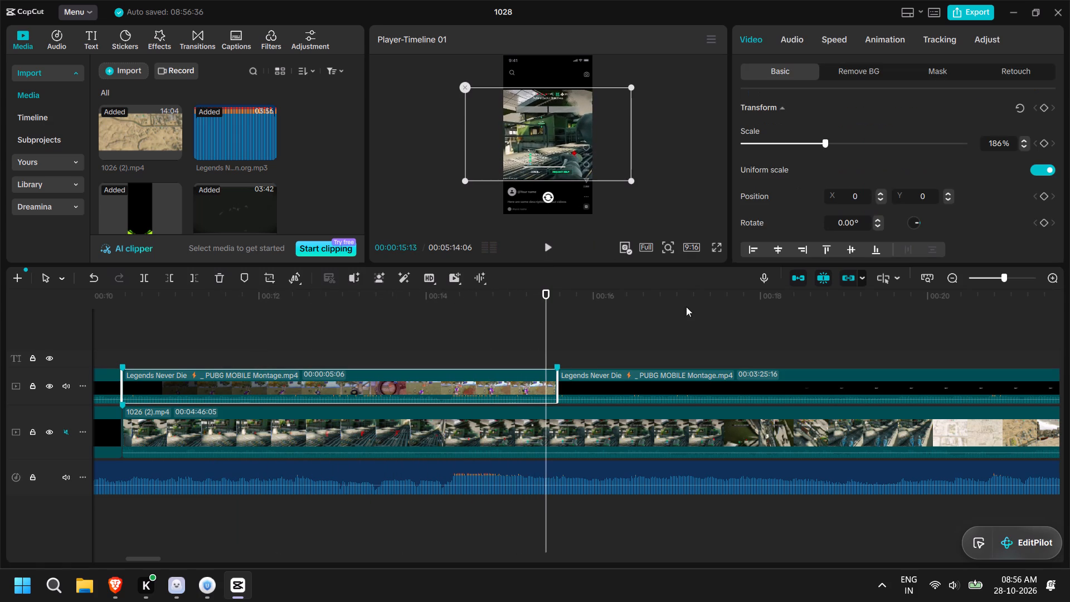
click(787, 41)
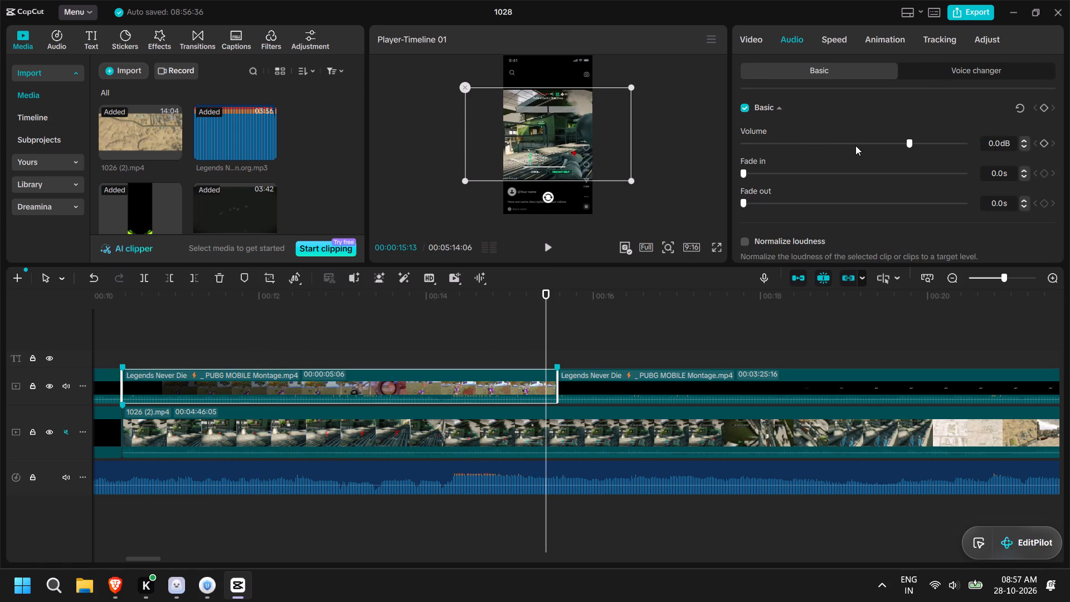
drag(907, 144, 693, 149)
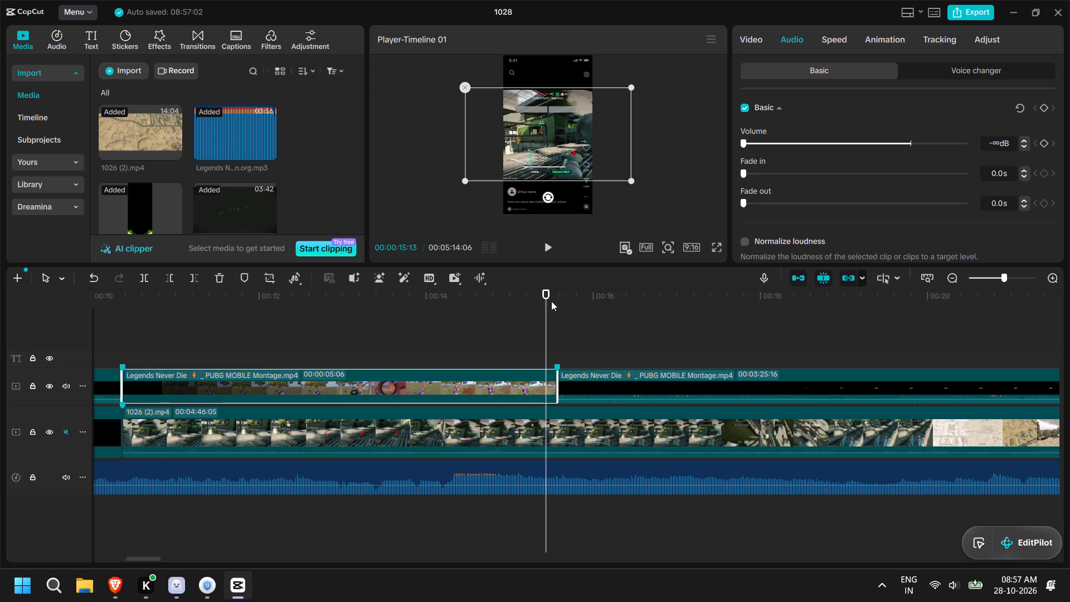
Set the volume of the first two reference montage sections, before the 00:00:10:11 split, to -∞ dB.
drag(543, 294, 0, 295)
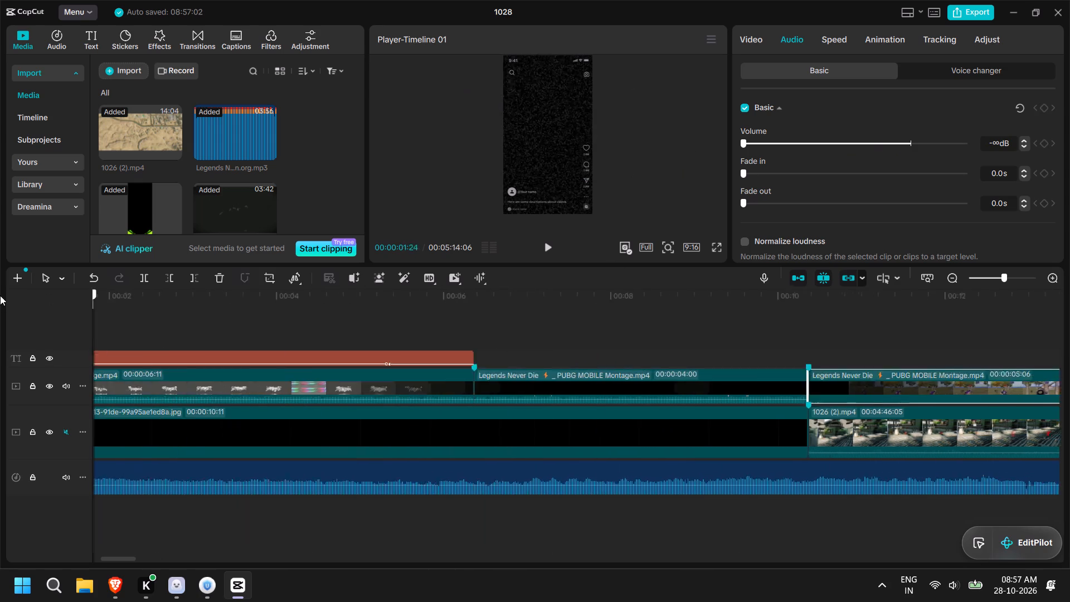
drag(0, 295, 0, 297)
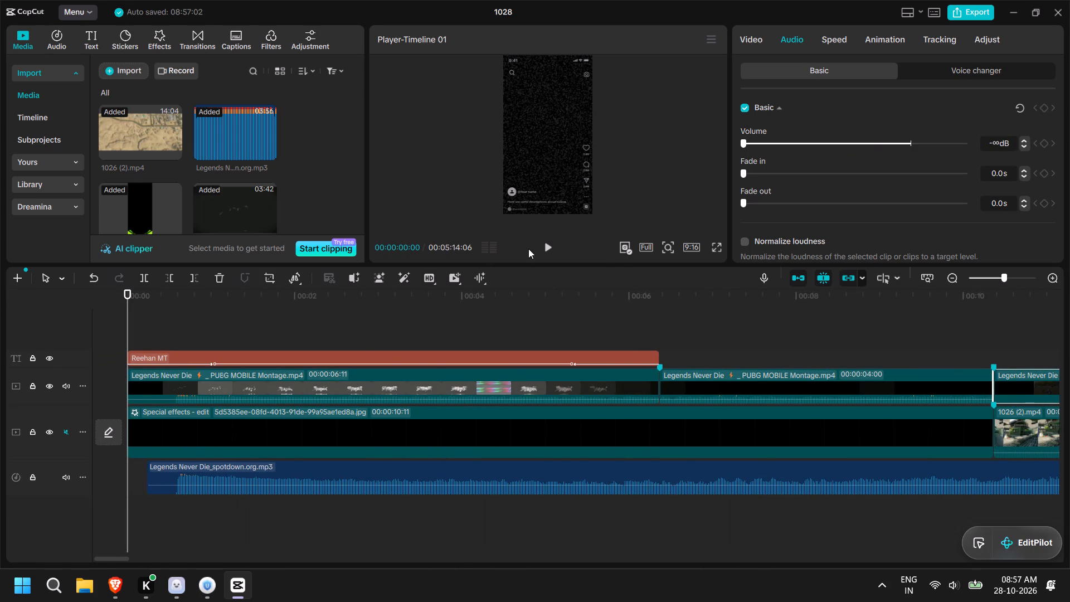
click(515, 375)
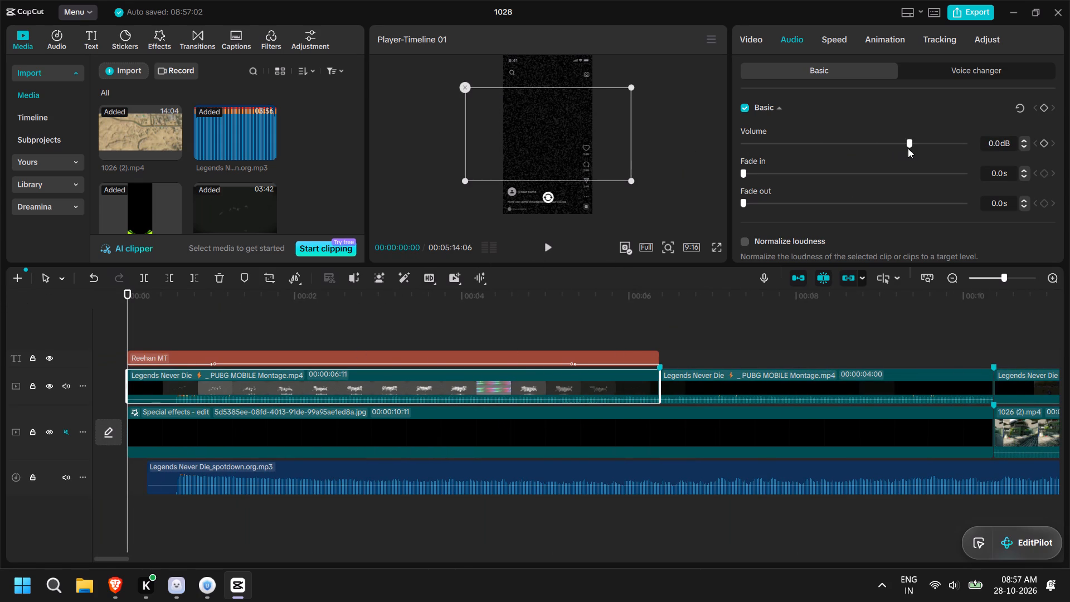
drag(906, 145, 381, 181)
click(765, 383)
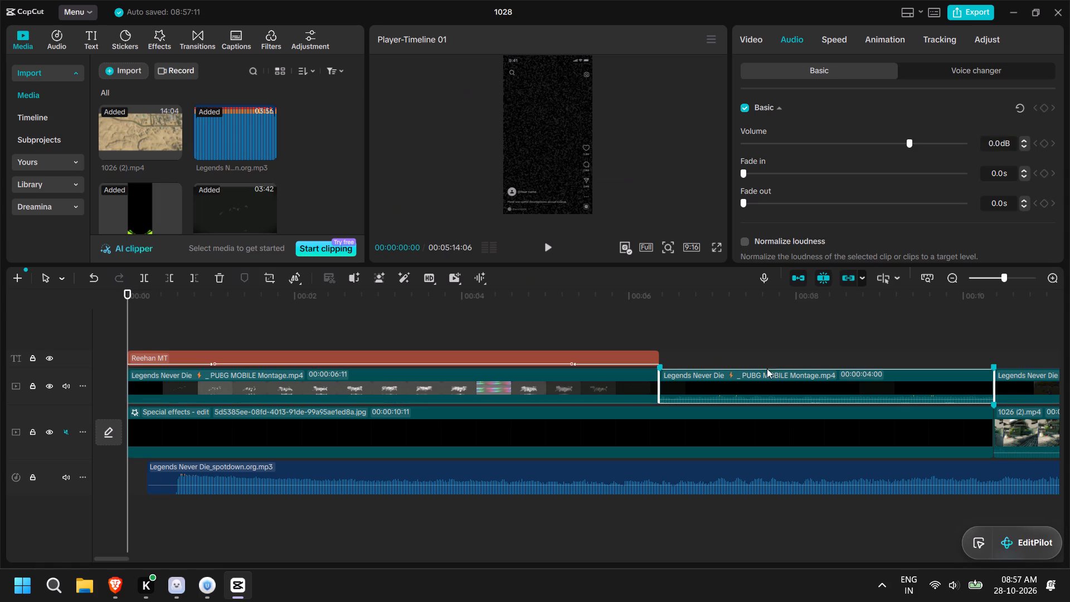
drag(913, 142, 546, 161)
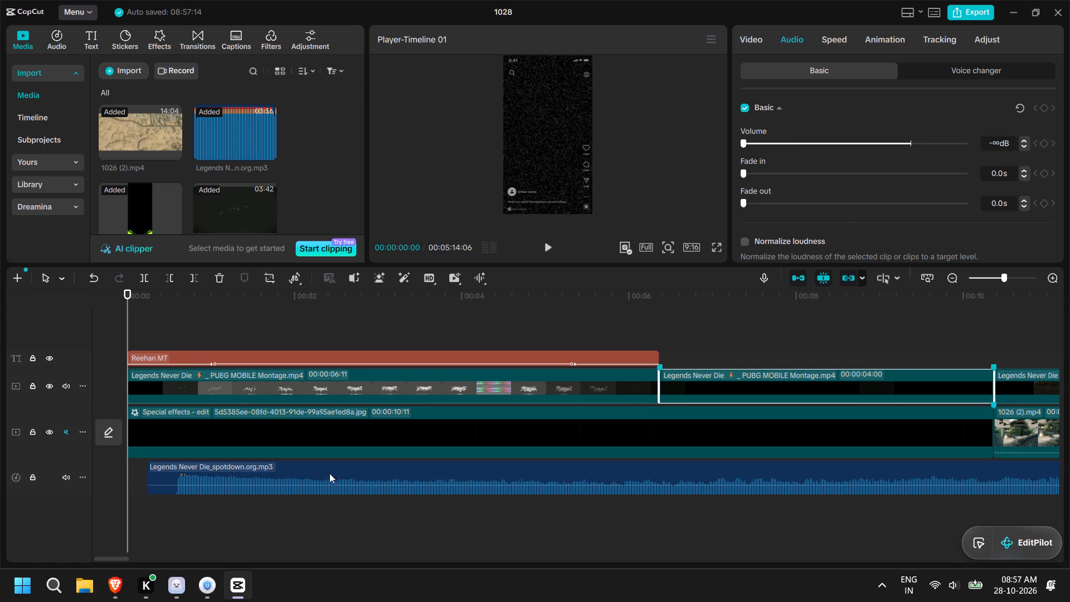
Set the volume of the last reference montage section, after the 00:00:15:17 split, to -∞ dB.
drag(122, 559, 177, 554)
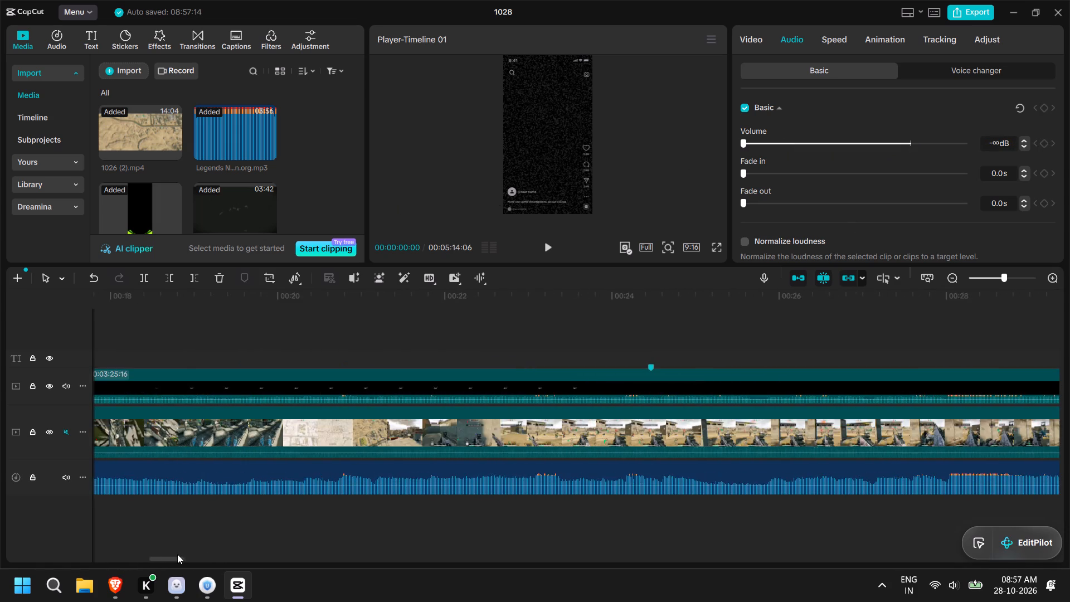
drag(177, 554, 115, 551)
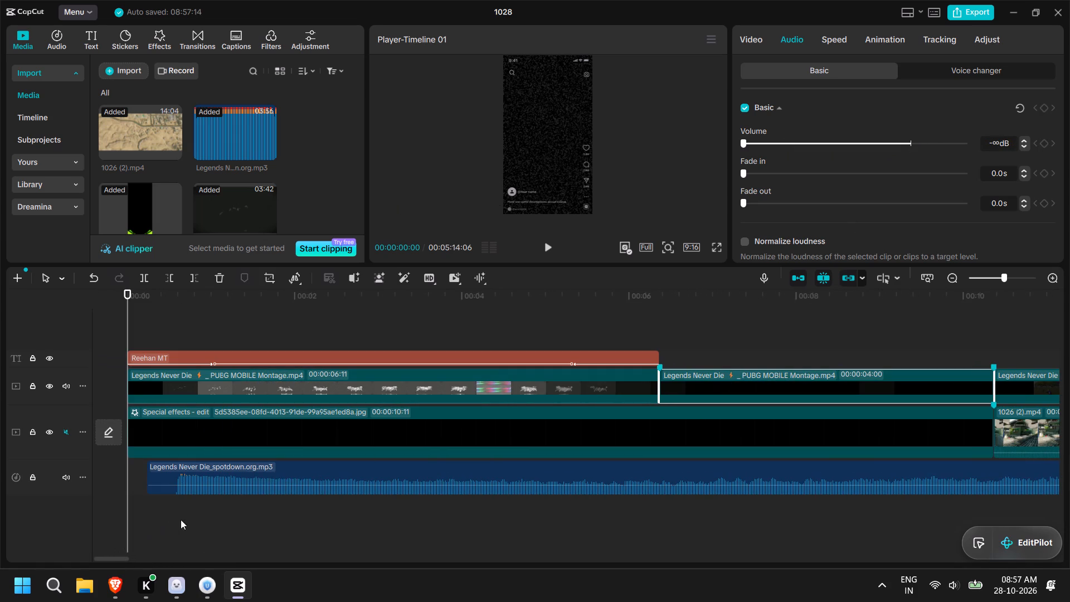
alt+scroll(294, 507, down, 3)
alt+scroll(341, 502, down, 1)
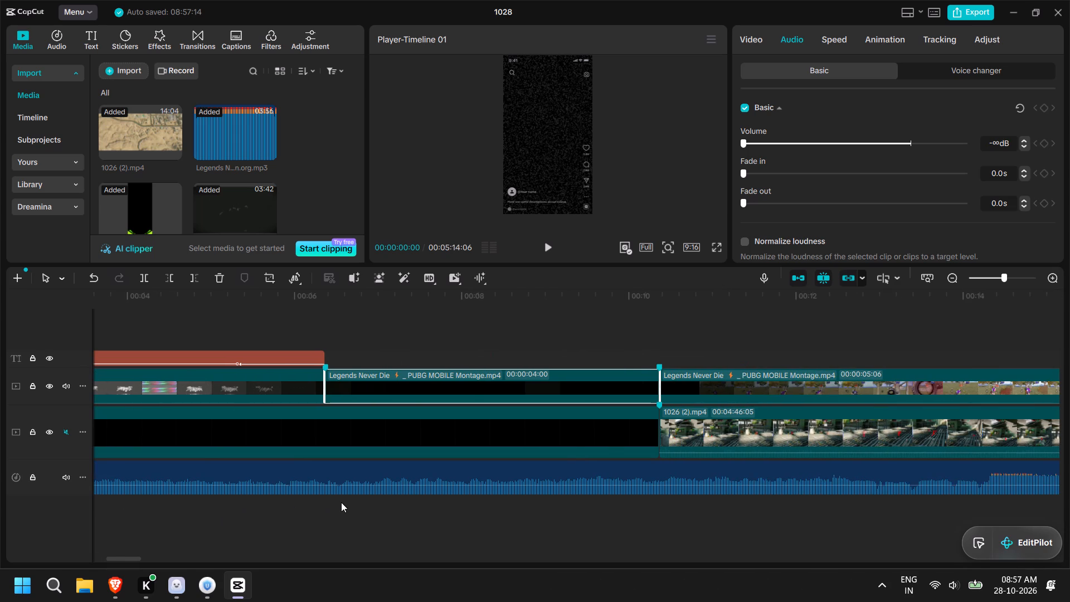
click(721, 389)
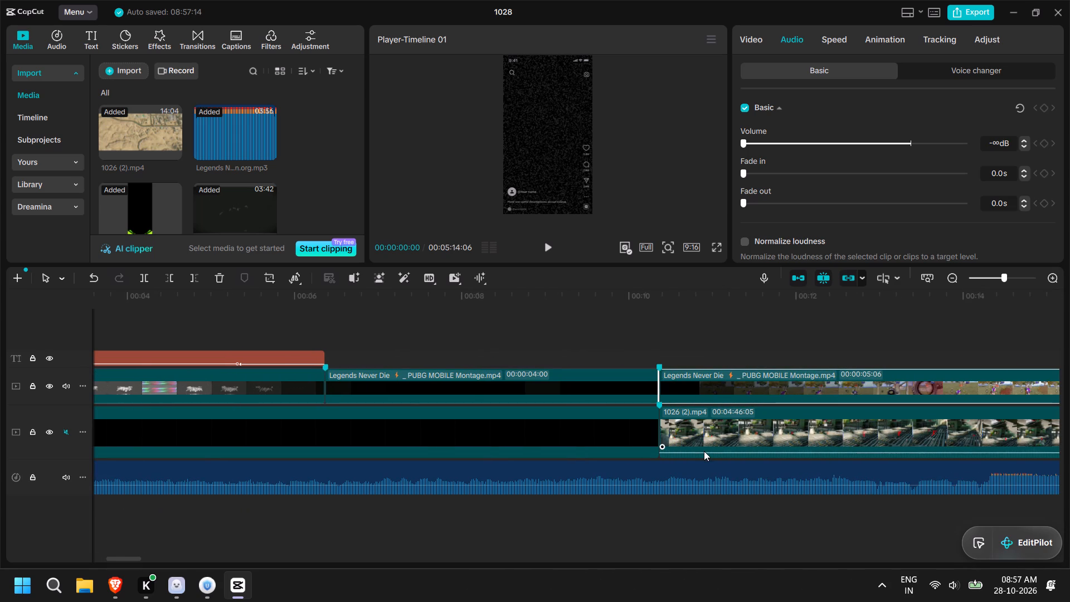
alt+scroll(704, 451, down, 4)
click(792, 386)
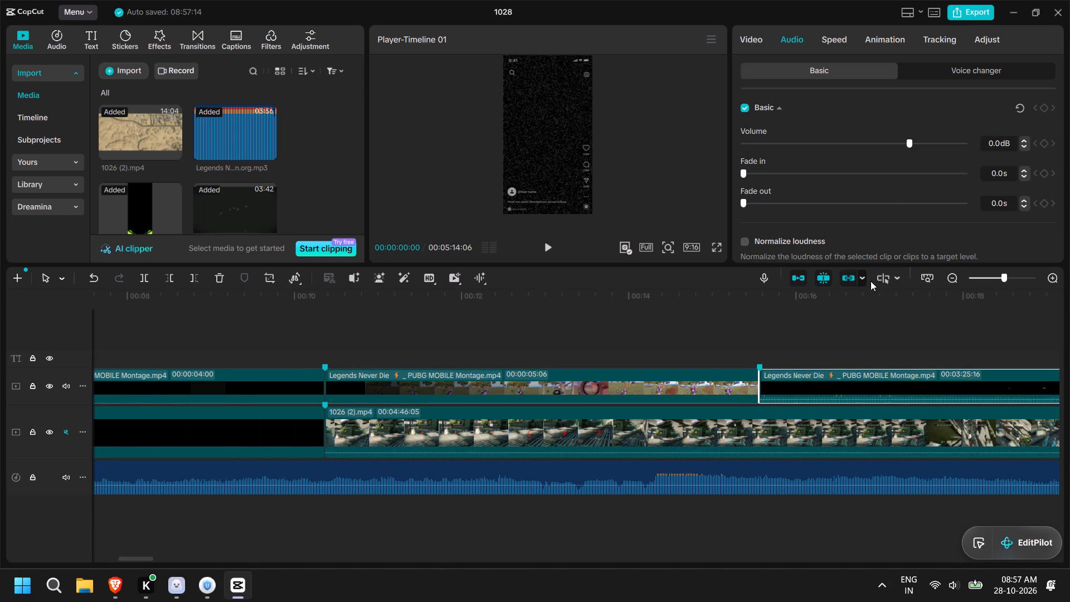
drag(908, 145, 560, 148)
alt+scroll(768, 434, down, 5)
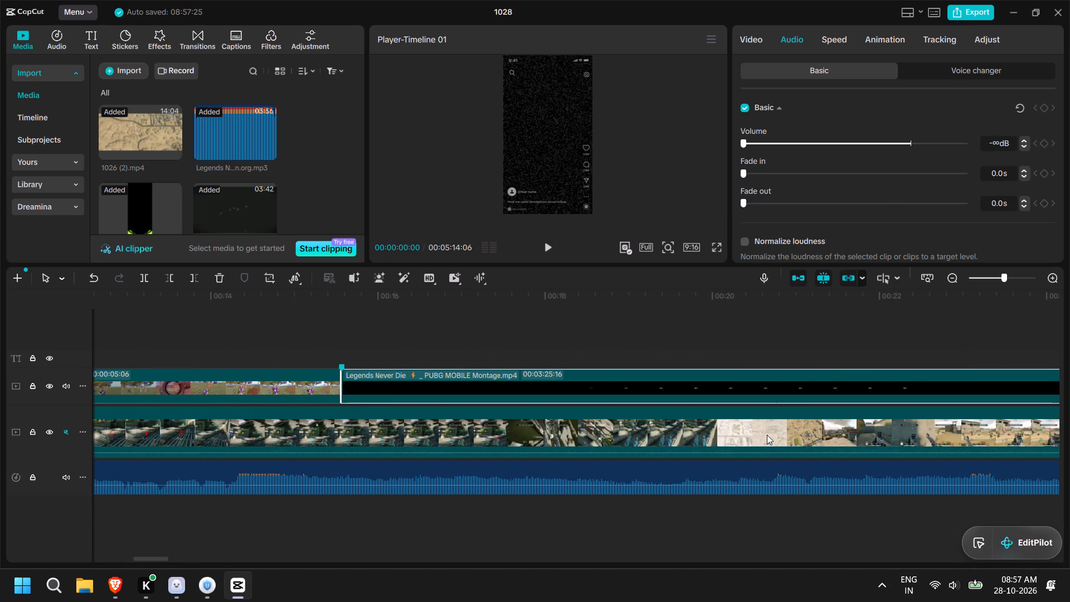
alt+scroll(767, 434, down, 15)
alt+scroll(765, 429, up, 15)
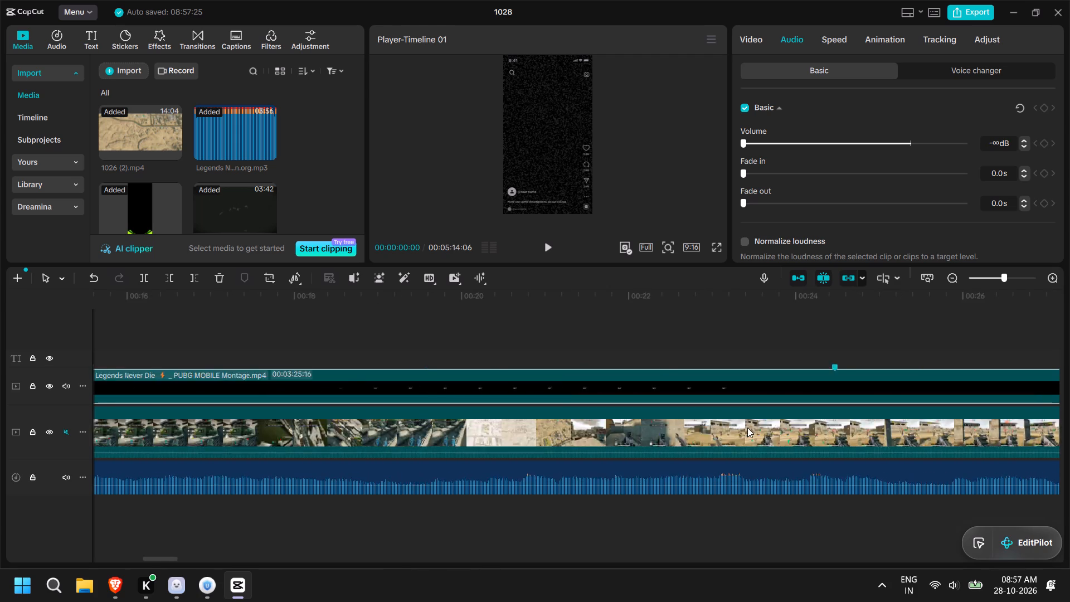
Apply the basic Fade In entrance animation to the 1026 (2).mp4 gameplay clip that starts at 00:00:10:11.
alt+scroll(747, 428, up, 20)
alt+scroll(747, 428, up, 1)
click(548, 251)
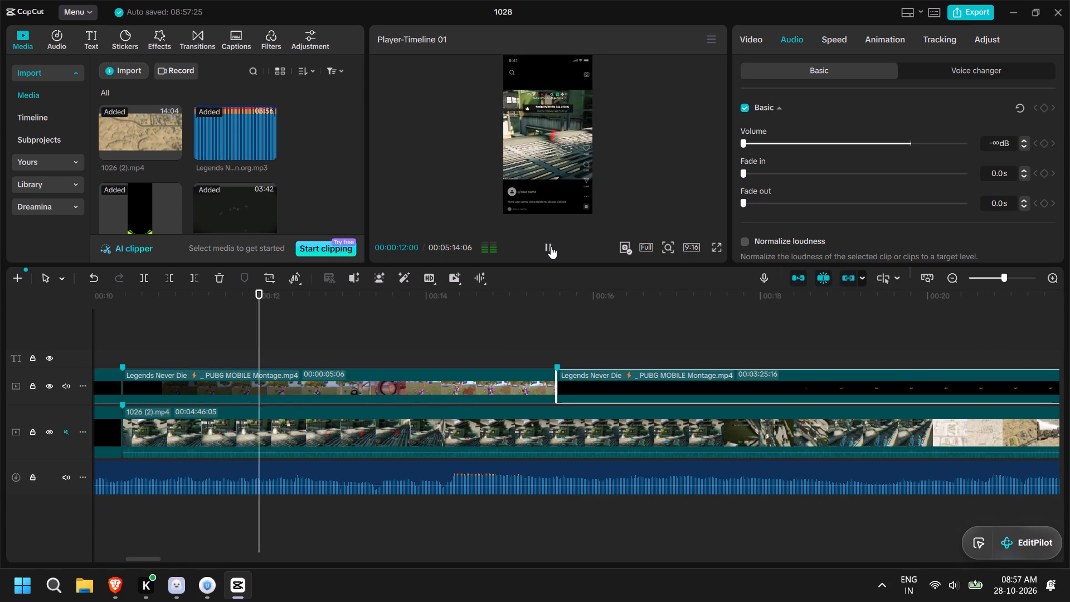
click(551, 246)
drag(341, 303, 304, 303)
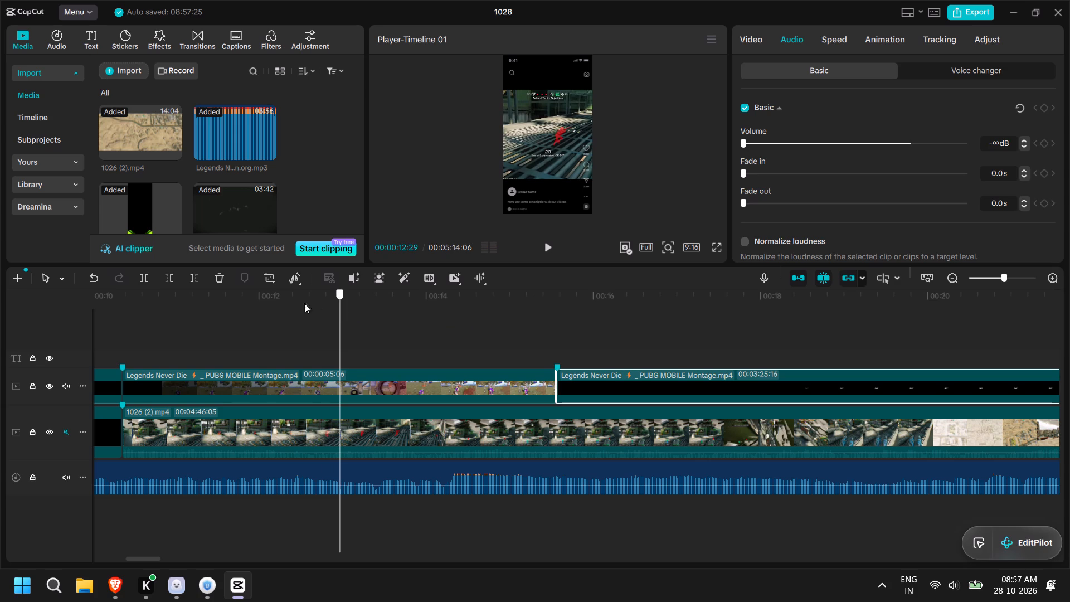
drag(304, 303, 256, 326)
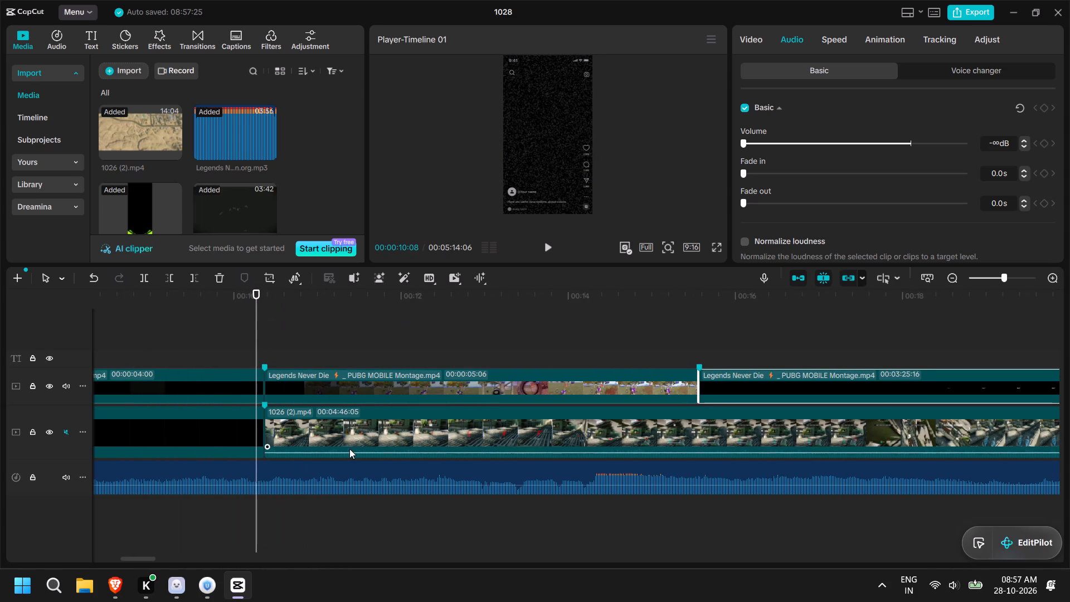
click(349, 438)
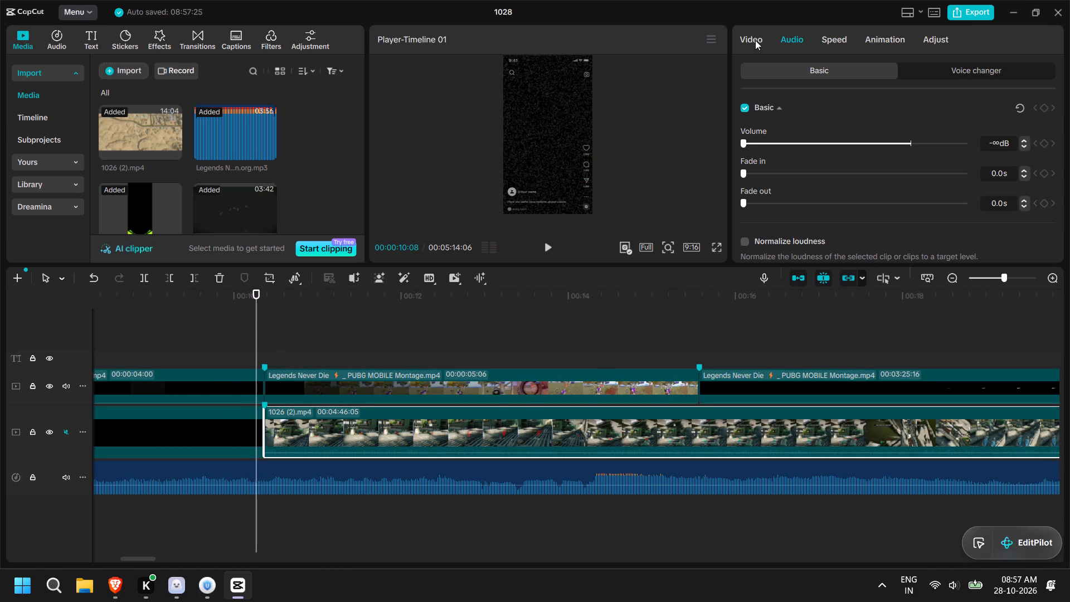
click(755, 40)
scroll(808, 164, down, 1)
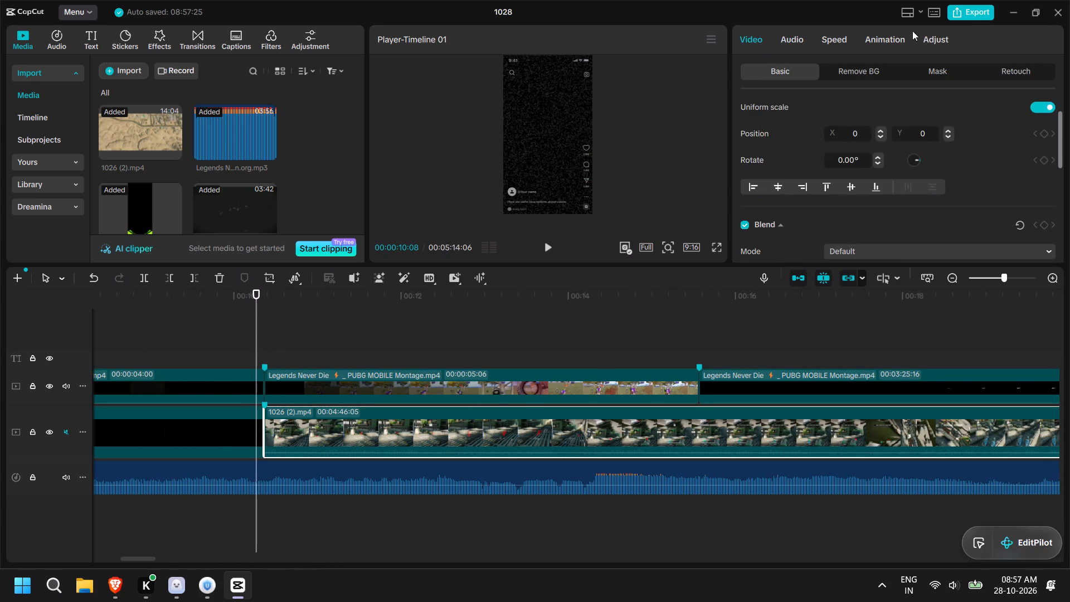
click(879, 46)
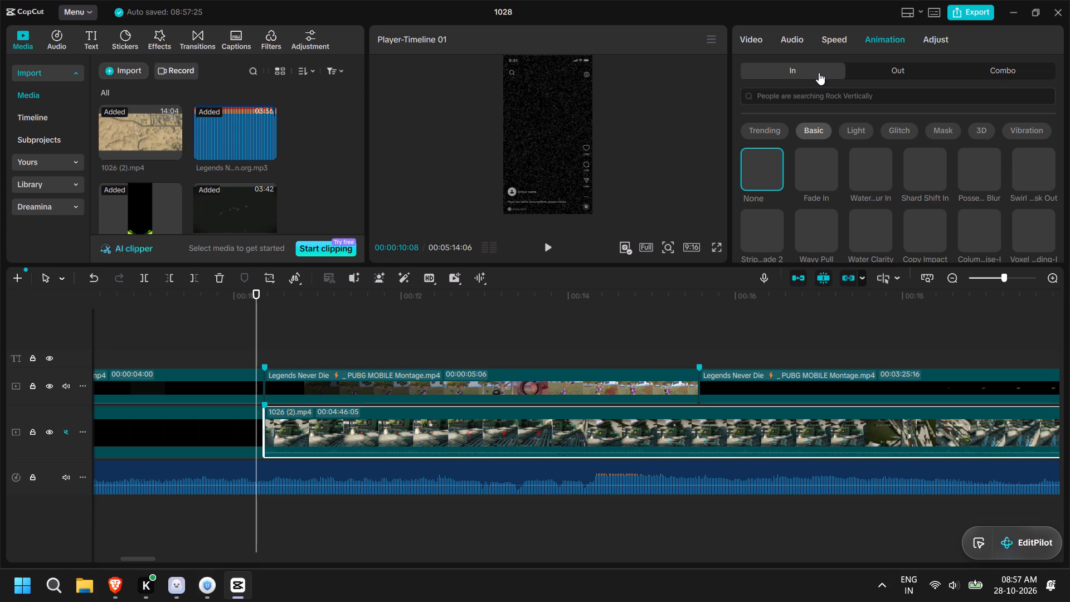
click(816, 166)
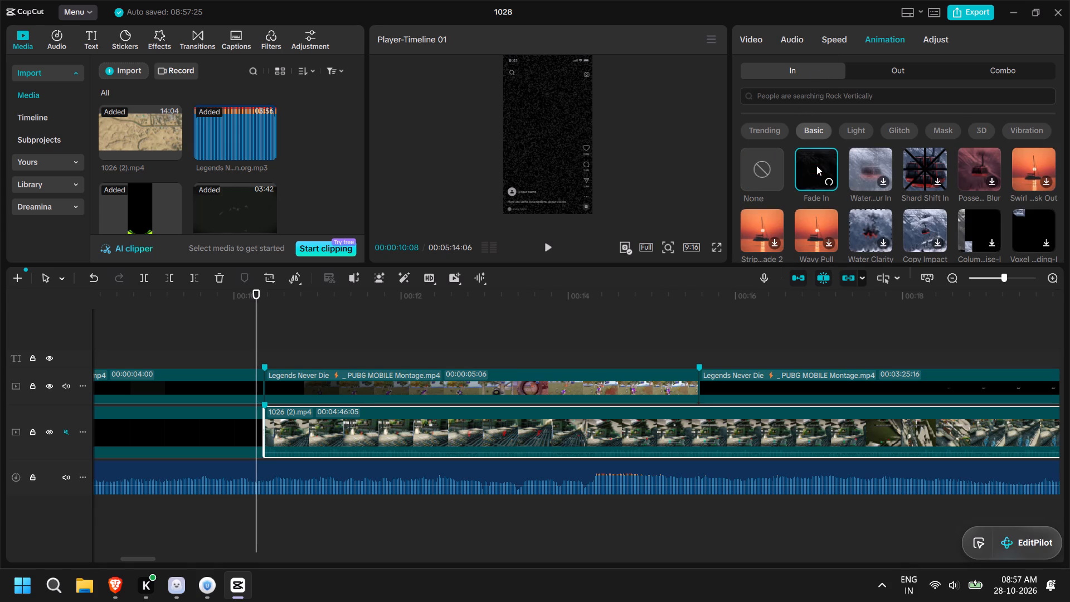
click(867, 164)
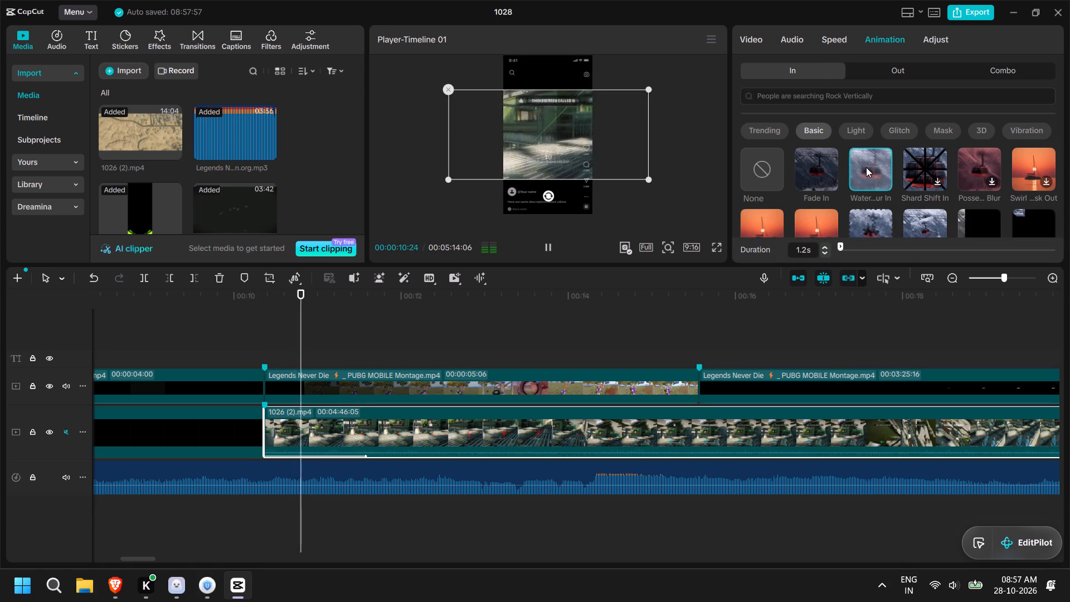
click(819, 164)
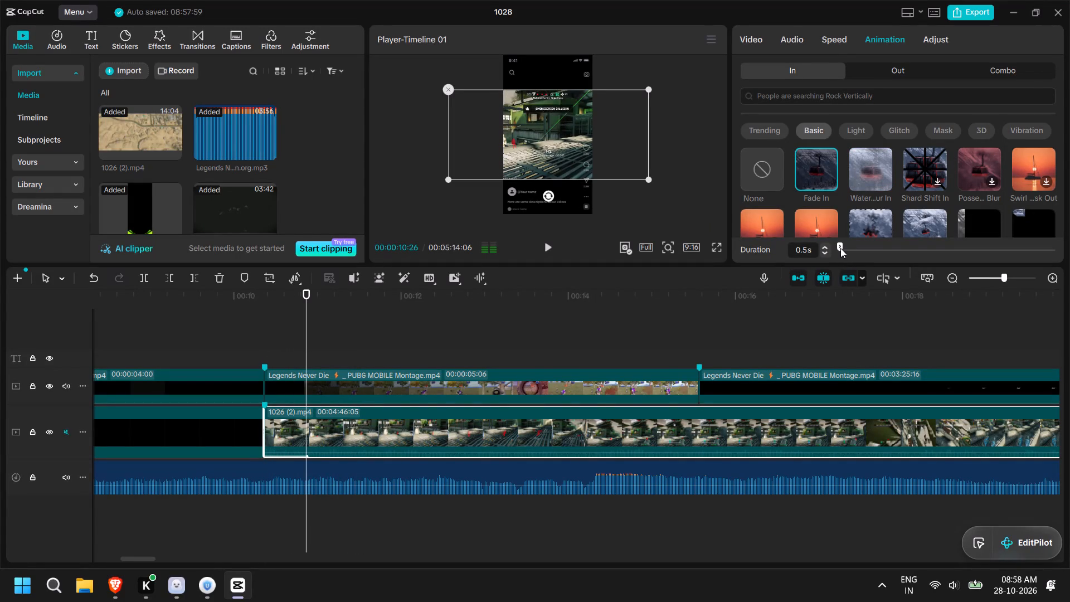
Set the duration of the gameplay clip's Fade In animation to 3.5 s.
drag(300, 292, 269, 294)
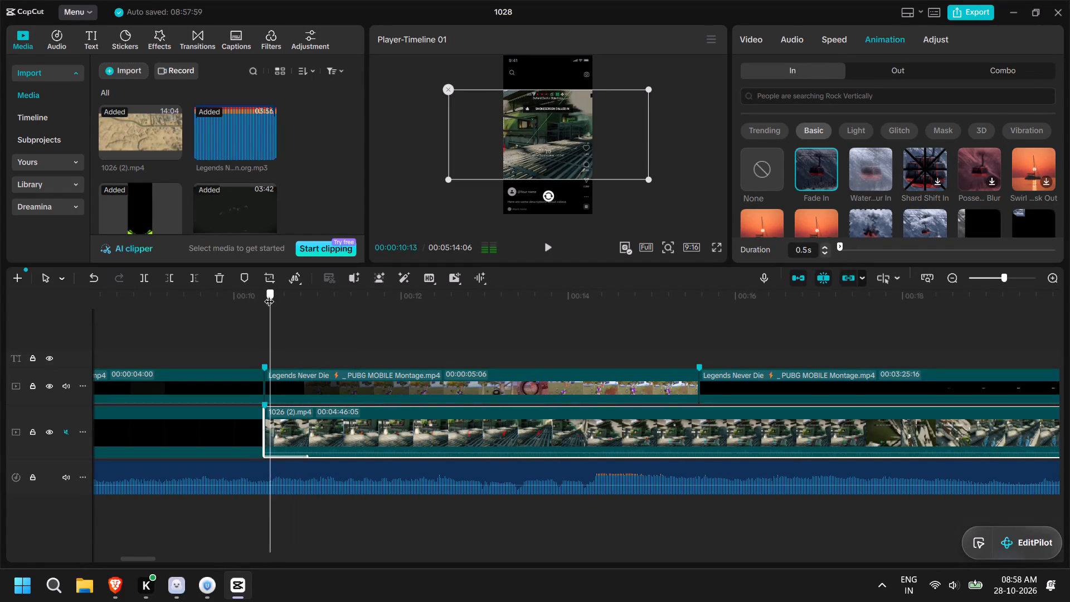
drag(269, 294, 369, 291)
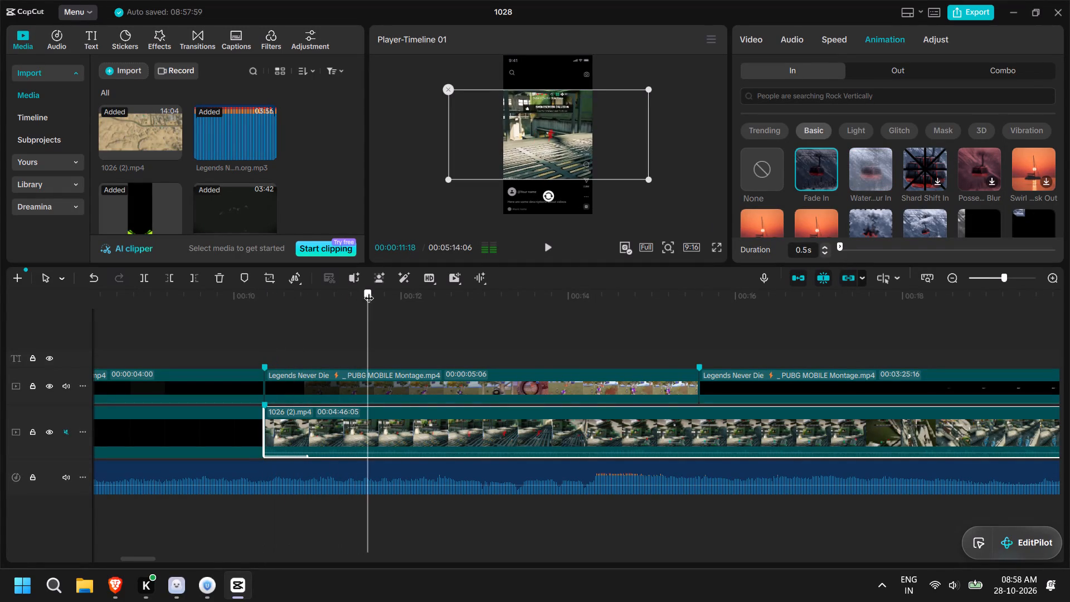
drag(369, 291, 265, 285)
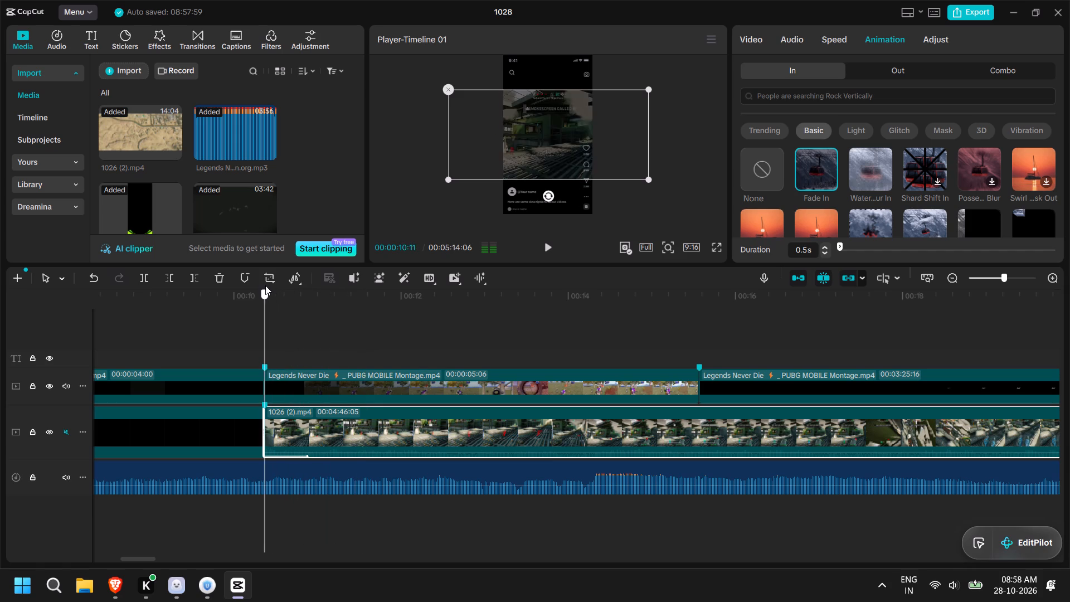
drag(265, 285, 406, 284)
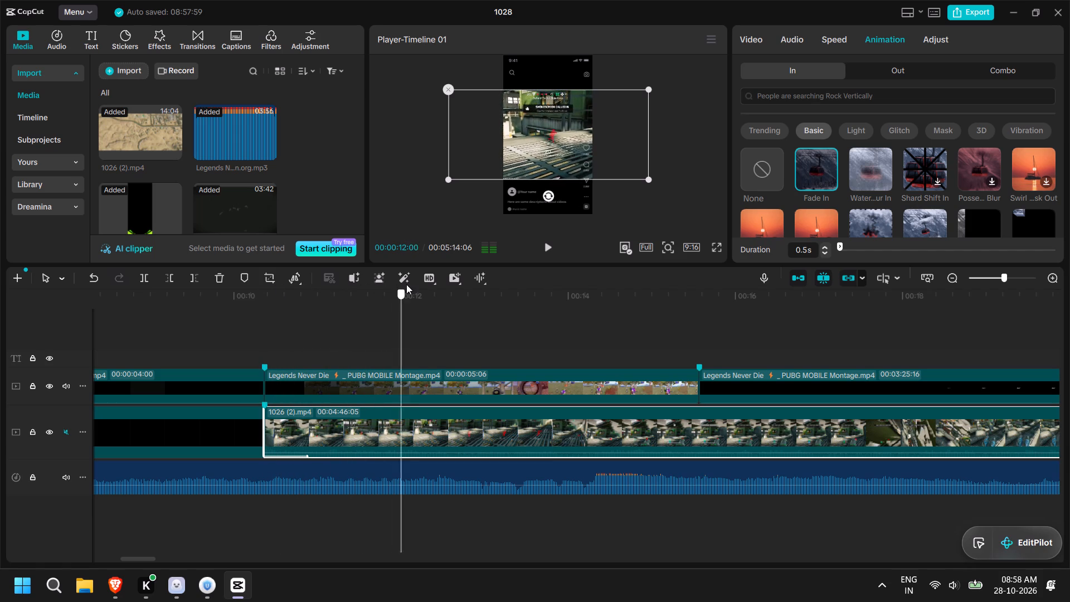
drag(406, 284, 414, 284)
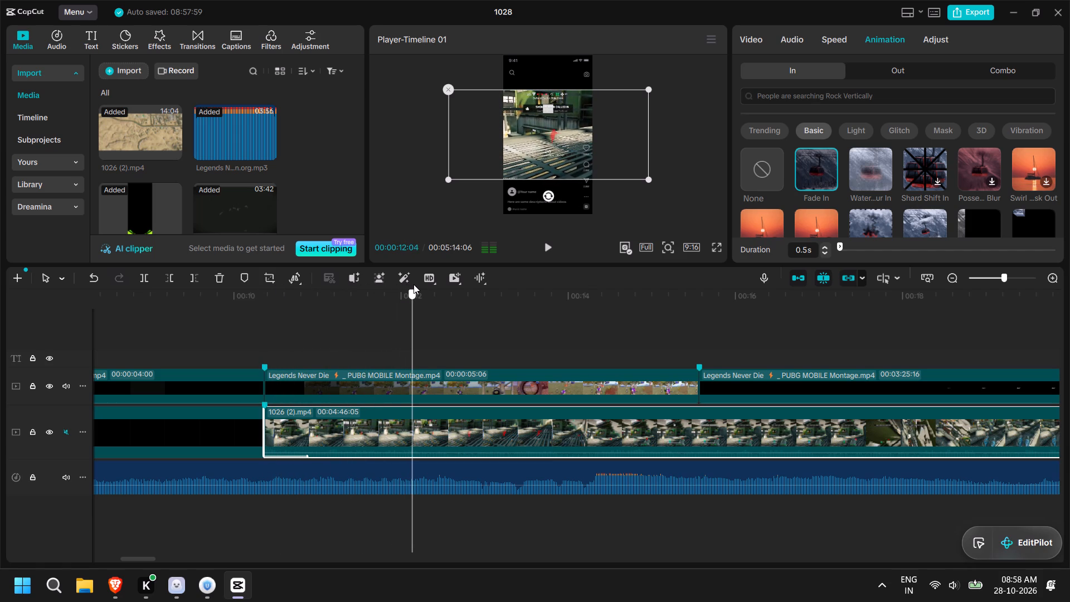
drag(414, 284, 450, 284)
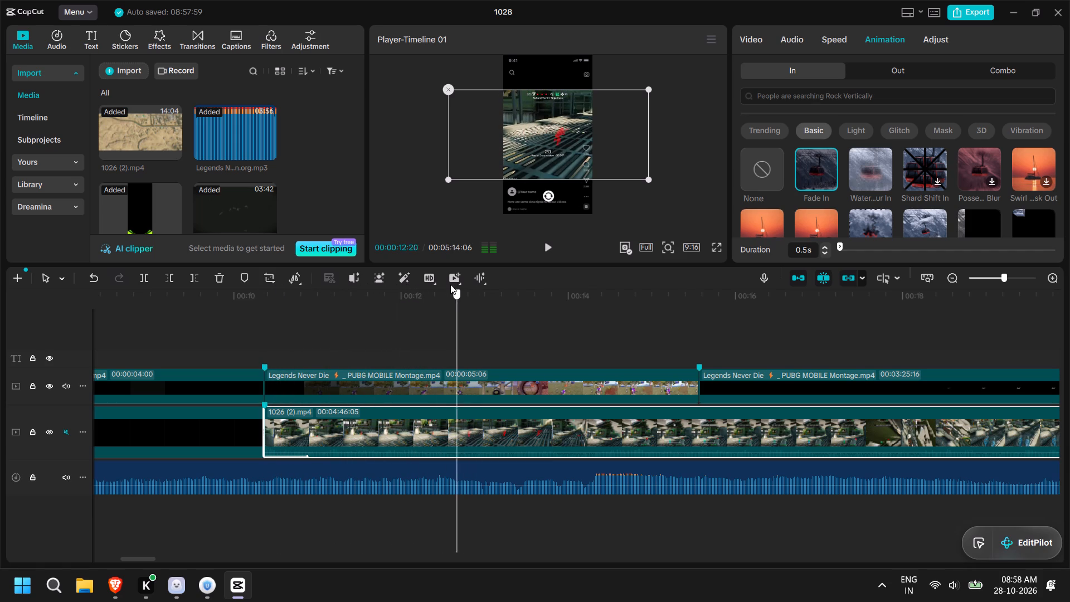
drag(450, 284, 440, 284)
click(839, 249)
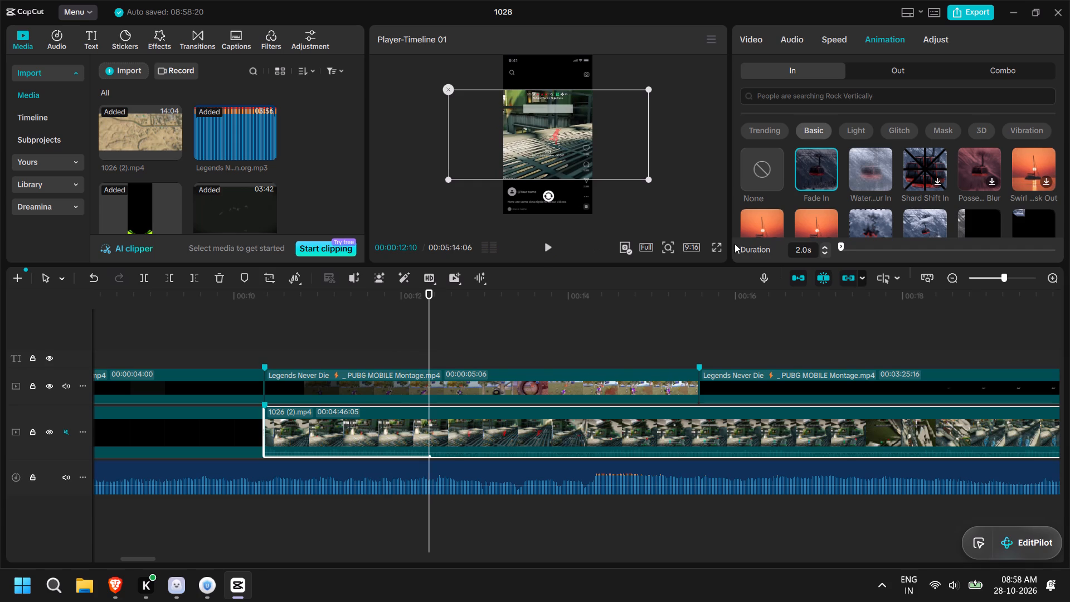
click(842, 246)
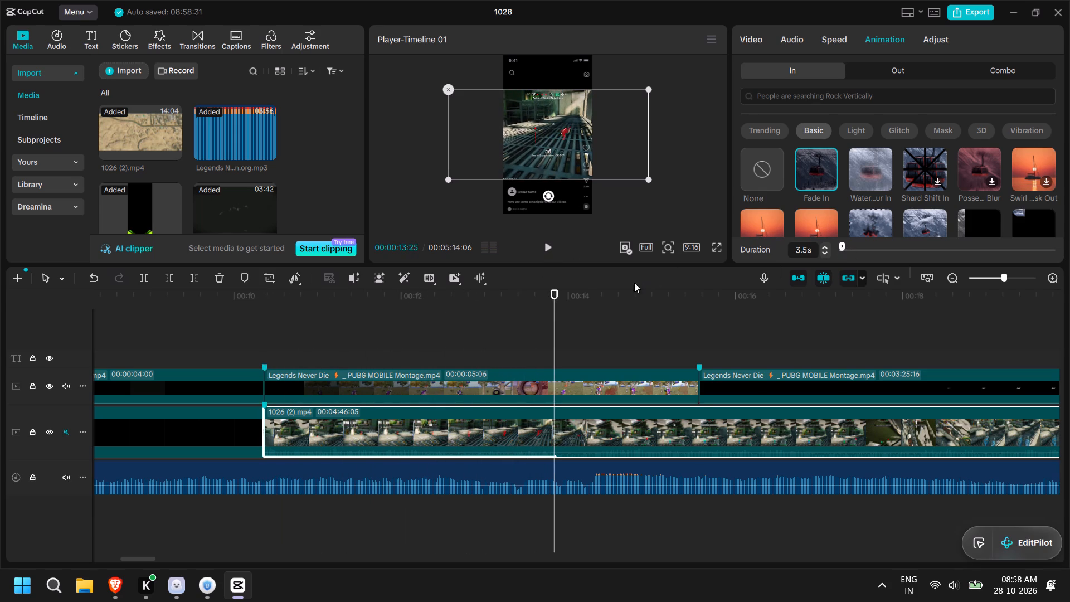
Play the timeline from 00:00:10:11 to about 00:00:19:01 to check the gameplay clip's fade-in.
drag(553, 292, 253, 295)
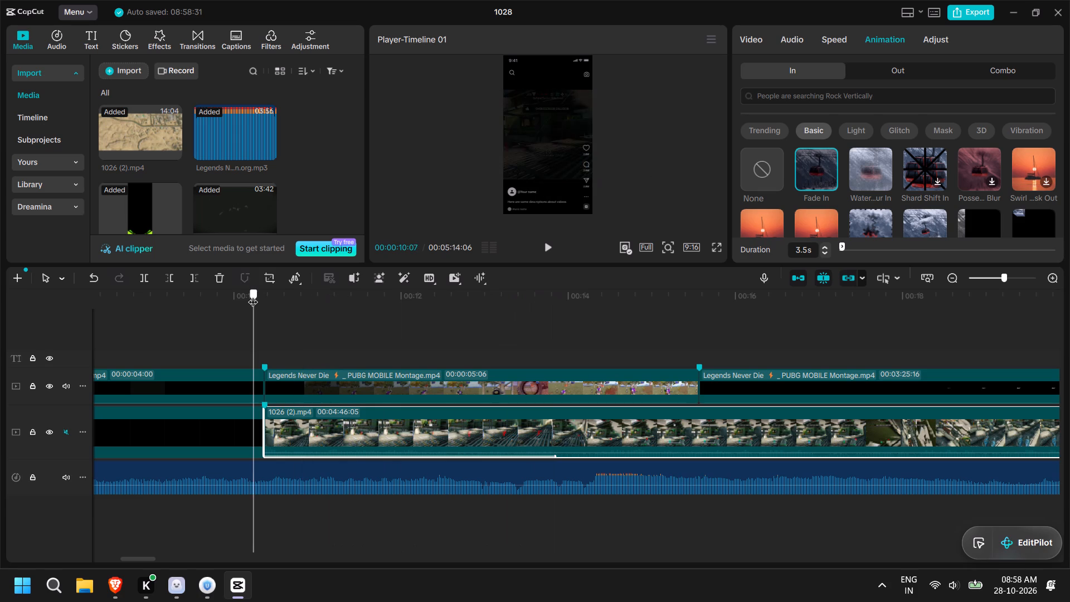
drag(253, 295, 264, 295)
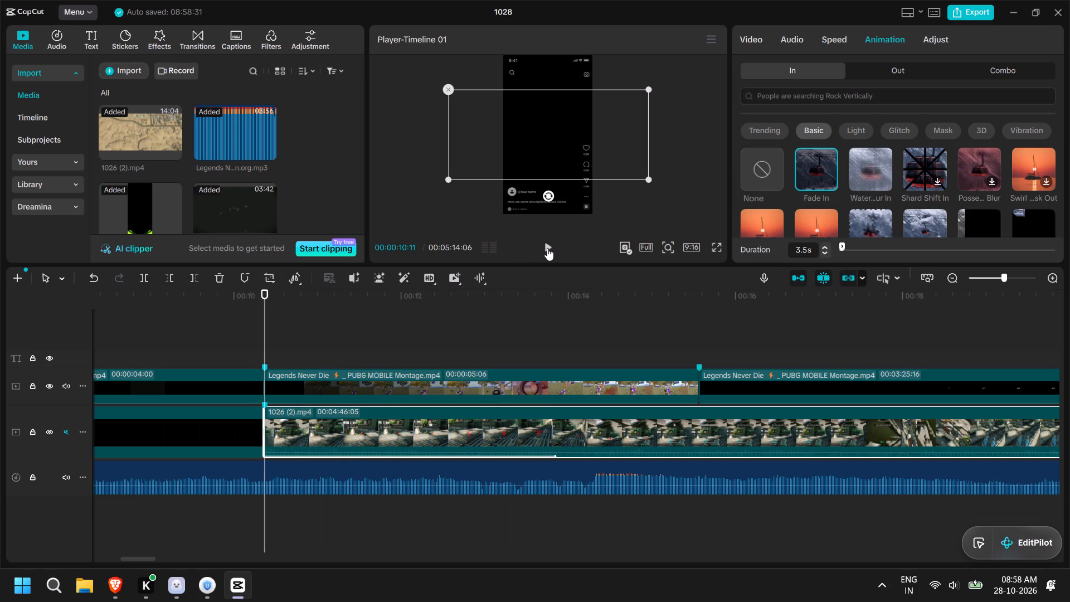
click(547, 248)
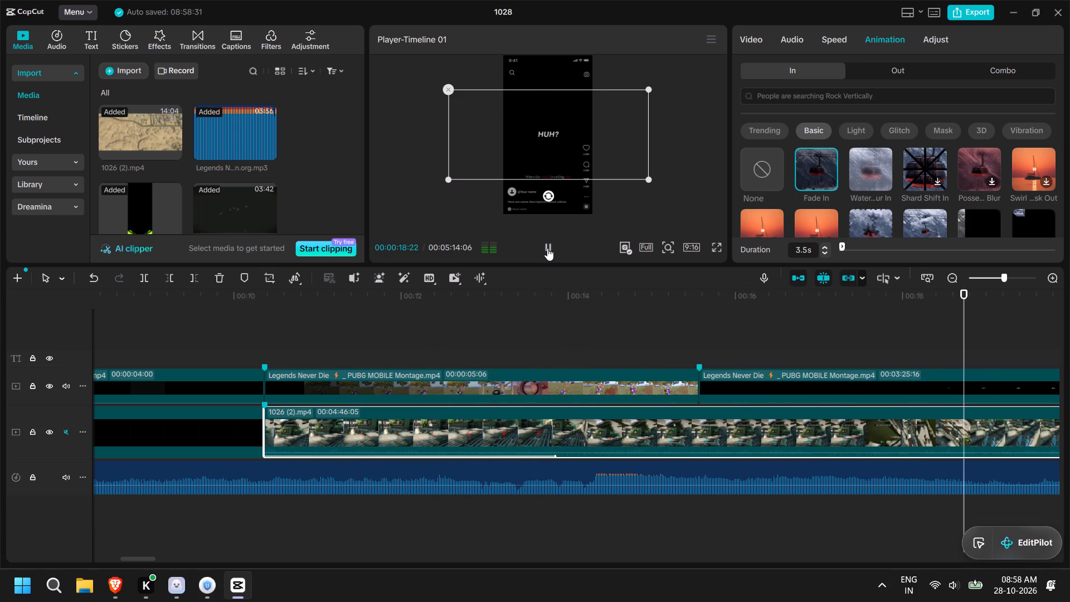
click(548, 248)
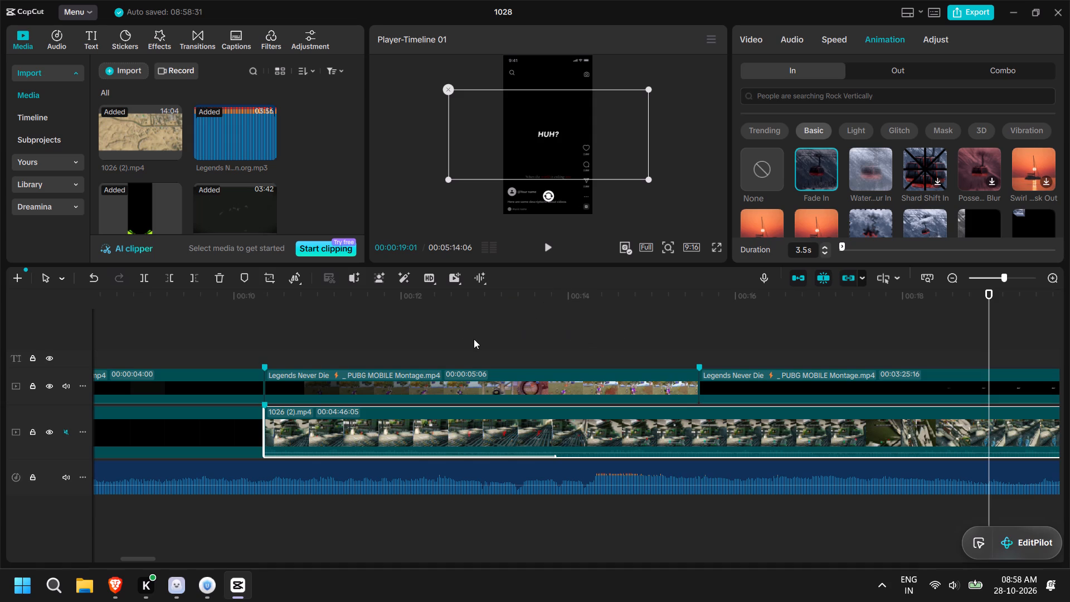
Unmute the track holding the 1026 (2).mp4 gameplay clip.
drag(993, 294, 1067, 325)
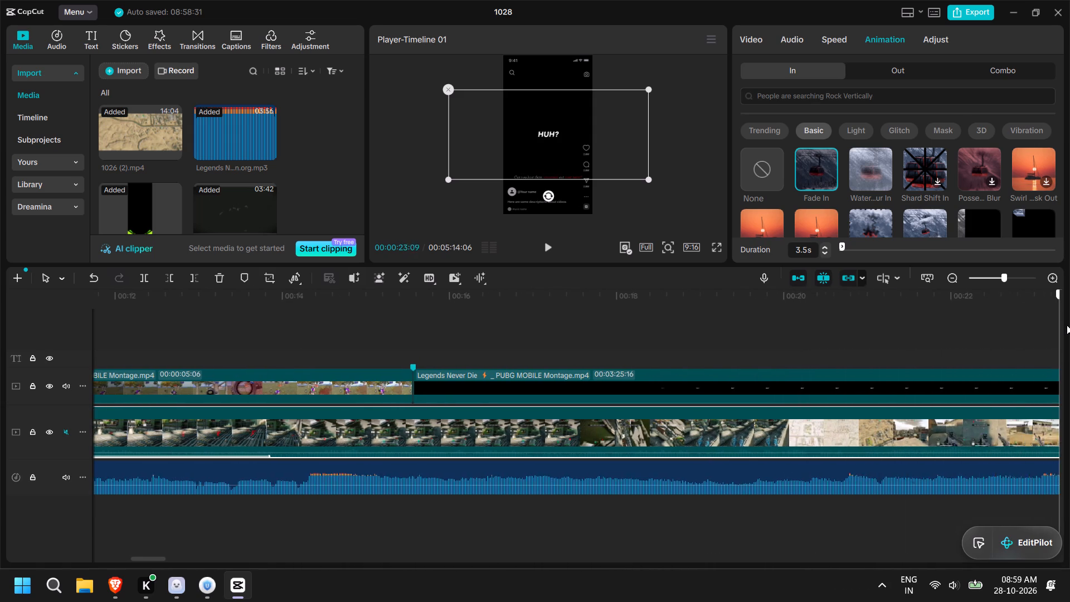
drag(1067, 325, 794, 334)
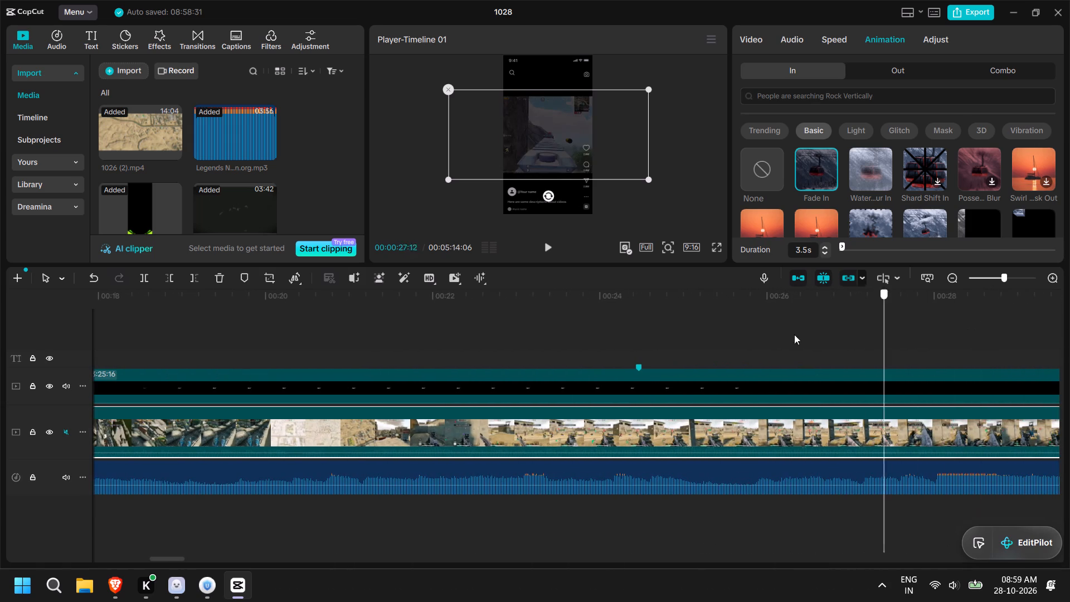
drag(794, 334, 608, 337)
click(67, 435)
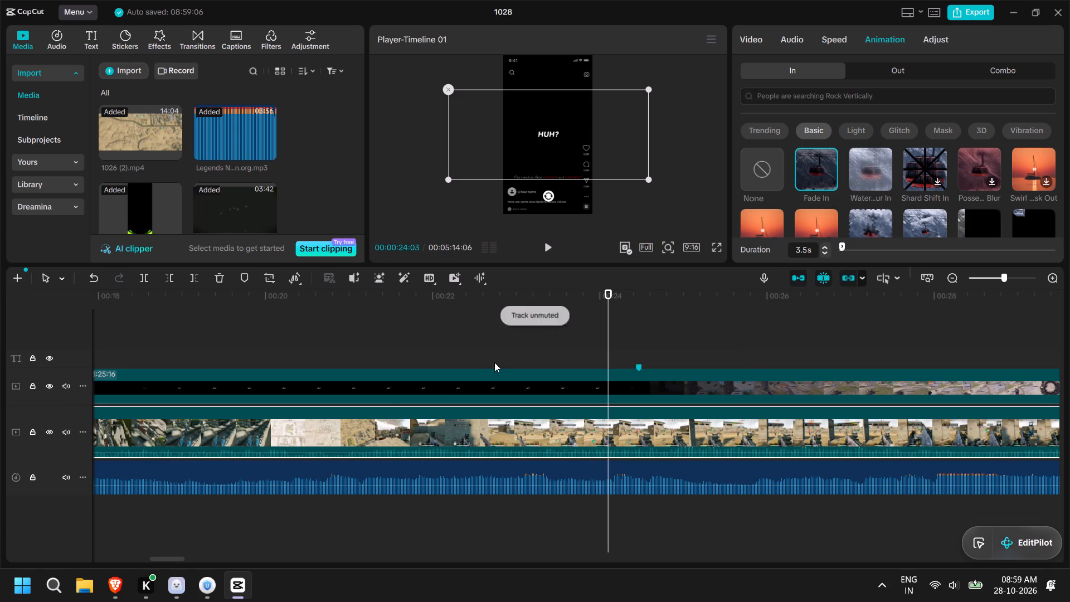
Hide the reference montage overlay track so only the gameplay footage shows around 00:00:23:27.
drag(604, 295, 695, 294)
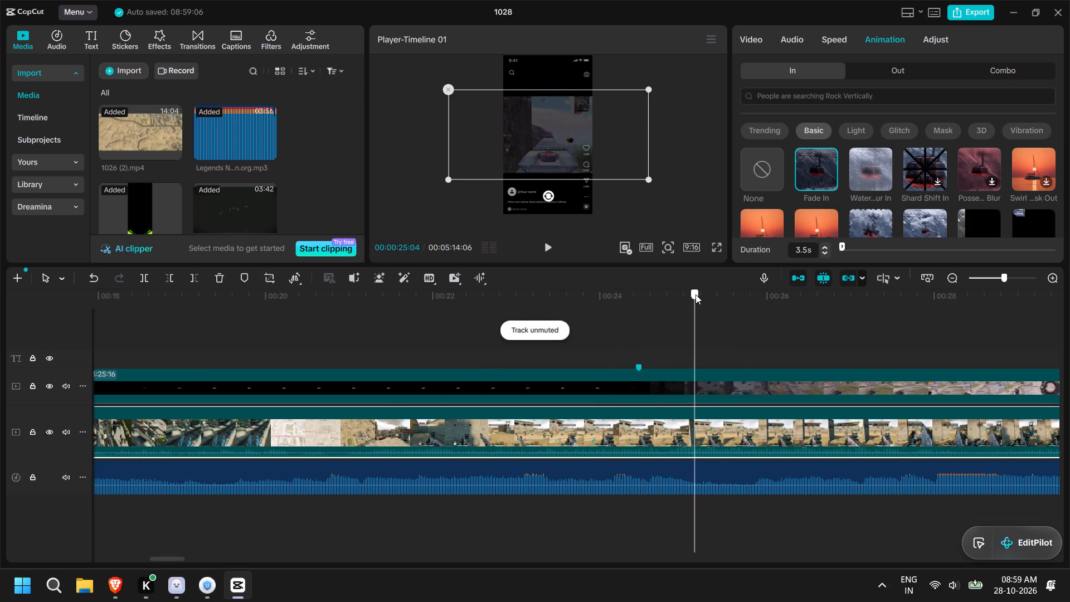
drag(695, 294, 677, 307)
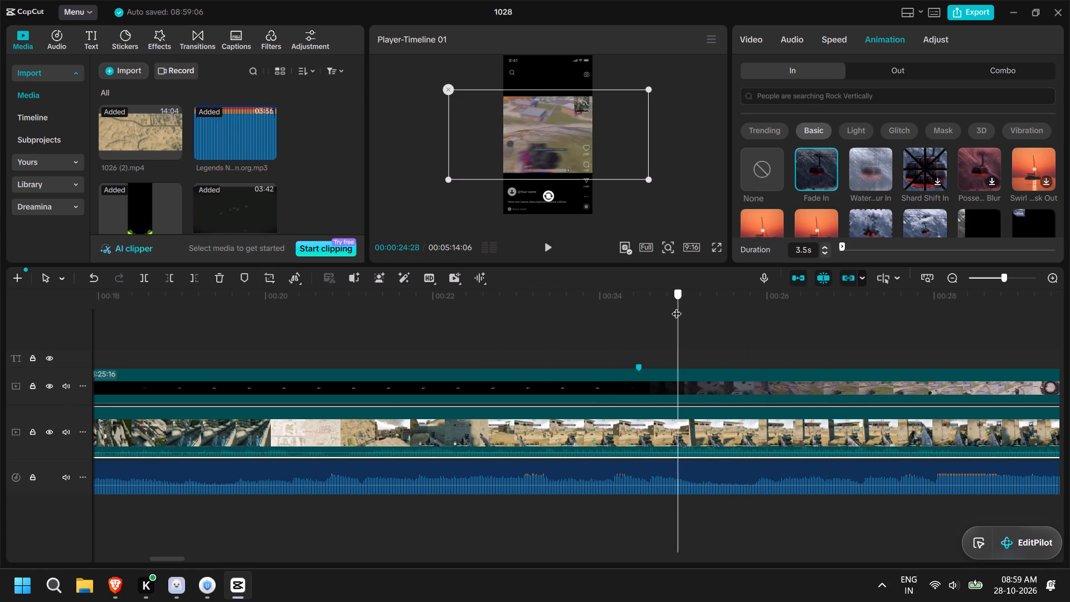
drag(677, 307, 591, 312)
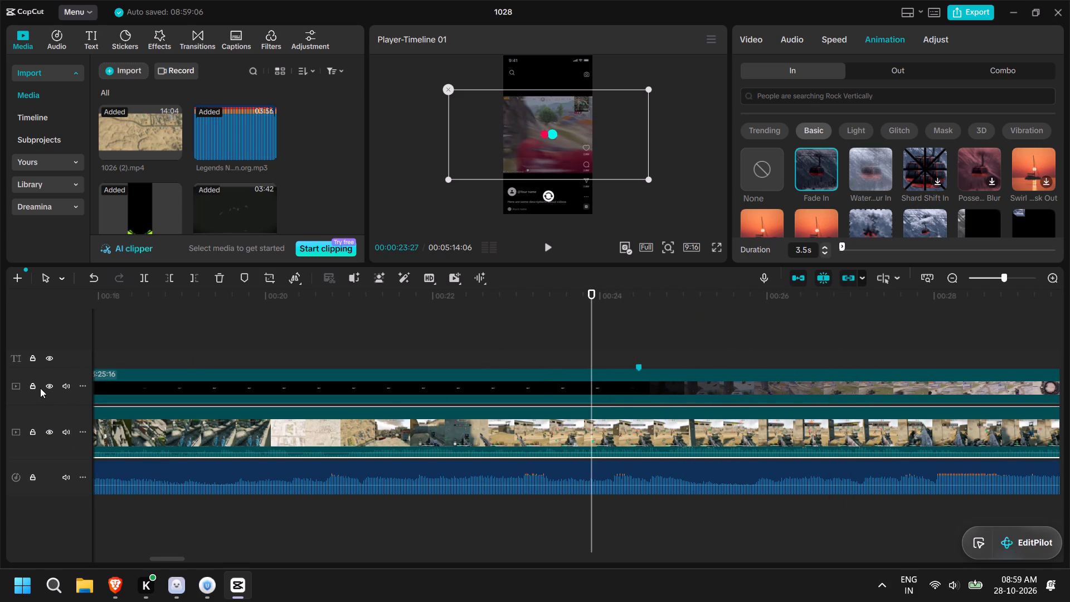
click(48, 387)
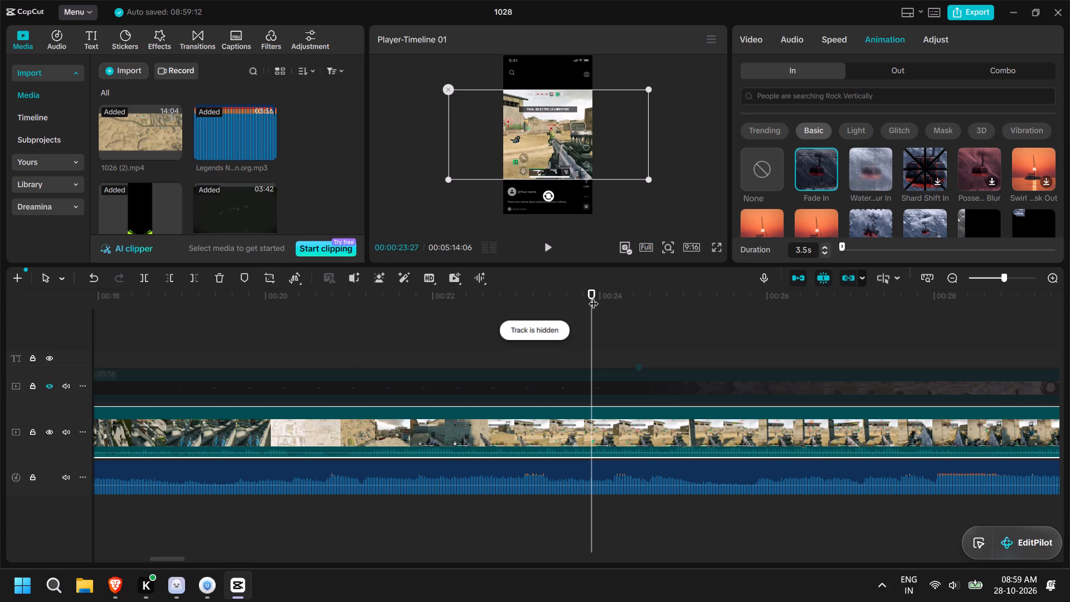
Scrub through the gameplay footage from 00:00:23:27 to about 00:01:11:25 to review the action.
drag(594, 297, 705, 288)
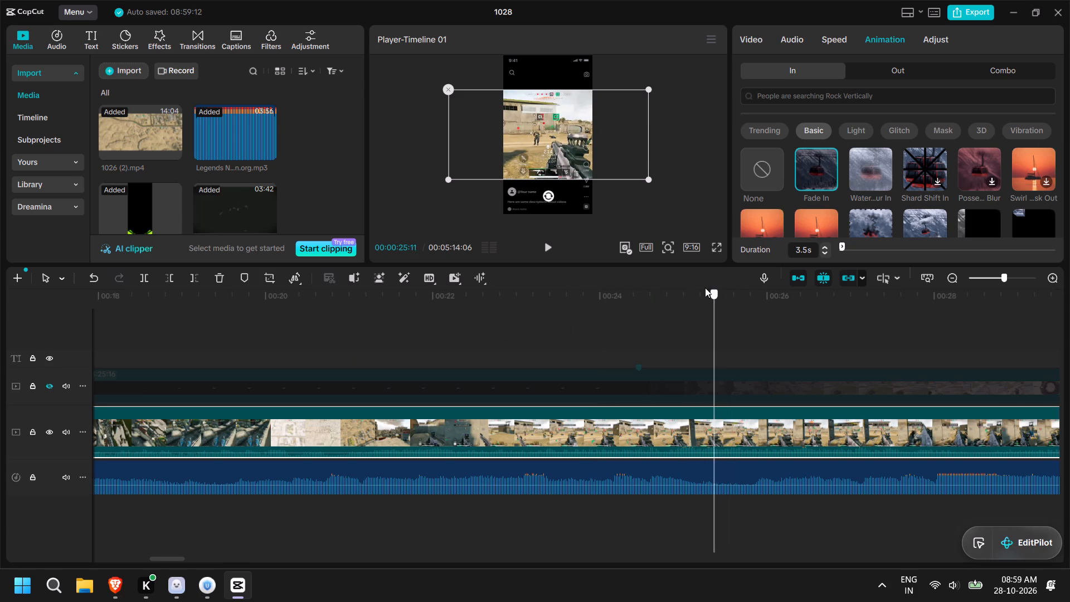
drag(705, 288, 1056, 285)
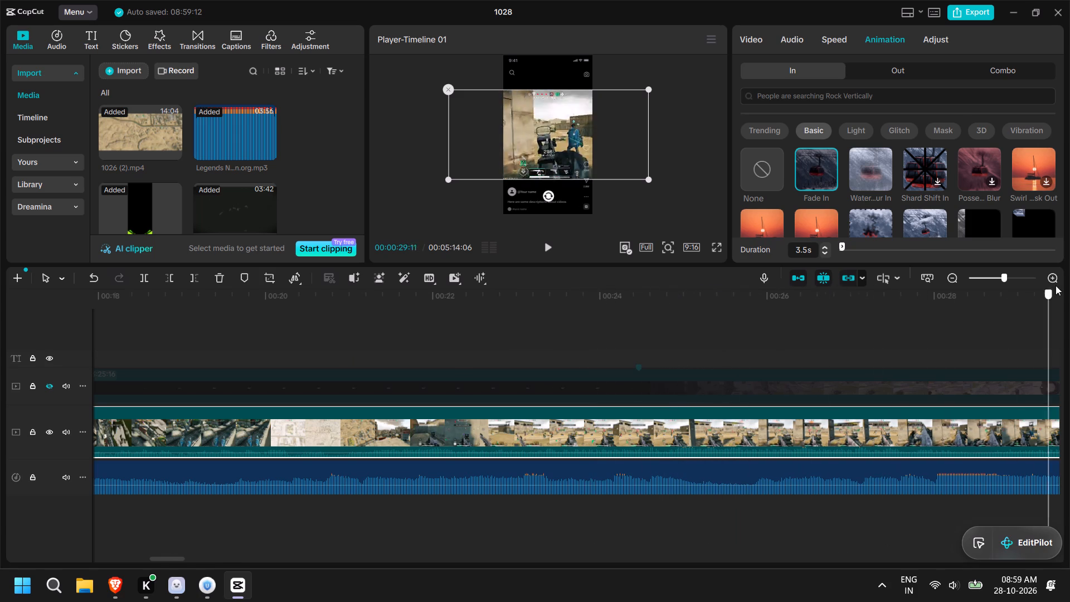
drag(1056, 285, 1069, 290)
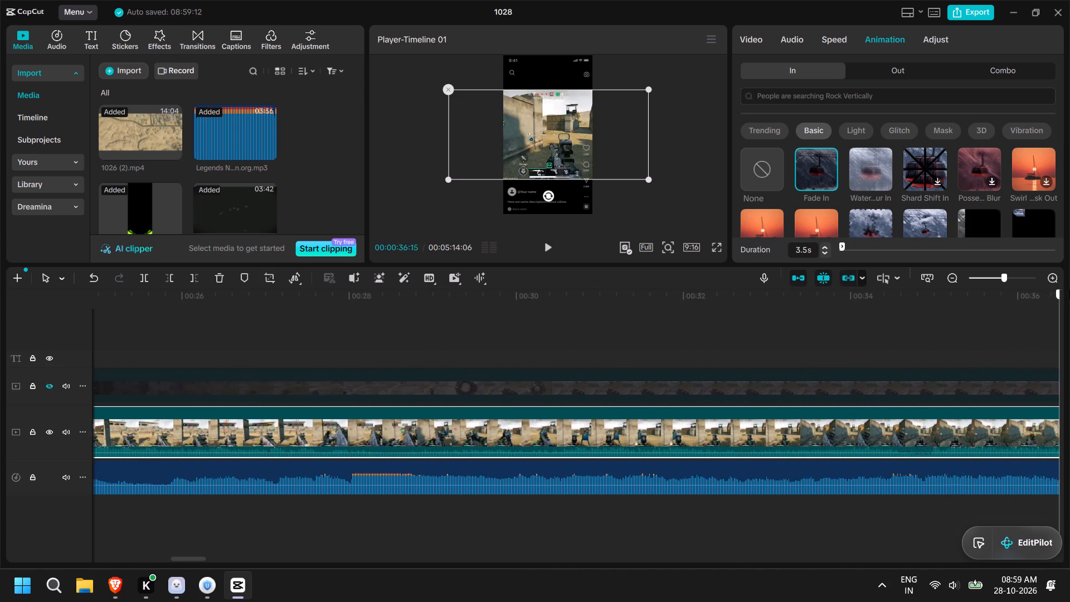
drag(1069, 290, 1013, 281)
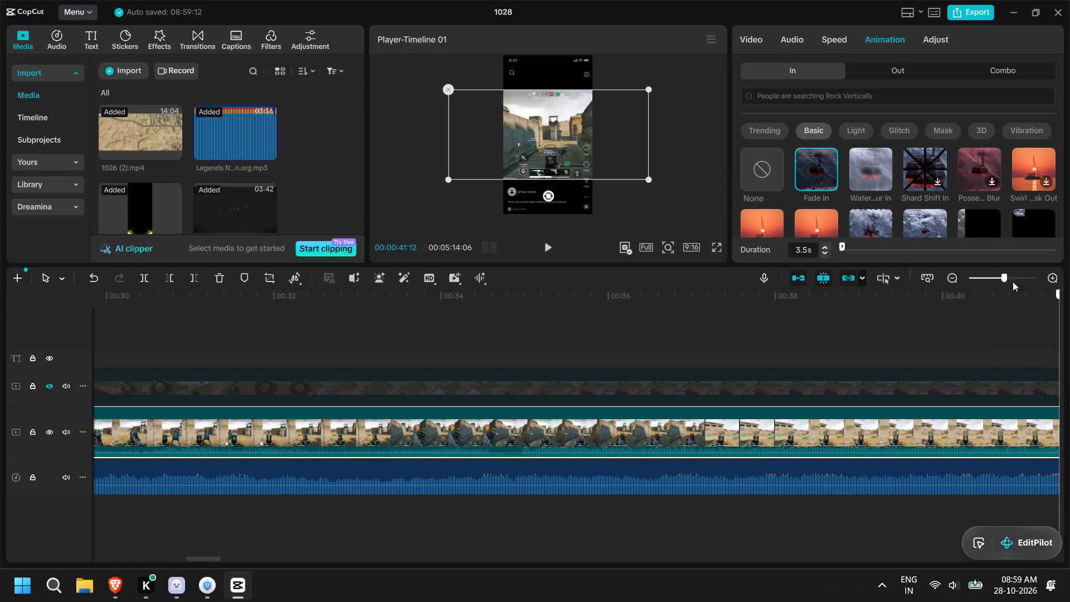
drag(1013, 281, 1069, 279)
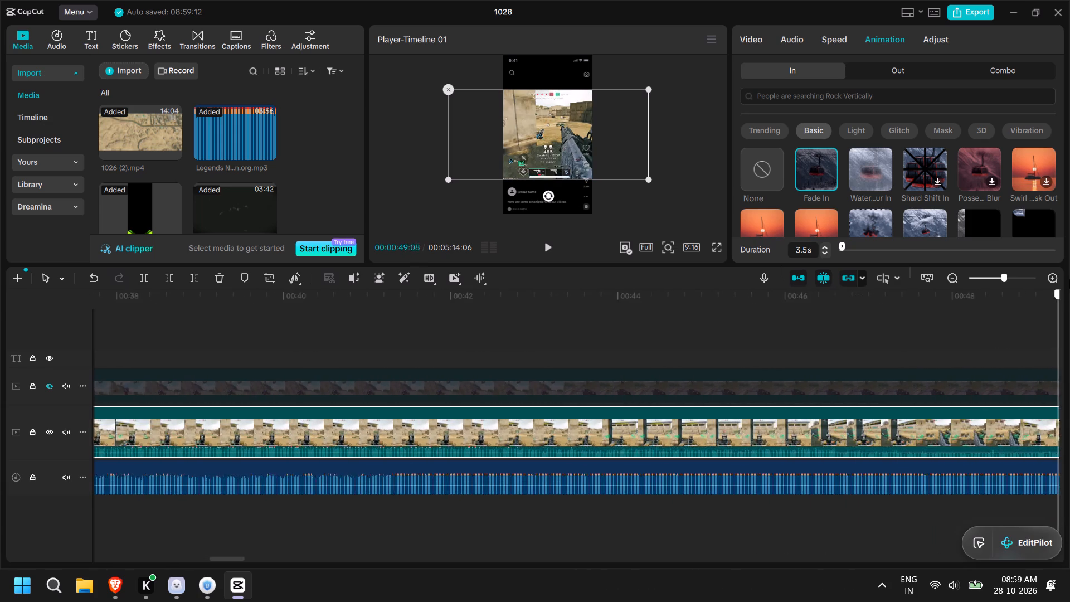
drag(1069, 279, 1069, 281)
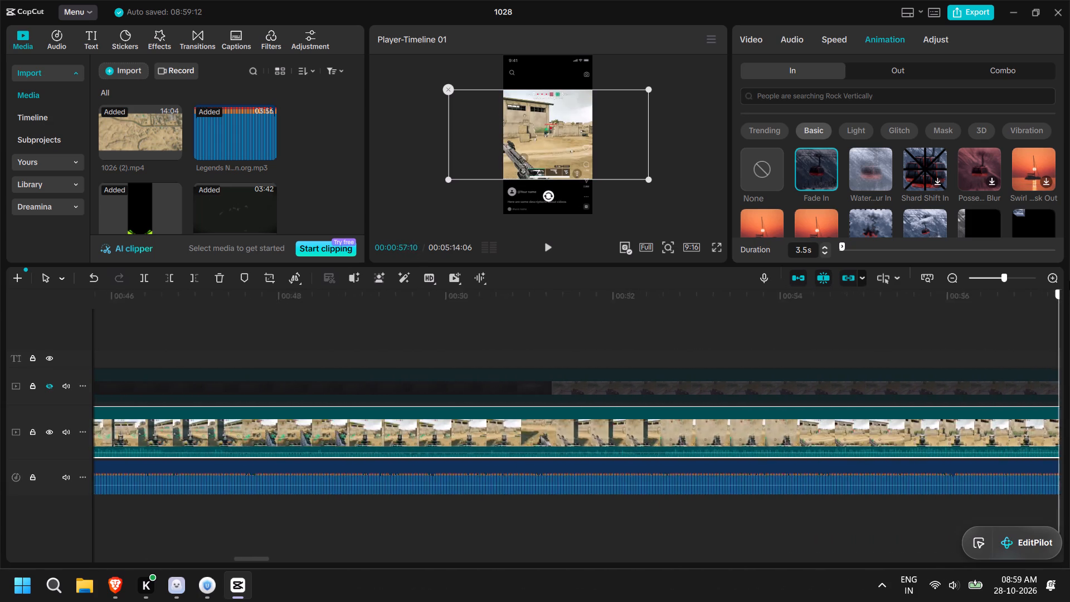
drag(1069, 281, 756, 293)
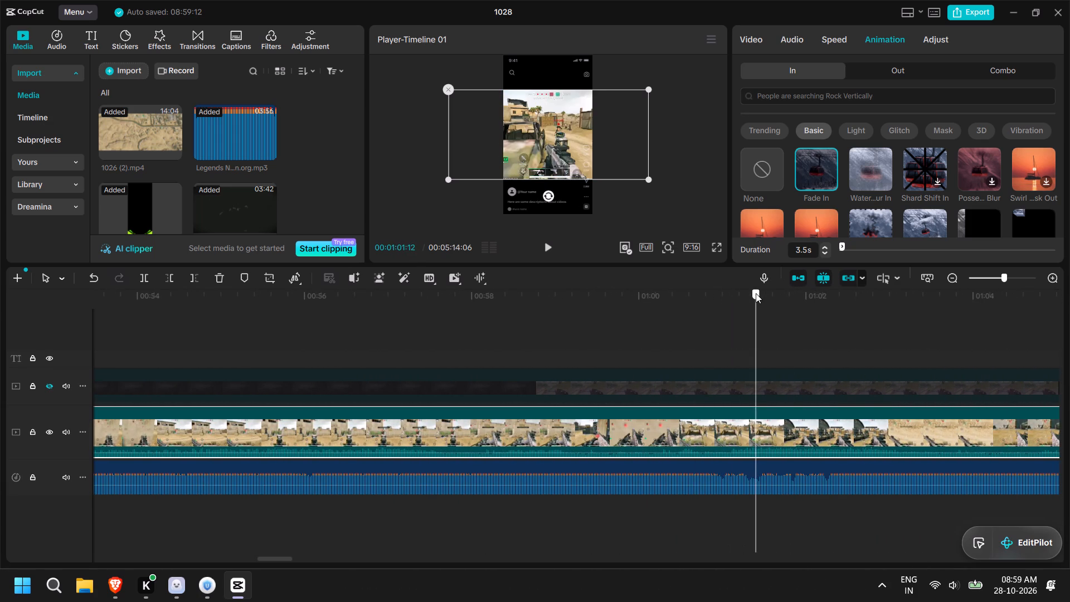
drag(756, 293, 1069, 299)
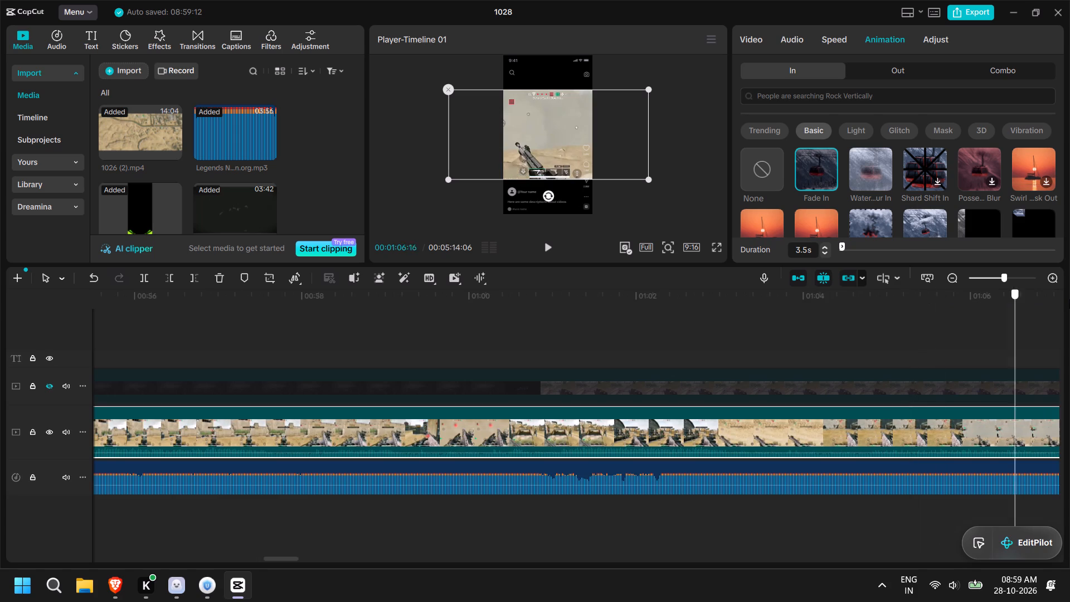
drag(1069, 299, 728, 314)
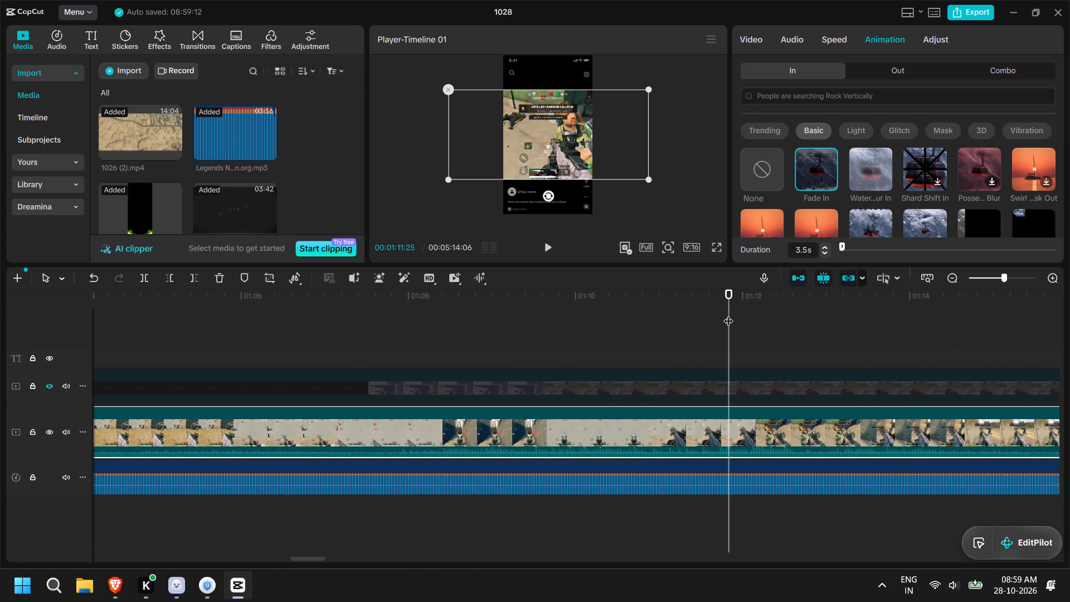
Look through the gameplay clip's frames from about 01:12 to 02:46 and start playback near 02:45.
alt+scroll(740, 400, down, 3)
alt+scroll(667, 382, down, 3)
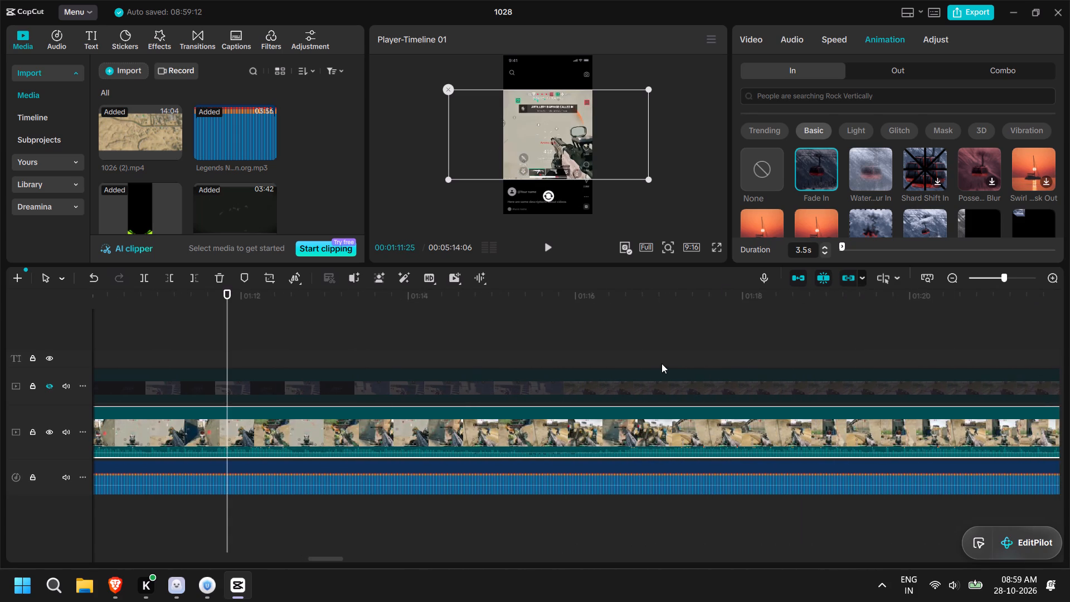
alt+scroll(648, 356, down, 10)
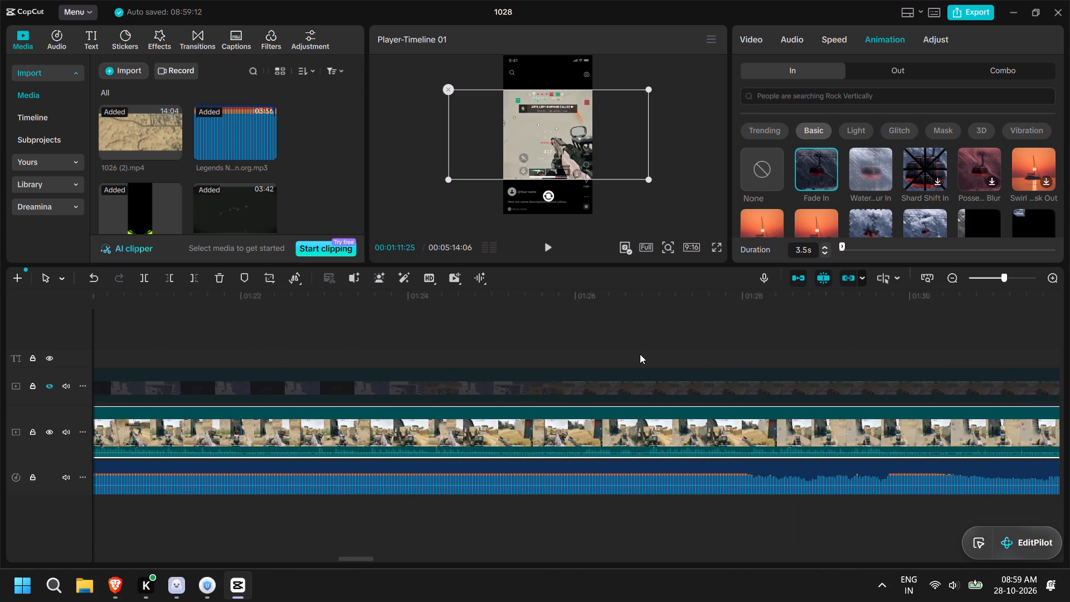
alt+scroll(640, 354, down, 12)
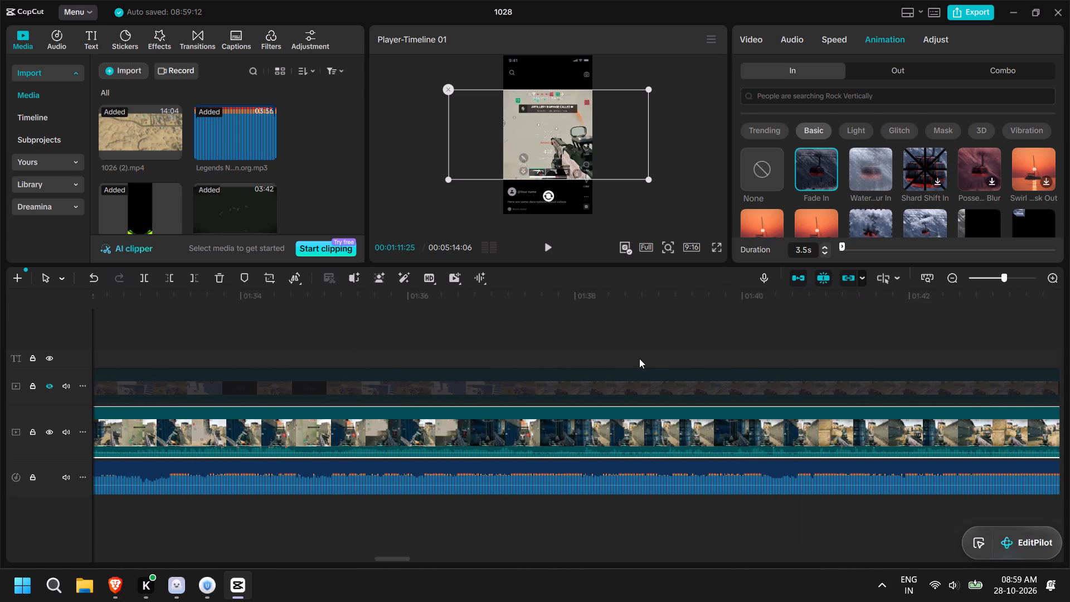
alt+scroll(639, 358, down, 8)
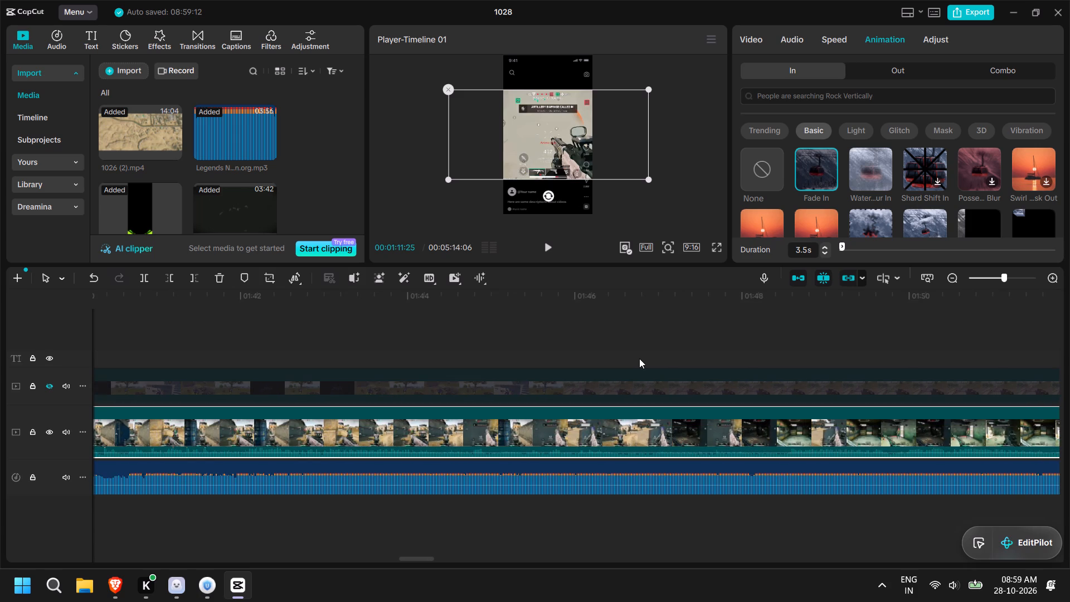
alt+scroll(639, 358, down, 10)
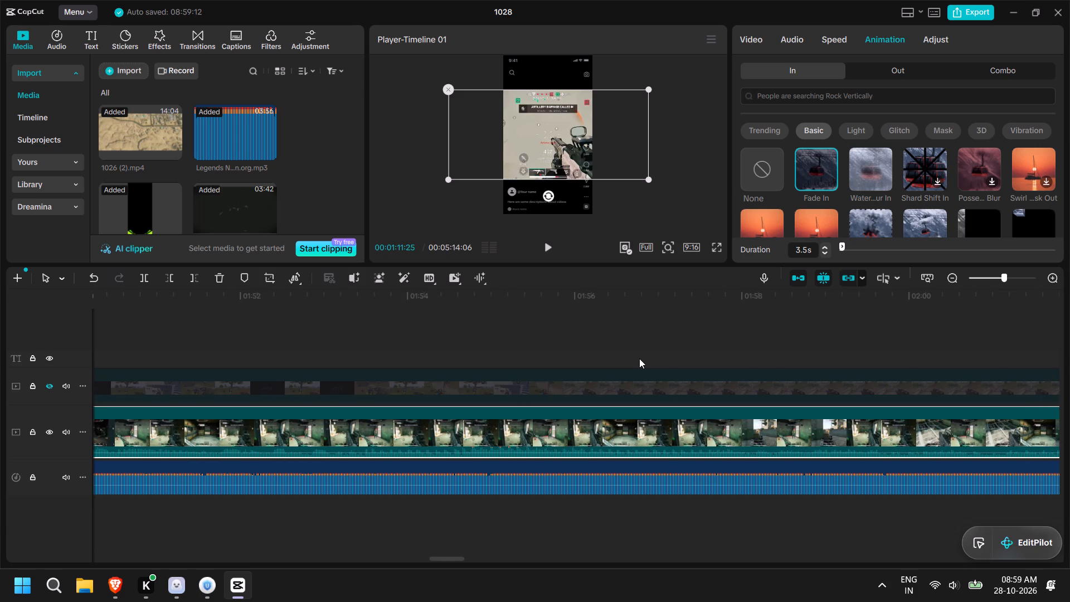
alt+scroll(639, 358, down, 10)
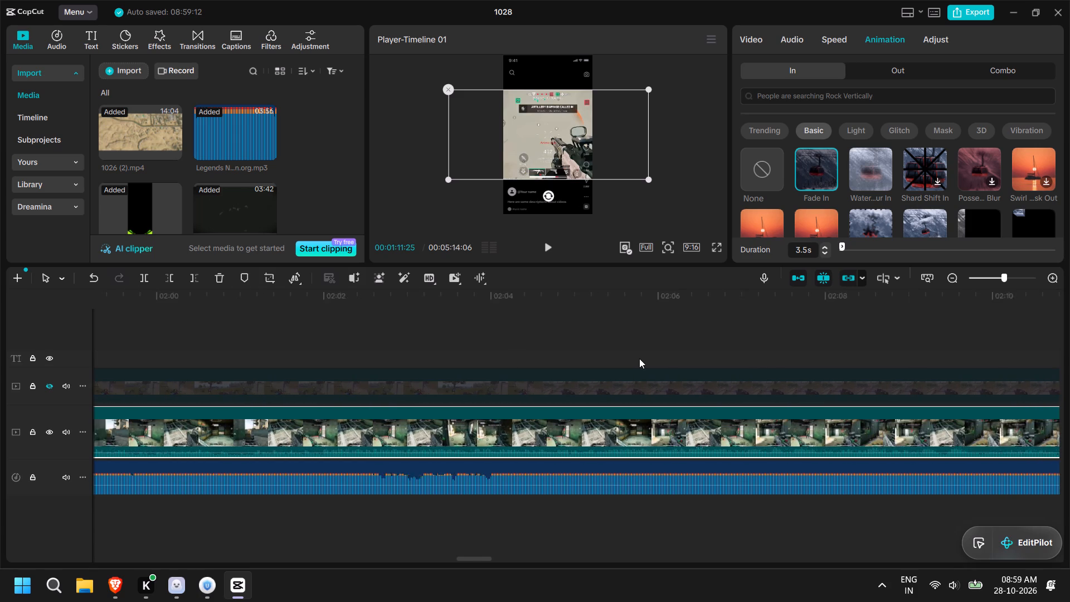
alt+scroll(639, 358, down, 8)
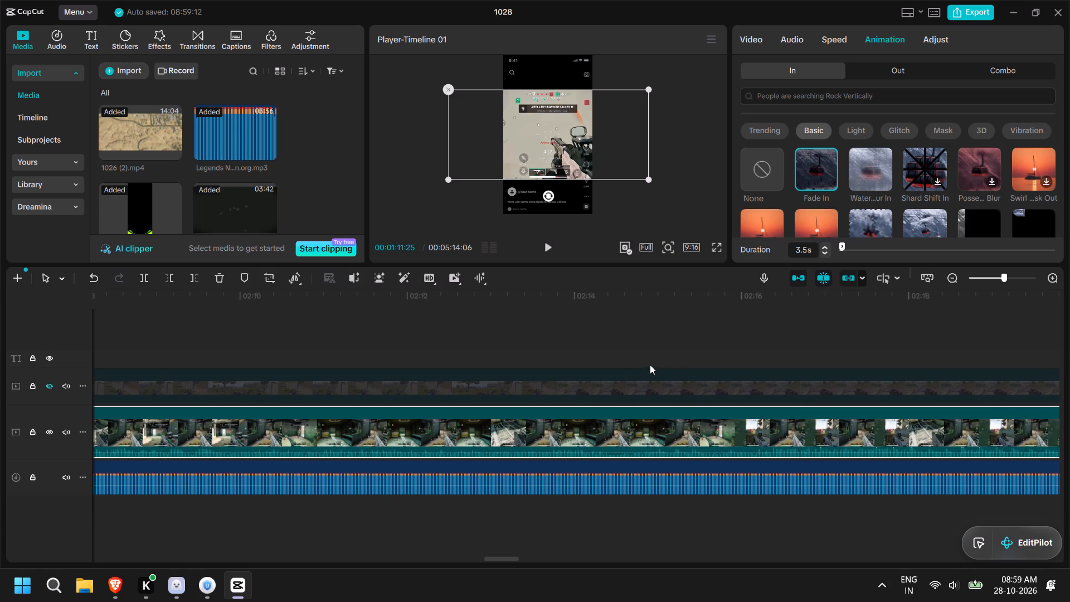
alt+scroll(650, 361, down, 14)
scroll(649, 355, down, 7)
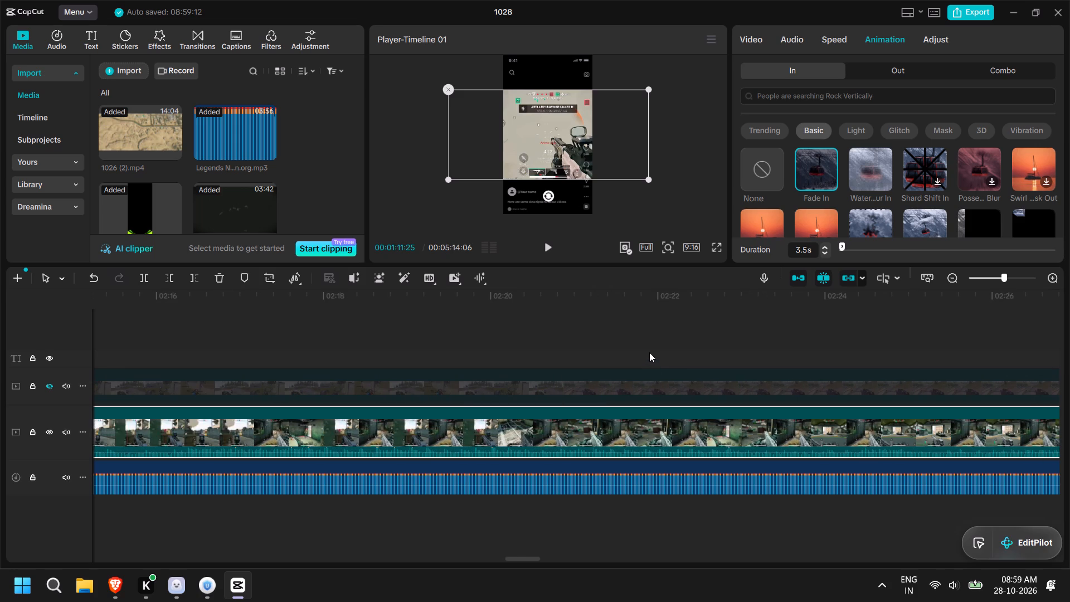
alt+scroll(649, 351, down, 20)
alt+scroll(644, 346, down, 2)
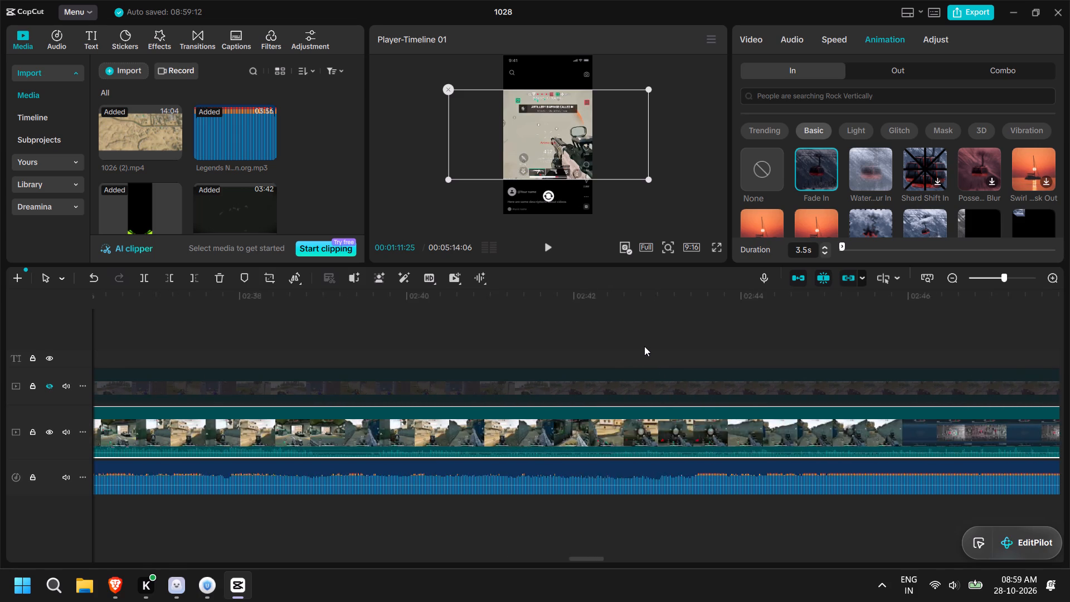
alt+scroll(644, 346, down, 4)
click(435, 341)
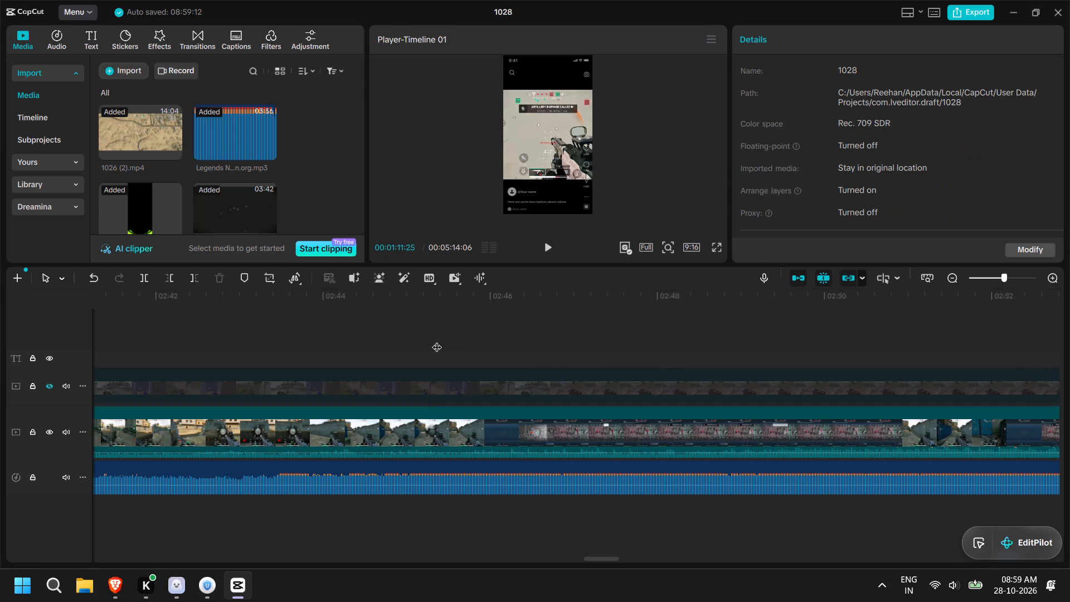
click(459, 337)
click(547, 247)
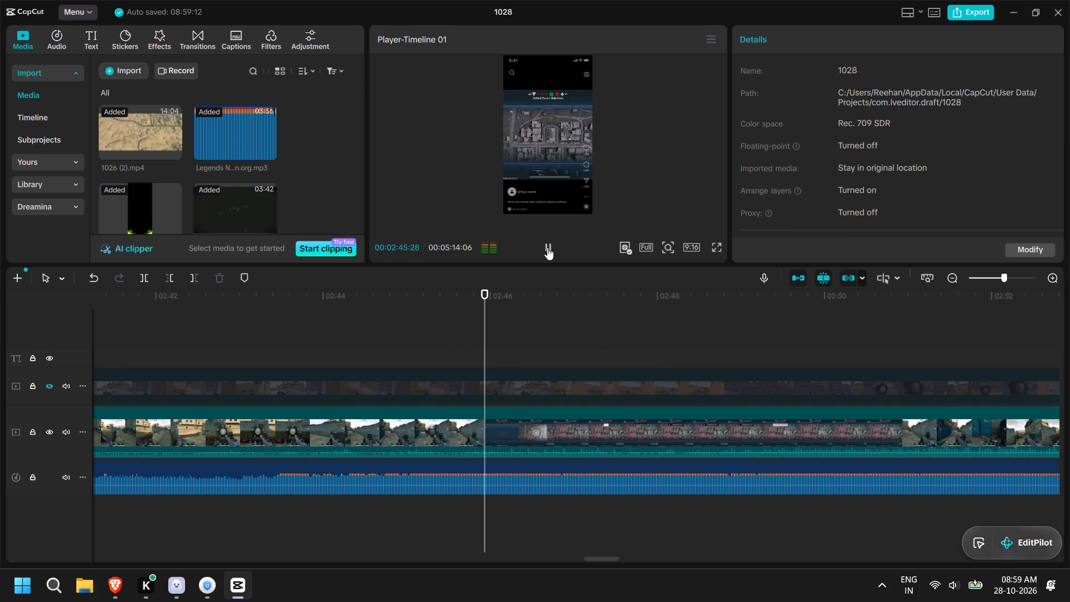
Scrub the gameplay footage back from 00:02:42:20 to about 00:01:44, playing short stretches near 01:50 and 01:44.
click(211, 333)
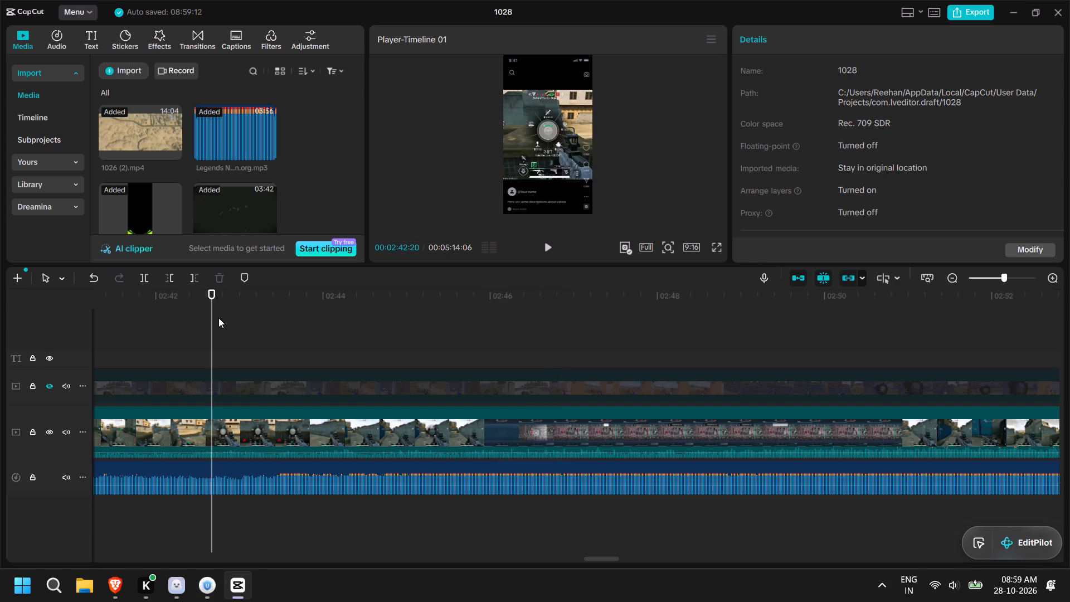
drag(215, 313, 0, 320)
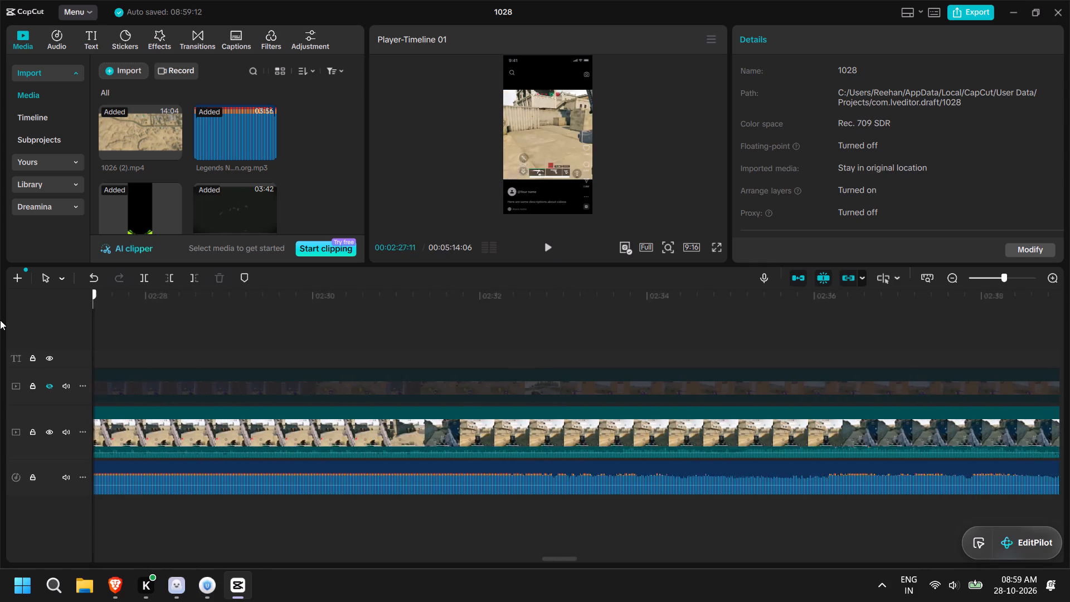
drag(0, 320, 0, 342)
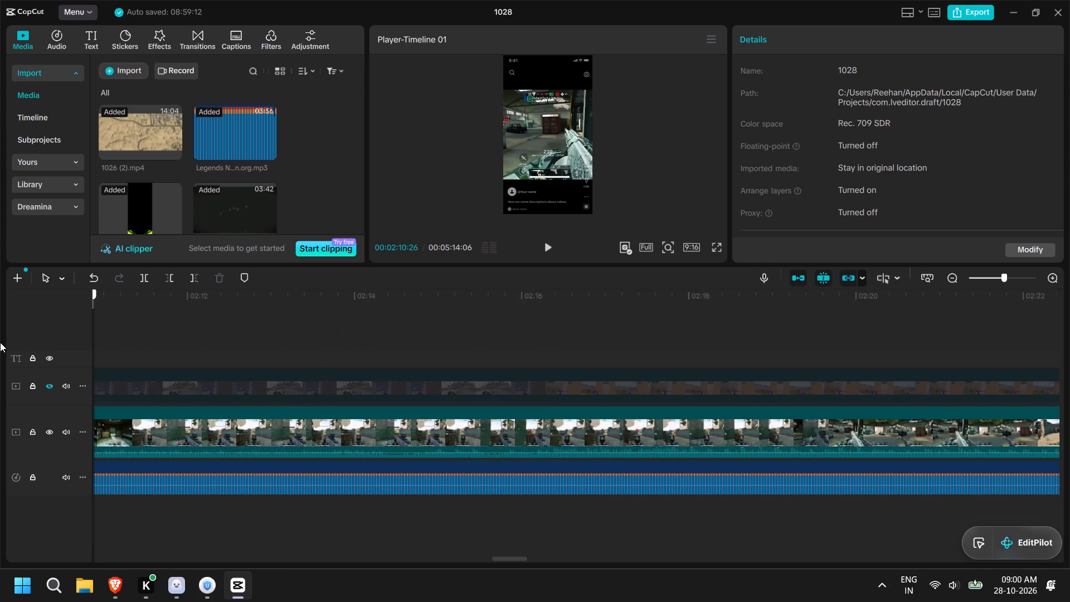
drag(0, 342, 132, 365)
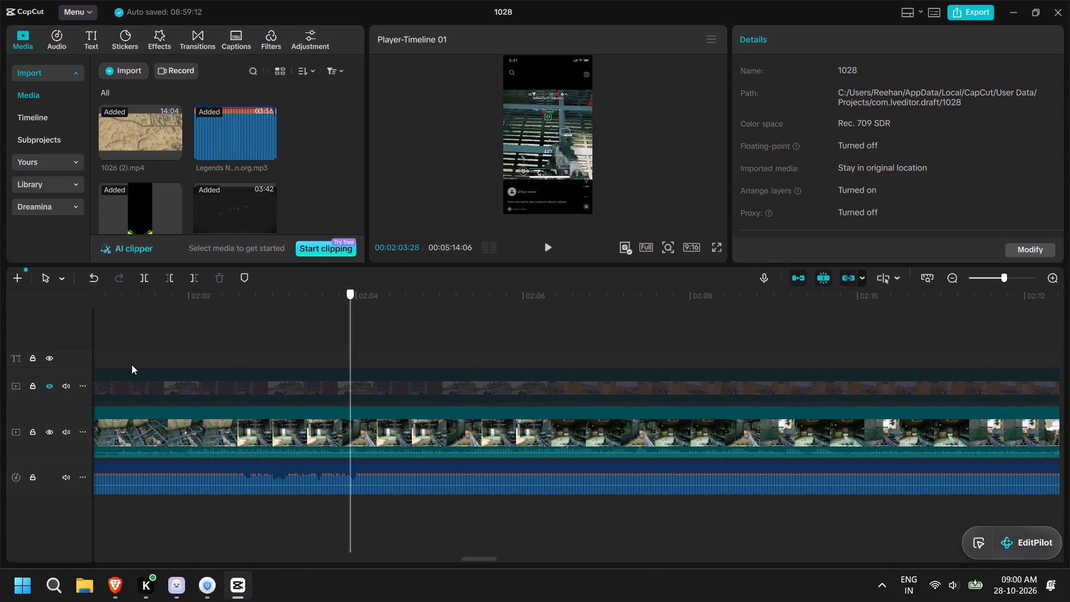
drag(132, 365, 0, 349)
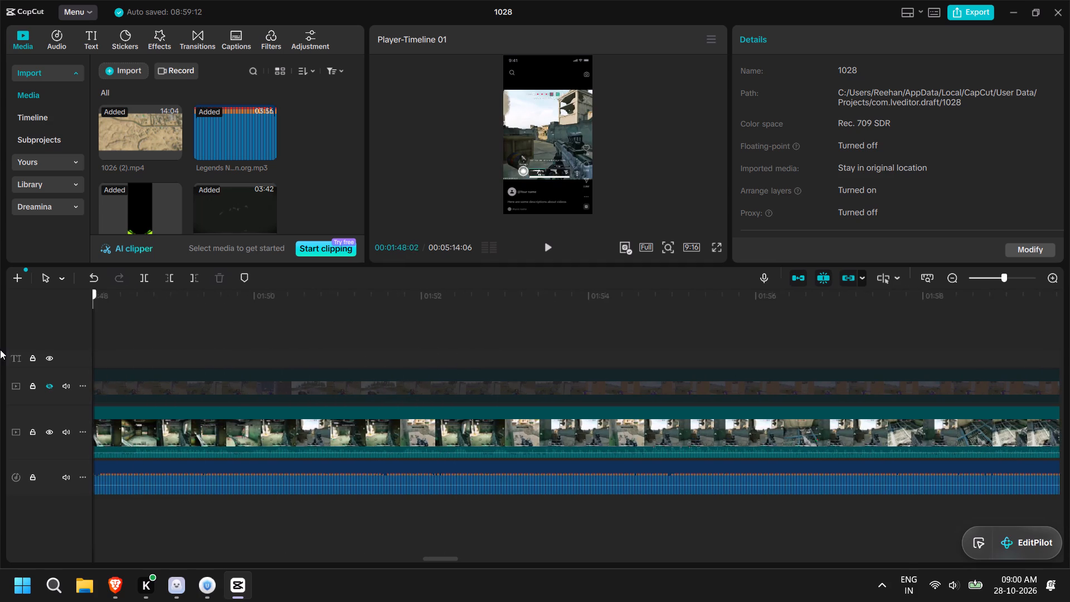
drag(0, 349, 398, 367)
click(549, 249)
click(551, 249)
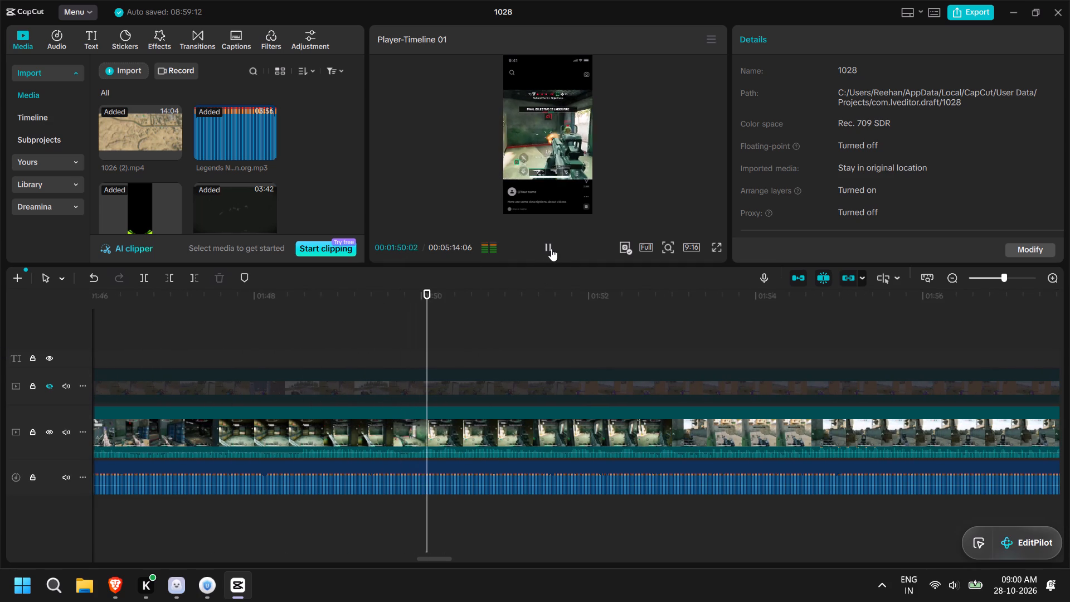
drag(447, 334, 151, 336)
drag(323, 316, 80, 318)
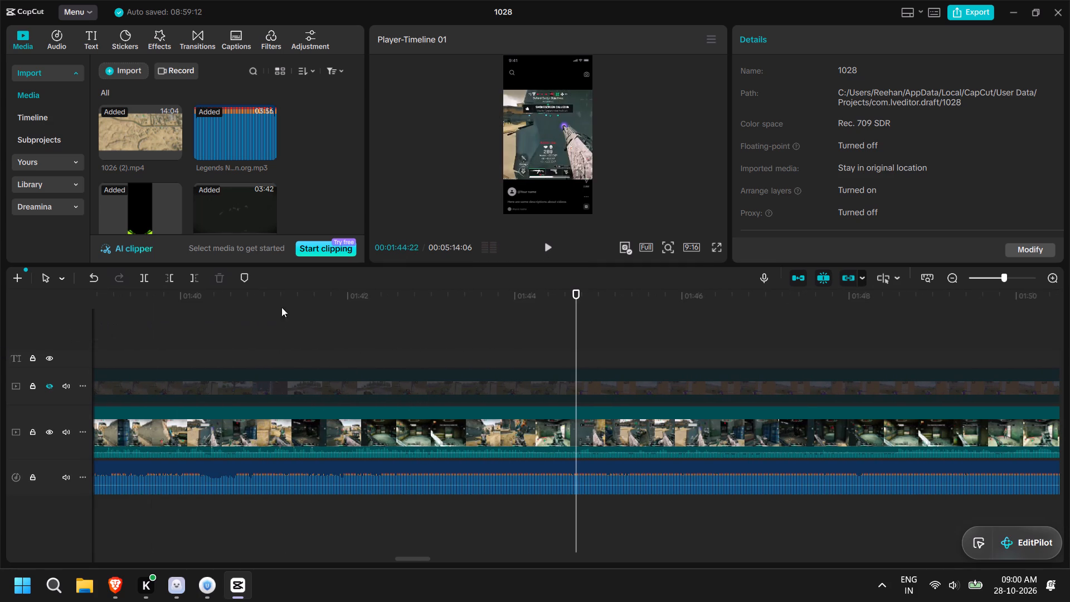
drag(291, 305, 228, 304)
click(547, 245)
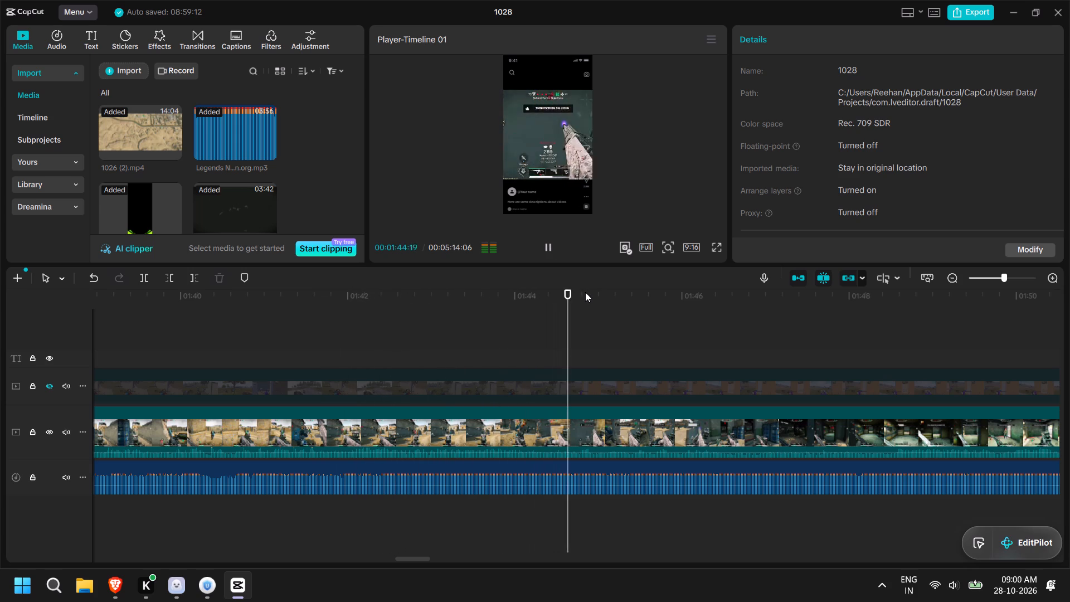
Mute the Legends Never Die music track so only the gameplay sound is heard.
click(63, 482)
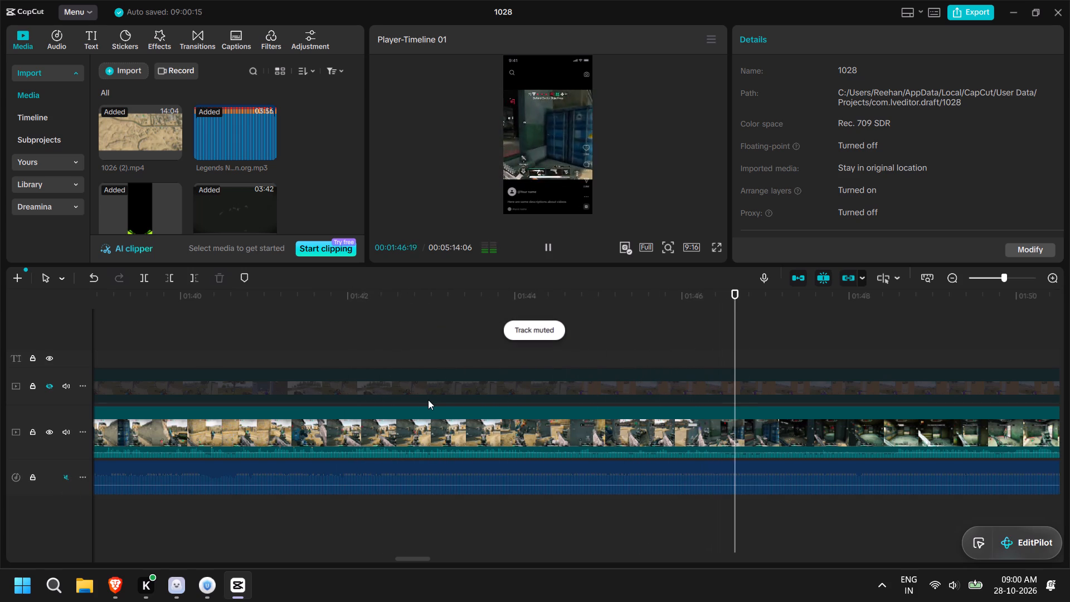
Move back to 00:01:33:13 and play the gameplay to about 00:01:53:02 to review it with its own sound.
drag(212, 293, 205, 293)
drag(143, 287, 47, 291)
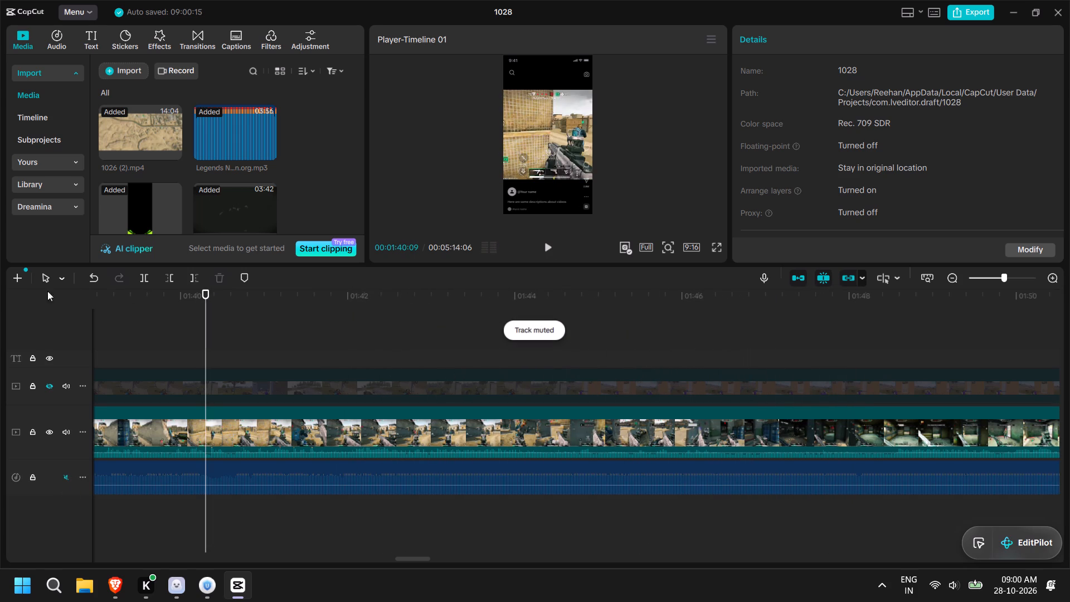
drag(47, 291, 36, 291)
drag(132, 314, 0, 322)
click(206, 351)
click(140, 305)
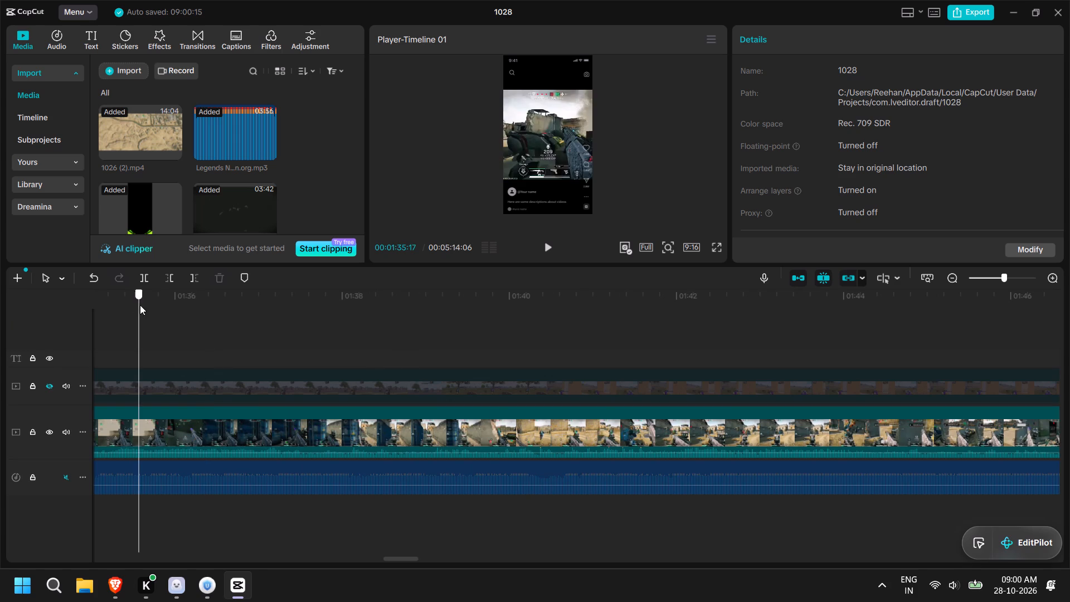
drag(140, 305, 74, 305)
click(552, 244)
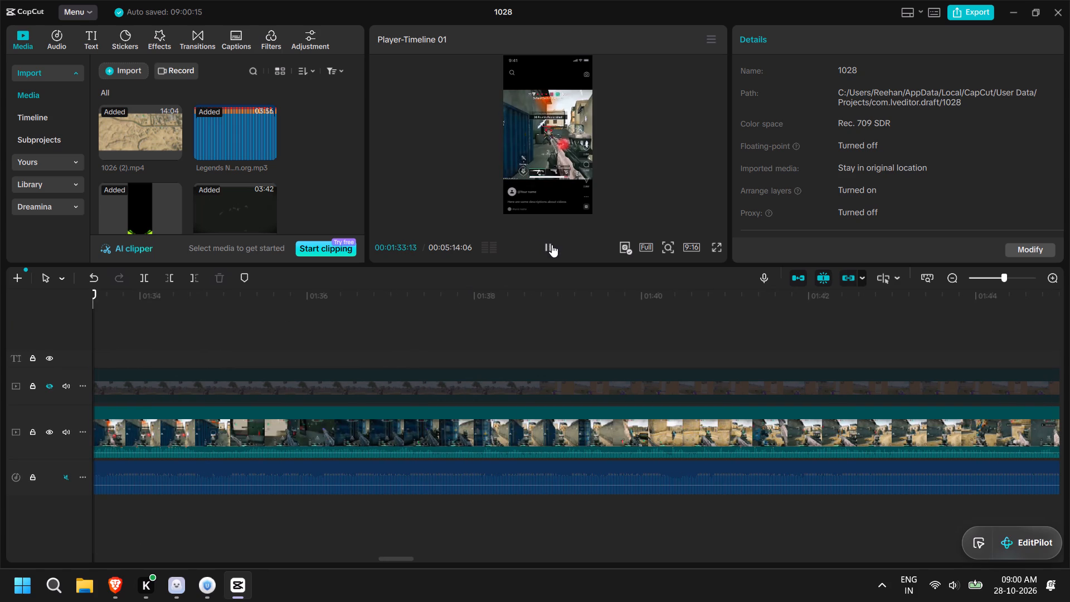
double_click(550, 245)
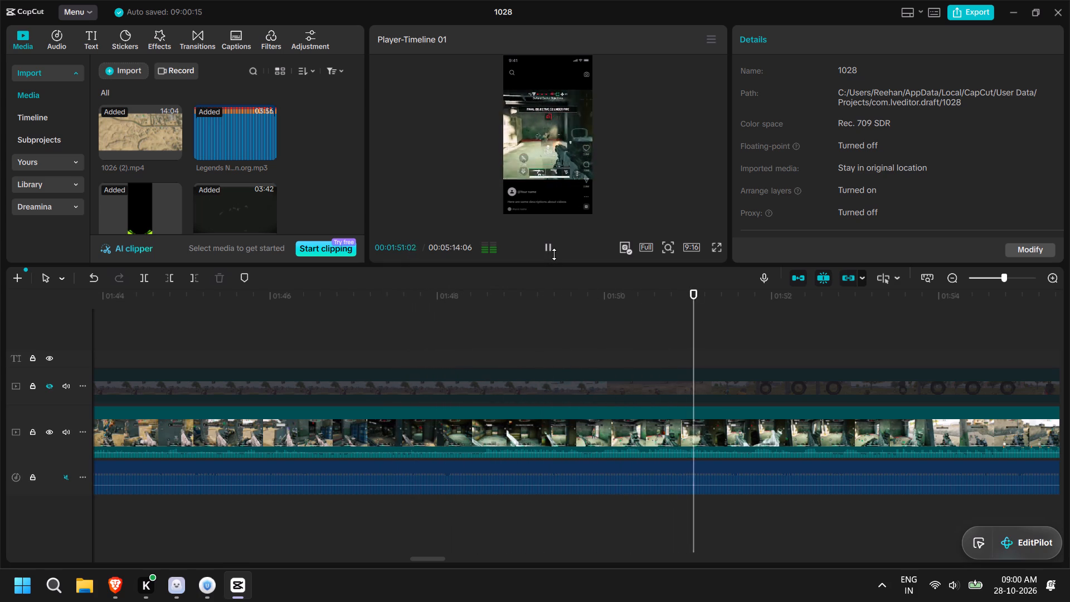
click(551, 243)
double_click(551, 243)
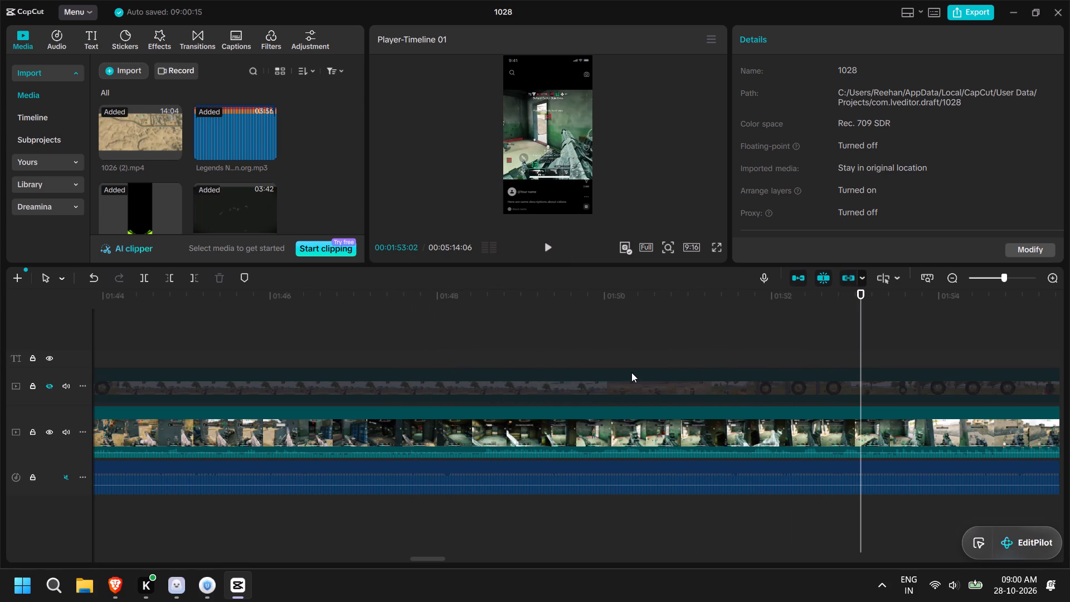
Move ahead through the gameplay footage and check its frames between about 00:02:29:16 and 00:02:32:19.
alt+scroll(631, 372, down, 11)
alt+scroll(585, 358, down, 14)
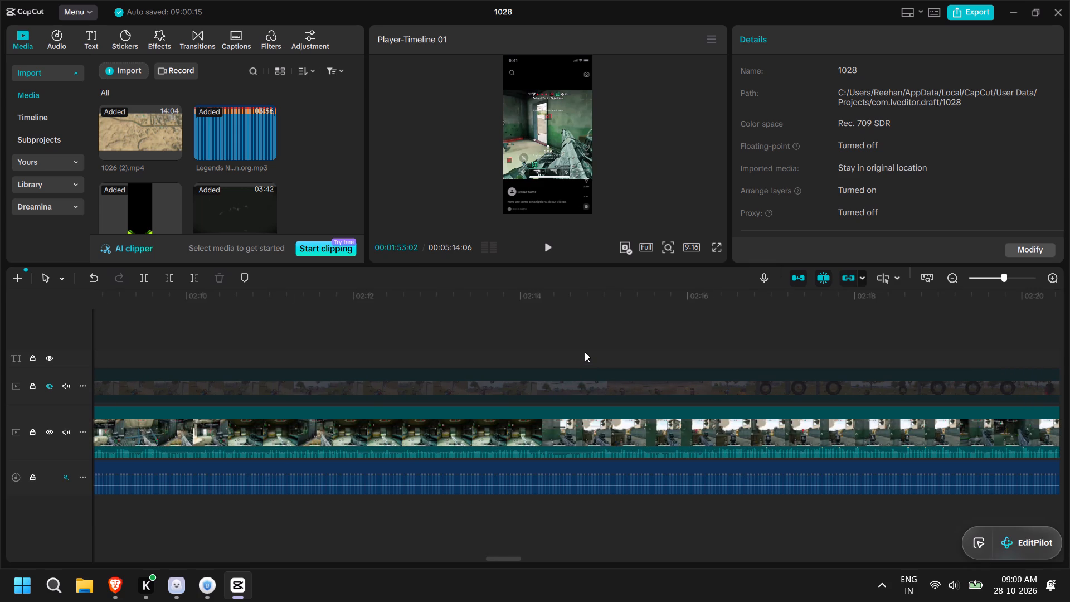
alt+scroll(585, 351, down, 12)
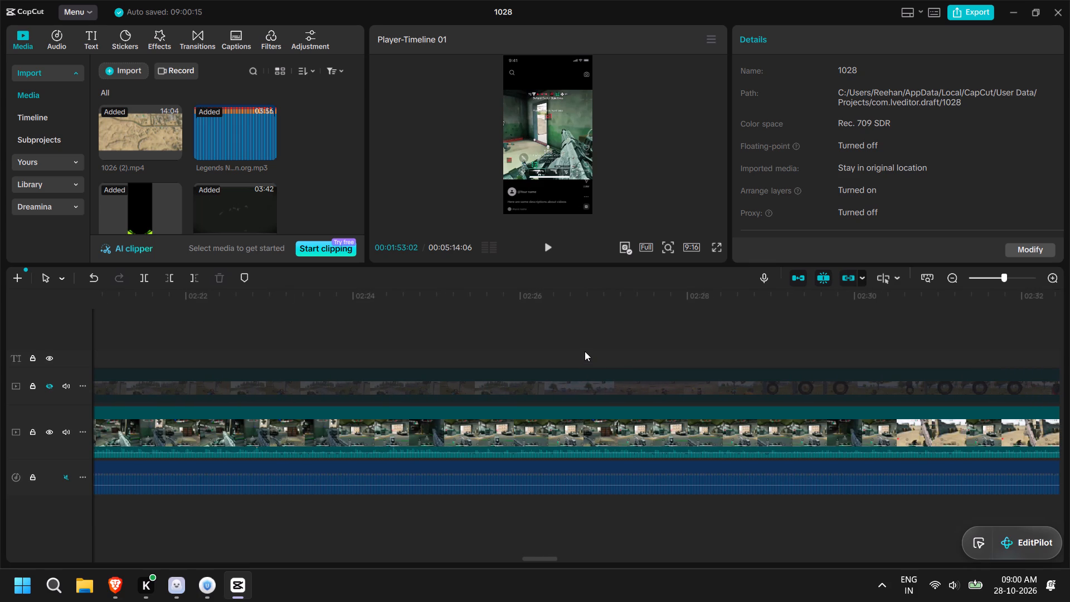
alt+scroll(585, 351, down, 4)
alt+click(480, 333)
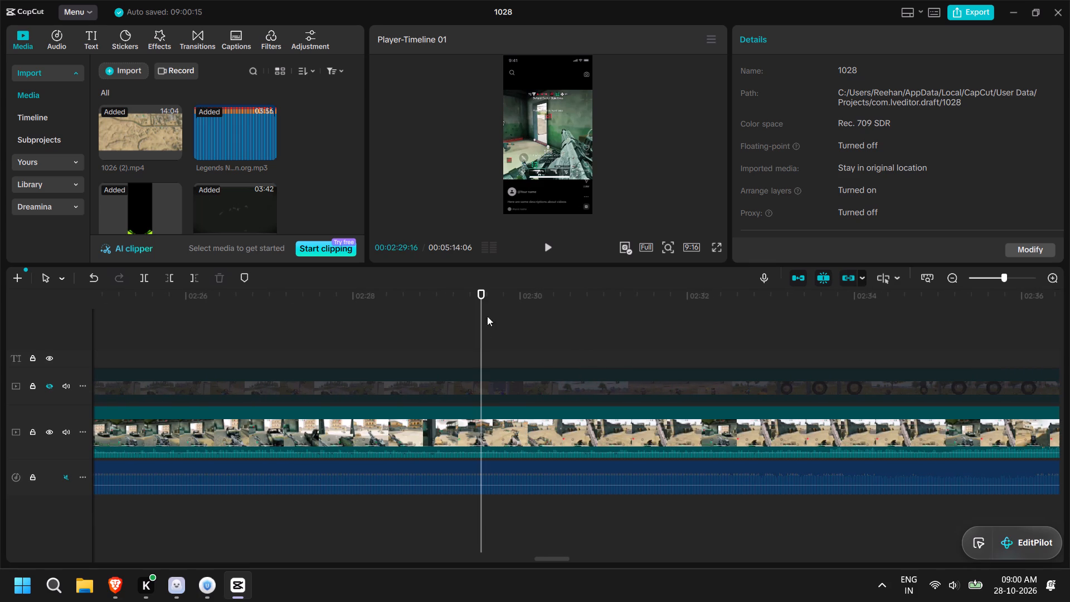
click(523, 299)
click(556, 295)
click(631, 295)
click(701, 298)
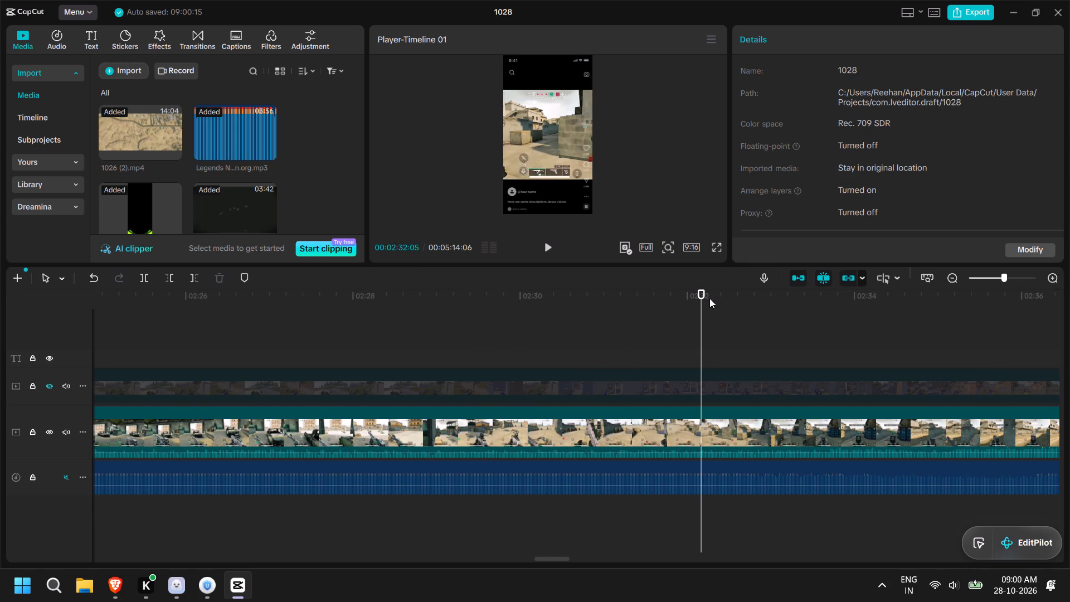
click(741, 303)
Look through the gameplay thumbnails past 02:33 and check the frames from about 03:19 to 00:03:27:03.
alt+scroll(755, 306, down, 3)
scroll(756, 311, down, 3)
alt+scroll(756, 313, down, 3)
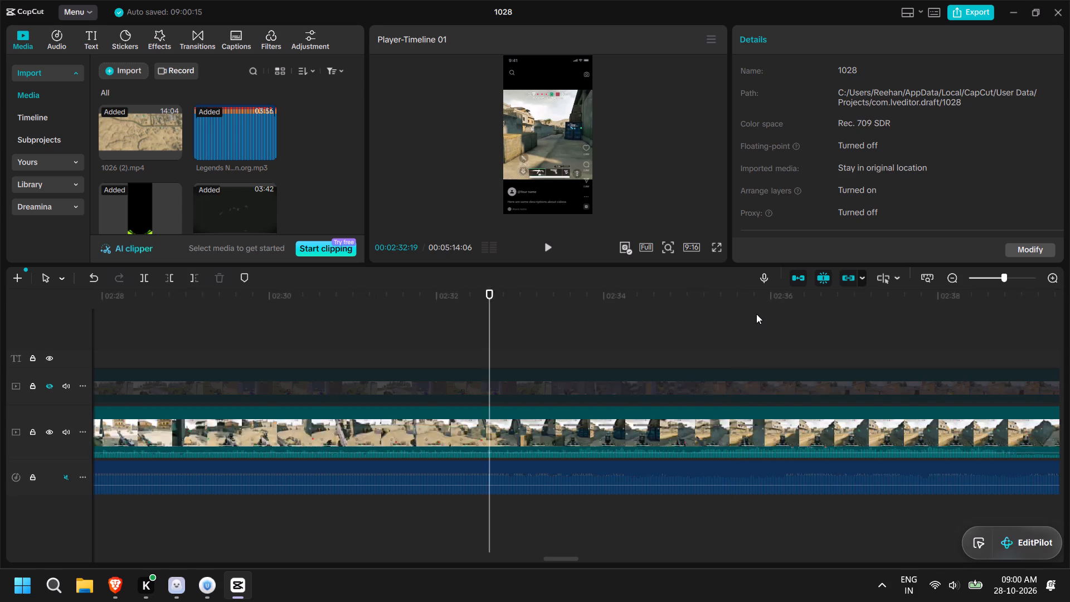
alt+scroll(756, 314, down, 11)
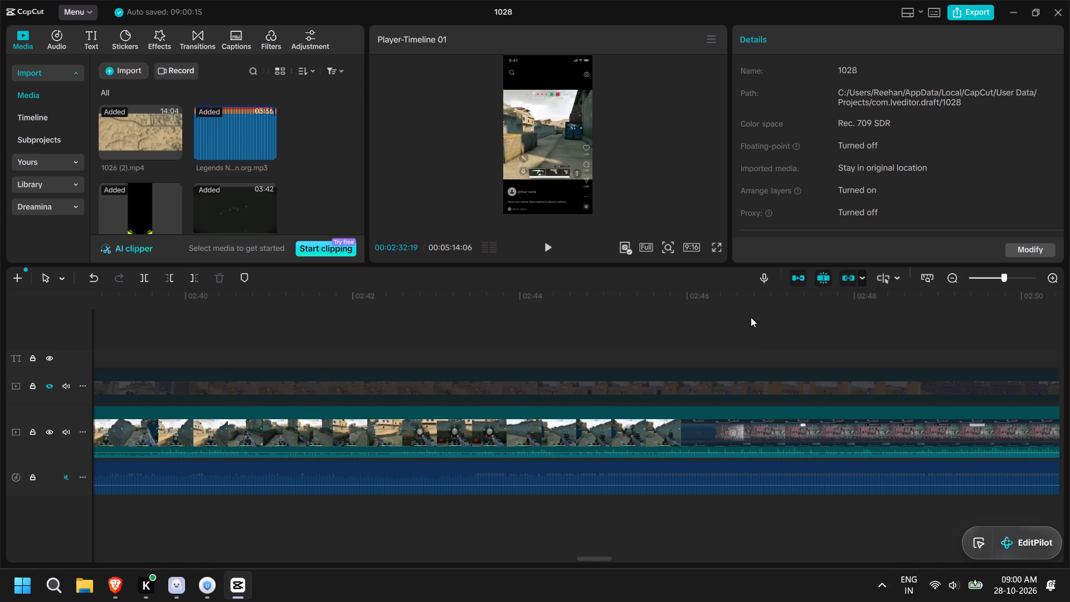
alt+scroll(750, 318, down, 12)
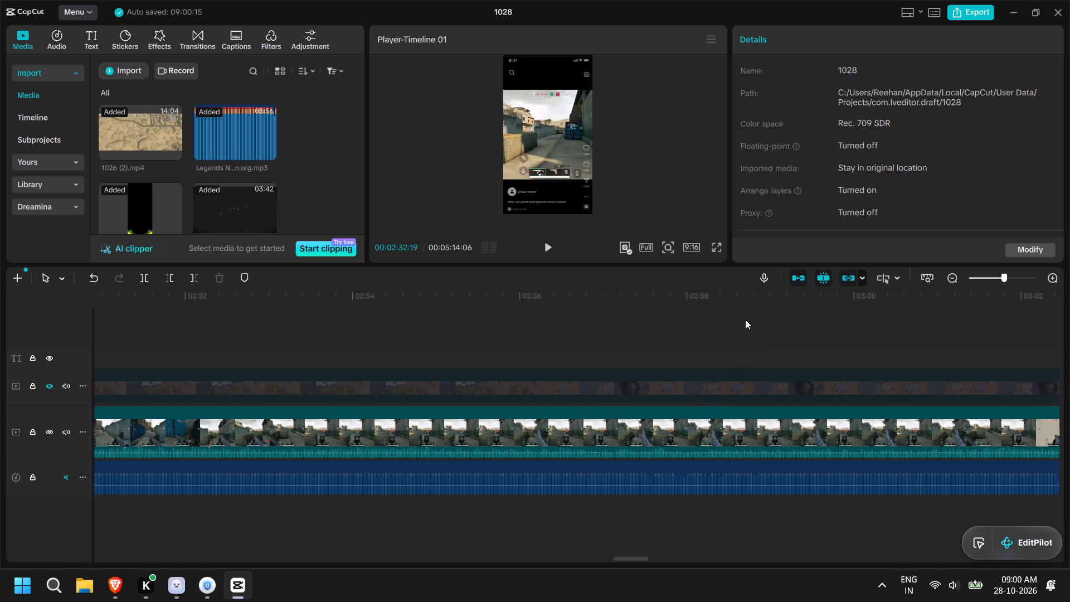
alt+scroll(745, 319, down, 15)
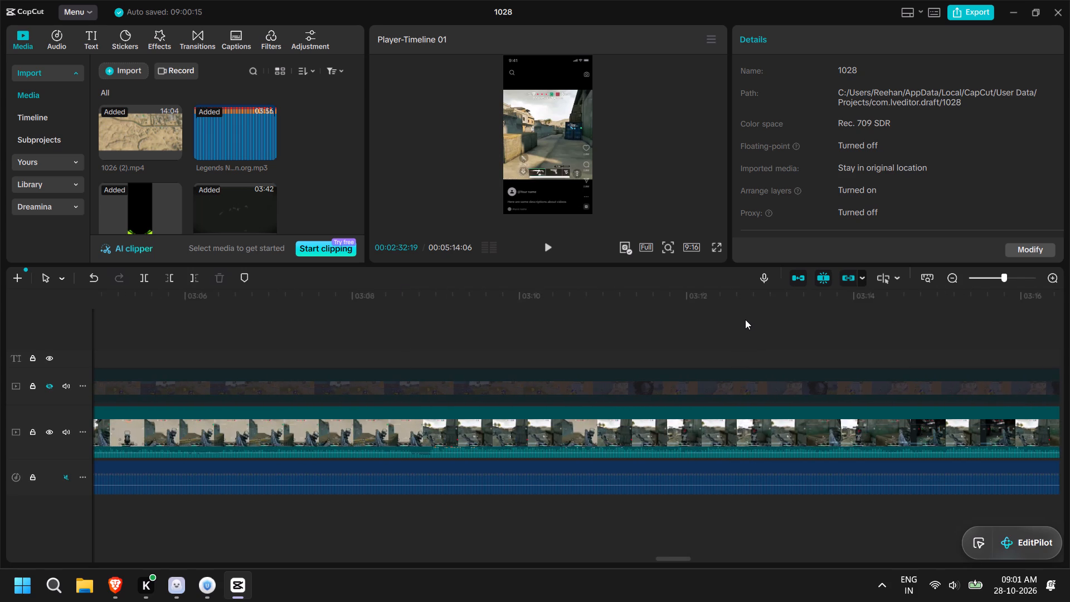
alt+scroll(745, 319, down, 11)
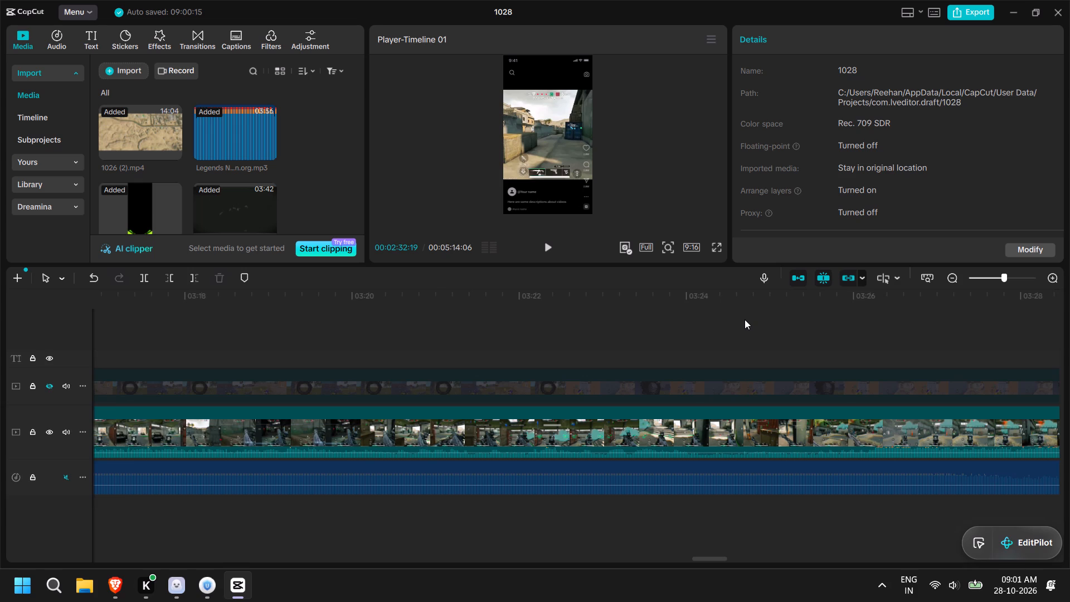
alt+click(301, 329)
alt+click(363, 327)
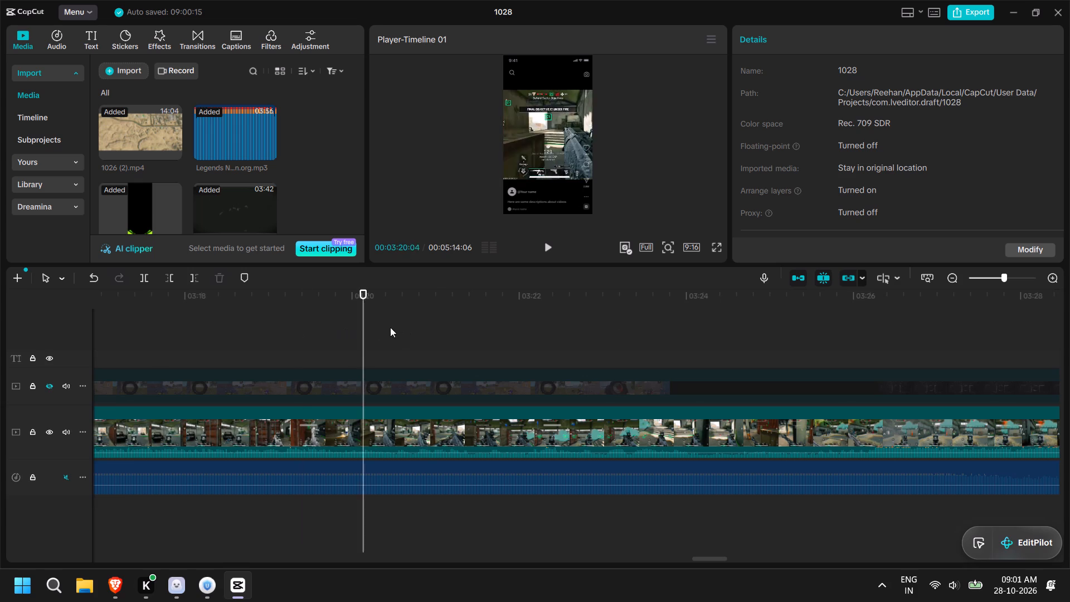
alt+click(390, 327)
alt+click(484, 327)
alt+click(534, 326)
alt+click(567, 324)
alt+click(611, 324)
alt+click(651, 323)
alt+click(747, 326)
alt+drag(777, 326, 793, 326)
alt+drag(930, 326, 946, 326)
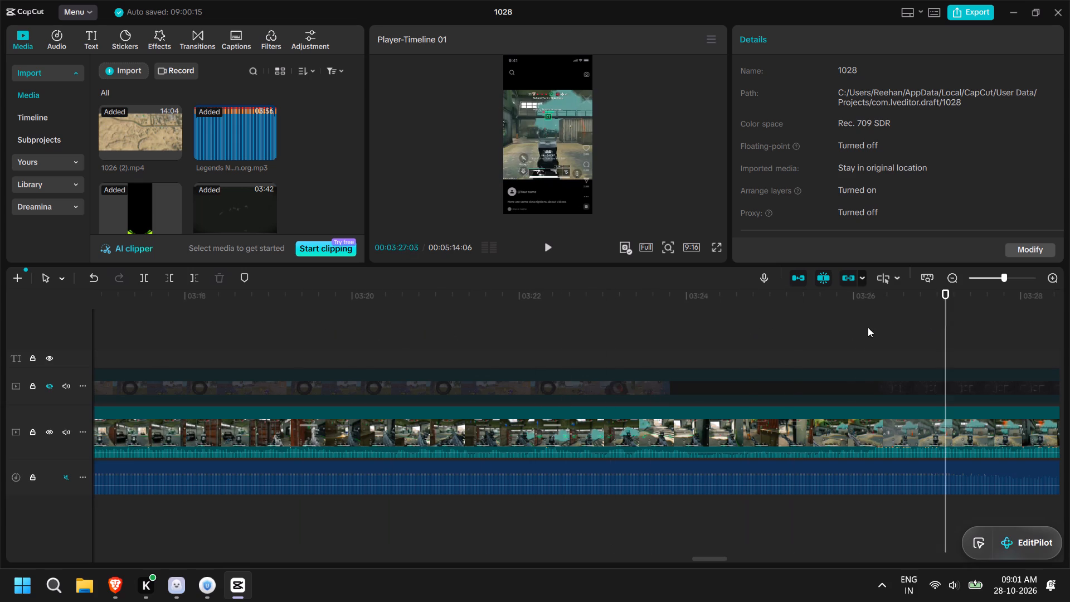
Look further through the gameplay clip and check frames between about 03:55 and 00:04:11:27 for usable moments.
alt+scroll(868, 327, down, 2)
alt+scroll(772, 323, down, 10)
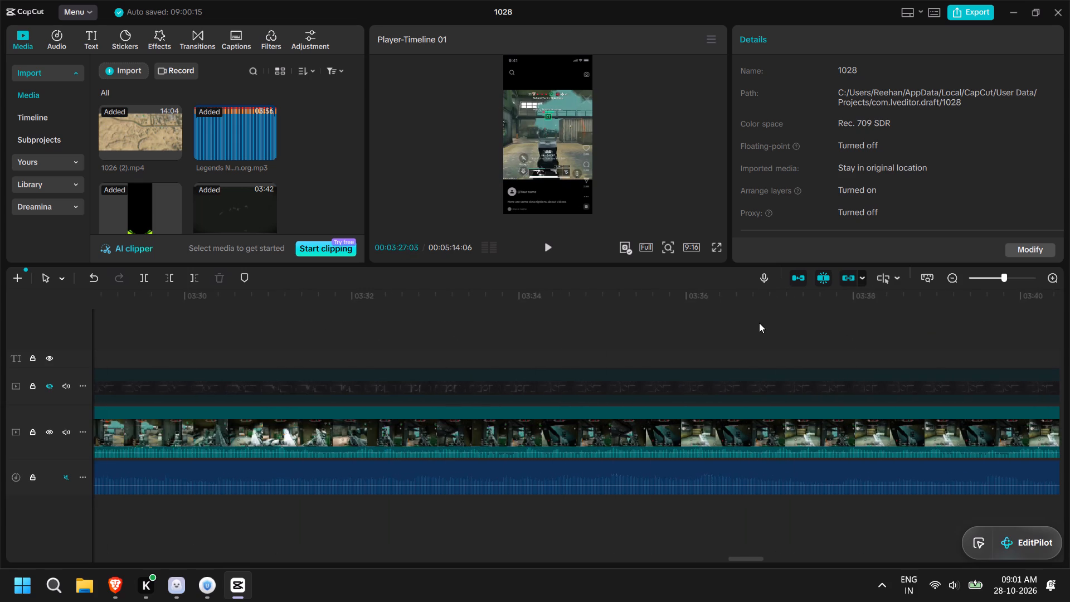
alt+scroll(759, 323, down, 15)
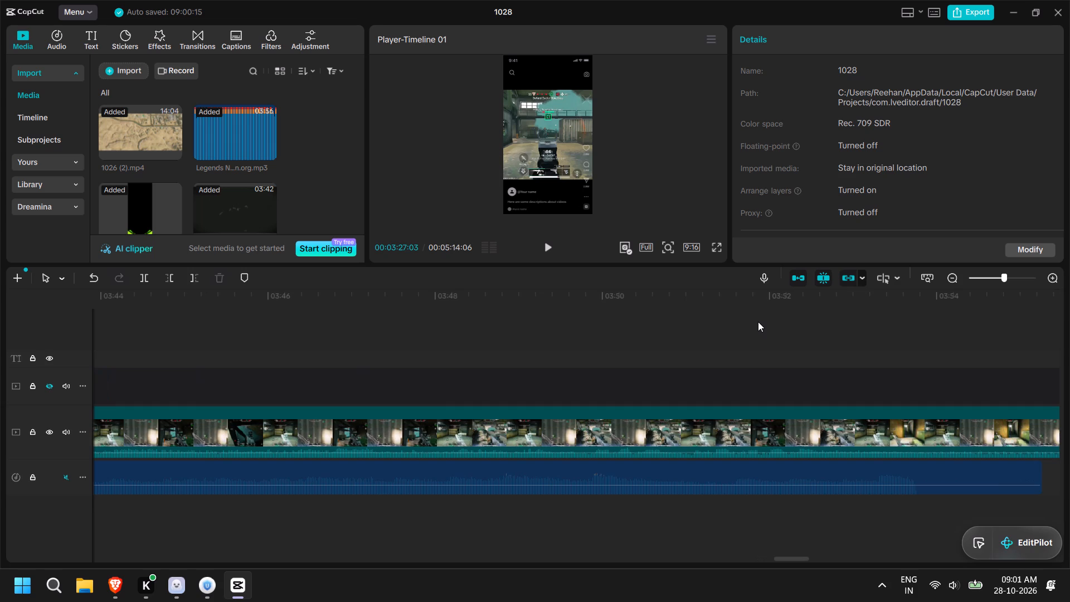
alt+scroll(758, 322, down, 3)
alt+click(758, 322)
alt+click(771, 315)
alt+click(794, 314)
alt+drag(809, 314, 815, 314)
alt+drag(883, 323, 888, 325)
alt+click(911, 326)
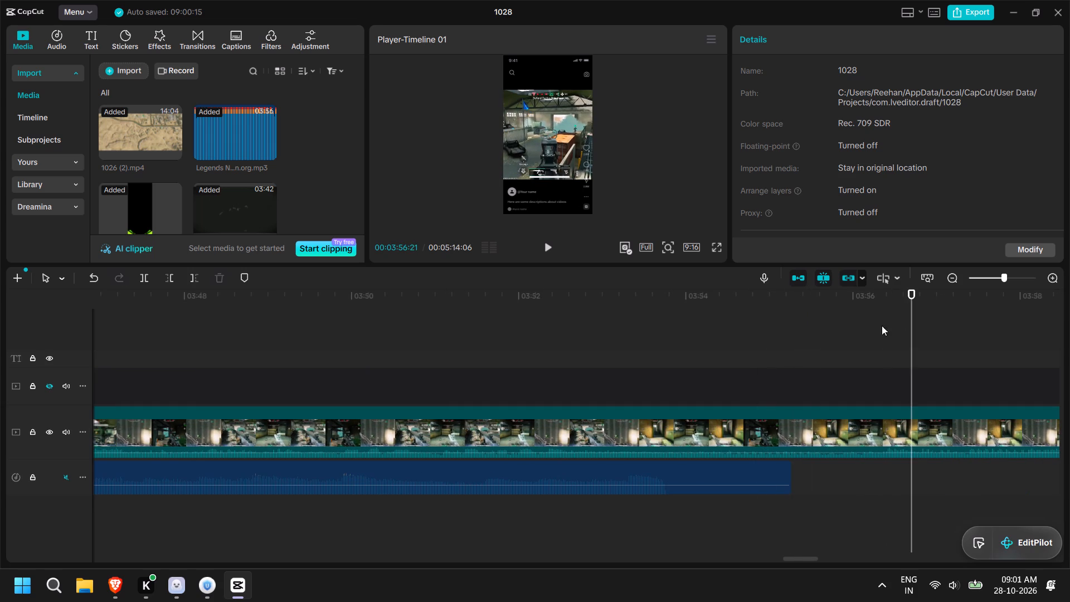
alt+scroll(836, 321, down, 4)
alt+click(779, 312)
alt+click(840, 312)
alt+click(932, 326)
alt+scroll(873, 326, down, 6)
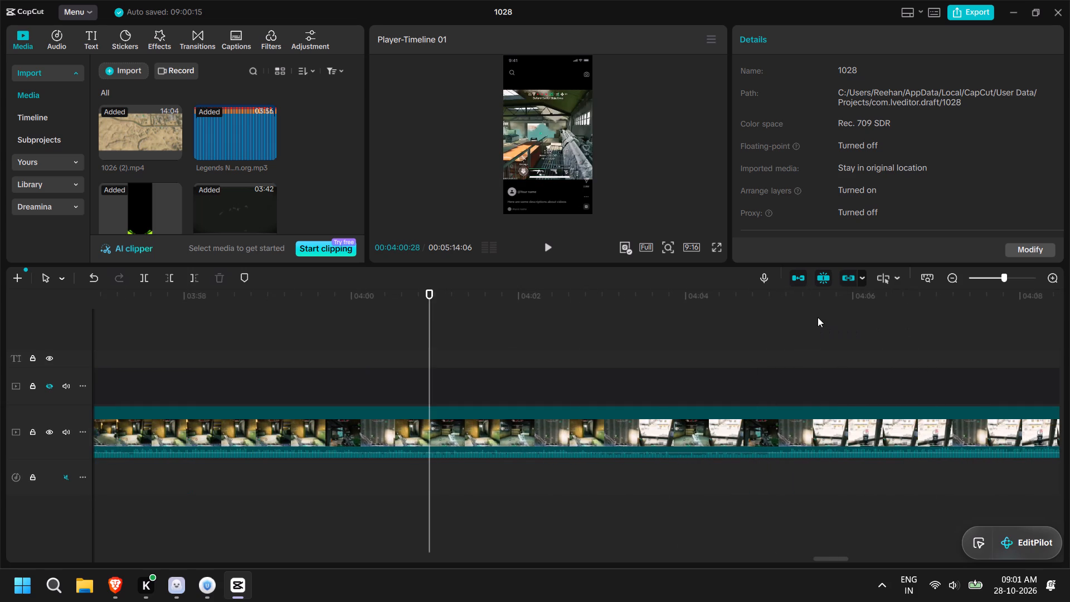
alt+click(818, 317)
alt+click(875, 313)
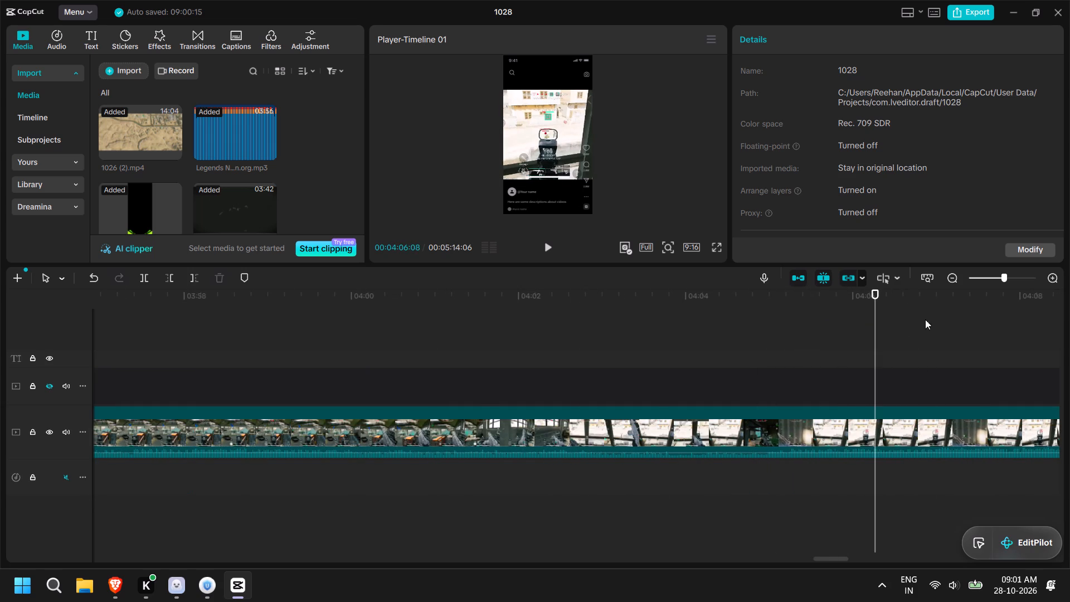
alt+scroll(939, 319, down, 5)
alt+click(928, 319)
drag(867, 317, 745, 319)
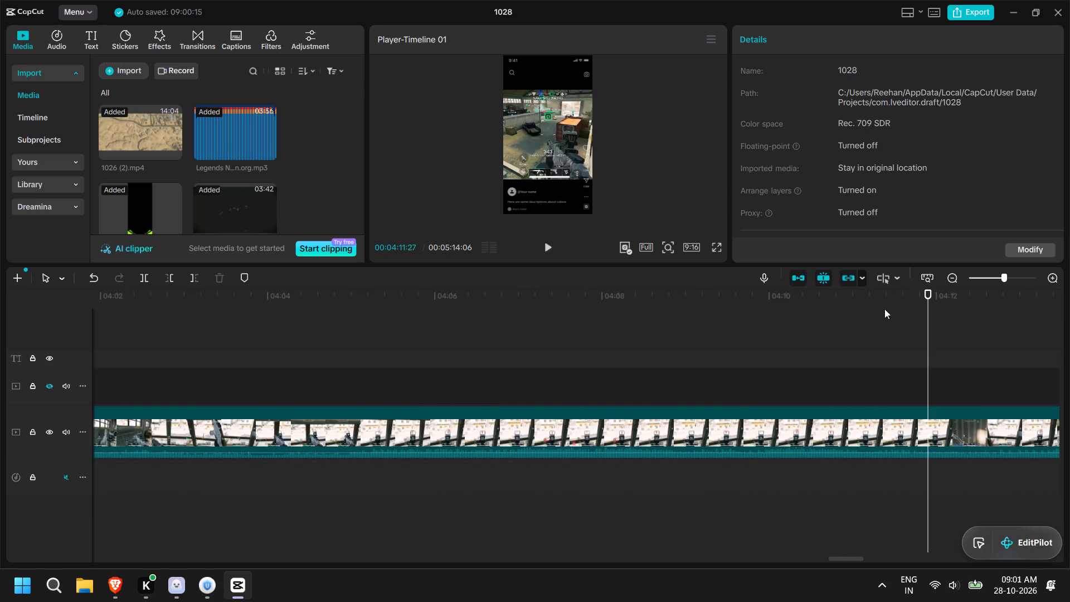
Scrub the gameplay footage back from 00:04:11:27 to 00:03:27:28.
drag(927, 295, 26, 311)
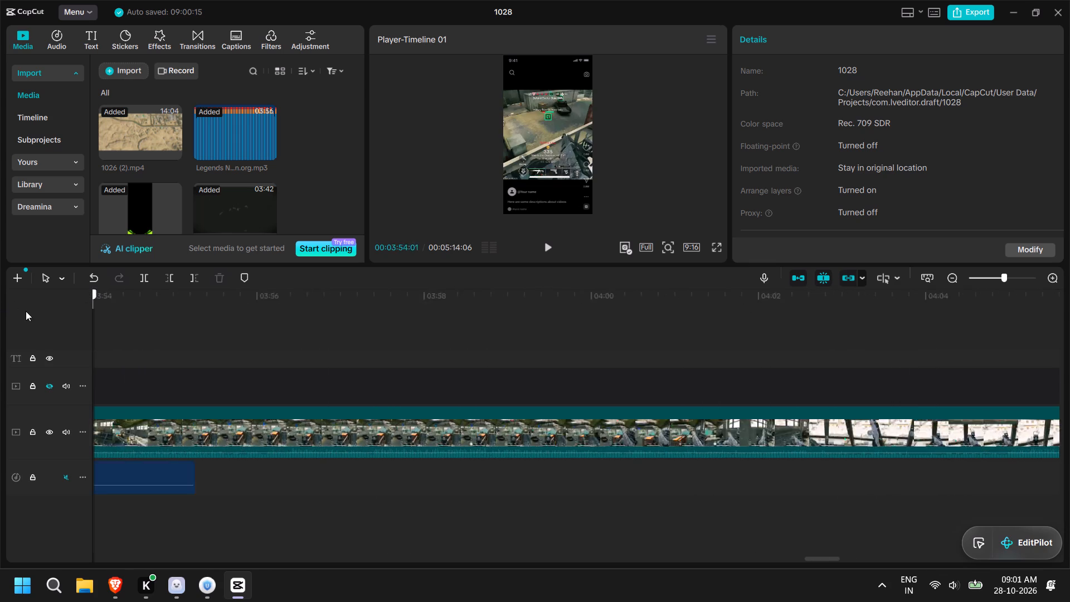
drag(26, 311, 0, 317)
Unhide the video track holding the Legends Never Die PUBG Mobile Montage reference clips.
alt+scroll(268, 399, down, 8)
alt+scroll(264, 390, up, 6)
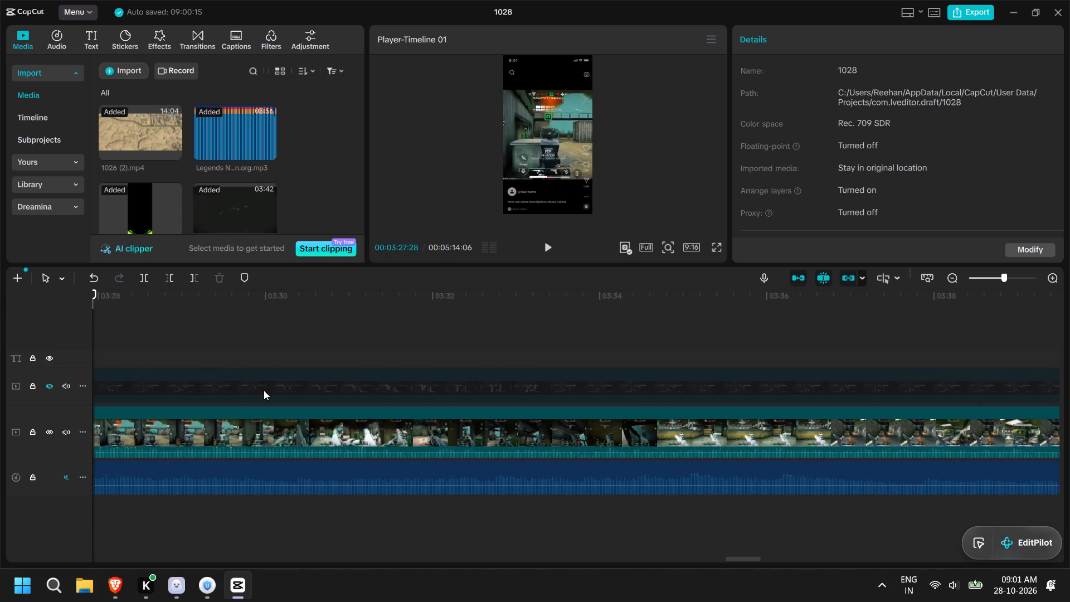
alt+scroll(264, 390, up, 20)
alt+scroll(264, 390, up, 20)
alt+scroll(264, 390, up, 12)
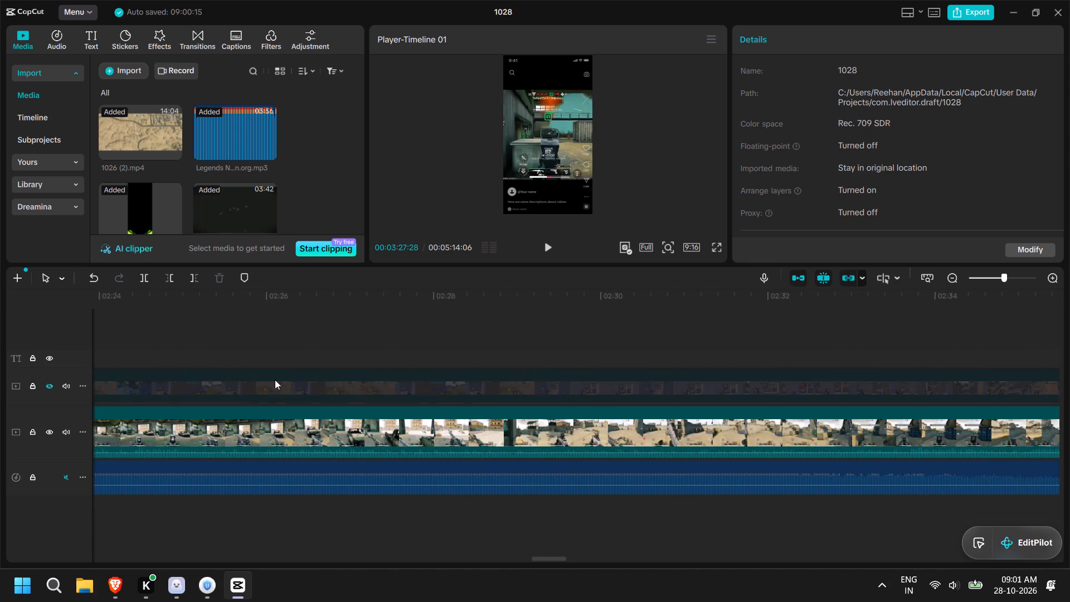
alt+scroll(275, 380, up, 20)
alt+scroll(275, 380, up, 20)
alt+scroll(275, 380, up, 12)
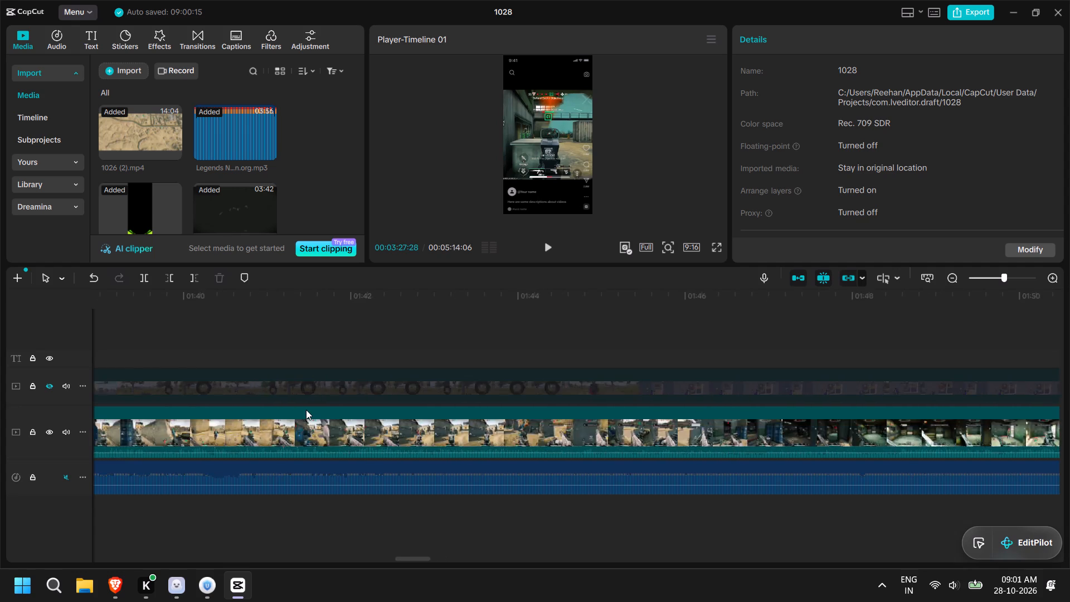
alt+scroll(306, 410, up, 20)
alt+scroll(306, 410, up, 20)
alt+scroll(306, 410, up, 11)
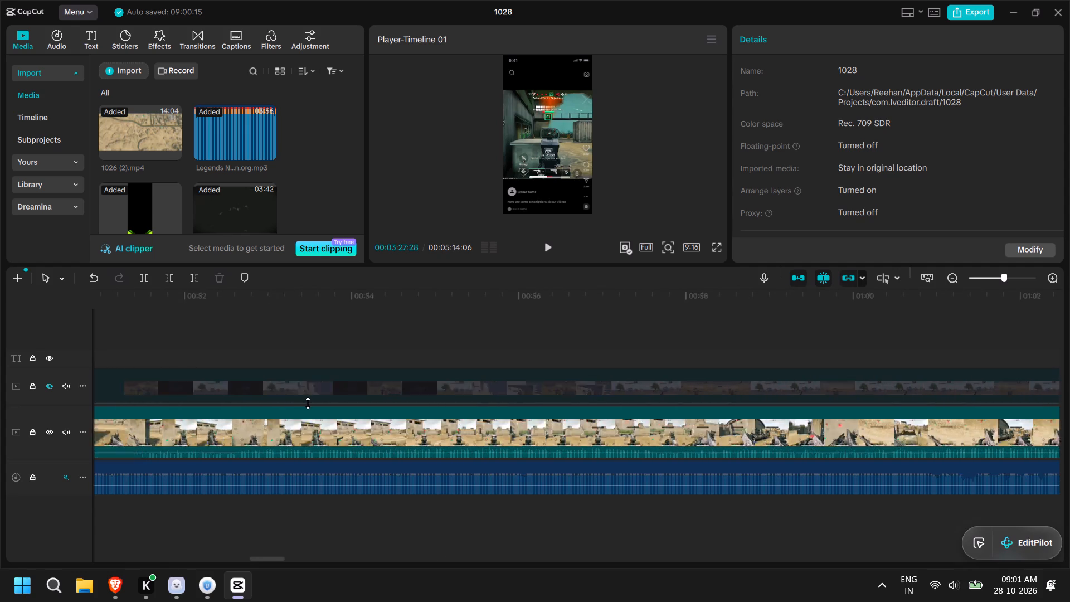
alt+scroll(308, 403, up, 20)
alt+scroll(308, 403, up, 20)
alt+scroll(308, 403, up, 11)
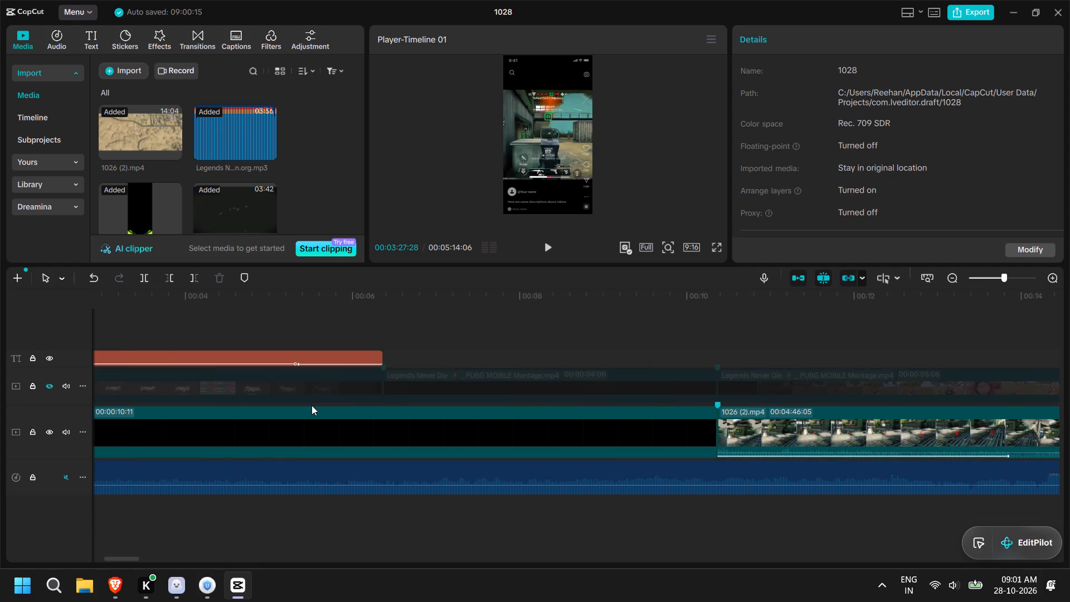
alt+scroll(312, 405, up, 15)
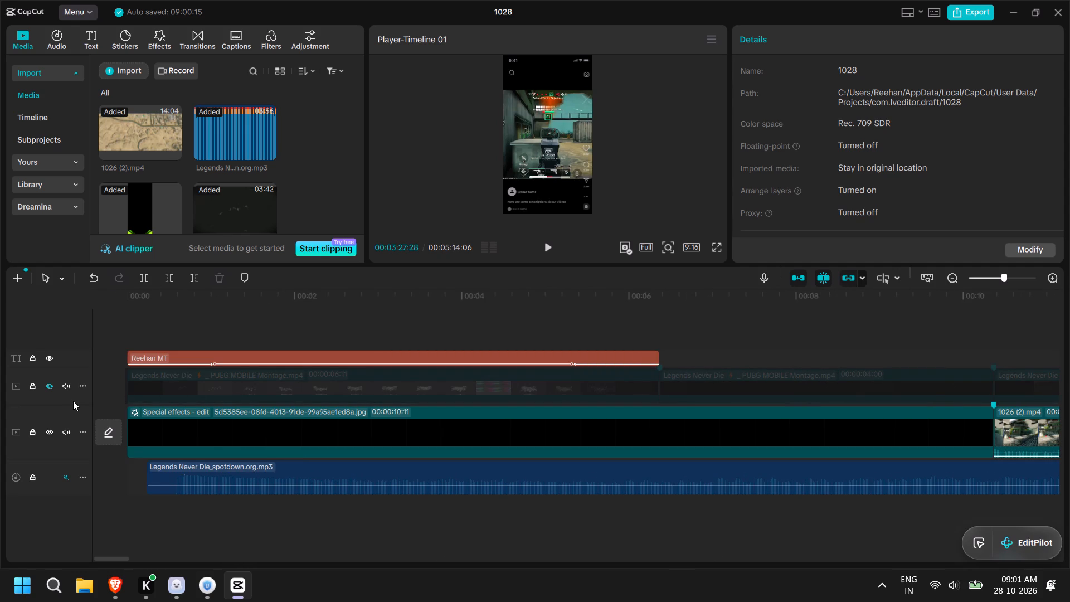
click(40, 387)
click(56, 386)
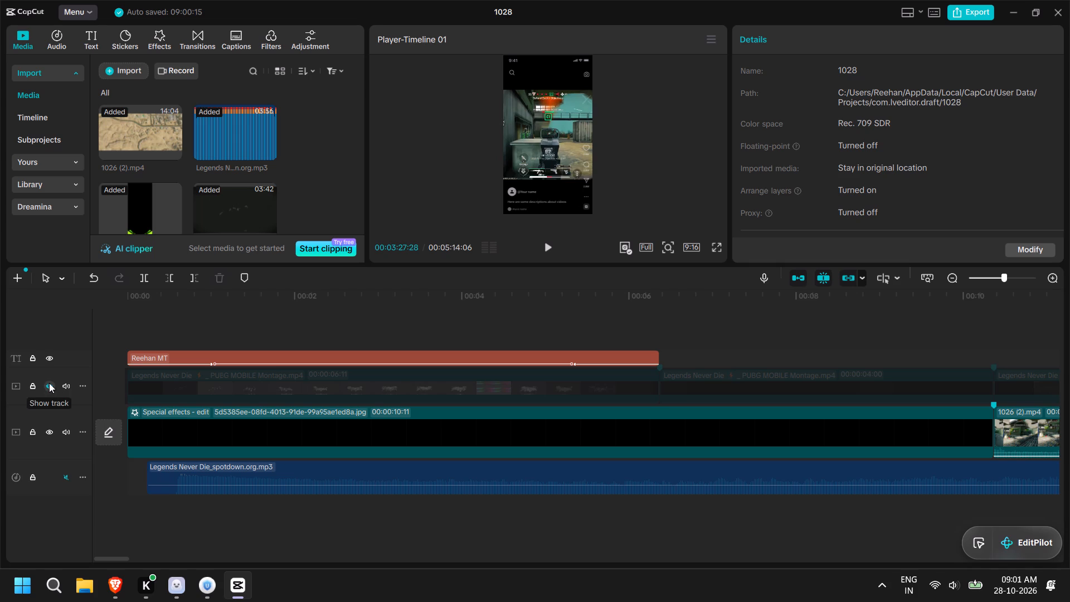
click(50, 391)
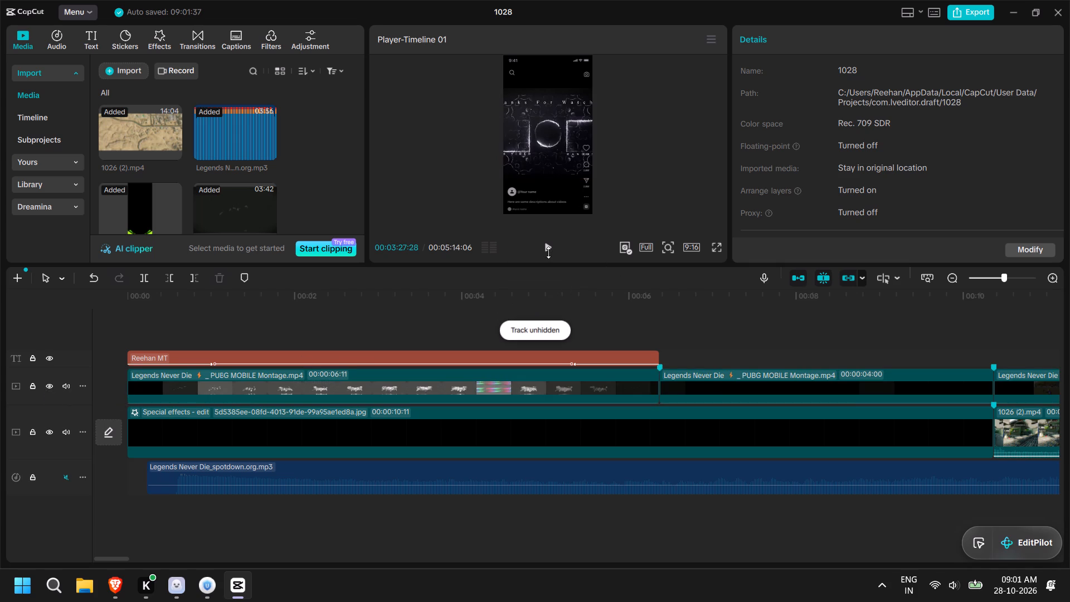
Play briefly from 00:03:27:28, then return to the start and play the opening to about 00:00:10:21.
click(550, 249)
click(552, 246)
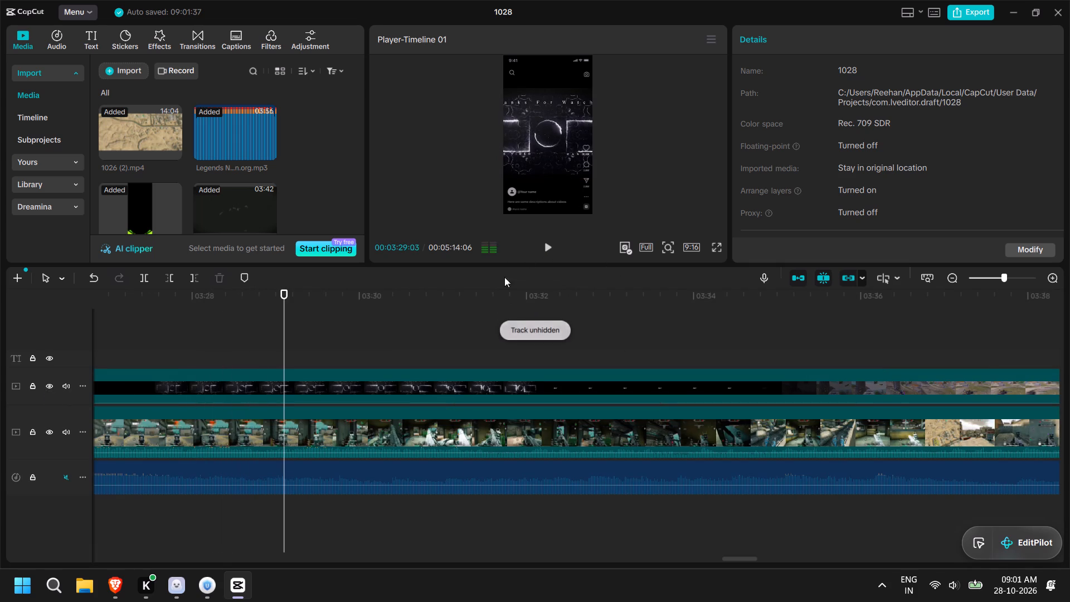
drag(289, 297, 0, 298)
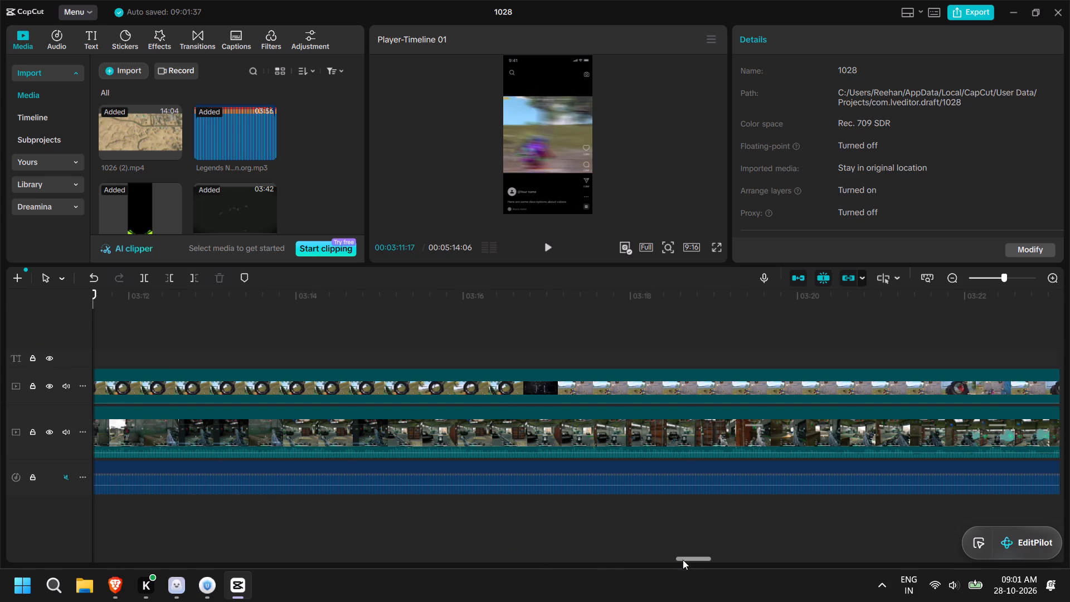
drag(683, 559, 0, 542)
click(123, 310)
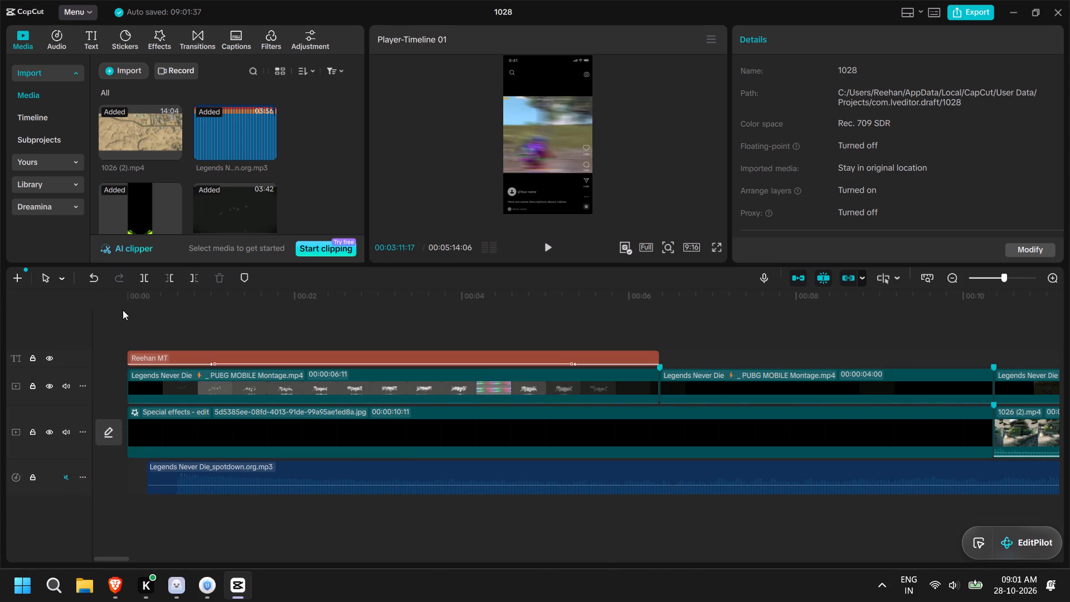
click(132, 306)
drag(127, 305, 18, 305)
click(547, 247)
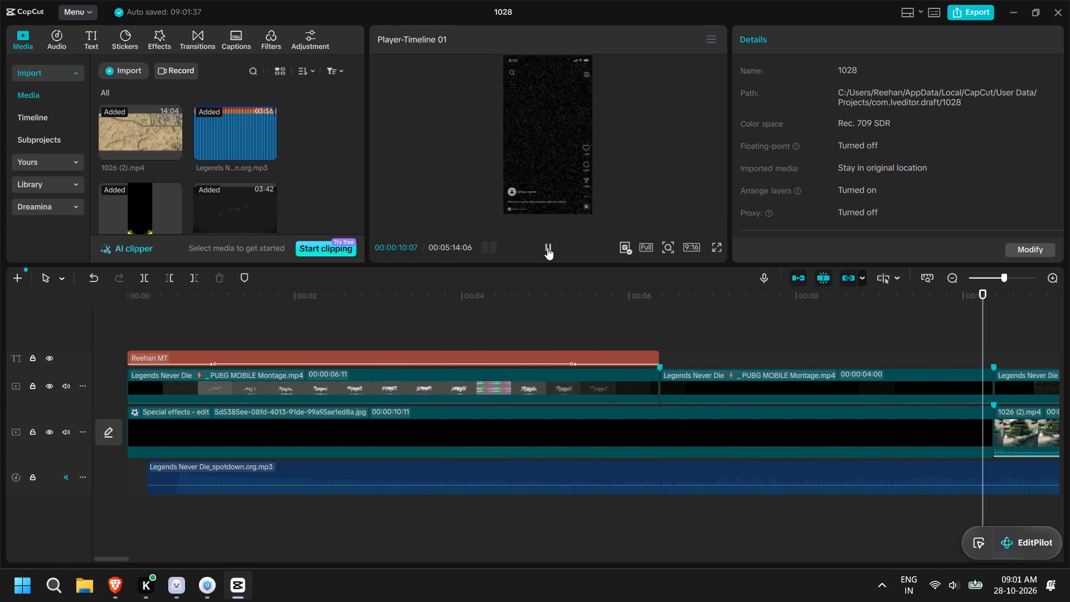
click(547, 247)
Unmute the Legends Never Die music track.
click(66, 478)
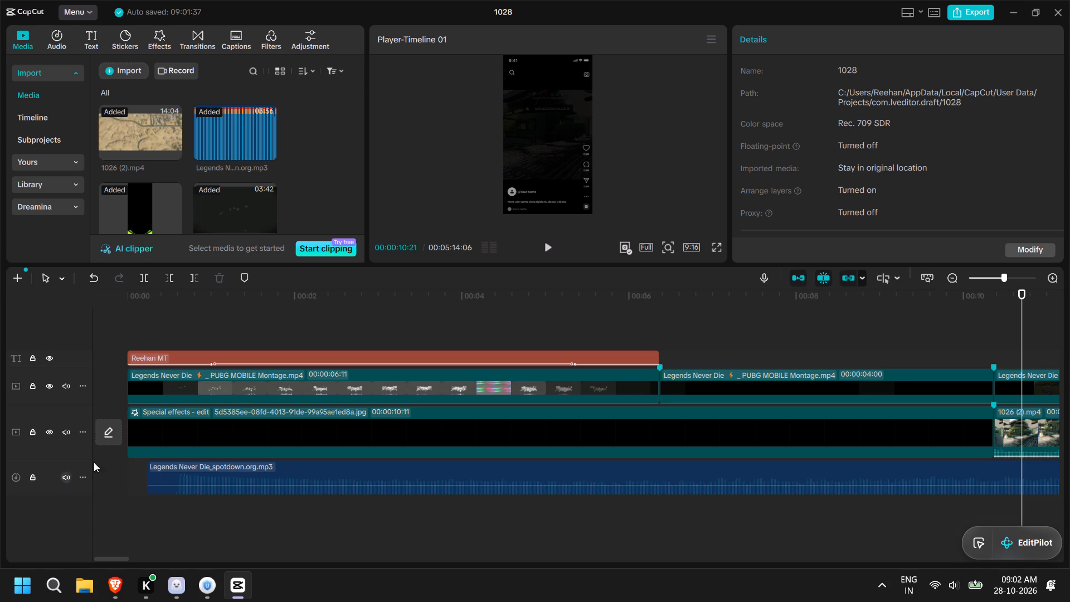
Move the last 1026 (2).mp4 gameplay clip from the end of the main track to directly after the 00:00:10:11 special-effects intro image.
drag(714, 307, 20, 309)
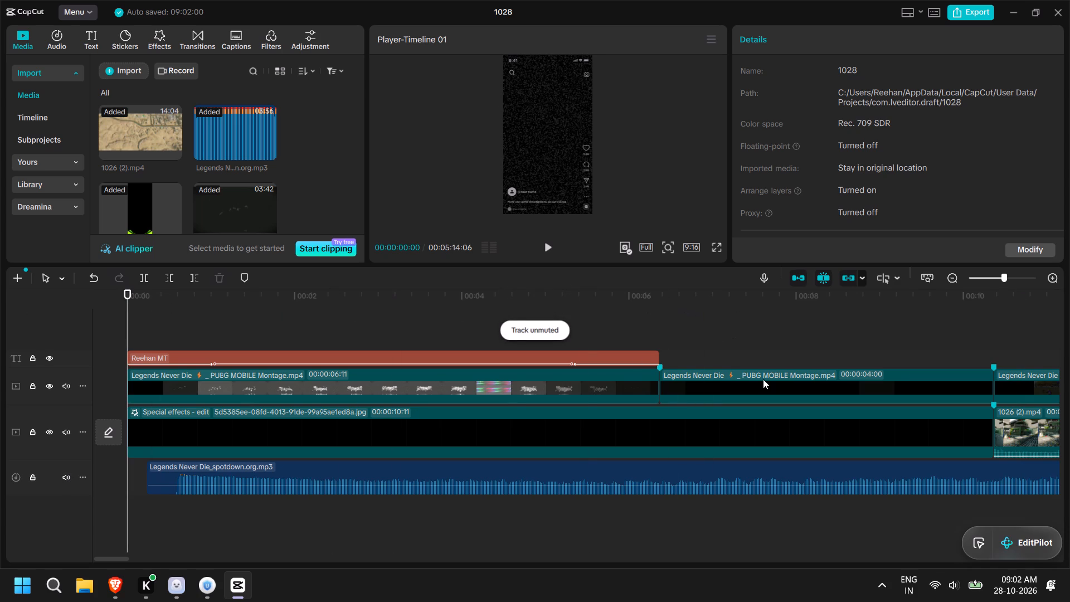
drag(118, 560, 176, 560)
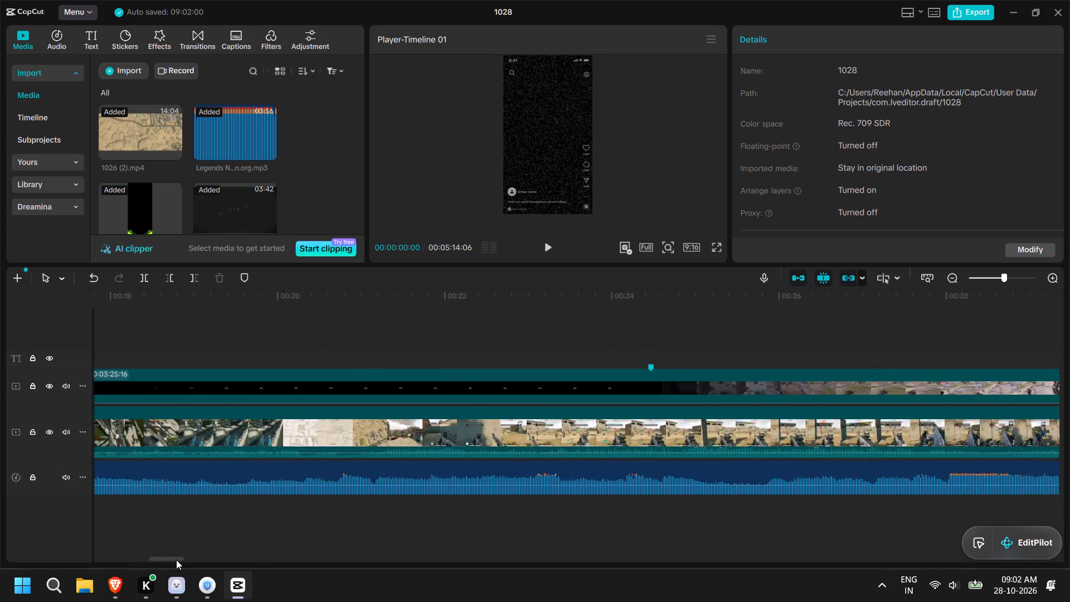
drag(176, 560, 150, 558)
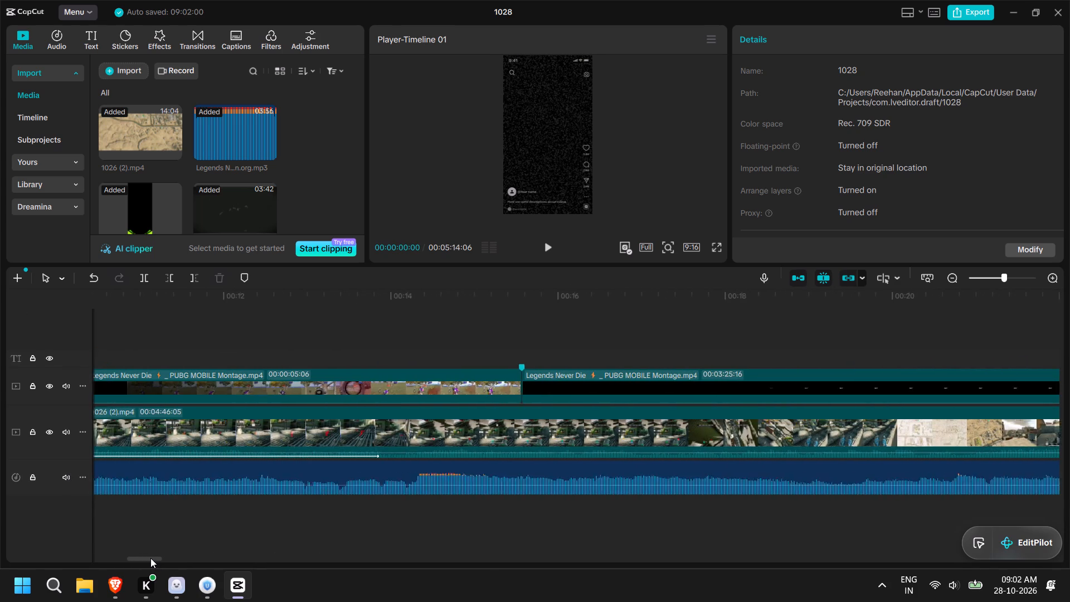
drag(150, 558, 149, 557)
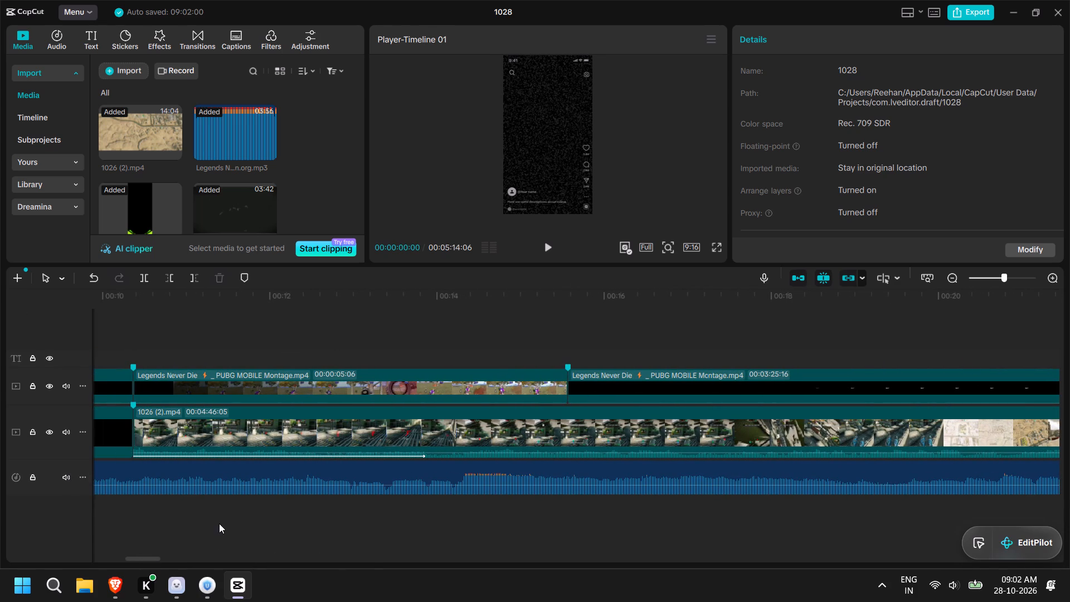
ctrl+scroll(222, 518, down, 16)
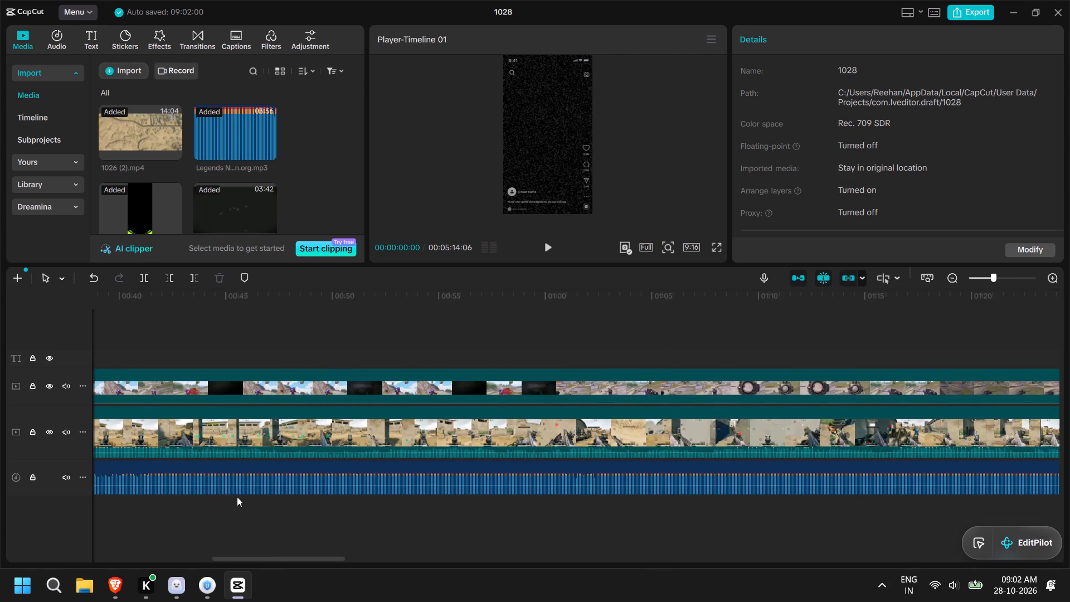
ctrl+scroll(237, 497, down, 20)
ctrl+scroll(247, 485, down, 6)
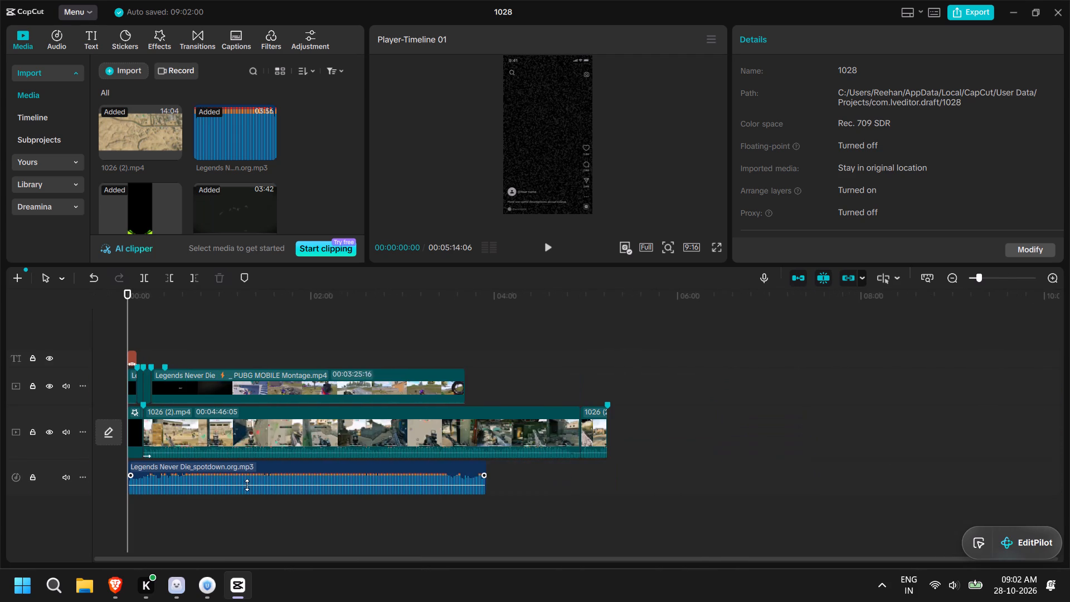
ctrl+scroll(247, 484, up, 2)
drag(646, 429, 176, 428)
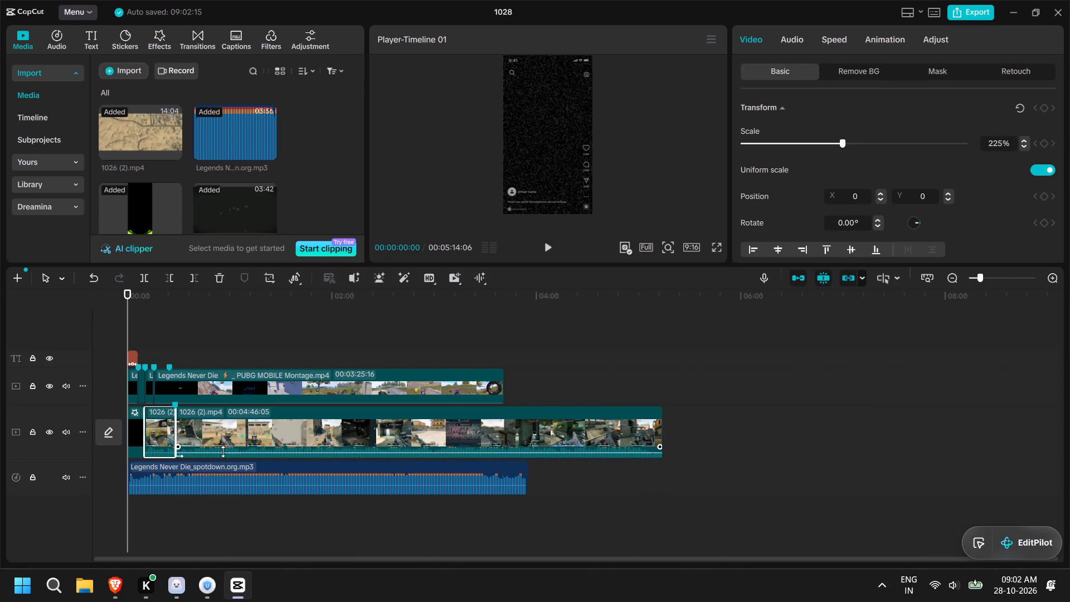
Play from the start to about 00:00:12:02, then scrub the third reference montage clip from 00:00:10:11 to its end at 00:00:15:17.
ctrl+scroll(223, 453, up, 20)
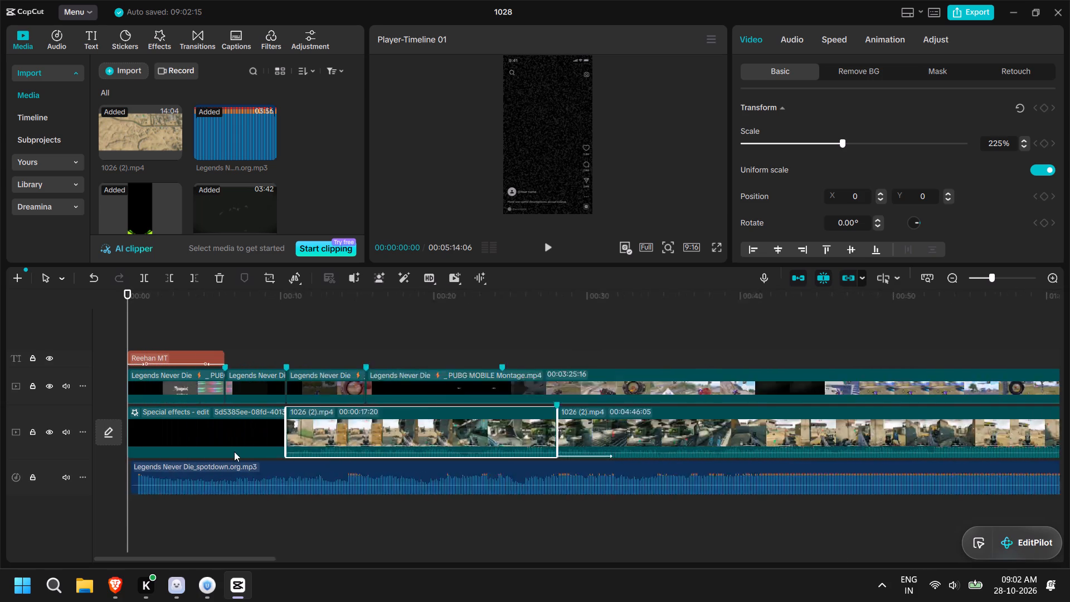
ctrl+scroll(234, 452, up, 1)
ctrl+scroll(301, 430, up, 3)
ctrl+scroll(347, 429, up, 3)
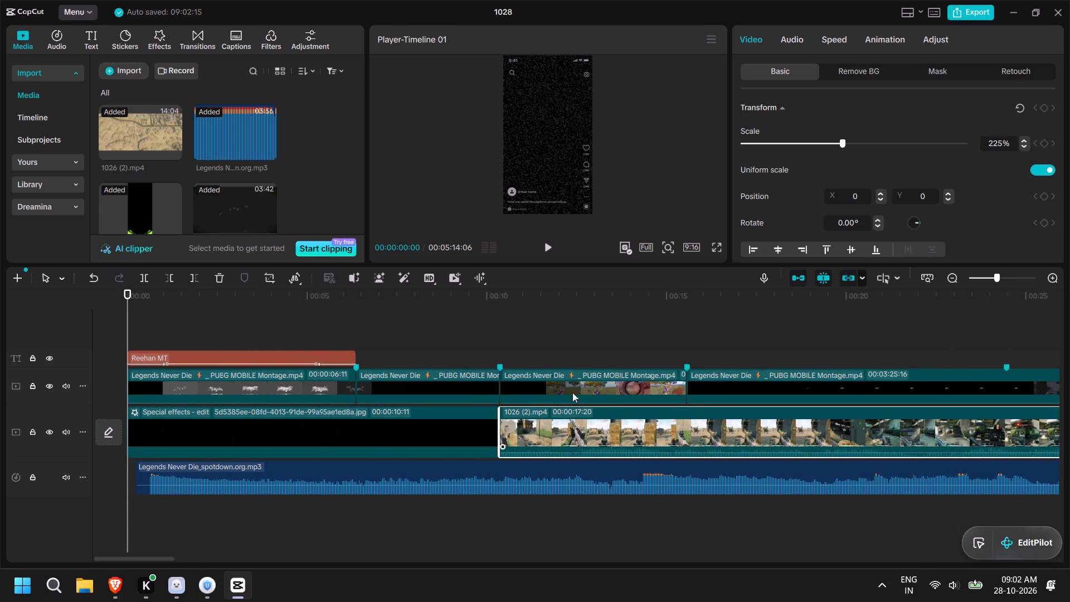
click(542, 245)
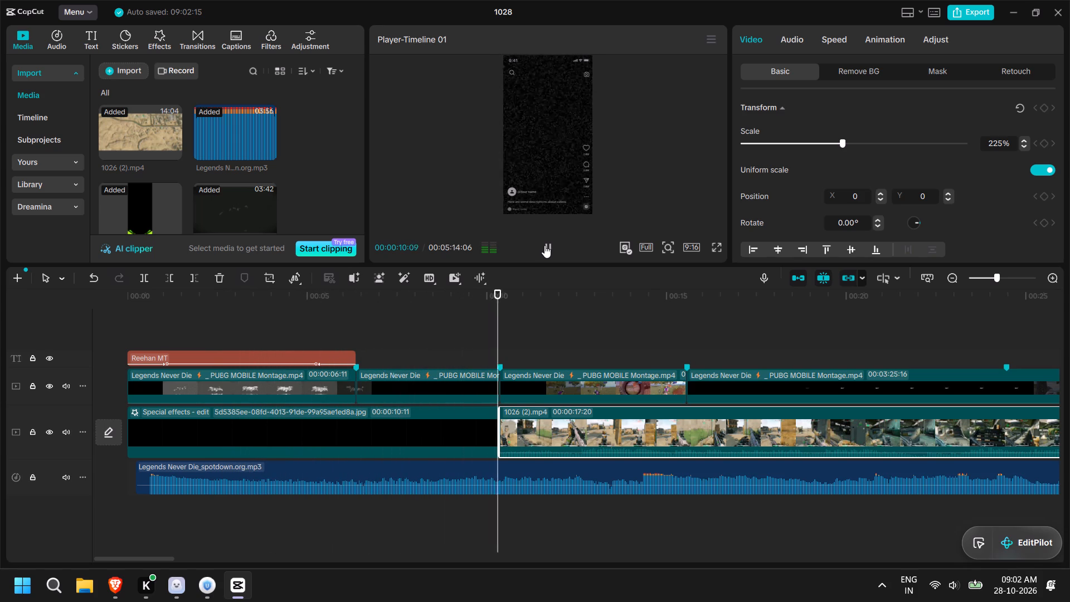
click(547, 245)
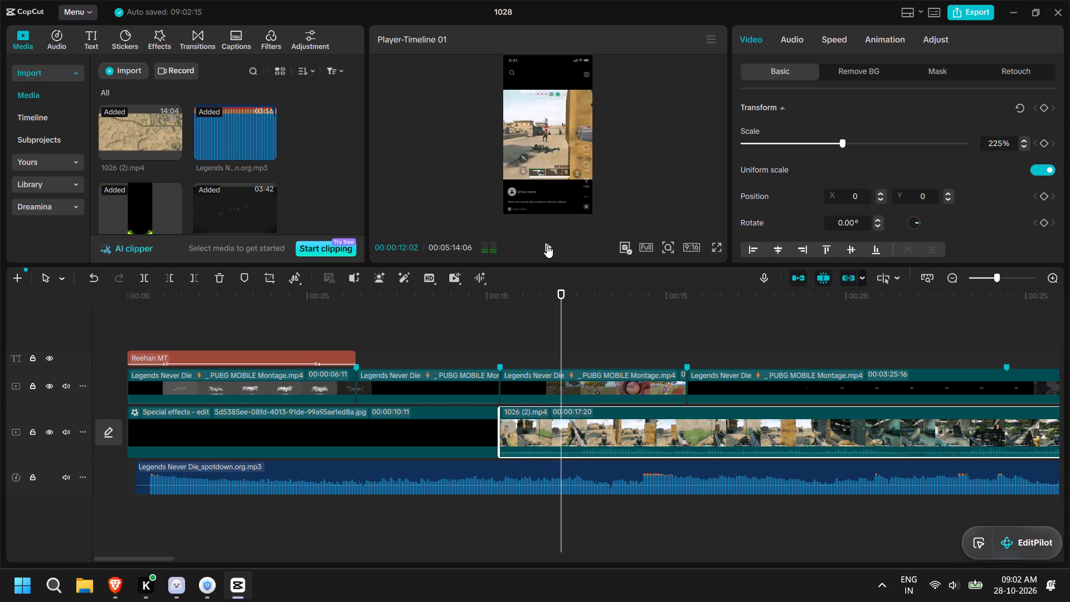
drag(553, 293, 607, 295)
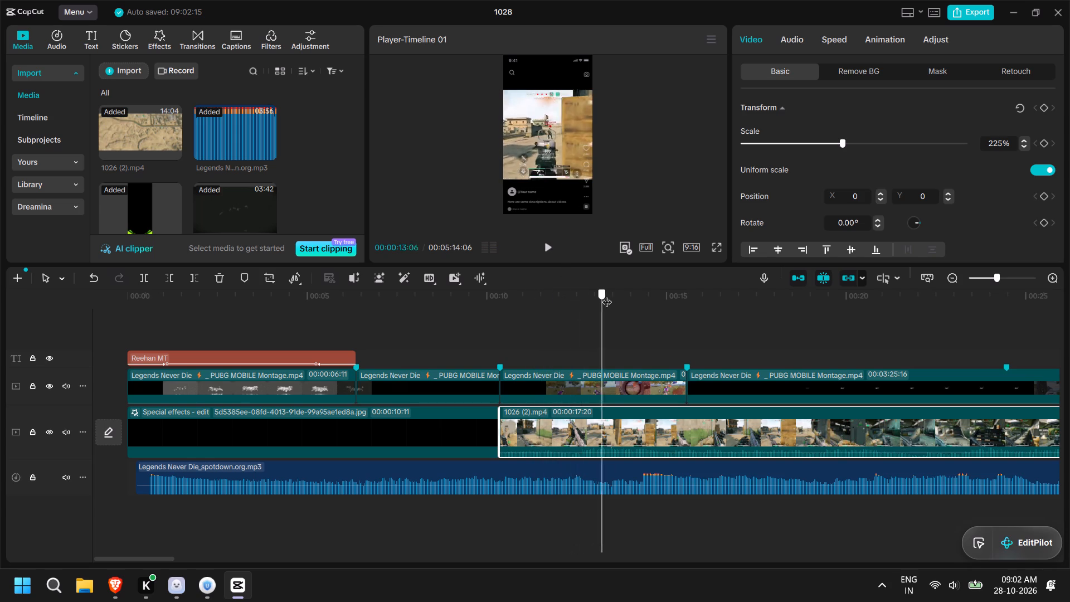
drag(607, 295, 551, 299)
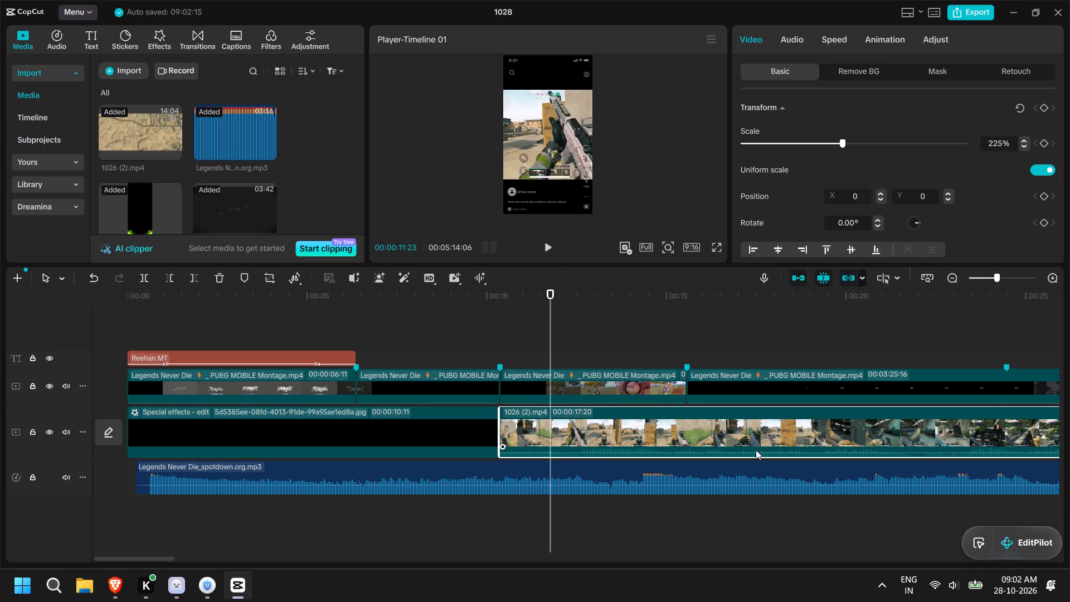
drag(165, 556, 178, 557)
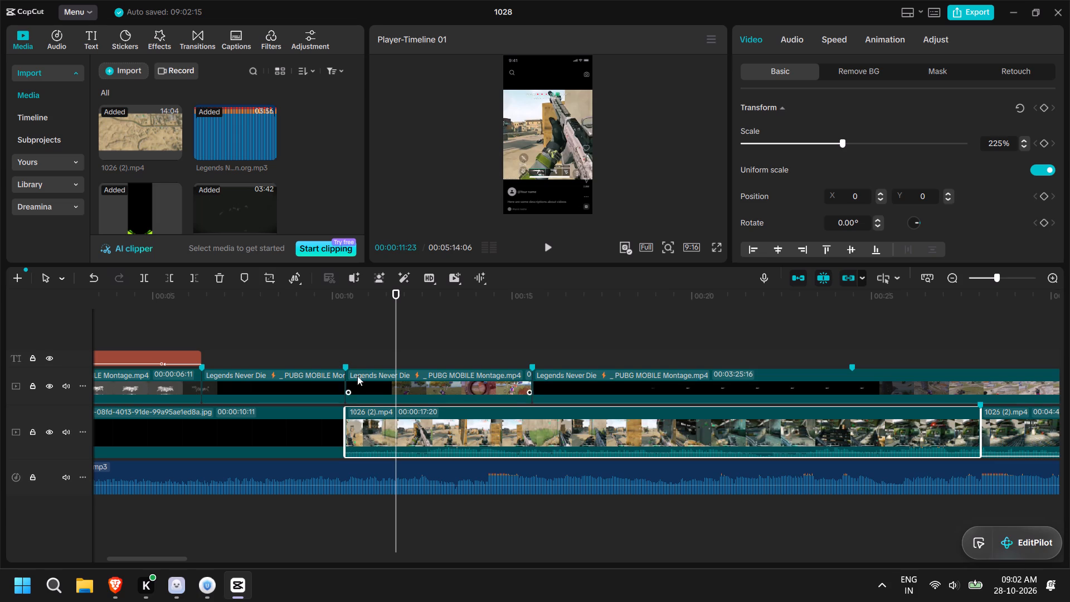
click(341, 295)
click(343, 295)
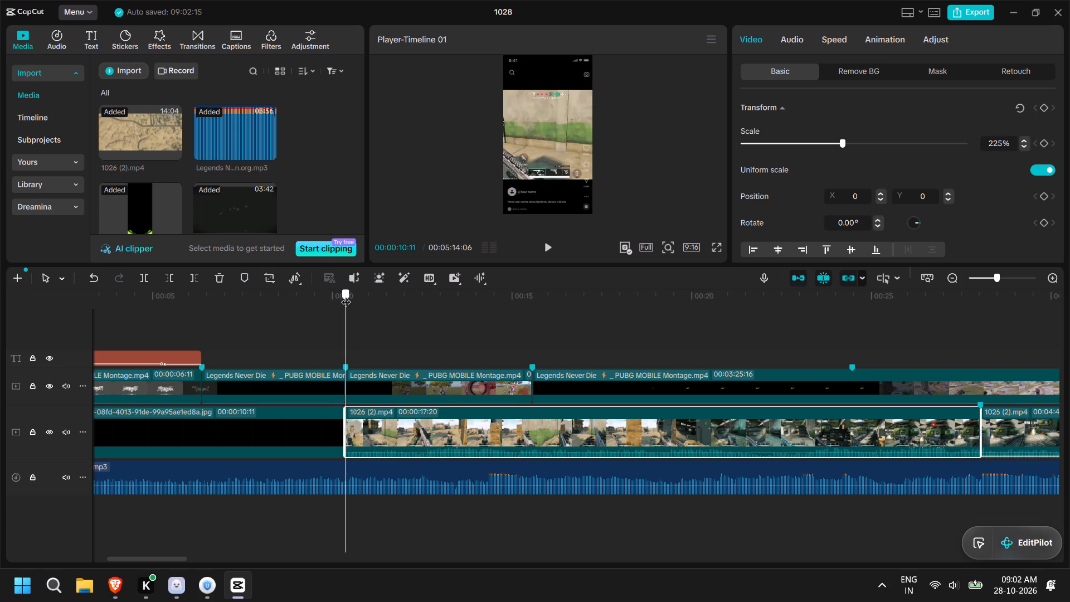
drag(346, 295, 530, 297)
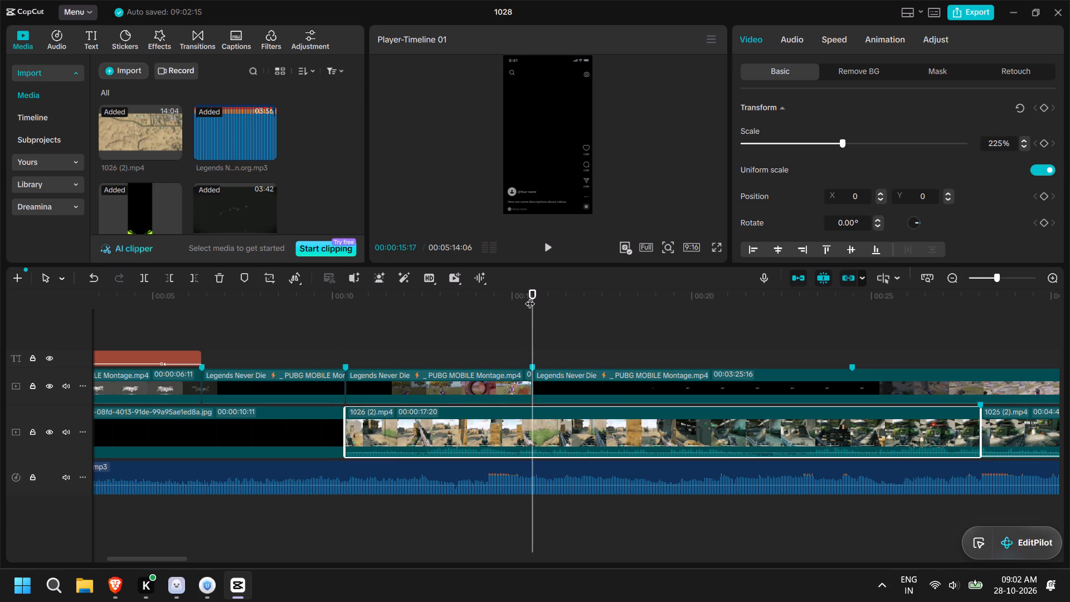
Split the moved gameplay clip at 00:00:22:29, leaving a closing section about as long as the third reference clip.
drag(530, 297, 980, 301)
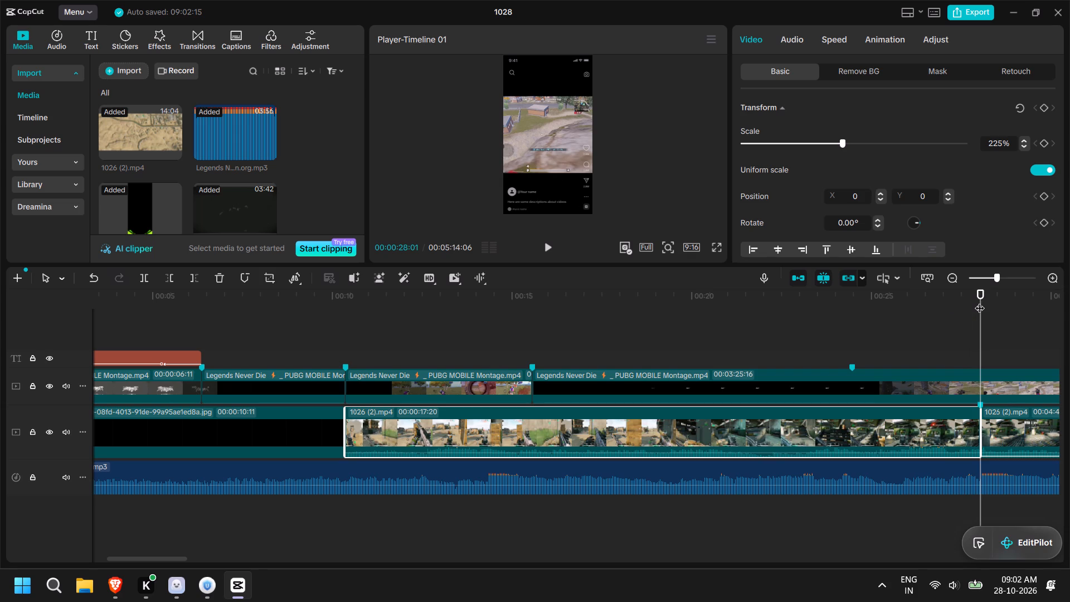
drag(980, 301, 842, 304)
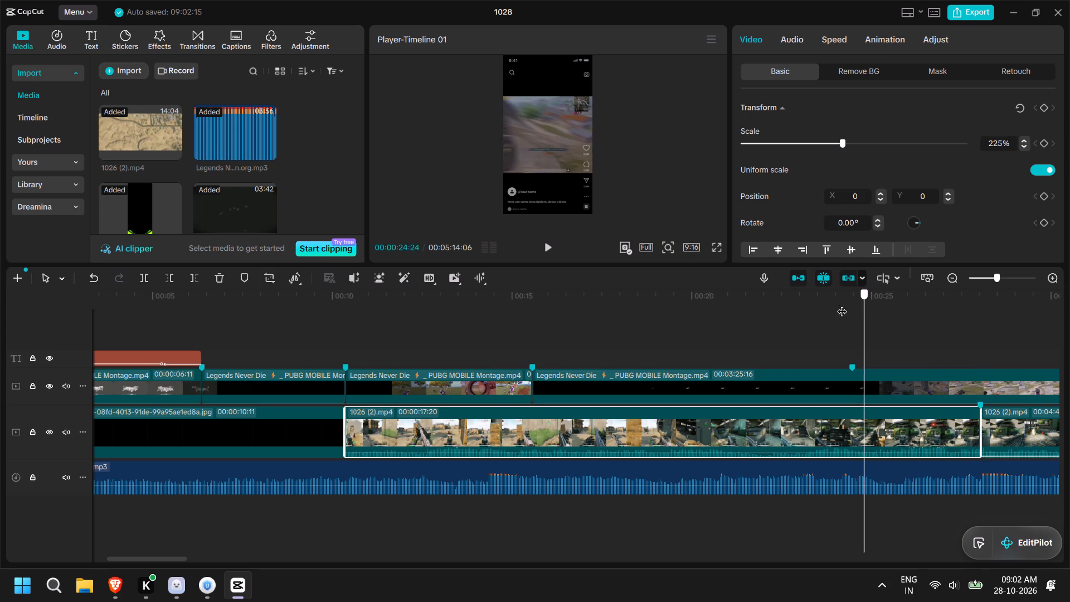
drag(842, 304, 814, 304)
drag(814, 304, 983, 305)
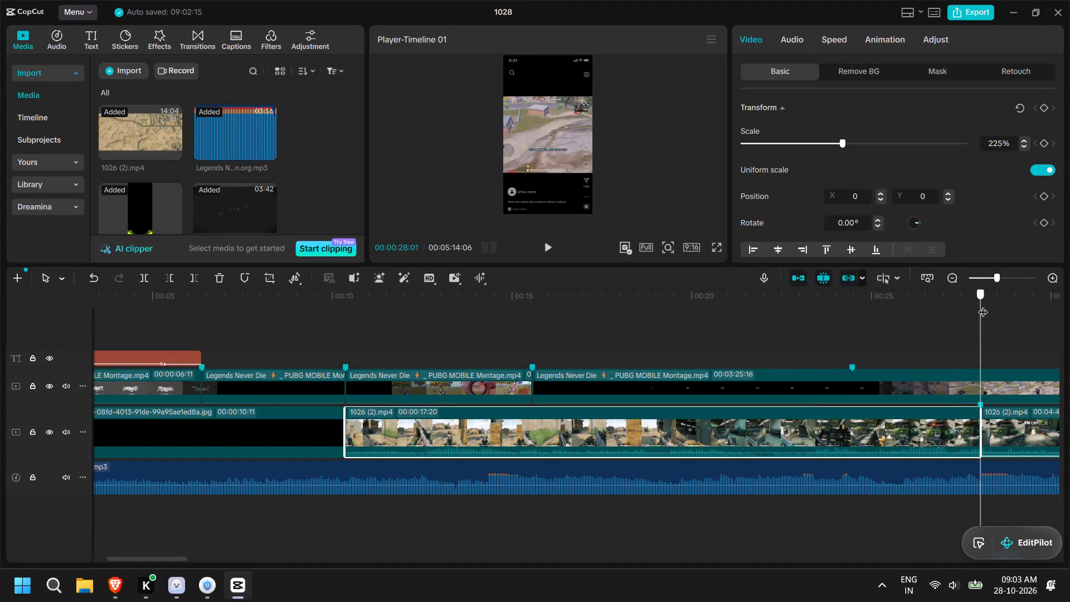
drag(983, 305, 795, 304)
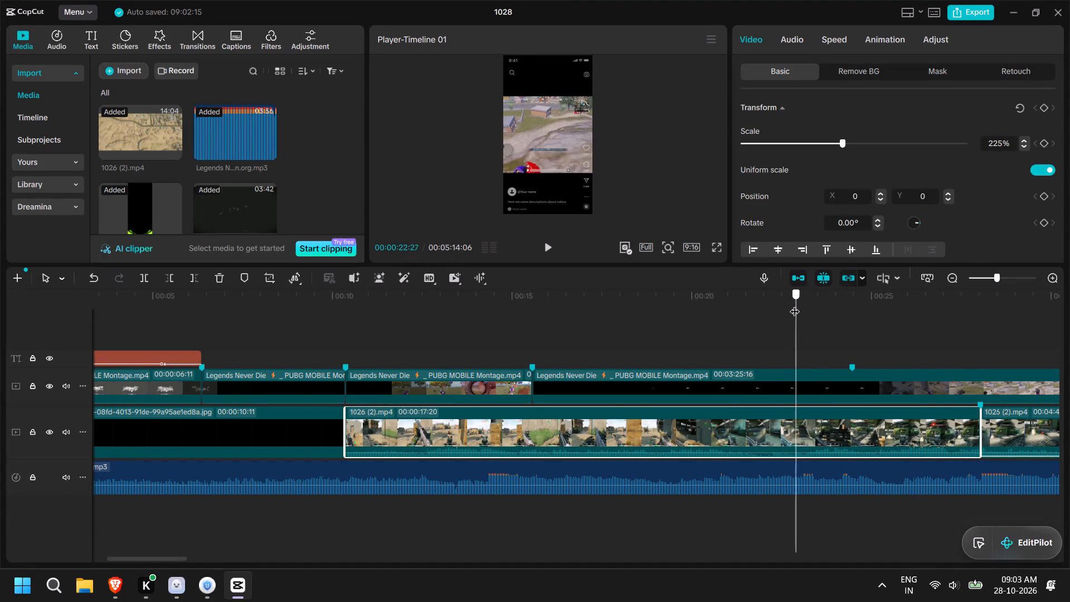
drag(795, 304, 811, 304)
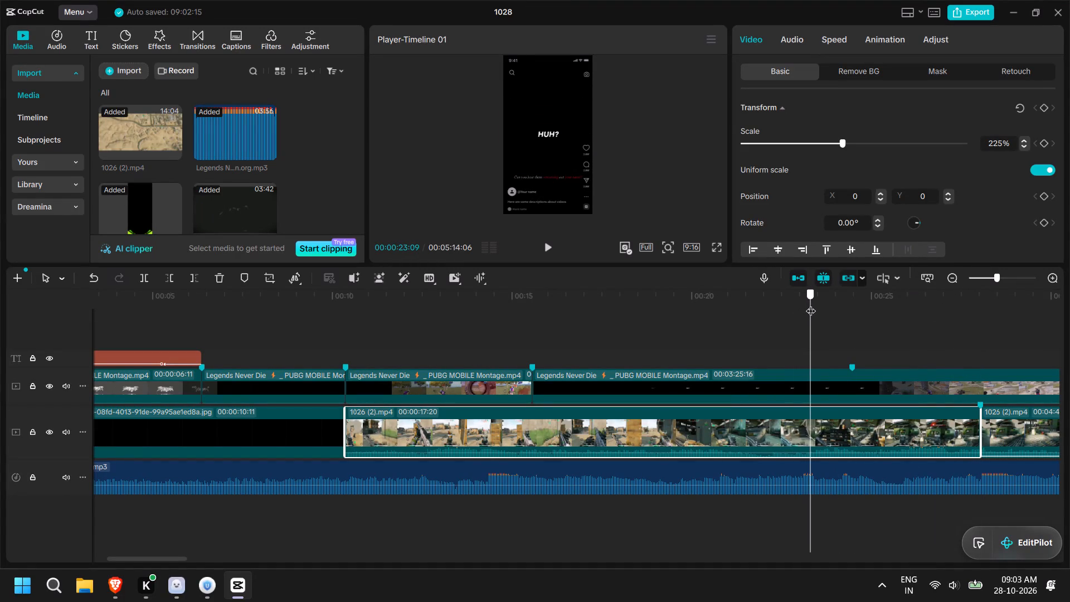
drag(811, 304, 983, 302)
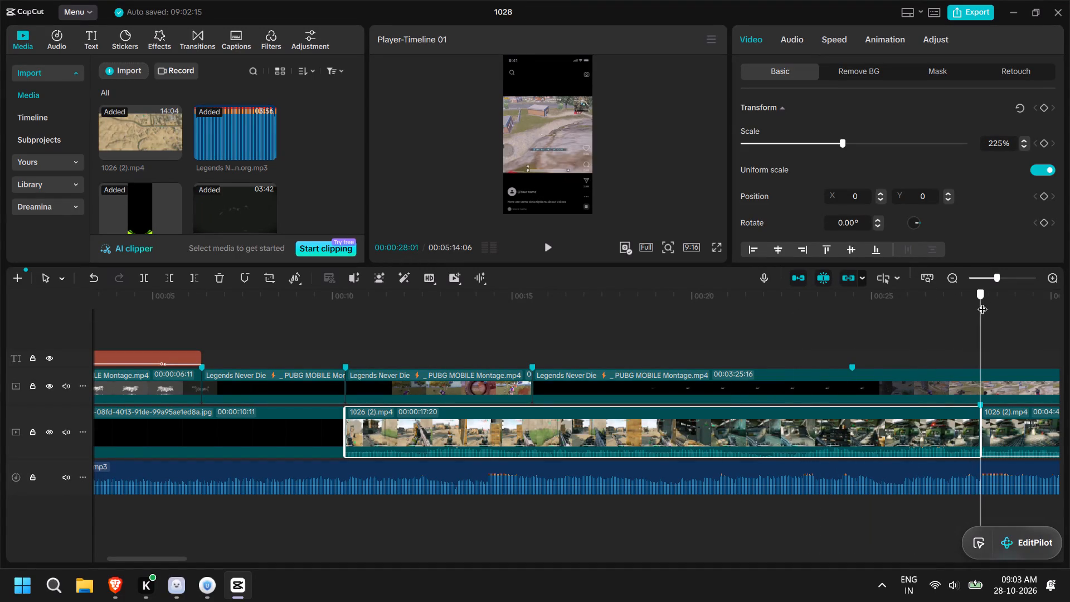
drag(983, 302, 805, 303)
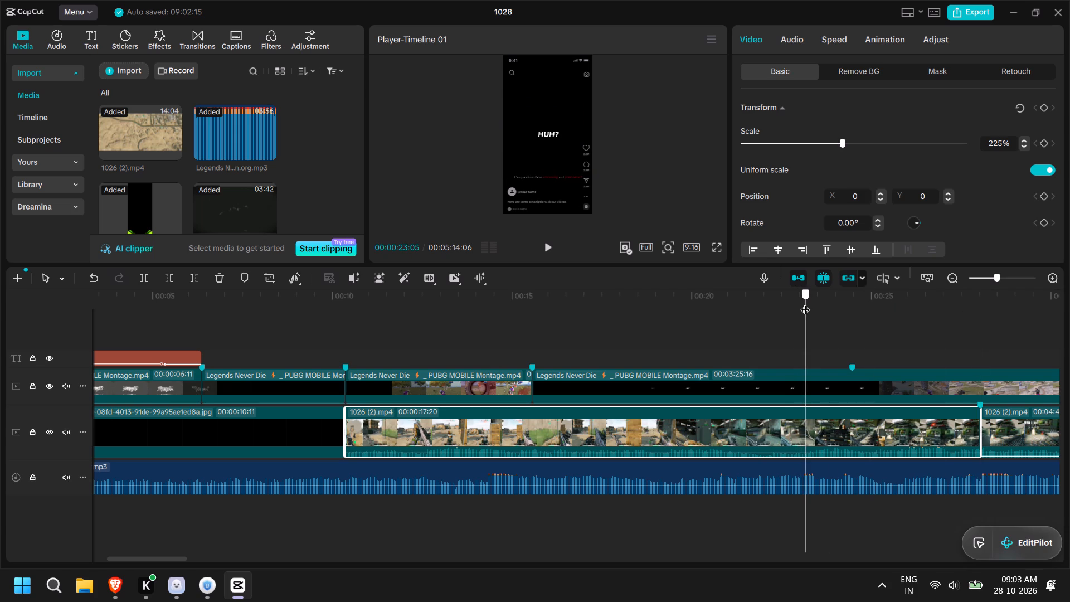
drag(805, 303, 800, 302)
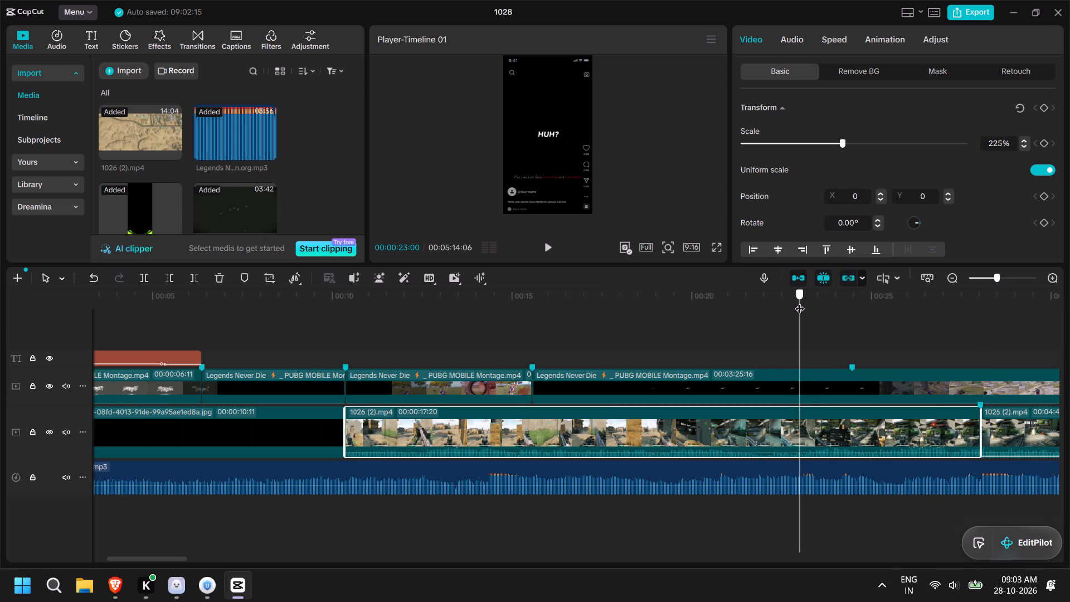
drag(800, 302, 796, 301)
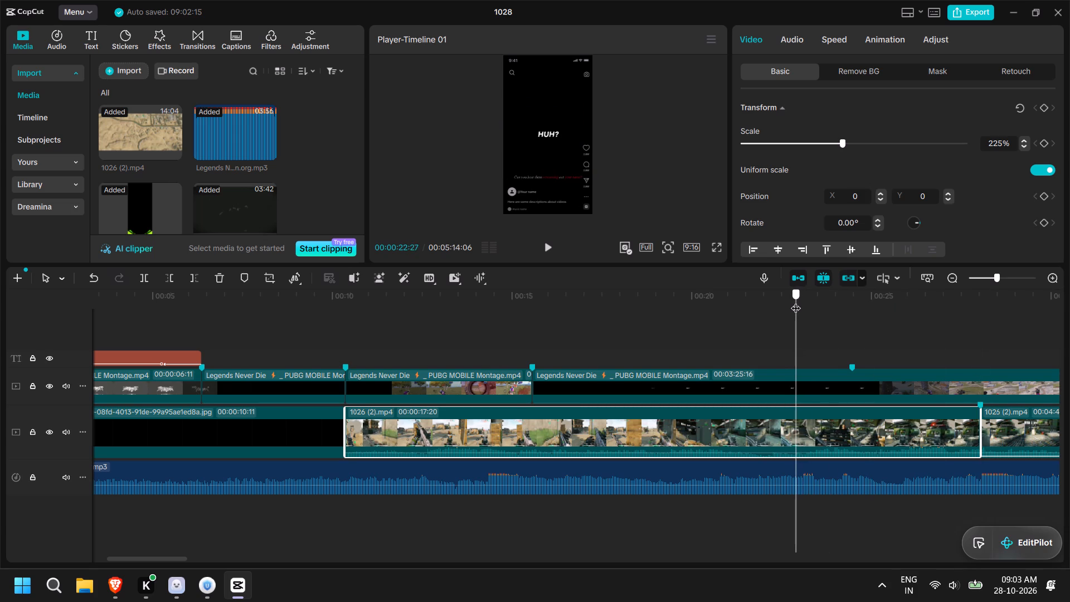
drag(796, 301, 797, 301)
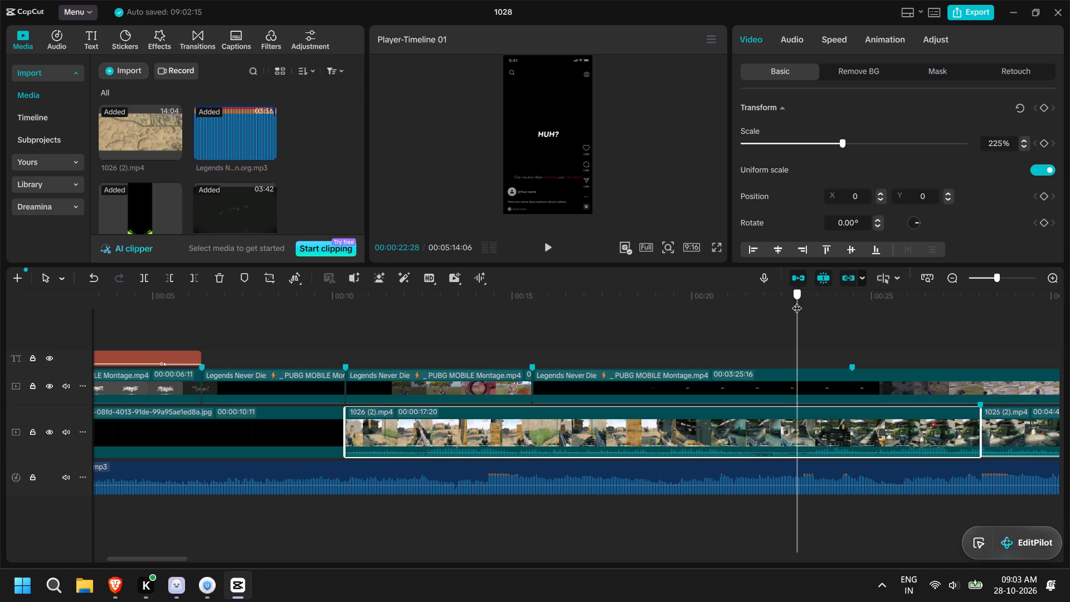
drag(797, 301, 799, 301)
click(796, 420)
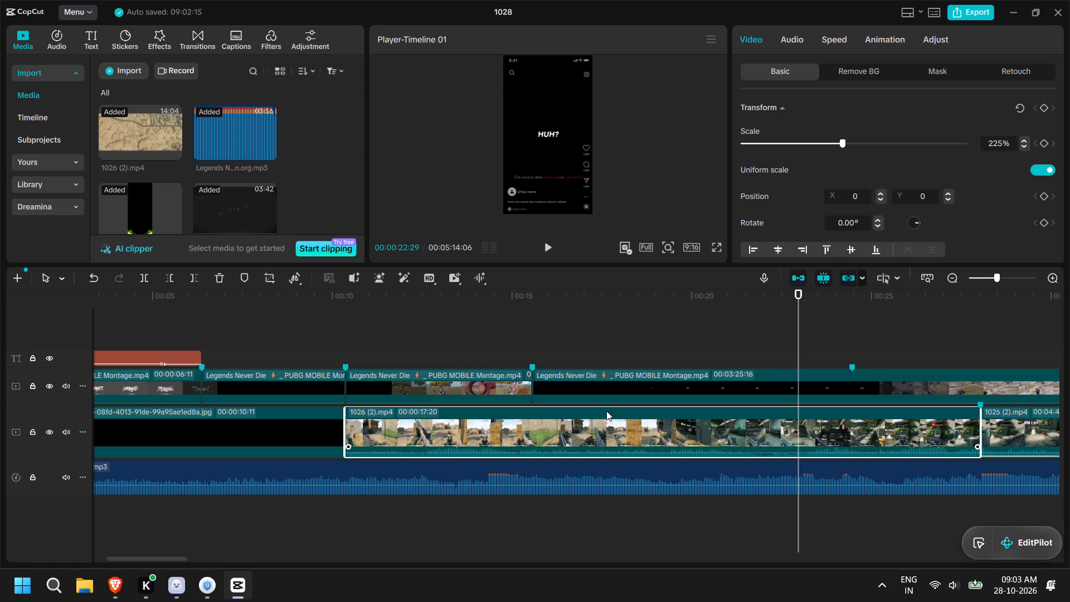
click(146, 277)
Move the first 00:00:12:18 section of the split gameplay clip onto a new track above the title and hide that track.
click(653, 414)
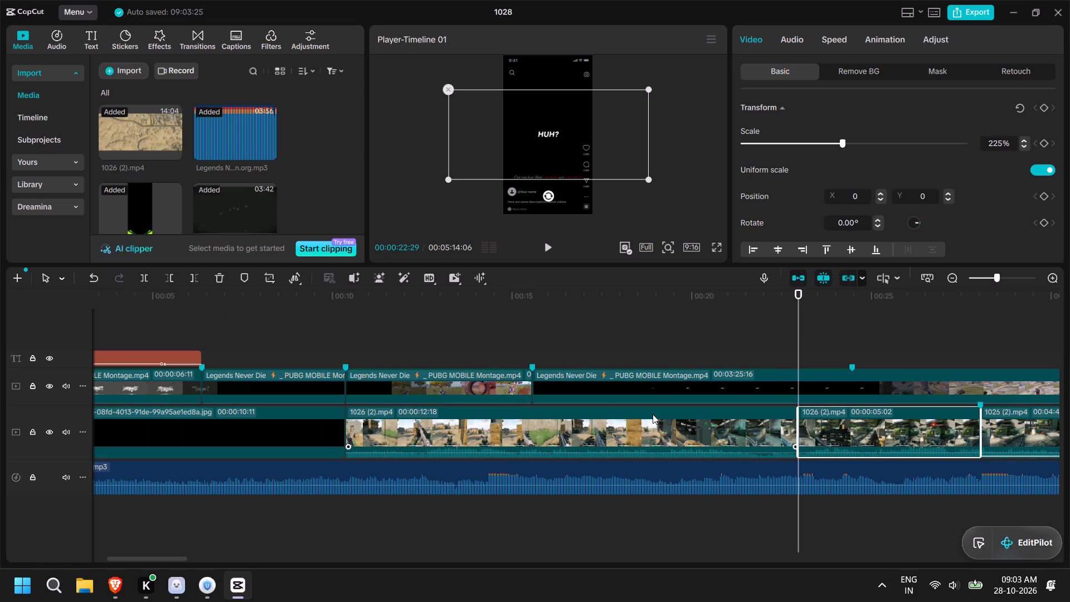
drag(648, 426, 643, 340)
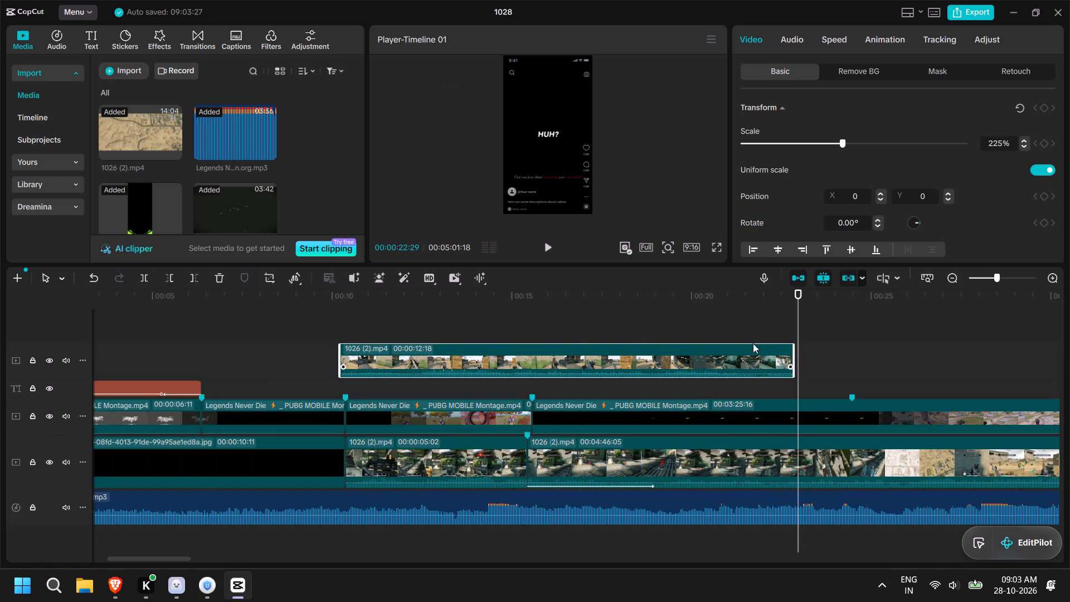
click(46, 361)
Play from shortly before the intro's end through the 00:00:05:02 gameplay clip, stopping at 00:00:15:20.
drag(798, 297, 266, 319)
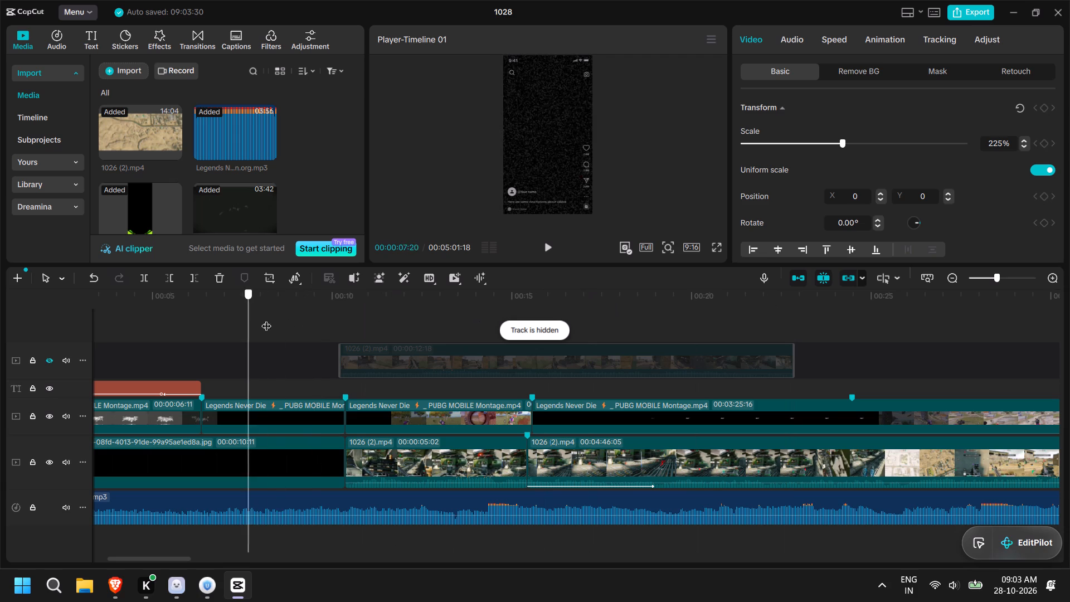
drag(266, 319, 326, 319)
click(549, 249)
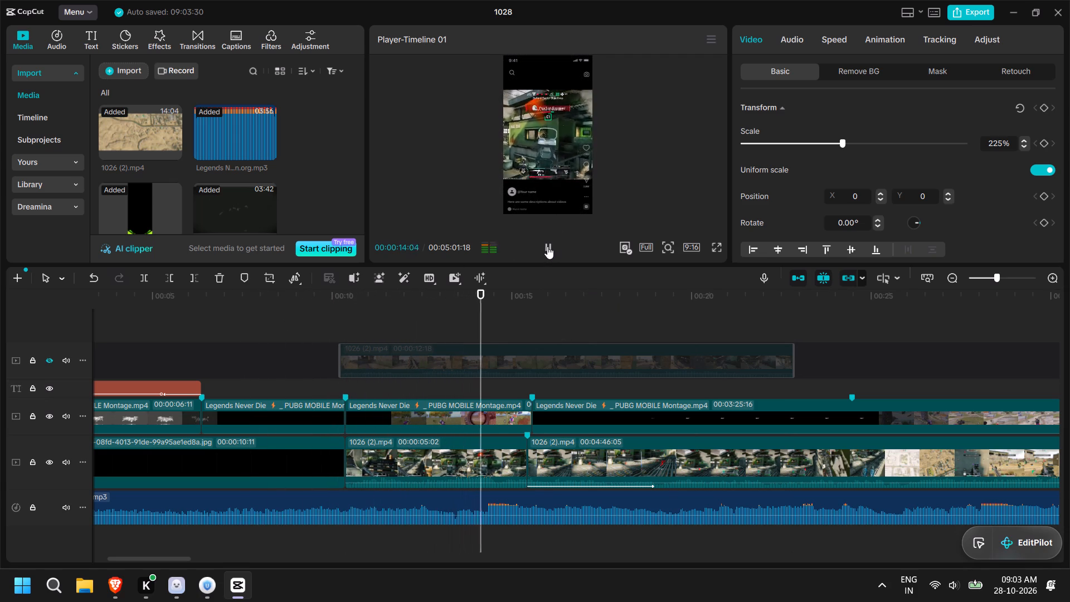
click(547, 246)
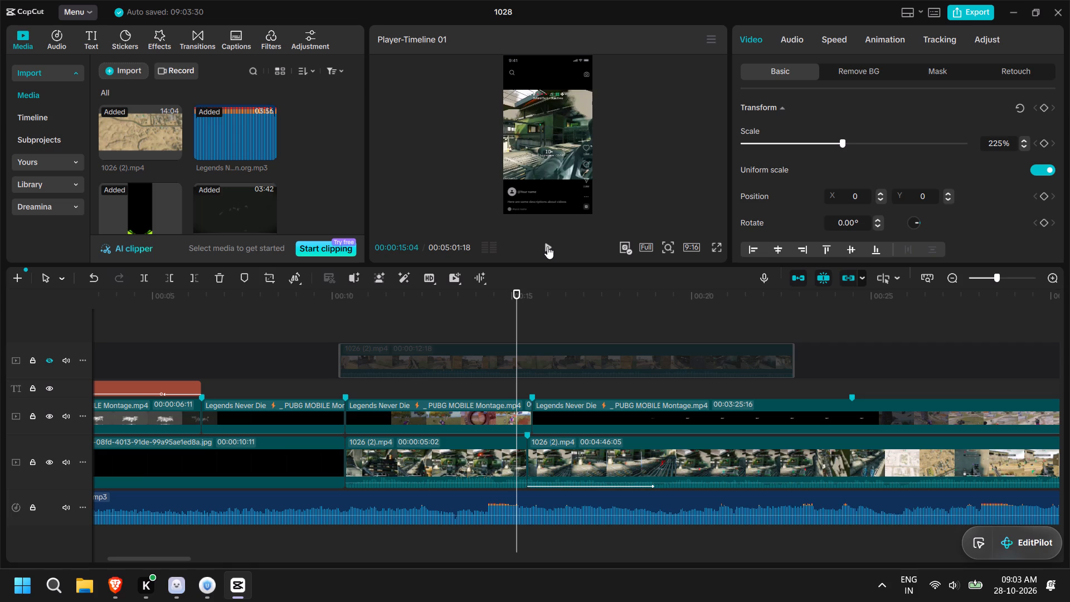
click(547, 246)
click(547, 246)
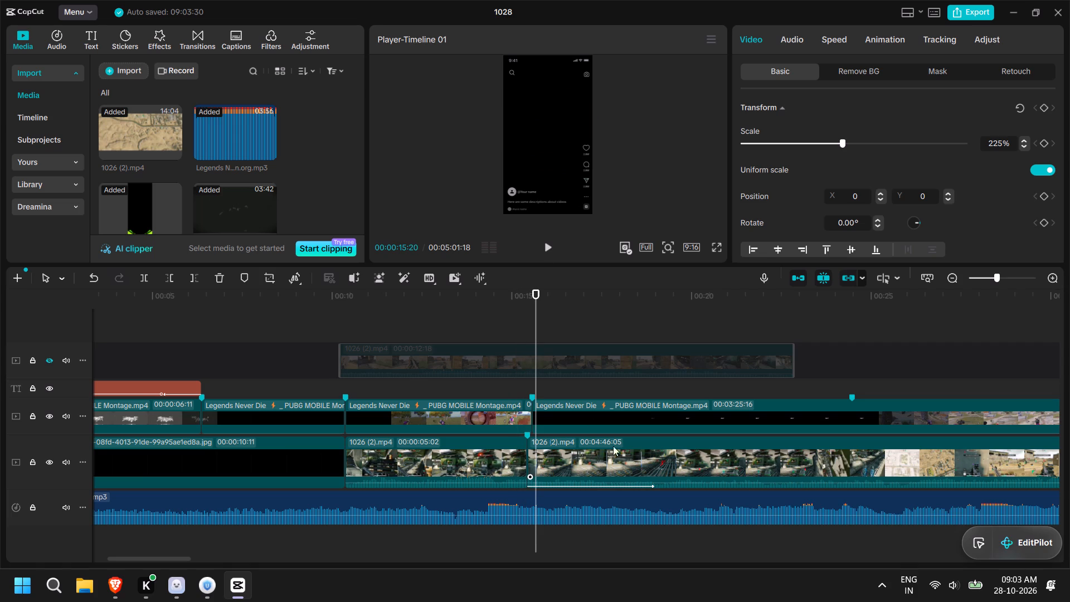
Split the long gameplay clip at the 00:00:24:14 marker and set the resulting 00:00:09:01 section's opacity to 0%.
click(558, 452)
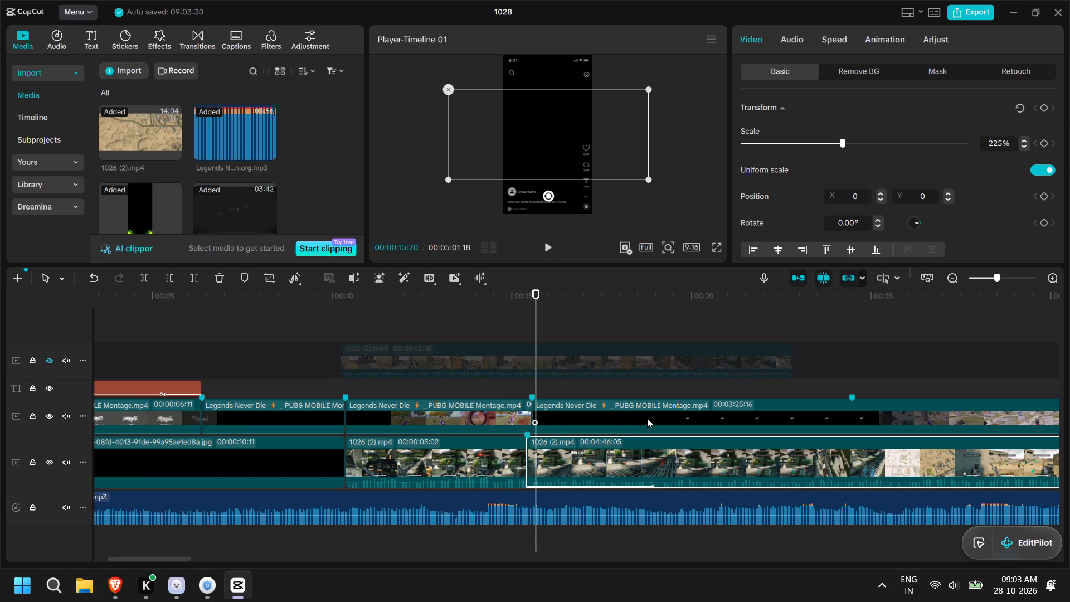
click(853, 397)
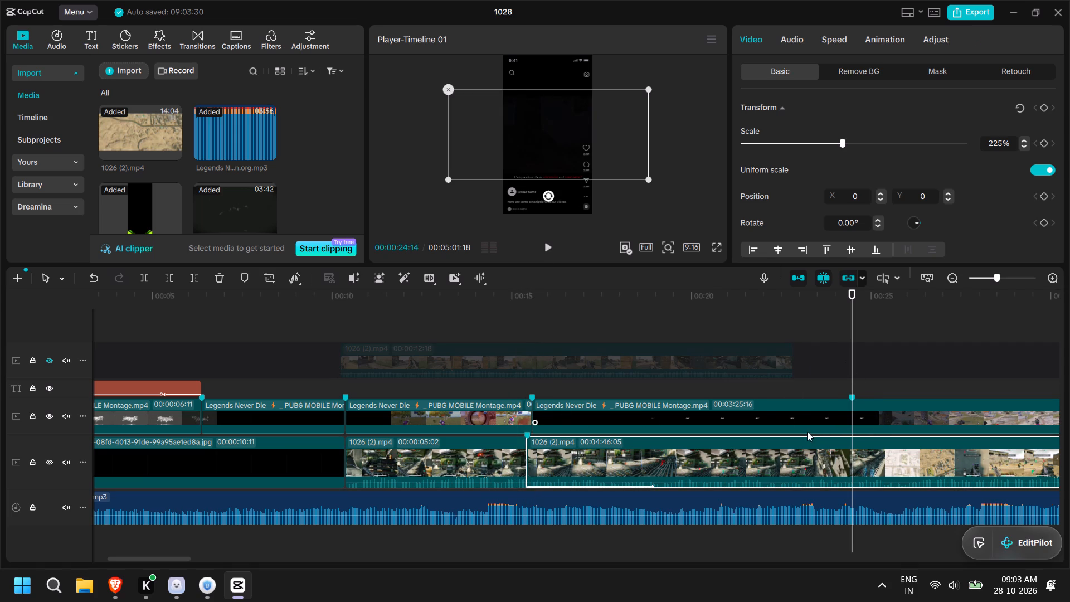
click(148, 274)
click(651, 454)
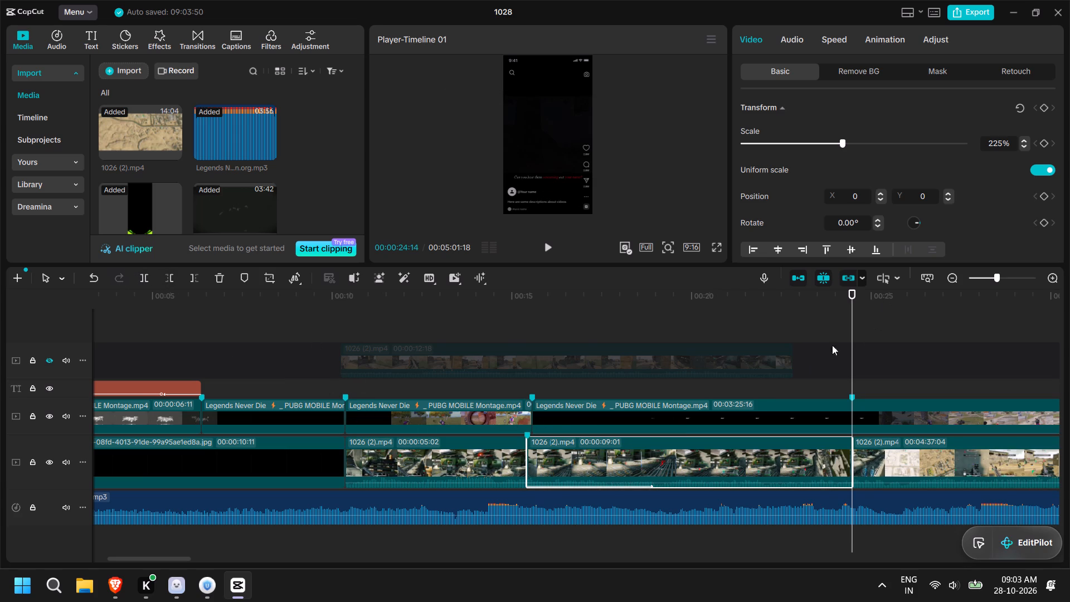
scroll(817, 190, down, 2)
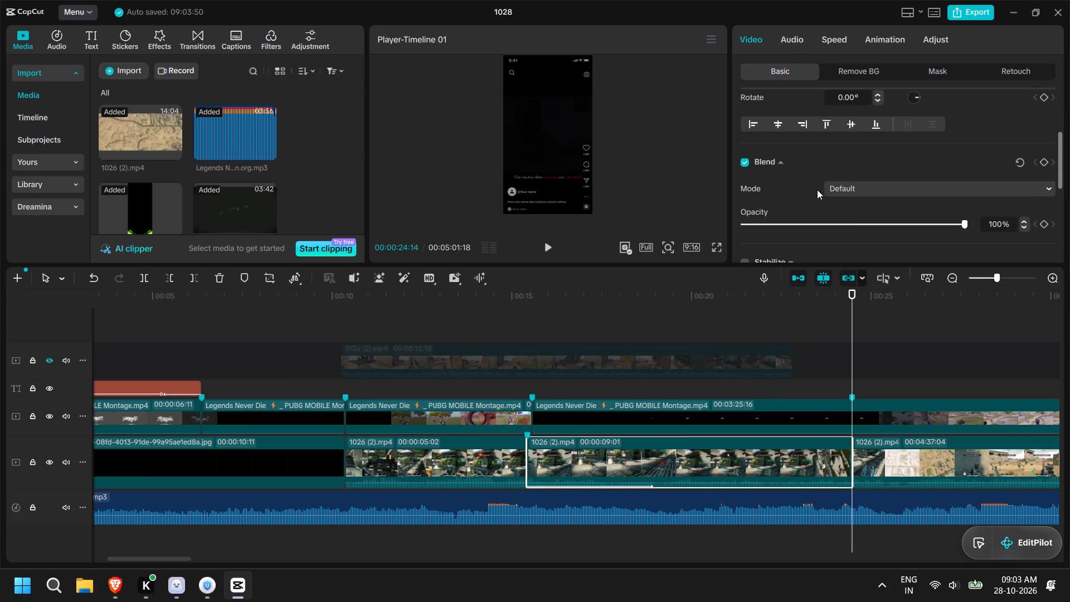
drag(967, 225, 524, 230)
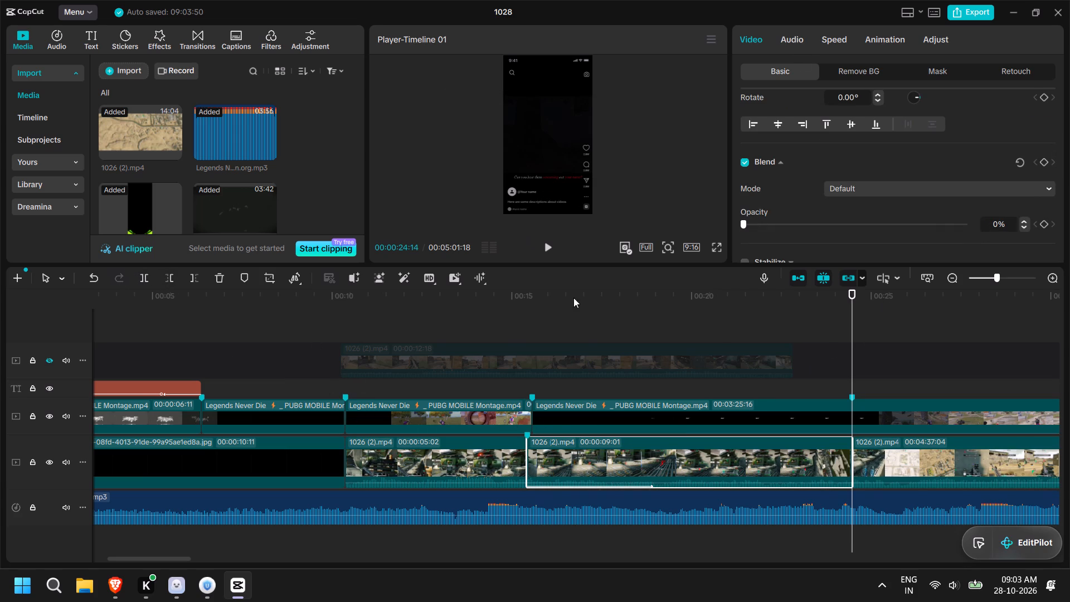
Play the timeline from the start into the transparent gameplay section, stopping at 00:00:19:18.
drag(853, 293, 9, 300)
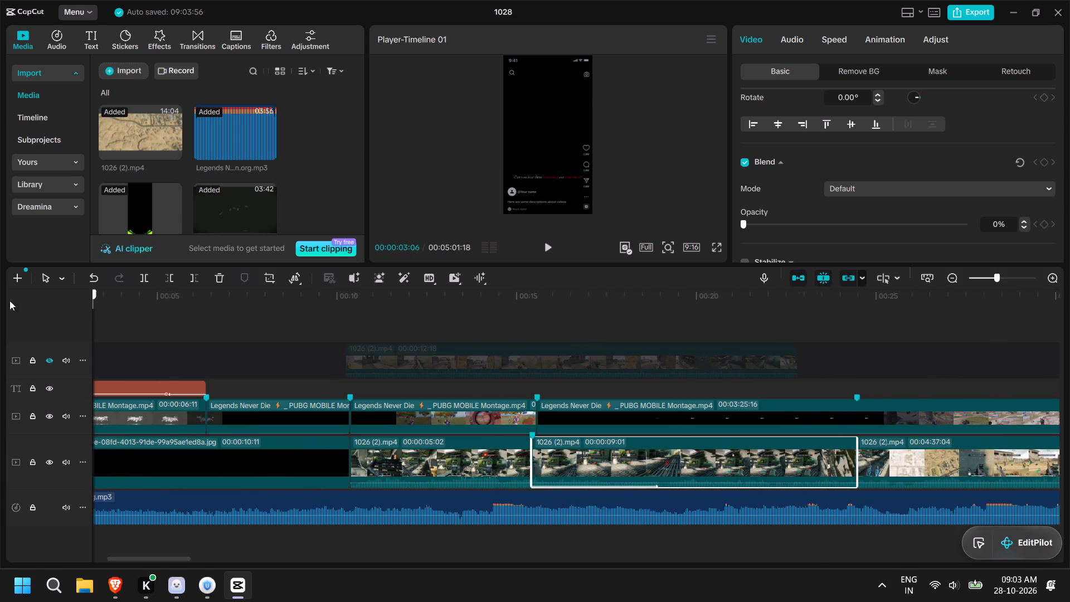
drag(9, 300, 0, 300)
click(548, 247)
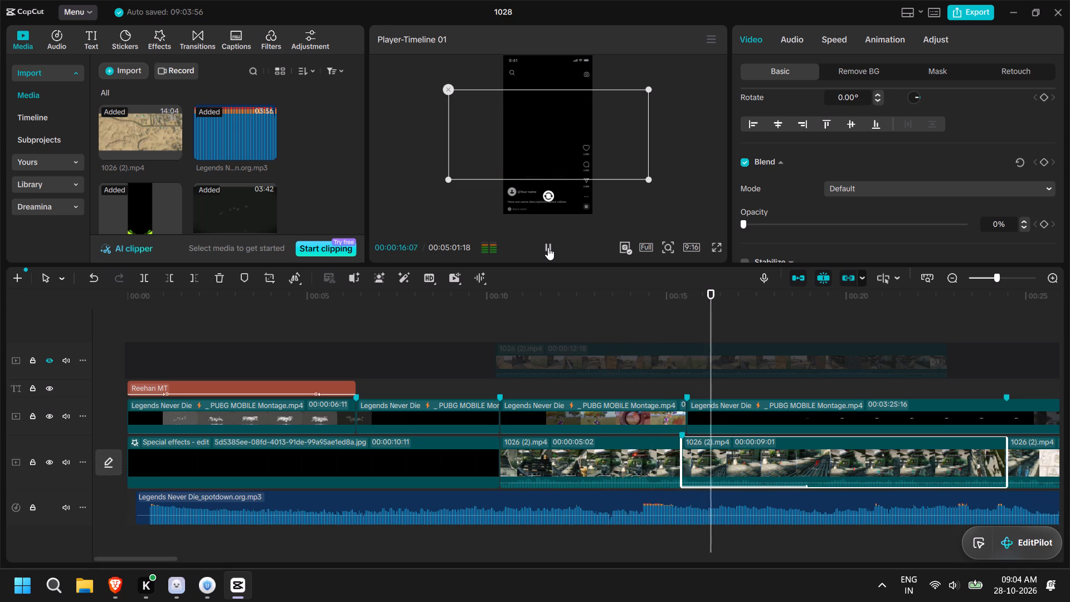
click(548, 247)
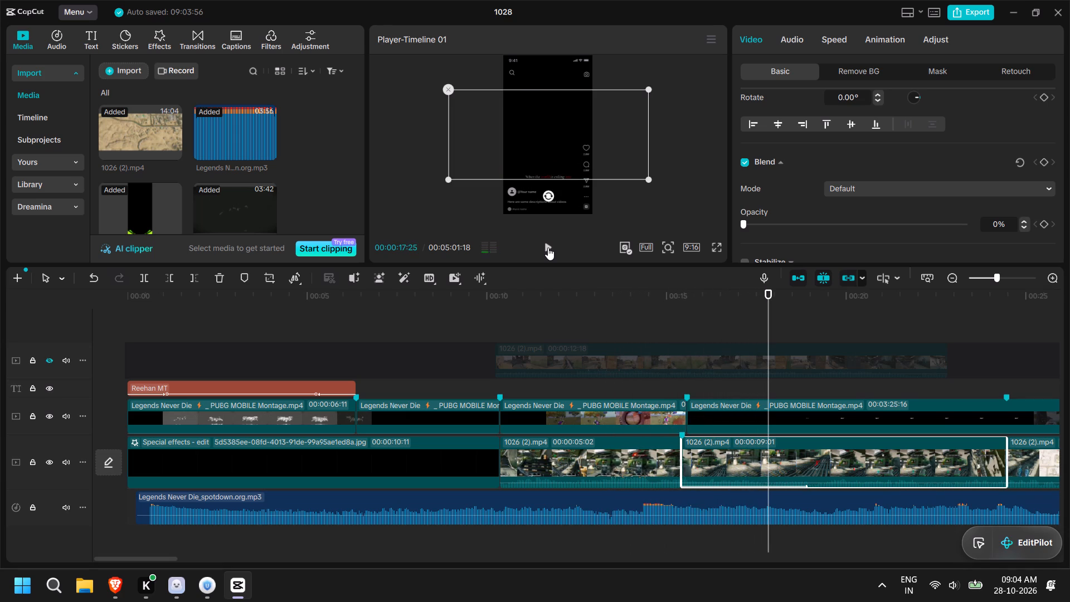
click(548, 247)
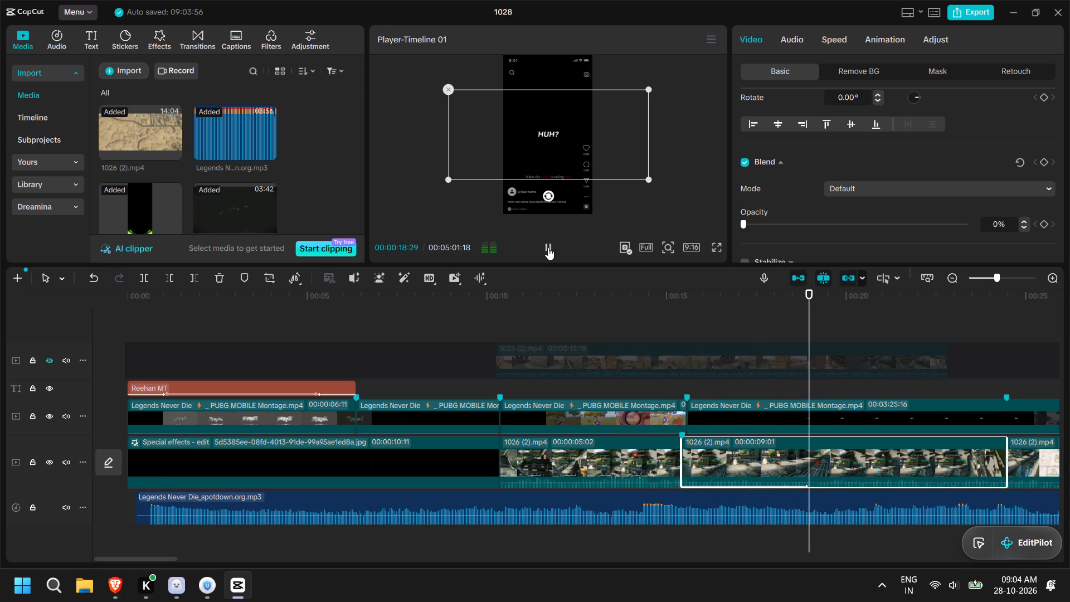
click(548, 247)
Mute the 00:00:09:01 gameplay section by lowering its volume to −∞ dB.
click(787, 465)
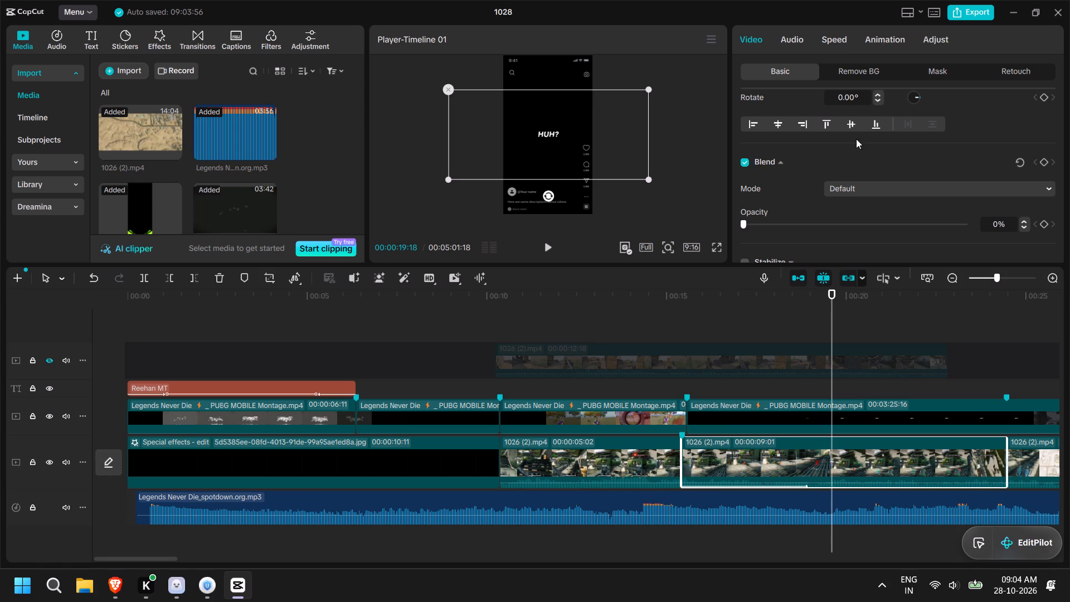
click(800, 50)
drag(911, 146, 738, 149)
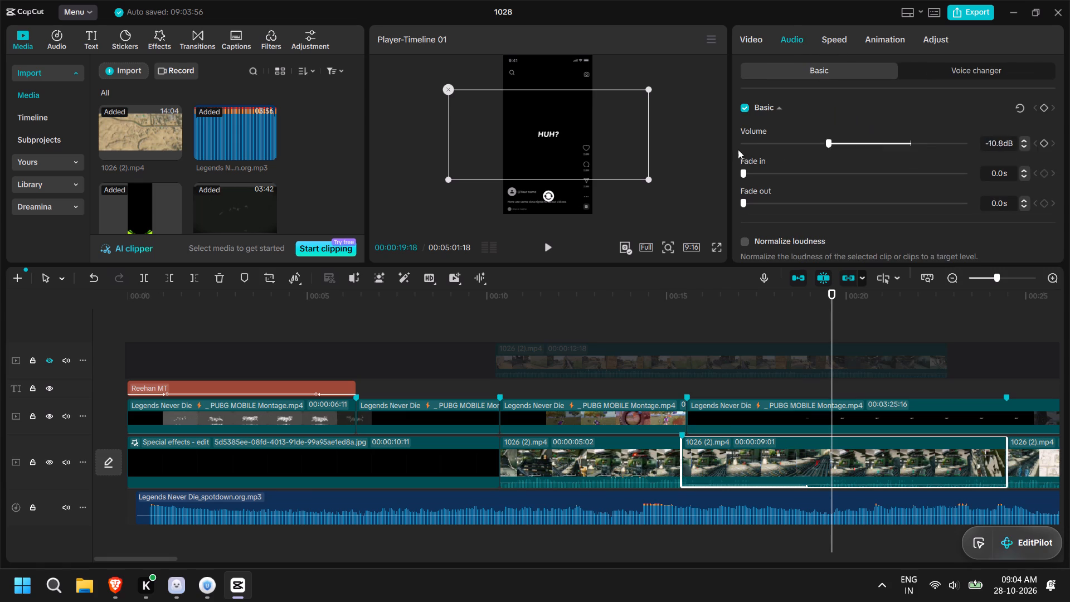
drag(738, 149, 539, 163)
Play from 00:00:11:26 through the muted gameplay section, stopping at 00:00:25:22.
drag(800, 305, 555, 303)
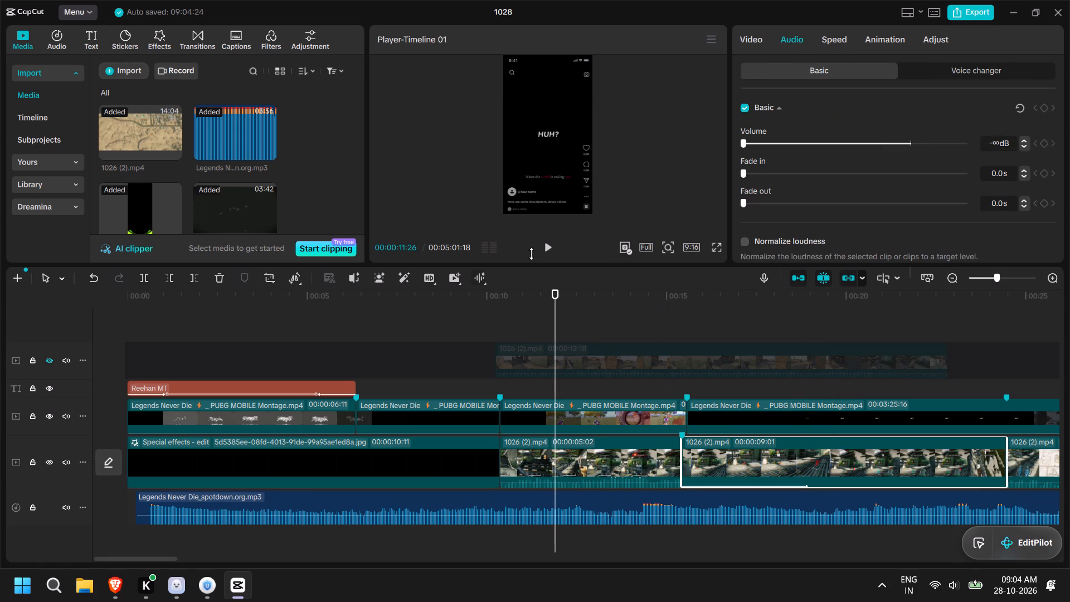
click(546, 249)
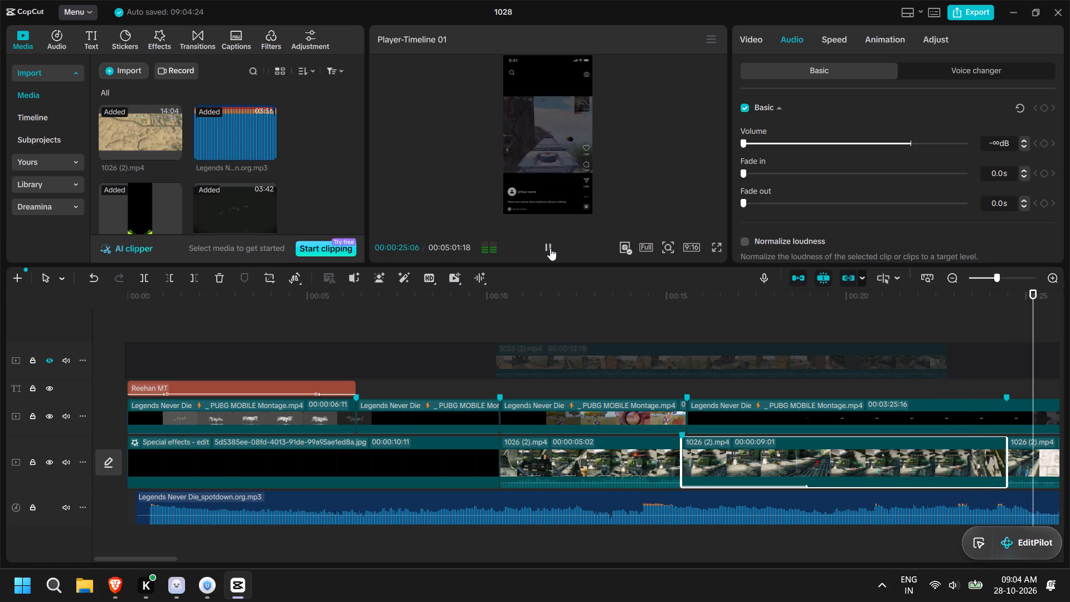
click(550, 248)
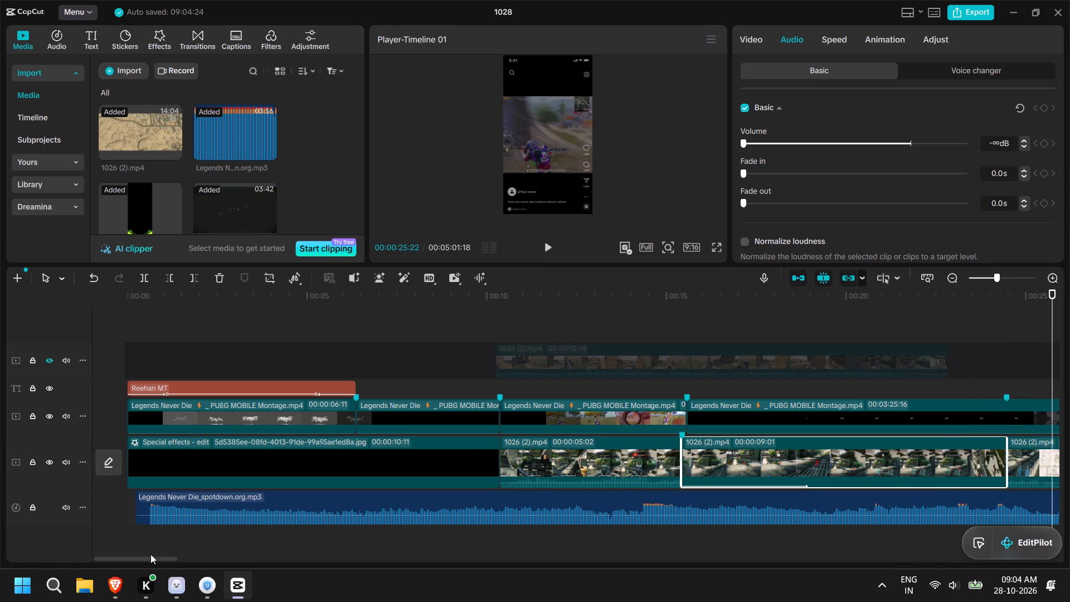
Split the last reference montage clip at the 00:00:24:14 marker, level with the gameplay cut.
drag(160, 560, 206, 560)
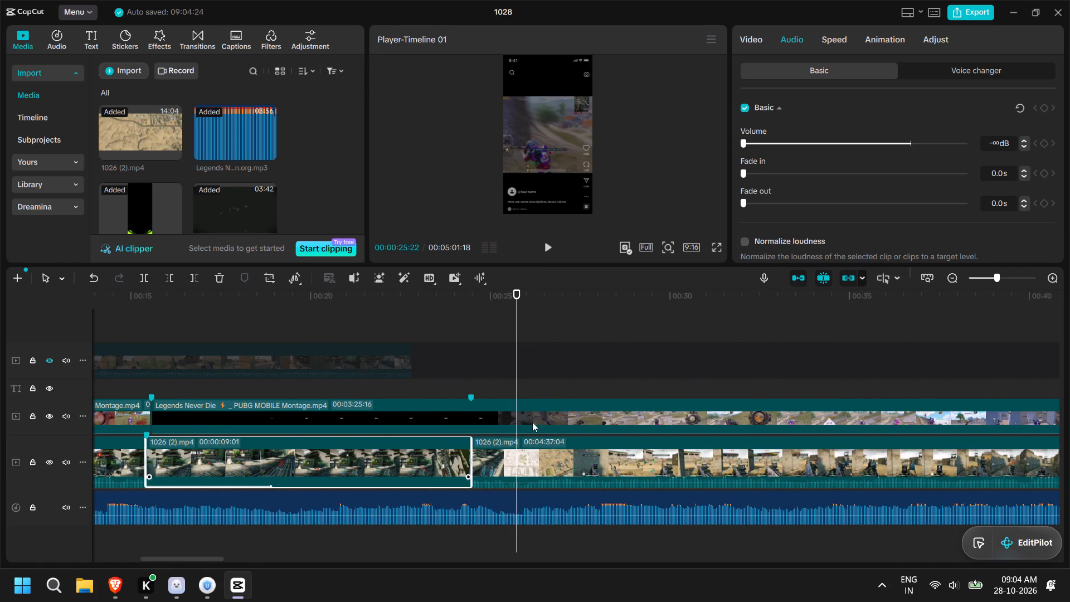
click(467, 415)
drag(513, 293, 513, 293)
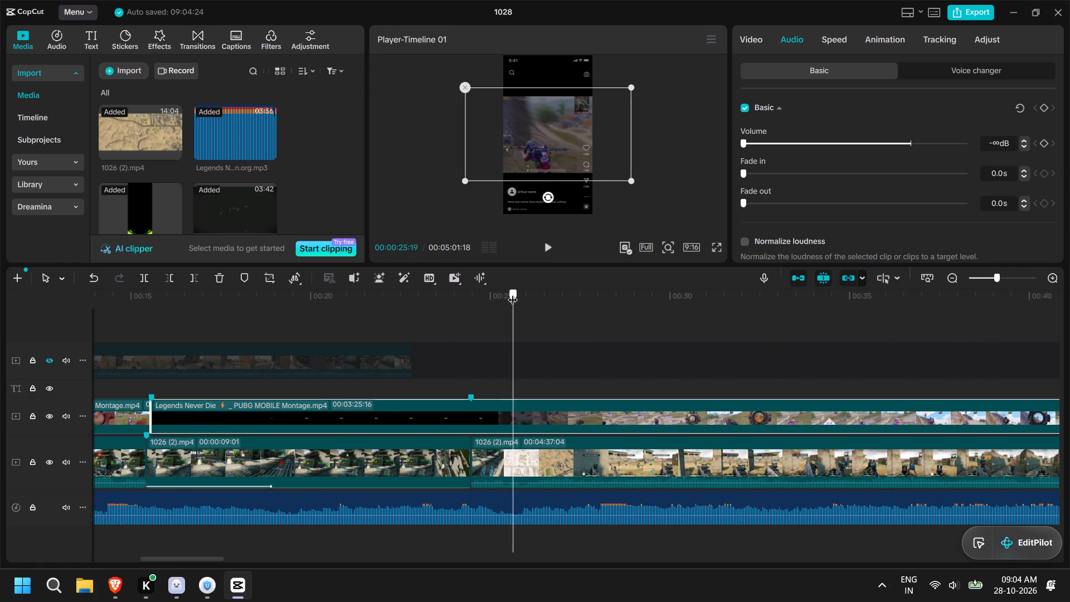
drag(513, 293, 471, 295)
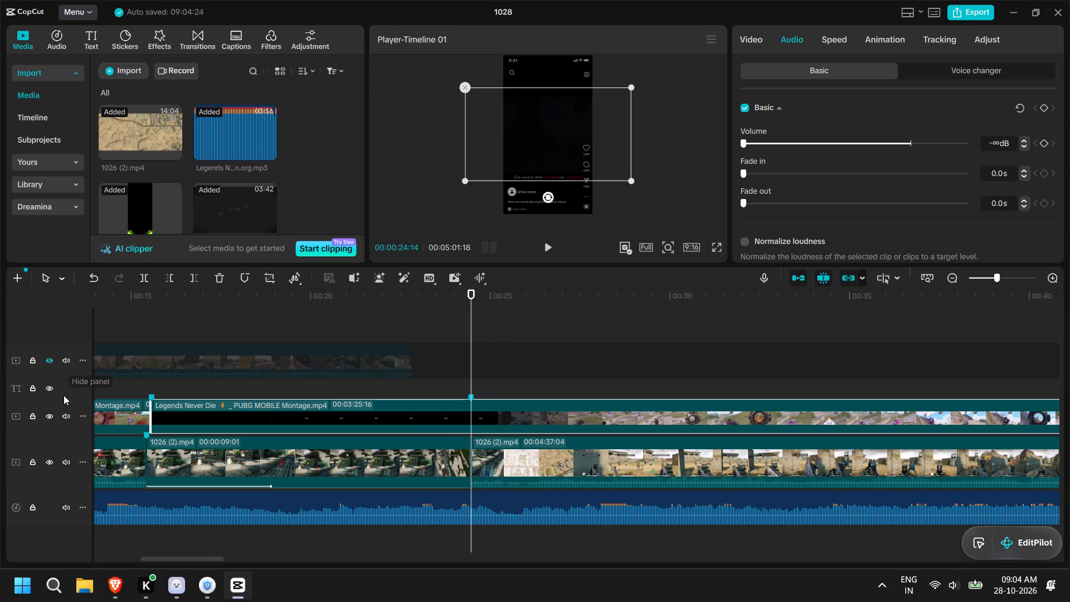
click(145, 281)
Set the opacity of the reference montage section after the 00:00:24:14 cut to 0%.
click(575, 414)
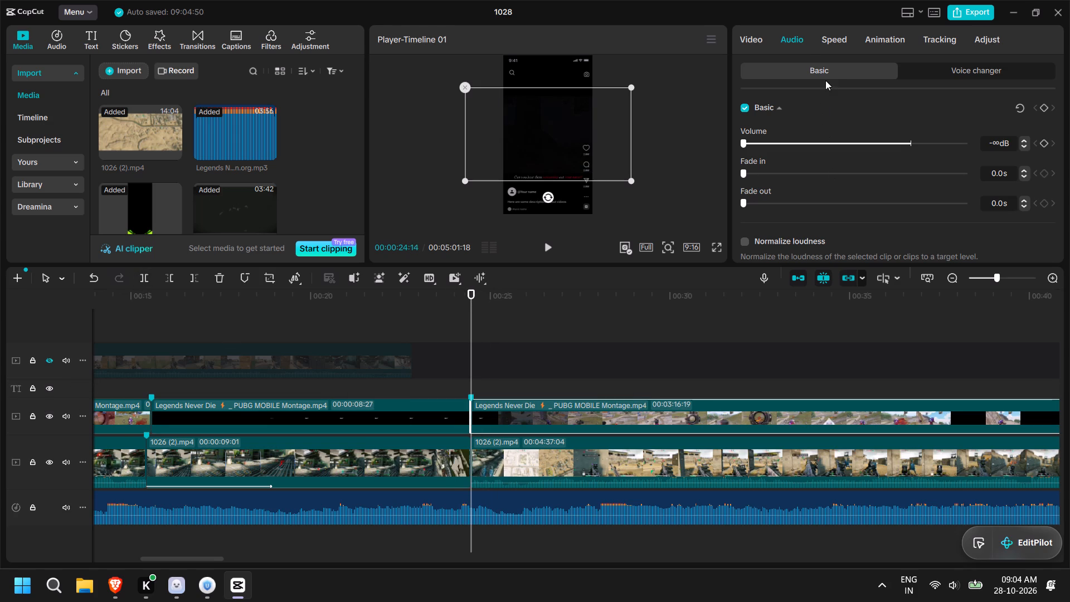
click(761, 35)
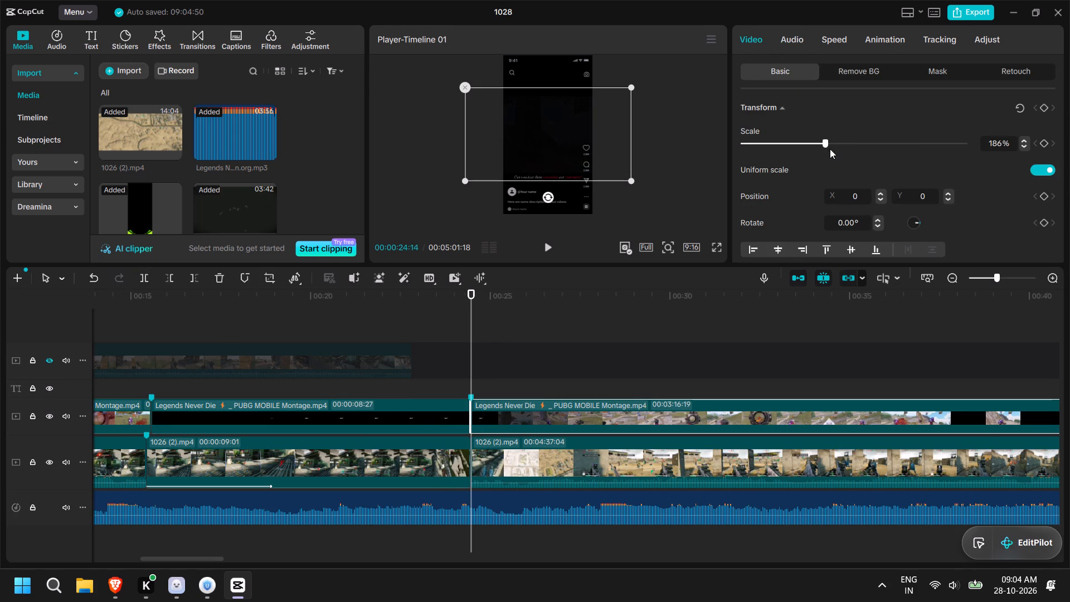
scroll(835, 156, down, 4)
scroll(802, 148, up, 1)
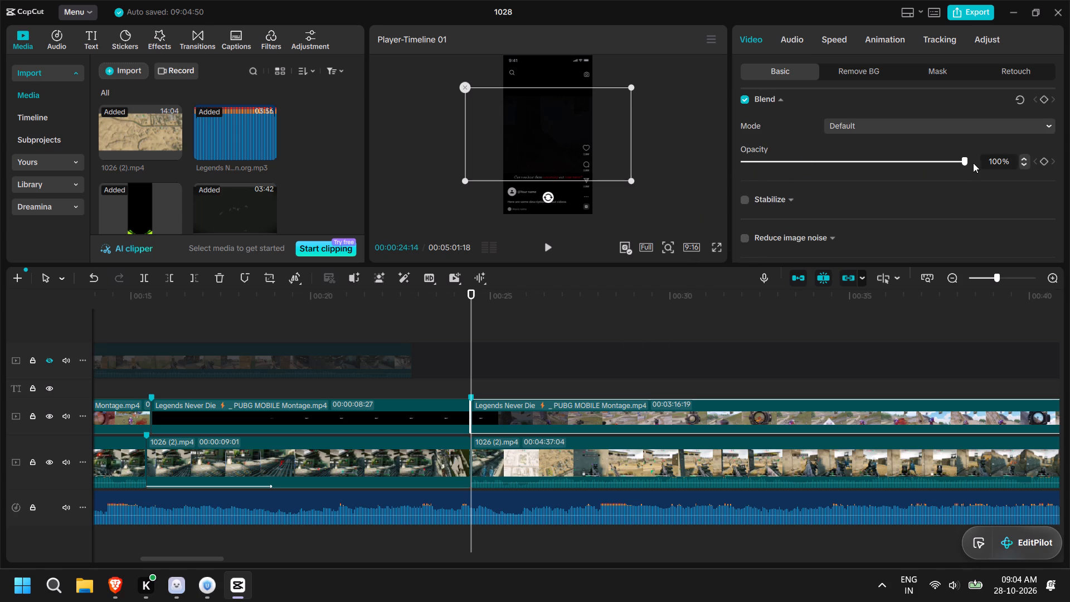
drag(966, 161, 660, 178)
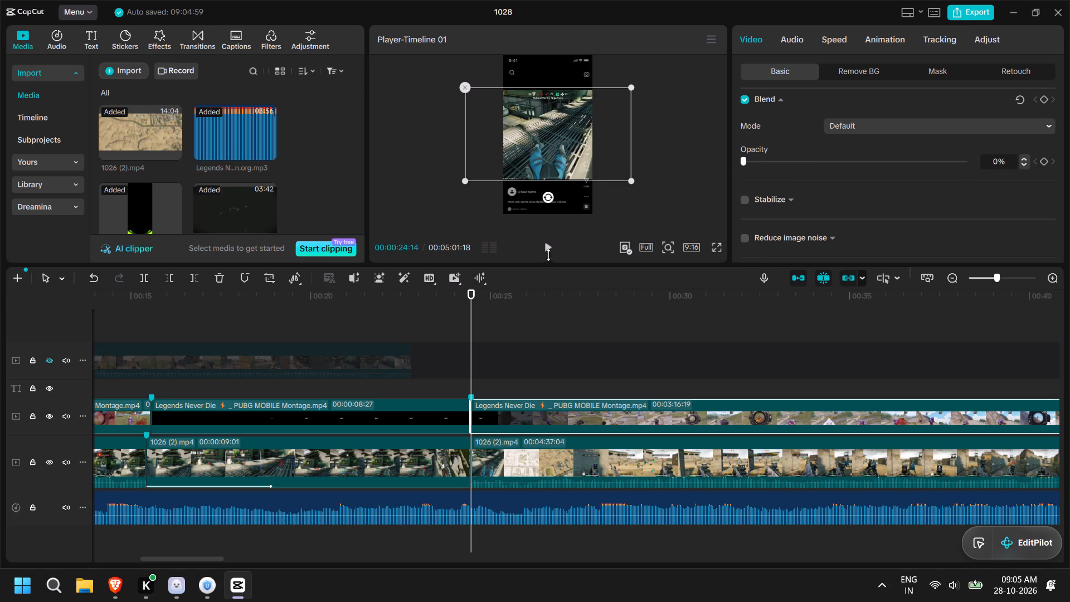
Play the gameplay from 00:00:24:14 past 00:00:30:02, then replay the timeline from the start to just after 00:00:27:04.
click(548, 245)
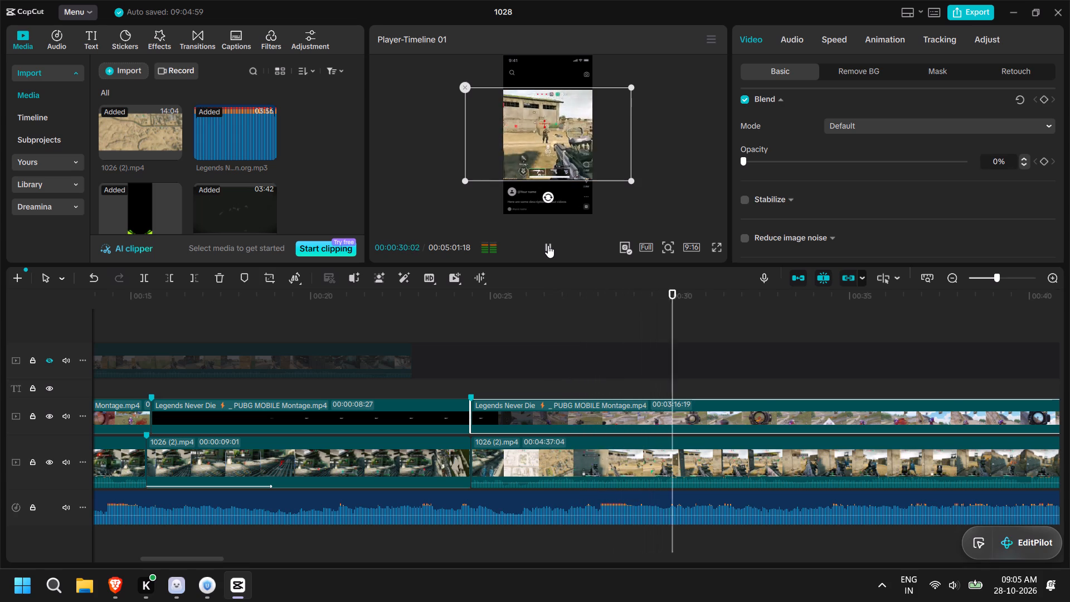
drag(697, 293, 483, 308)
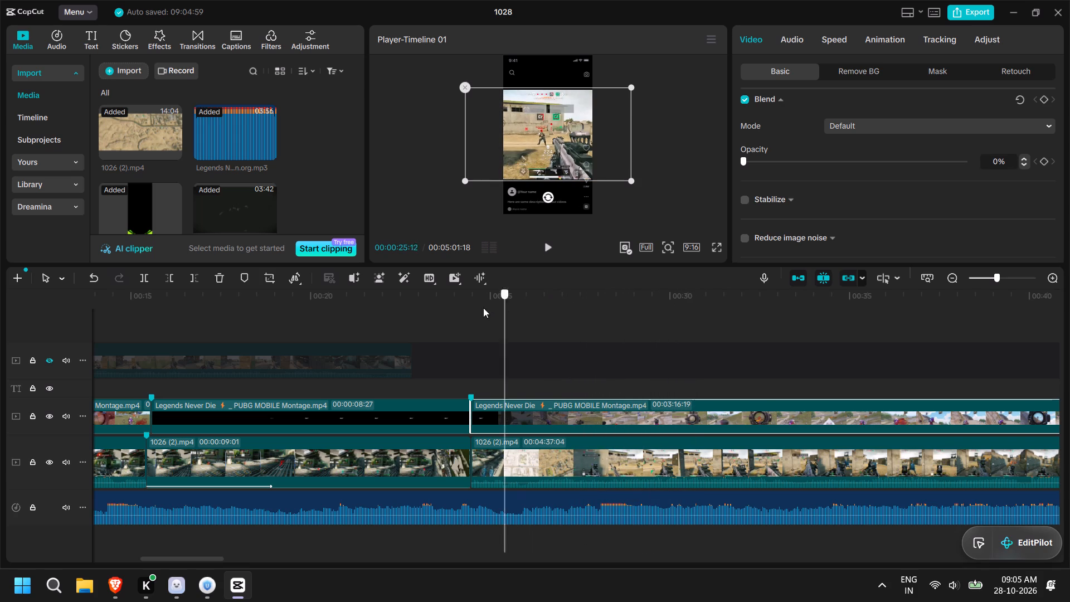
drag(483, 308, 412, 306)
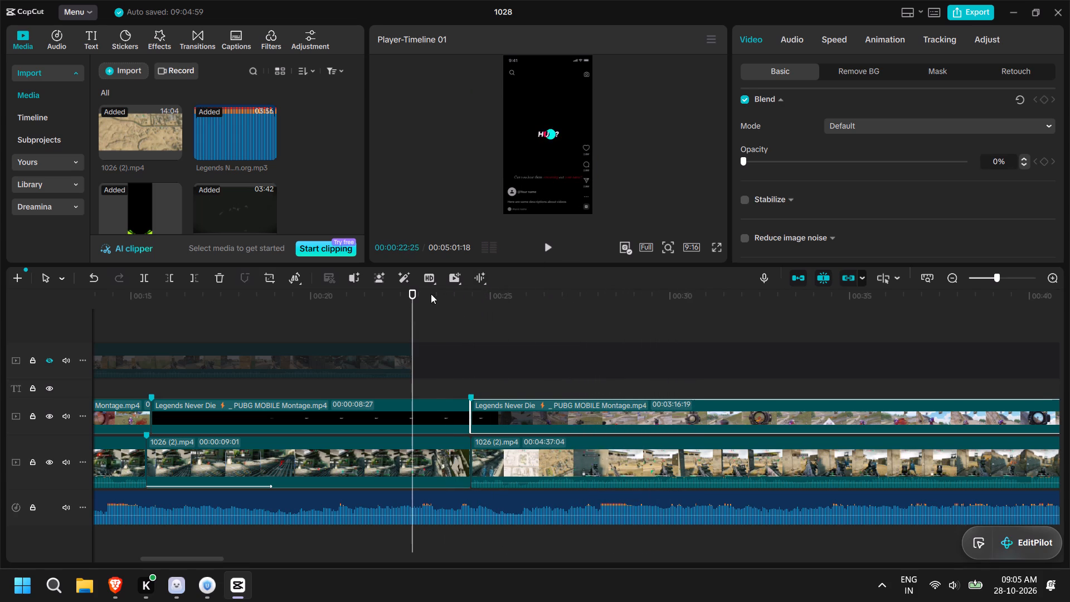
drag(417, 294, 23, 311)
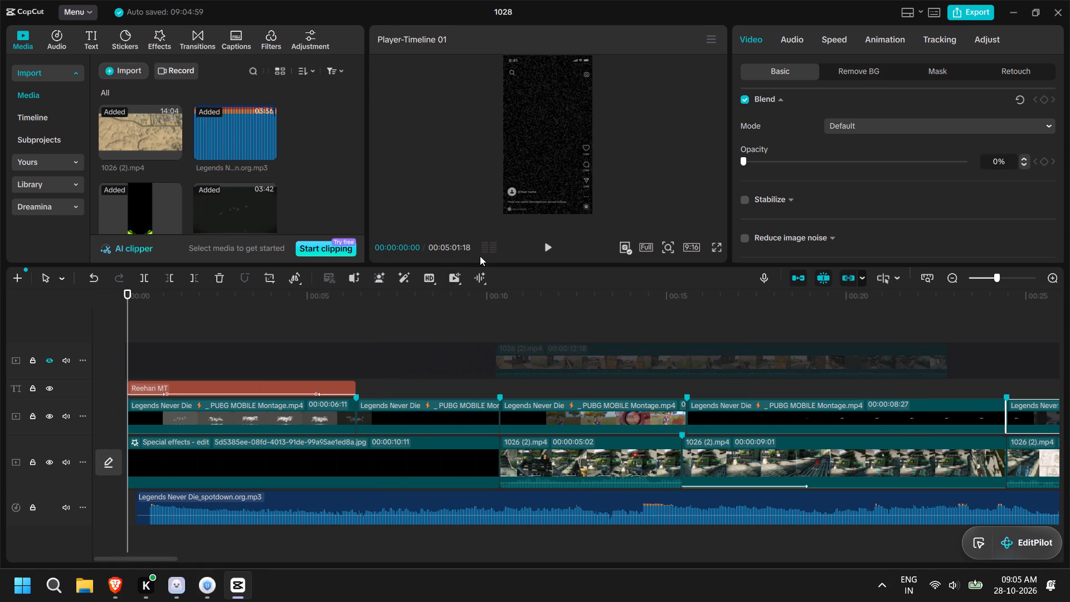
click(544, 249)
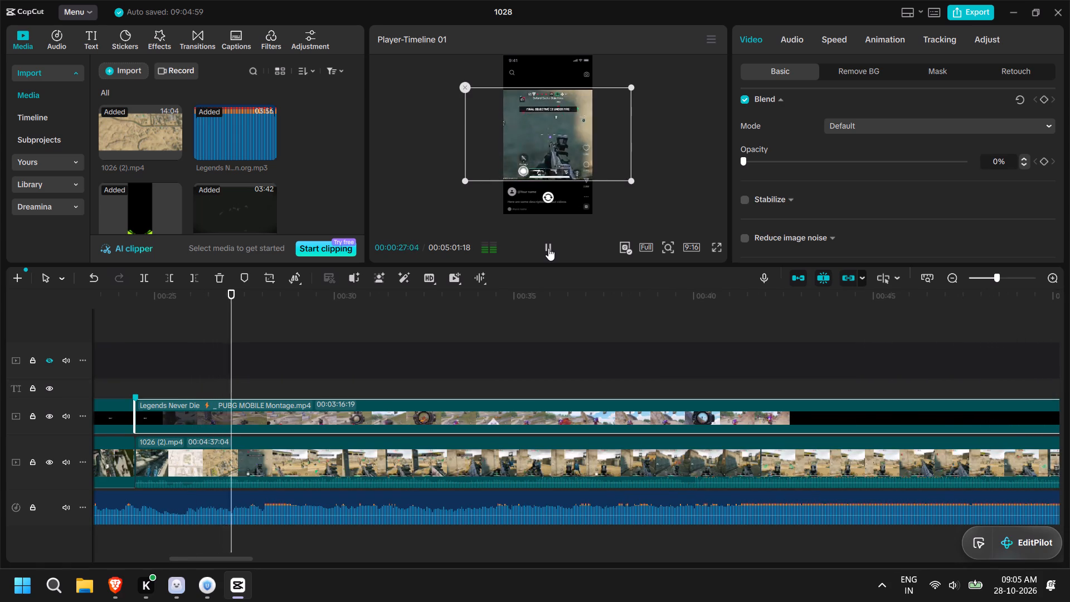
click(548, 248)
Split the gameplay clip at 00:00:25:25 and delete the short section between the 00:00:24:14 marker and that split.
drag(242, 299, 208, 298)
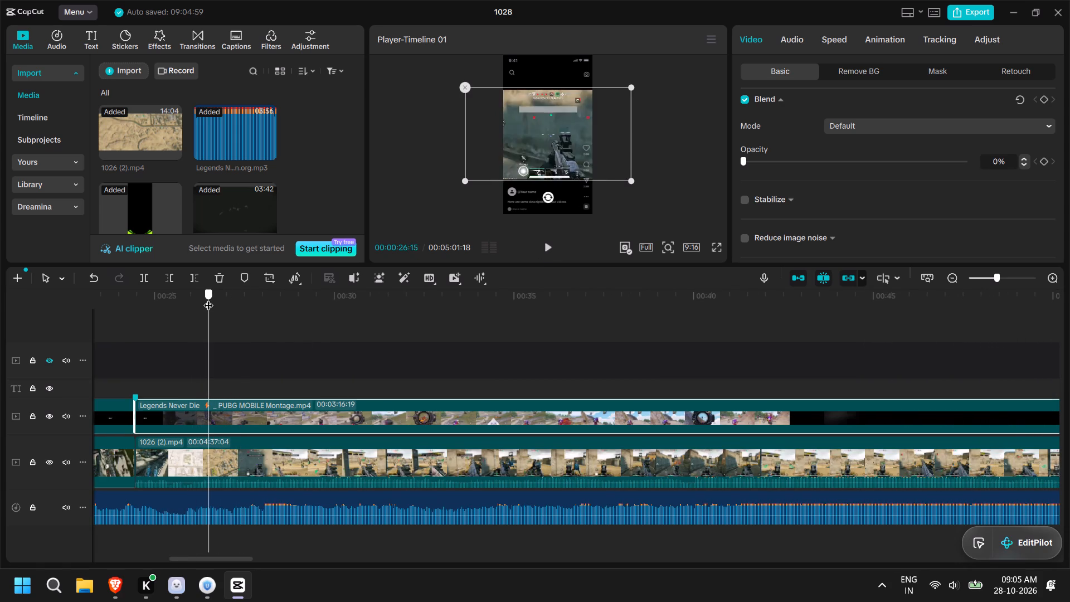
drag(208, 298, 203, 298)
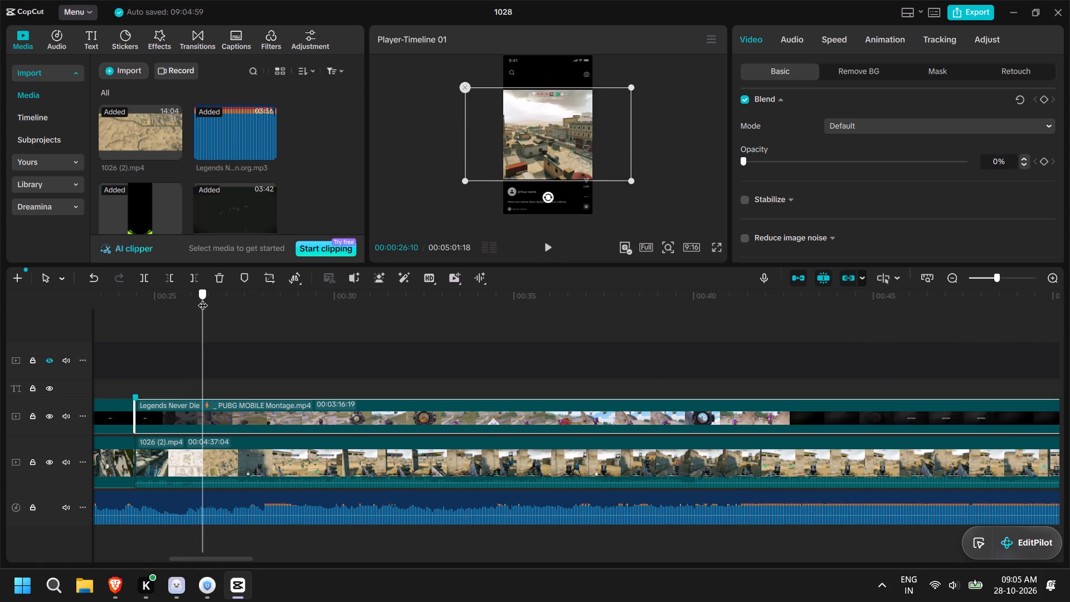
drag(203, 298, 212, 298)
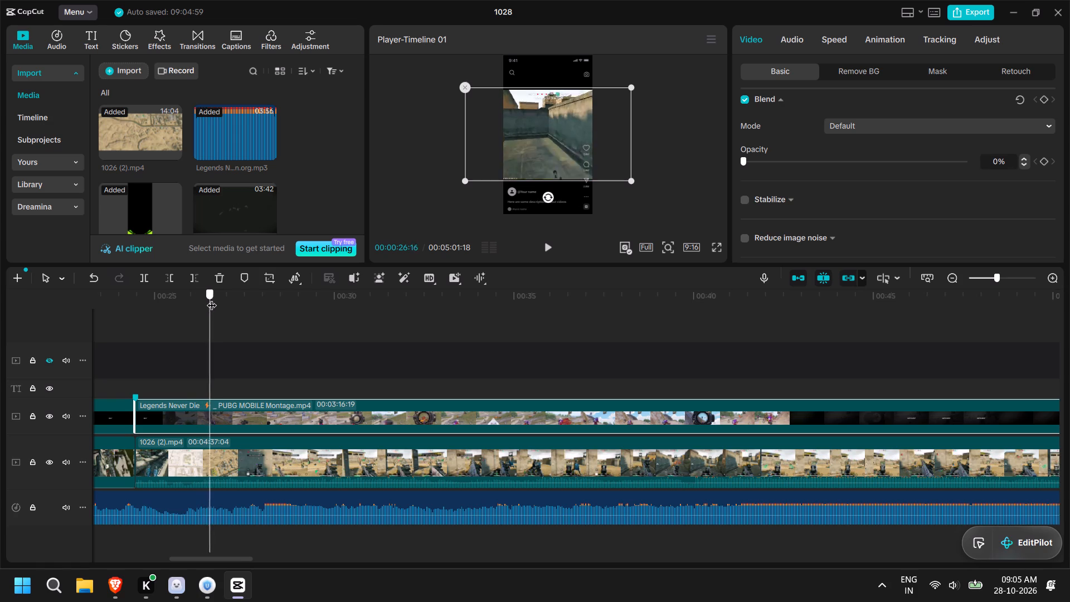
drag(212, 298, 249, 299)
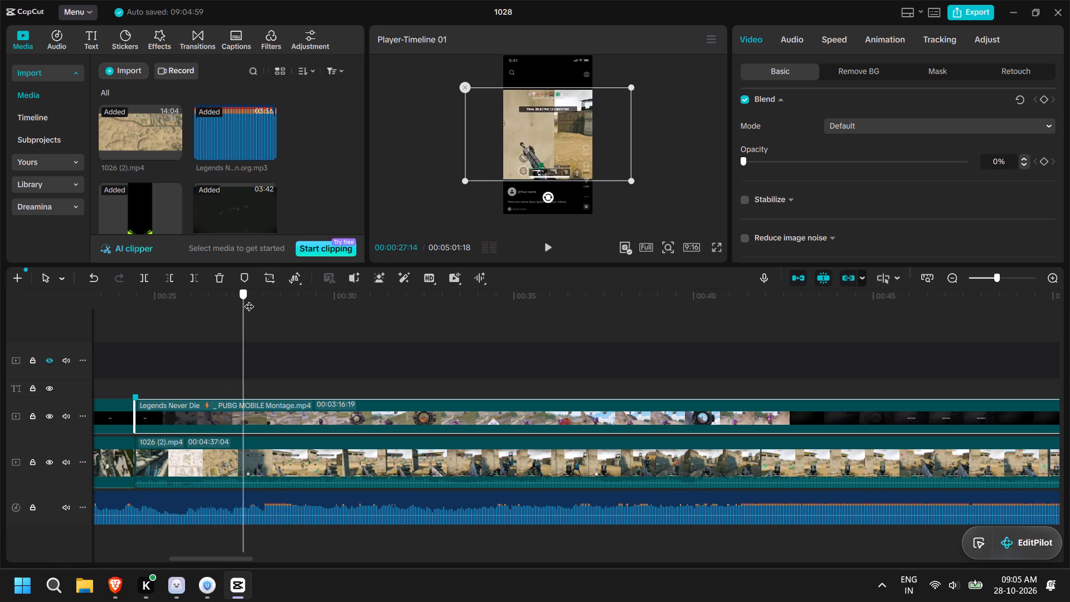
drag(249, 299, 221, 299)
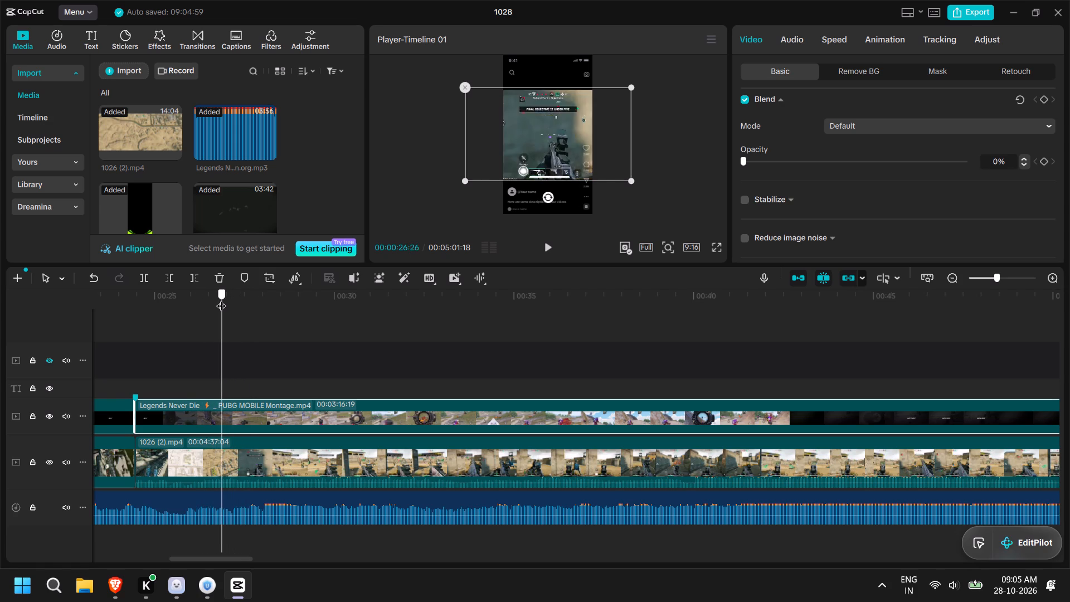
drag(221, 299, 238, 299)
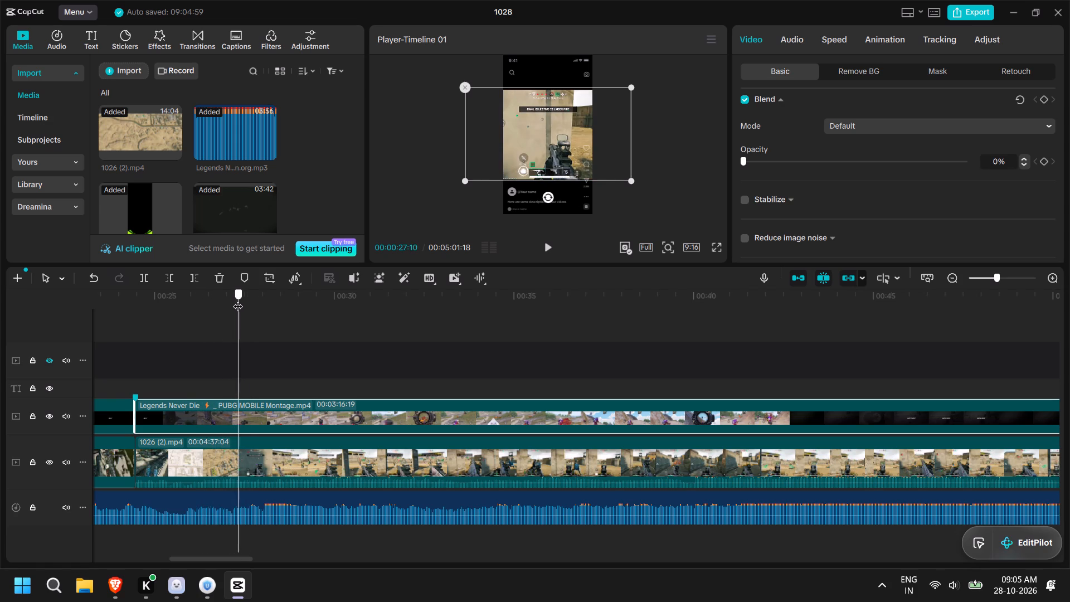
drag(238, 299, 197, 294)
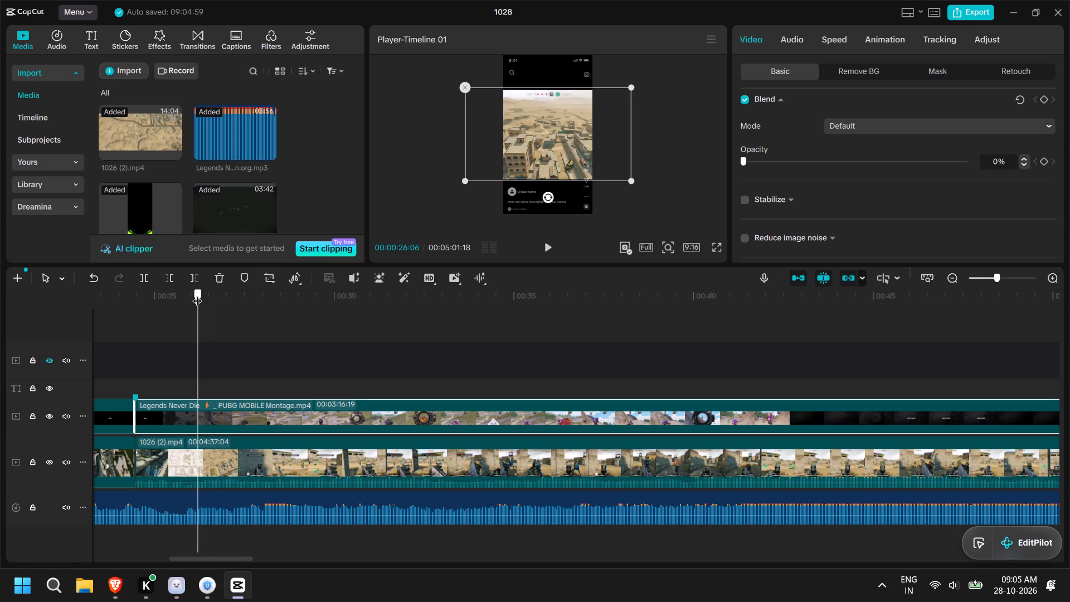
drag(197, 294, 193, 293)
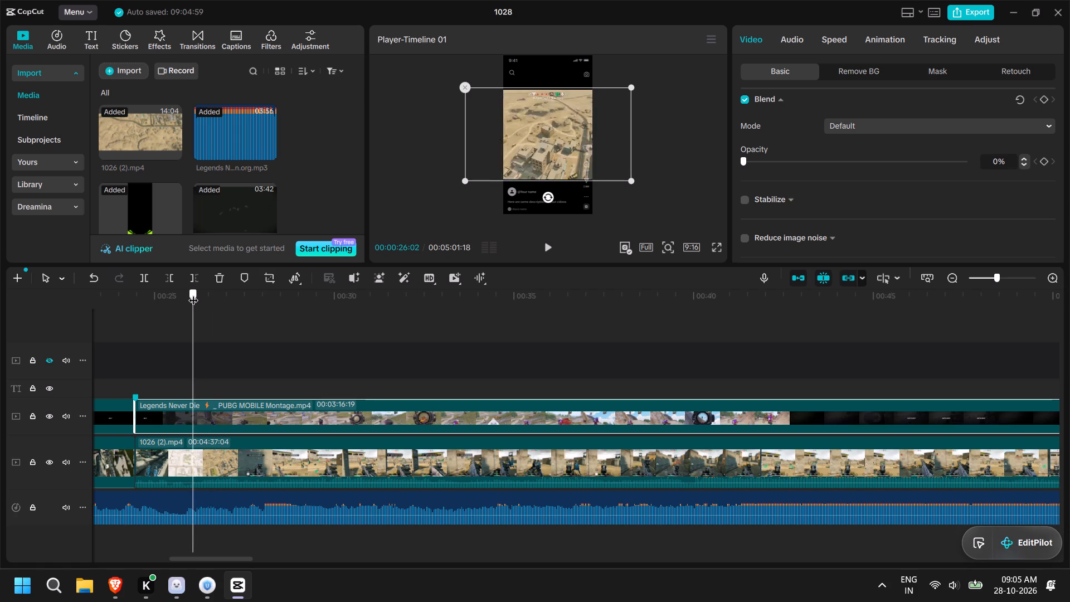
drag(193, 293, 173, 290)
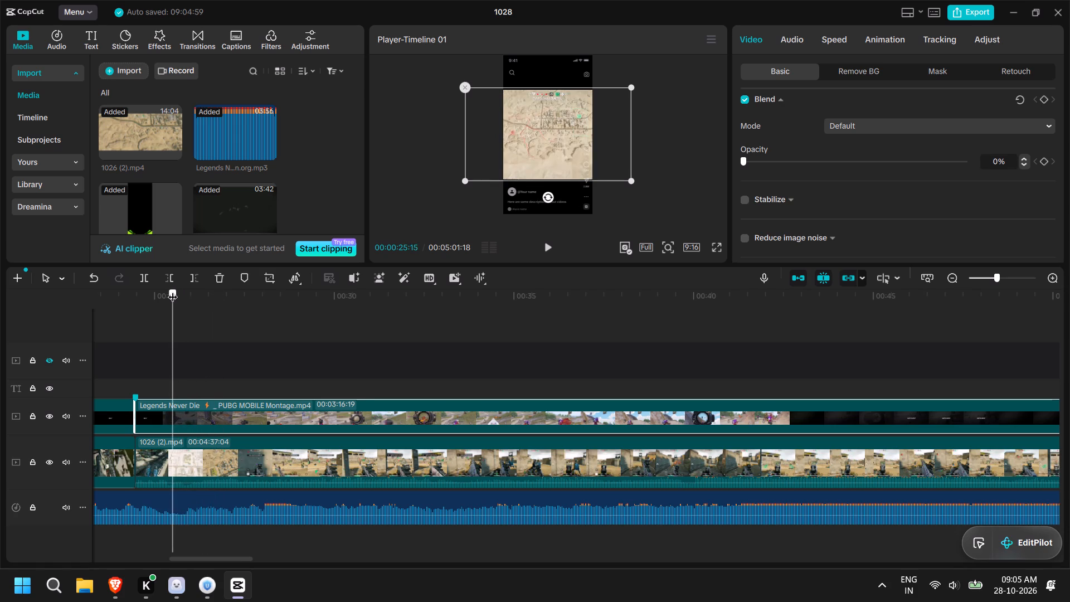
drag(173, 290, 184, 289)
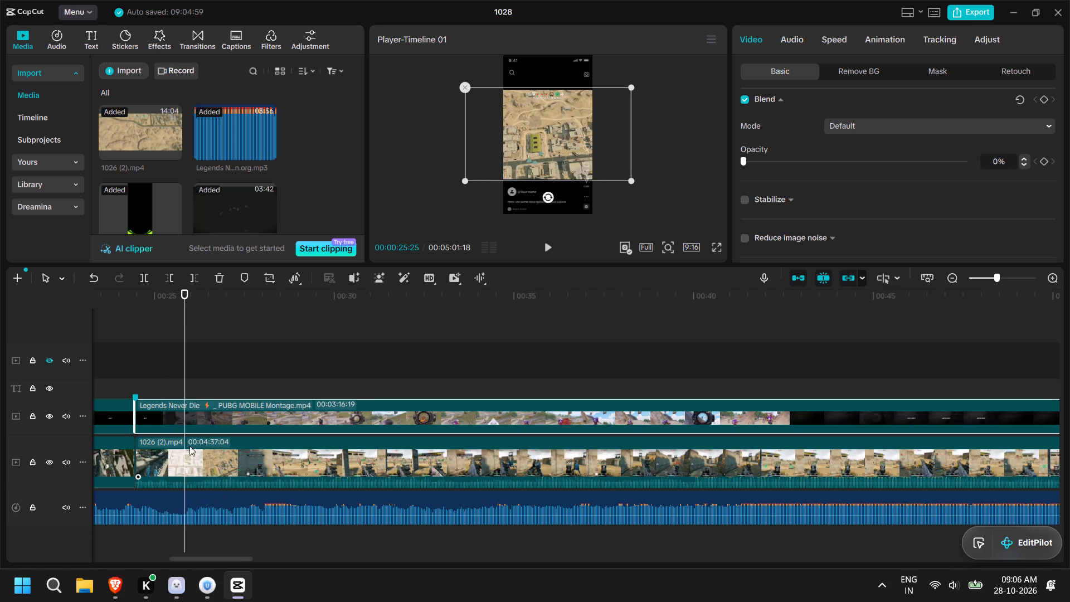
click(164, 457)
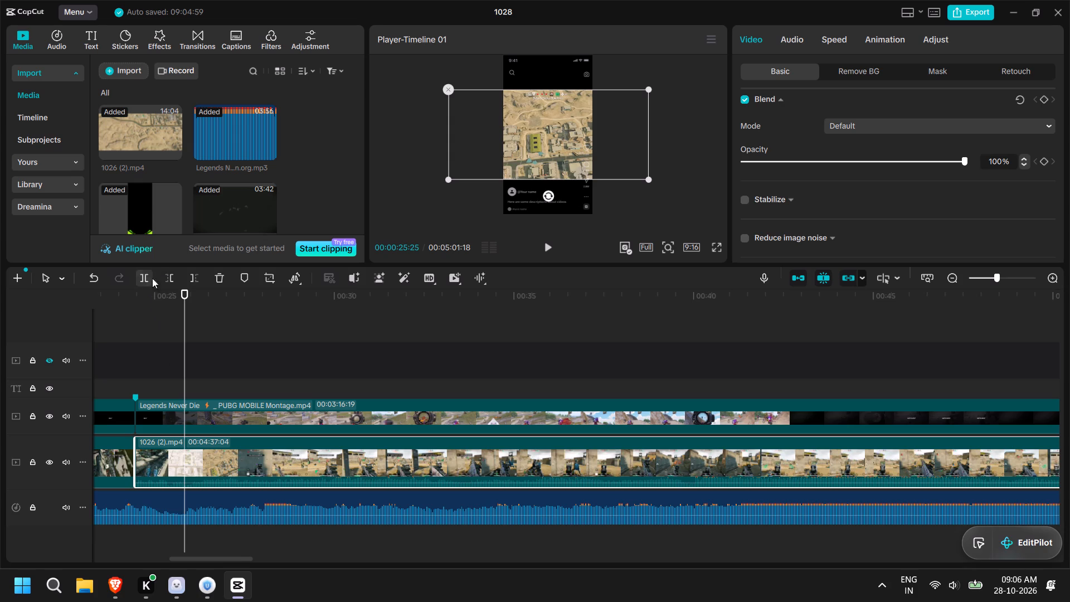
click(147, 279)
click(166, 474)
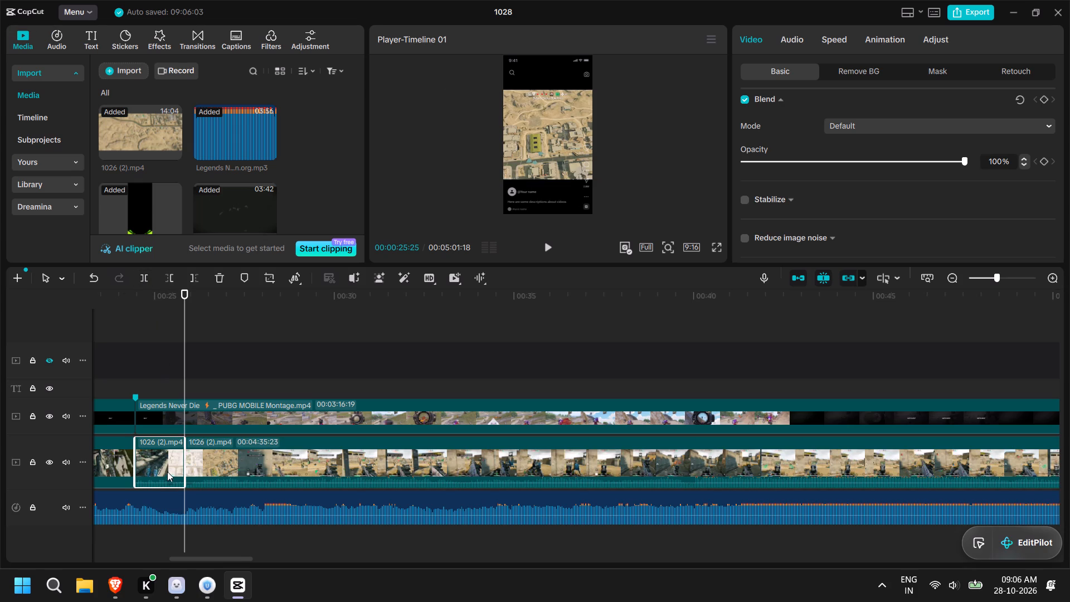
click(217, 278)
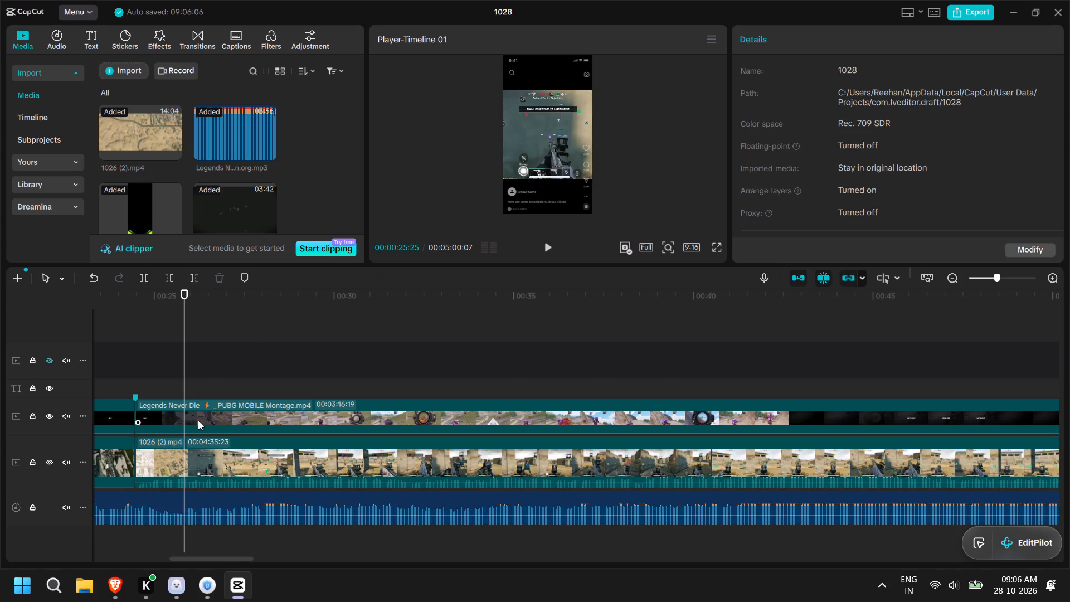
Apply the Fade In animation to the gameplay section starting at 00:00:24:14 and scrub across its opening to review it.
click(204, 457)
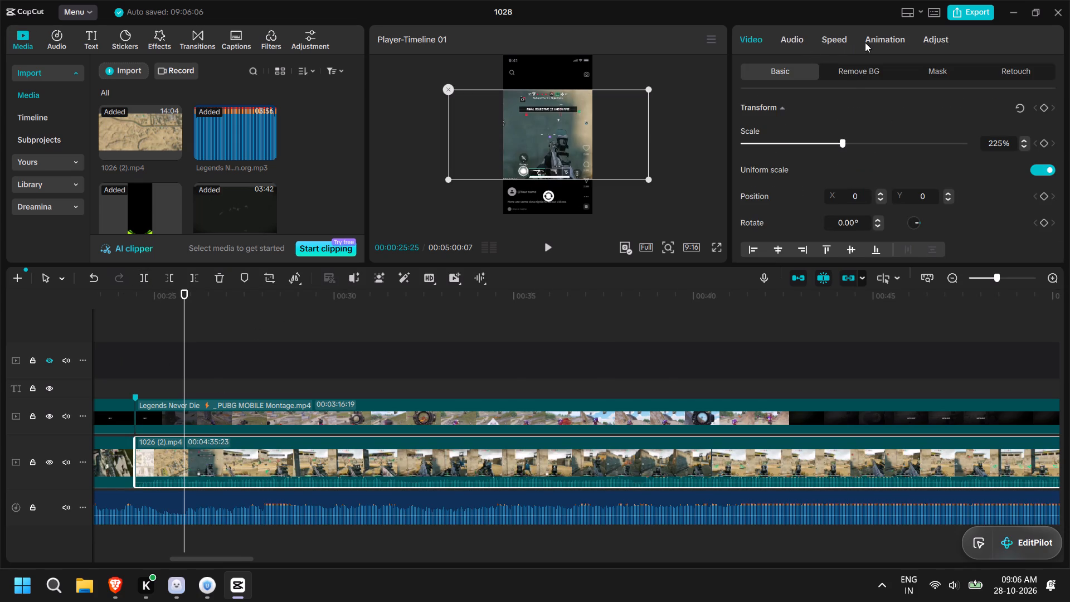
click(885, 41)
click(815, 170)
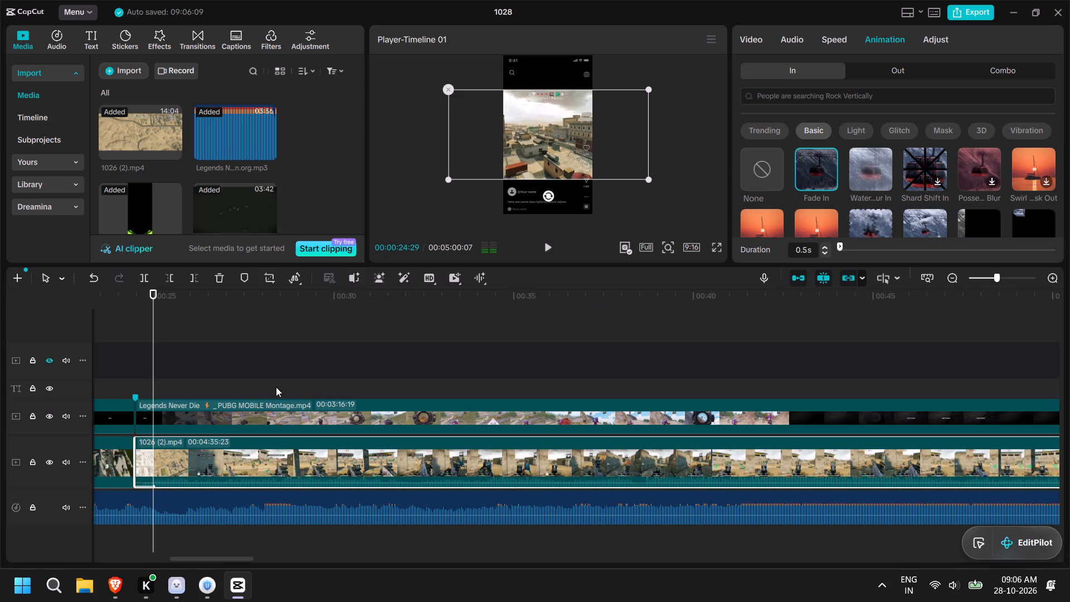
drag(152, 289, 313, 322)
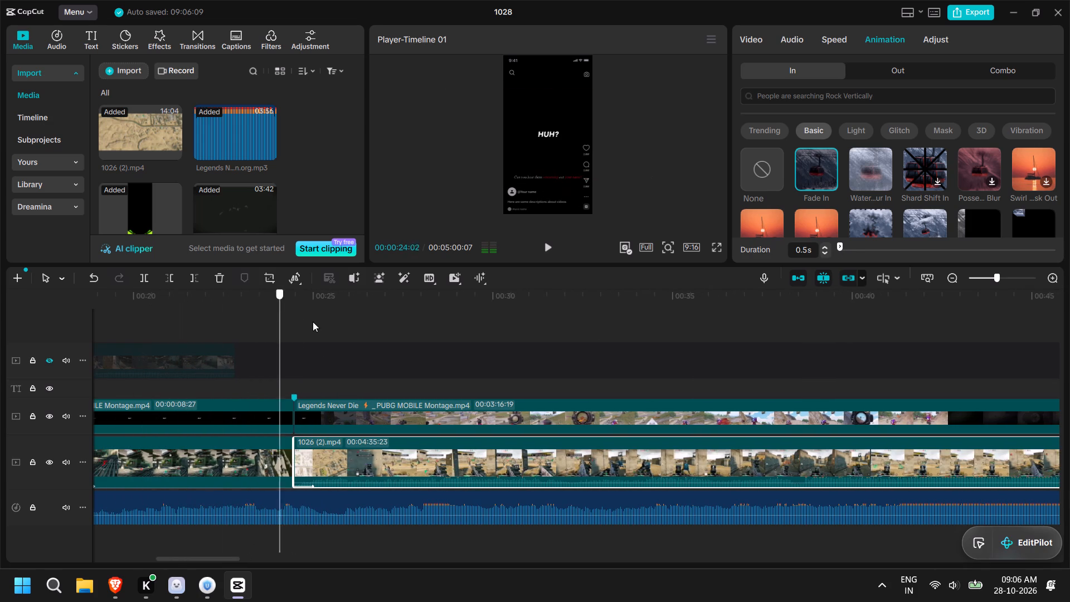
drag(313, 322, 298, 318)
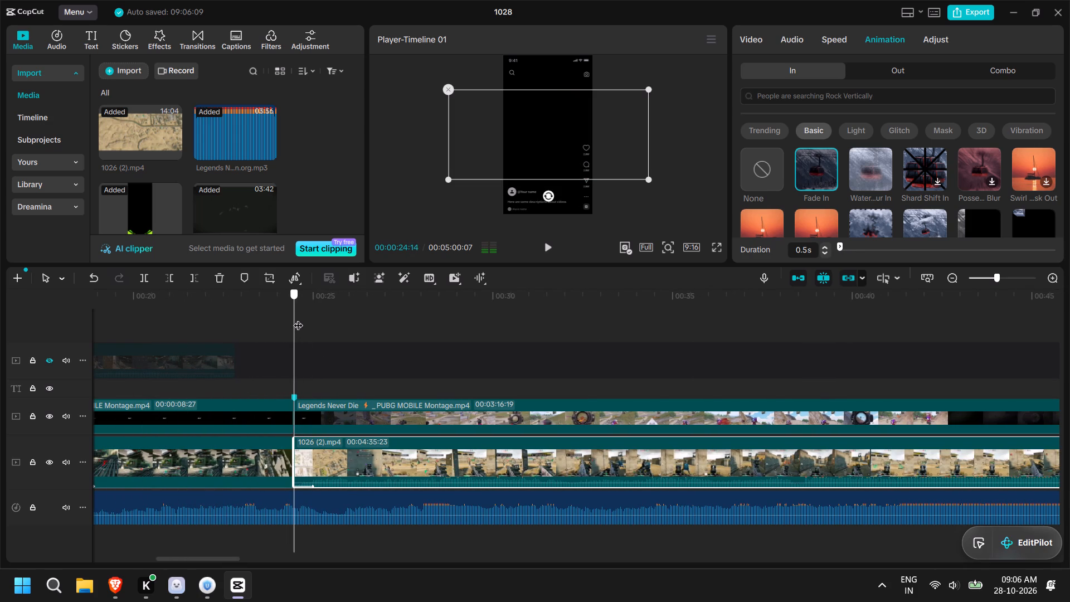
drag(298, 318, 339, 325)
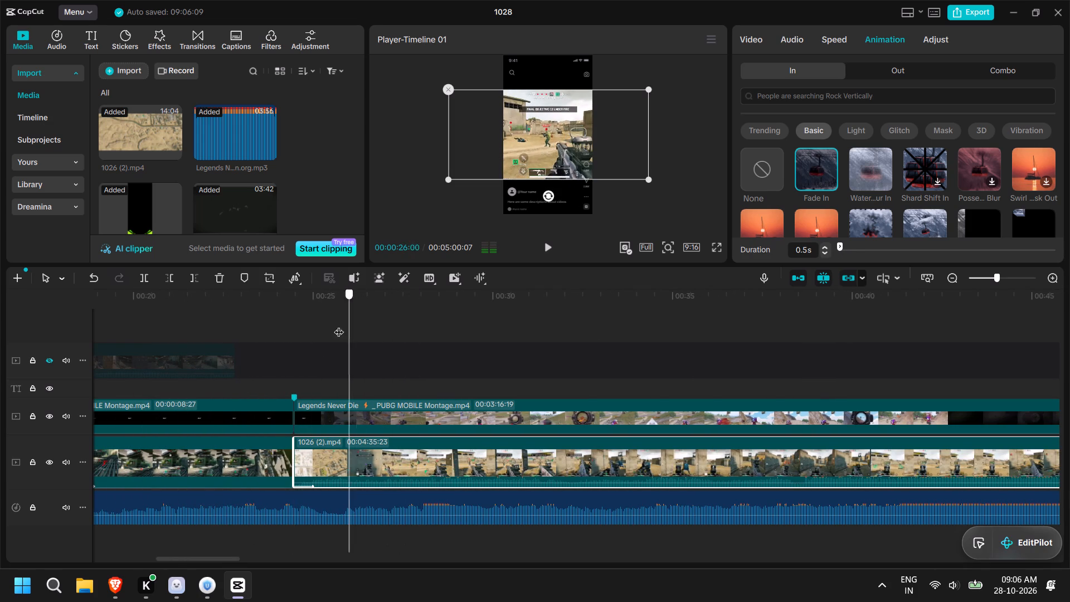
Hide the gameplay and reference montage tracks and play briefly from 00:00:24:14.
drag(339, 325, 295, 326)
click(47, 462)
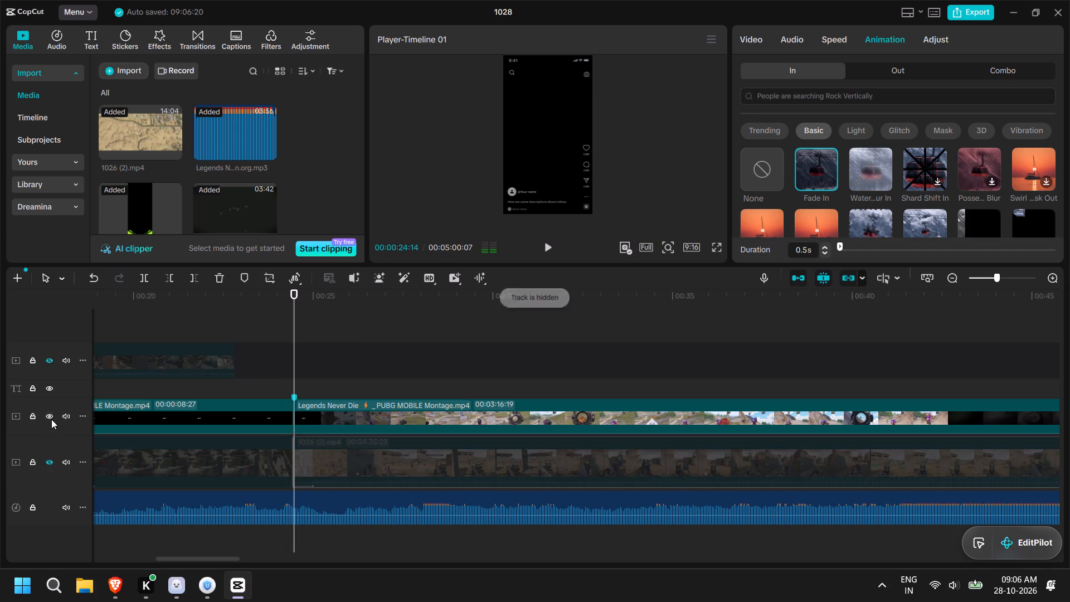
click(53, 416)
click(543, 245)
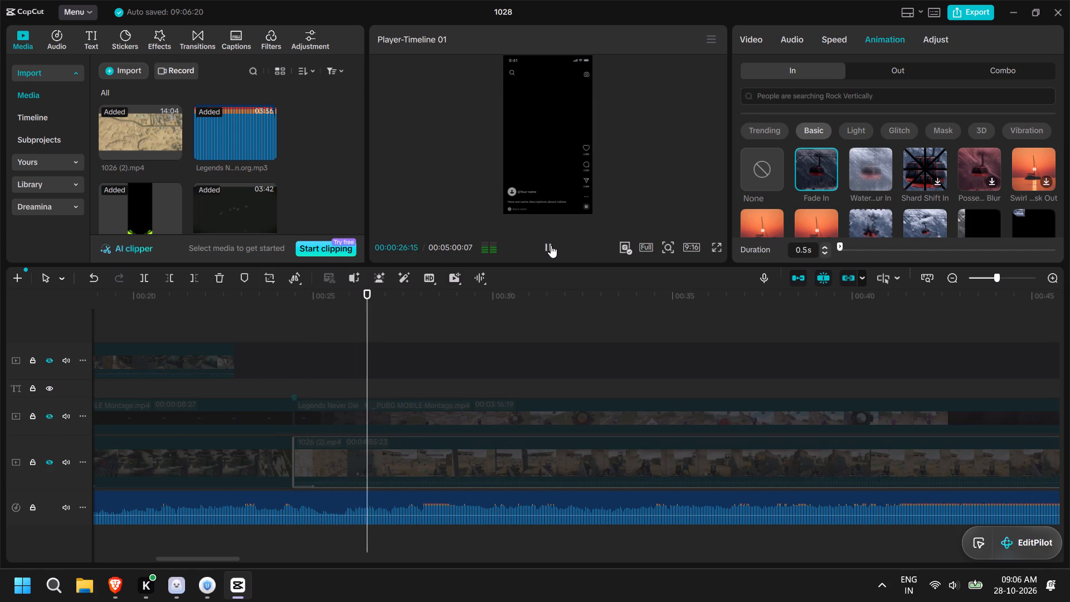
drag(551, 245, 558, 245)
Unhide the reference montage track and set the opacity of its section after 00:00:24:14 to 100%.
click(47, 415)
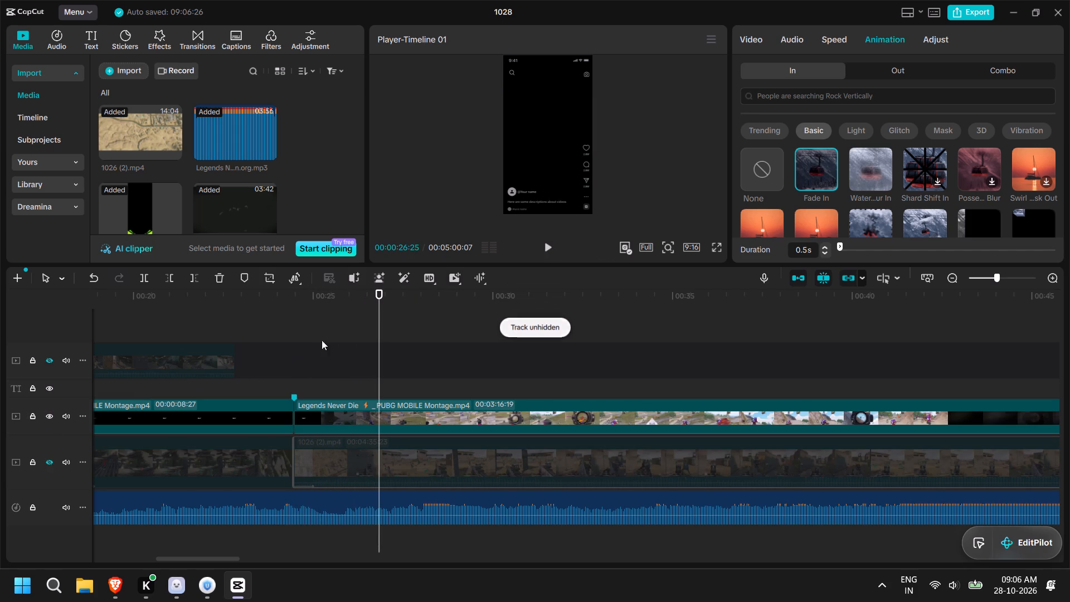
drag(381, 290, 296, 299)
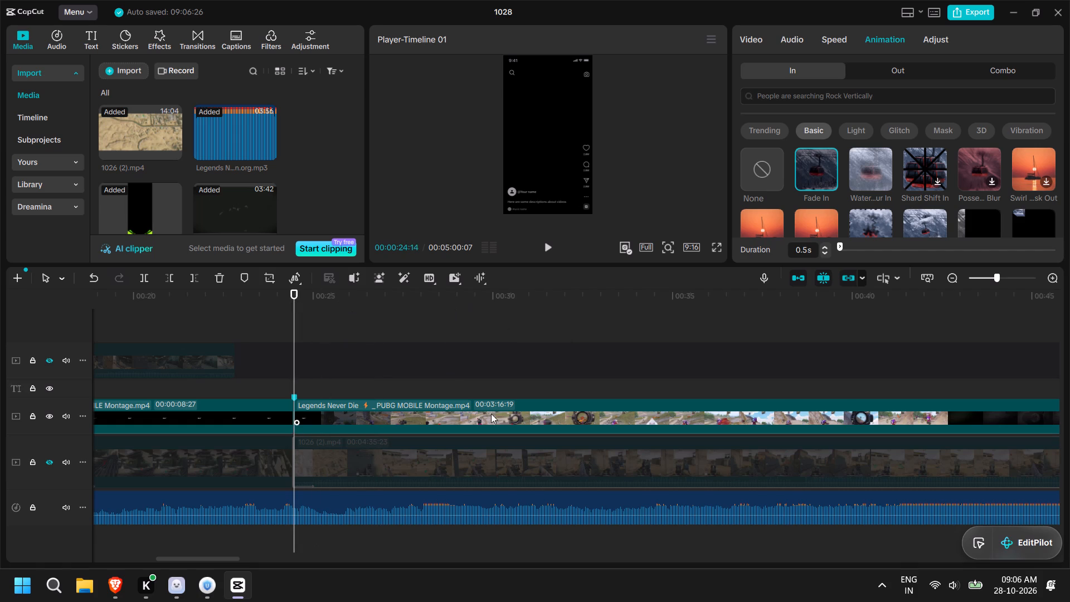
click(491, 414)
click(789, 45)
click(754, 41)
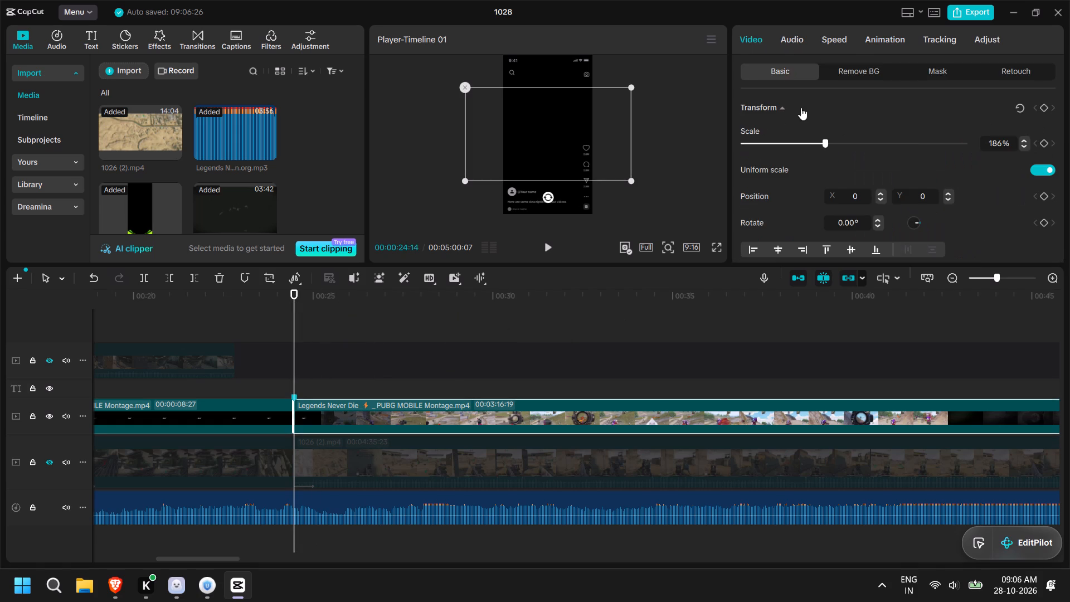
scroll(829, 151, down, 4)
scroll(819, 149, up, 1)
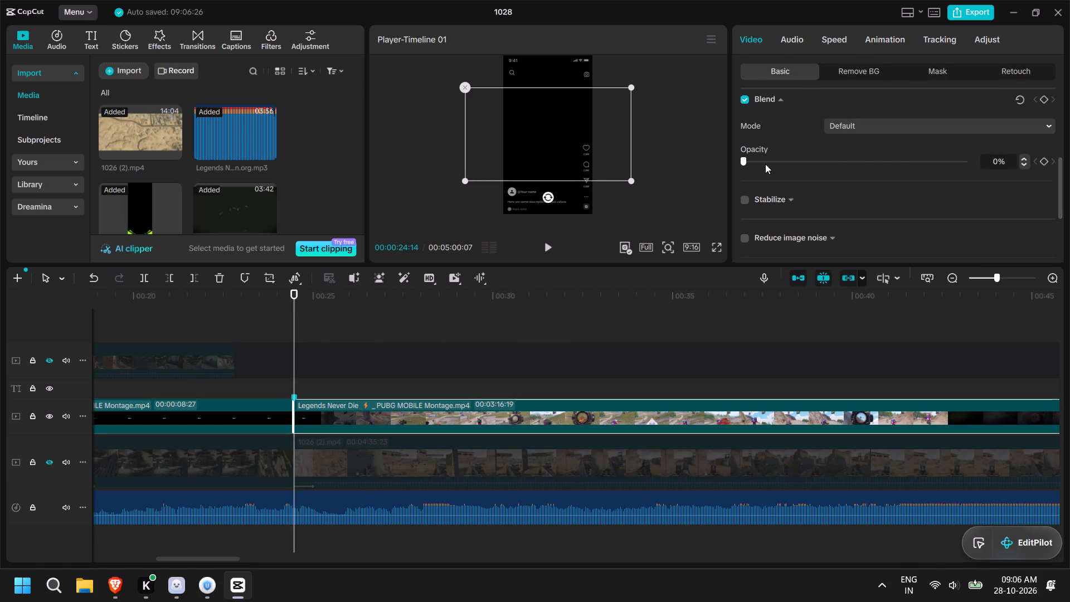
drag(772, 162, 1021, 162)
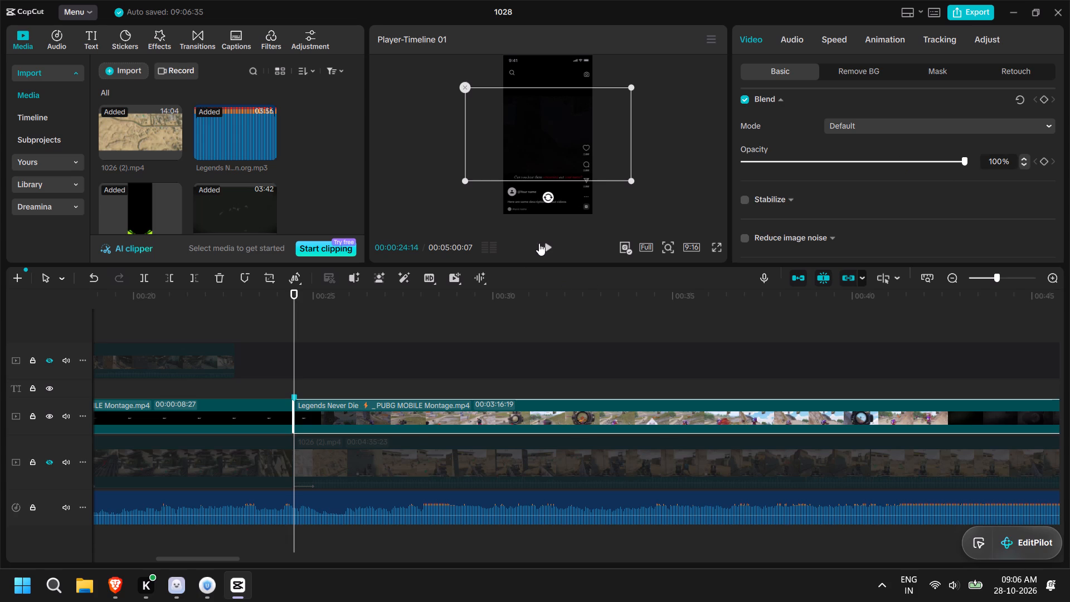
Play and scrub the reference montage from 00:00:24:14 to examine how long its opening fade lasts.
click(546, 247)
click(546, 247)
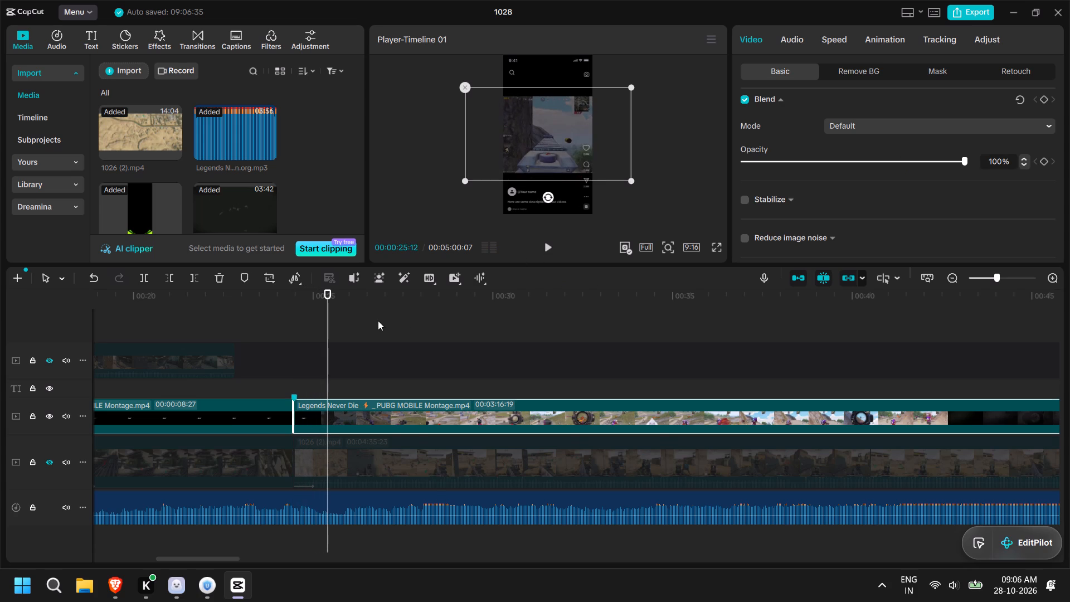
drag(330, 319, 323, 319)
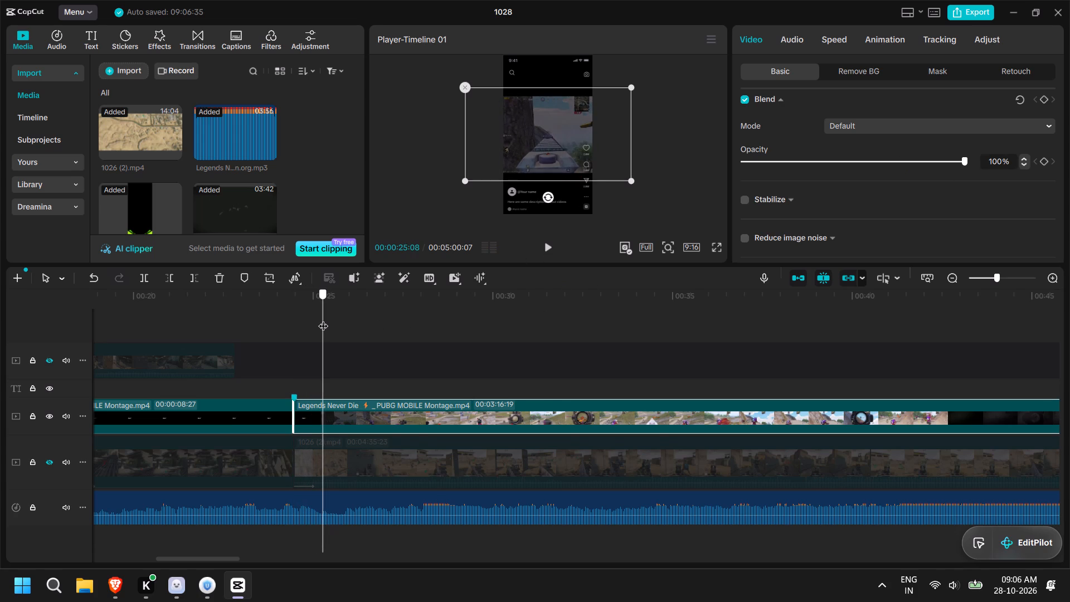
drag(323, 319, 323, 319)
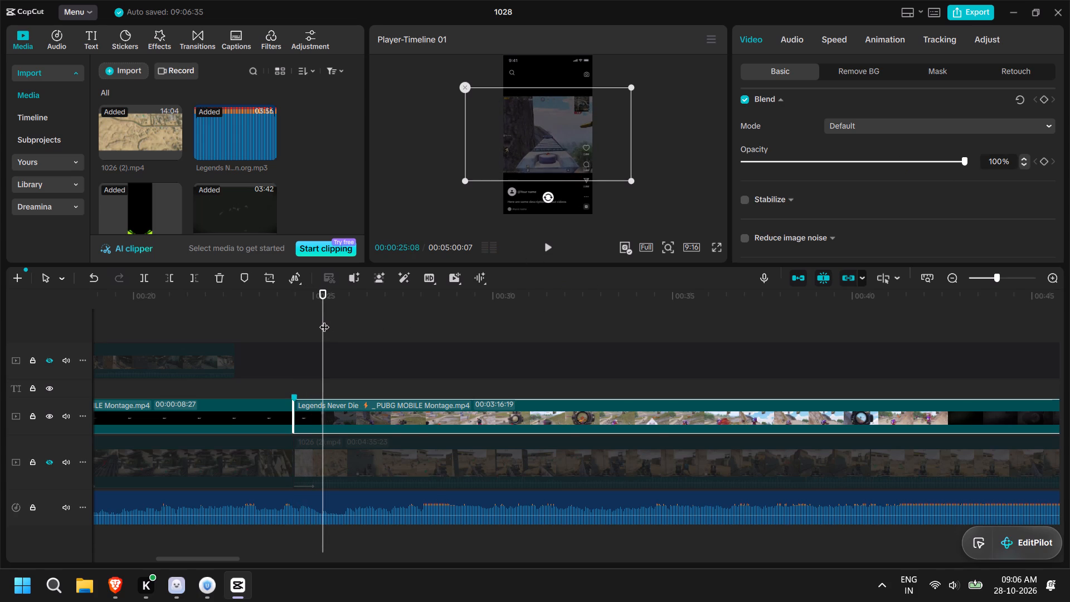
click(323, 318)
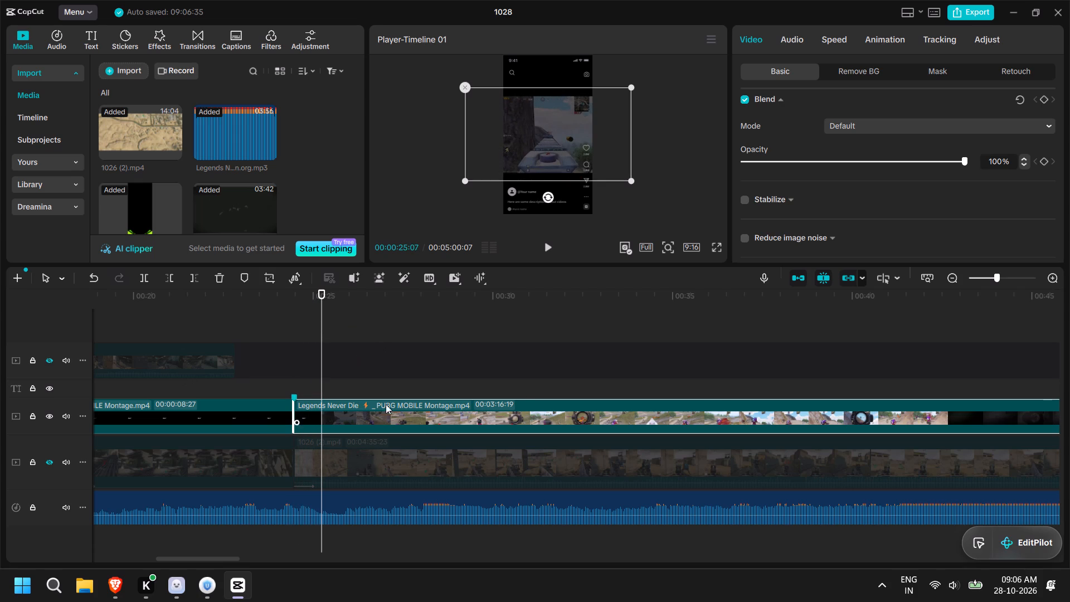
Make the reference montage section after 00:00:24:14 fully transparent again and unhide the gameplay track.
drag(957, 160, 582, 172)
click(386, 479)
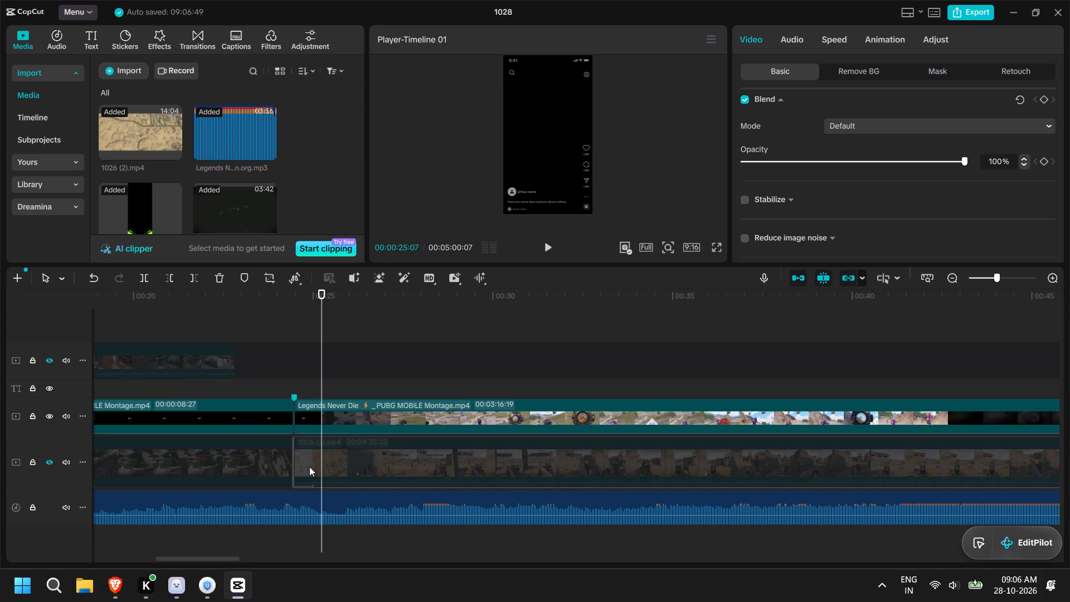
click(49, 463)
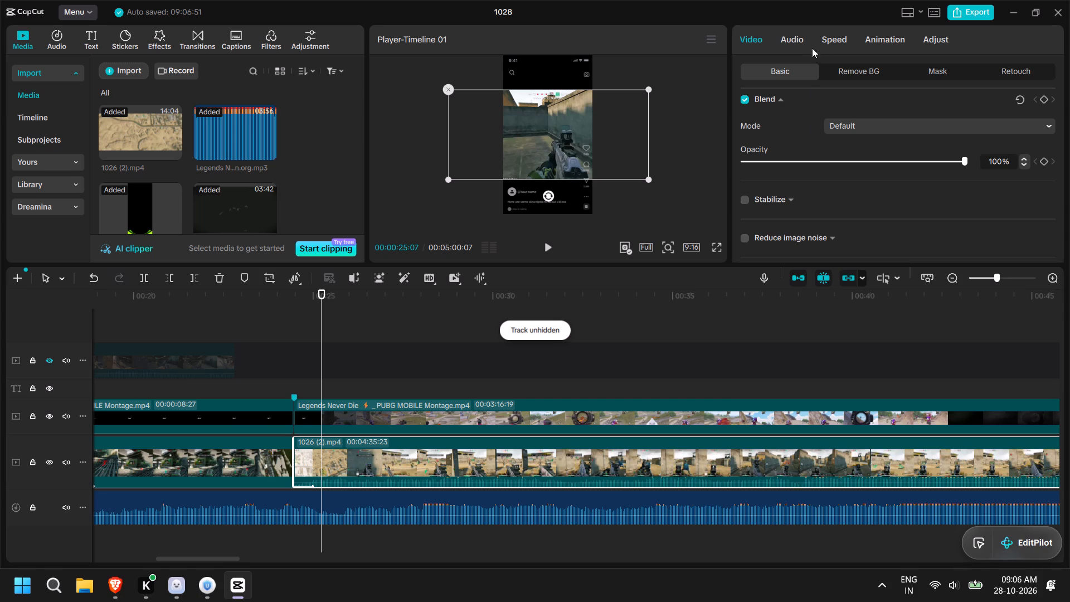
Lengthen the Fade In animation on the gameplay section starting at 00:00:24:14 to 1.2 s.
click(882, 41)
click(812, 176)
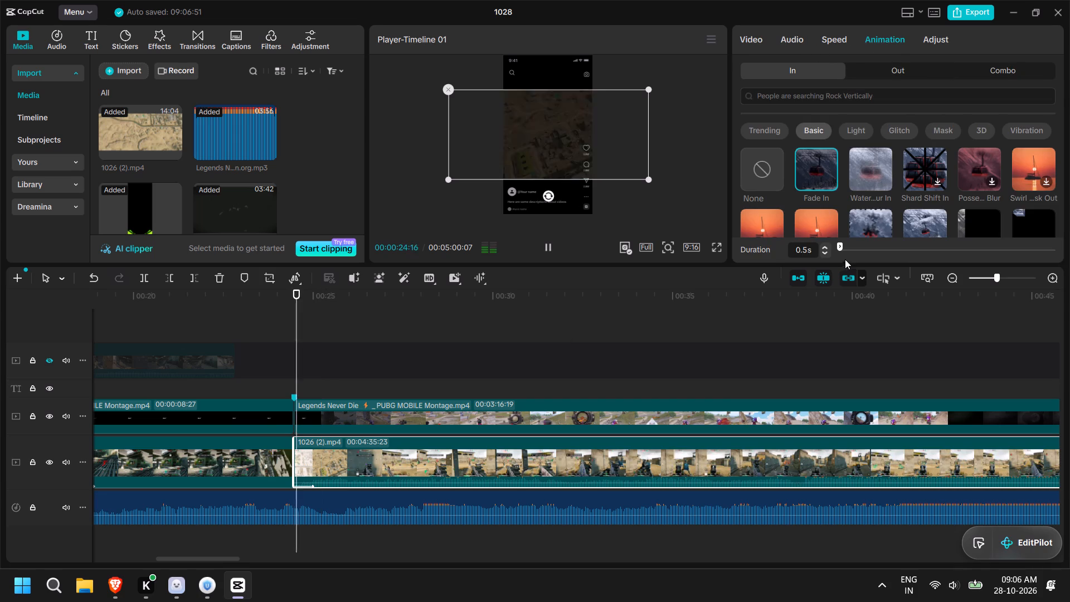
click(839, 249)
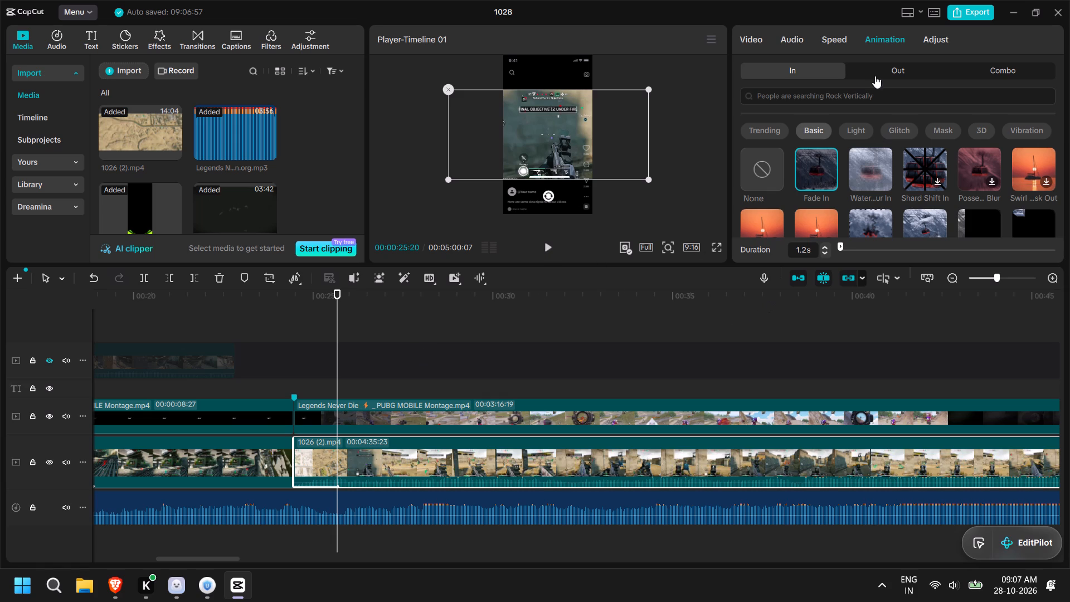
Play and scrub the gameplay section starting at 00:00:24:14 to examine where its action should be cut.
click(756, 42)
drag(338, 302, 252, 300)
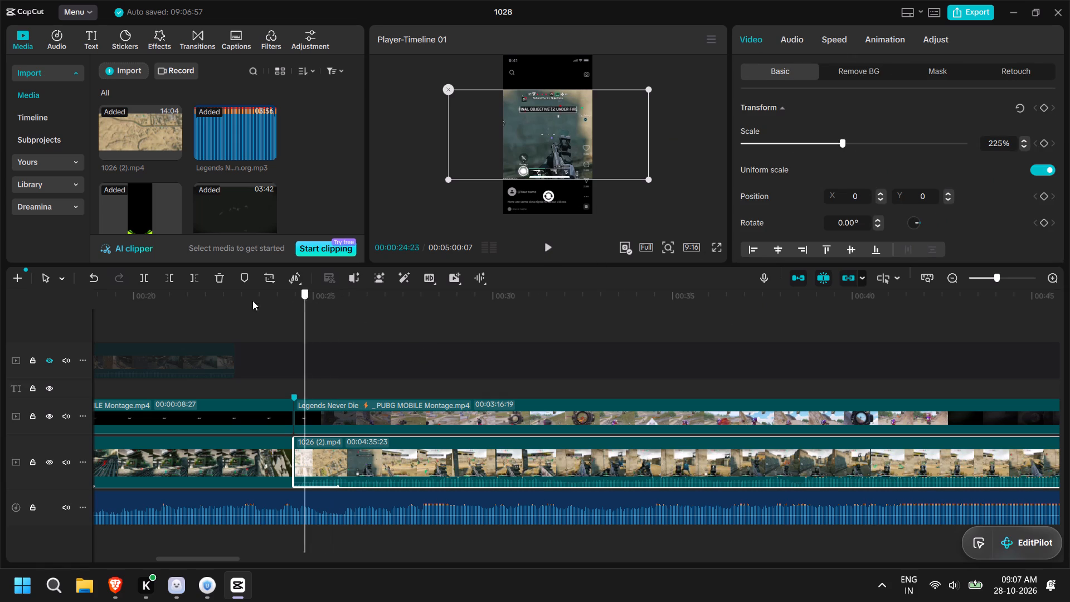
drag(252, 300, 207, 301)
click(548, 247)
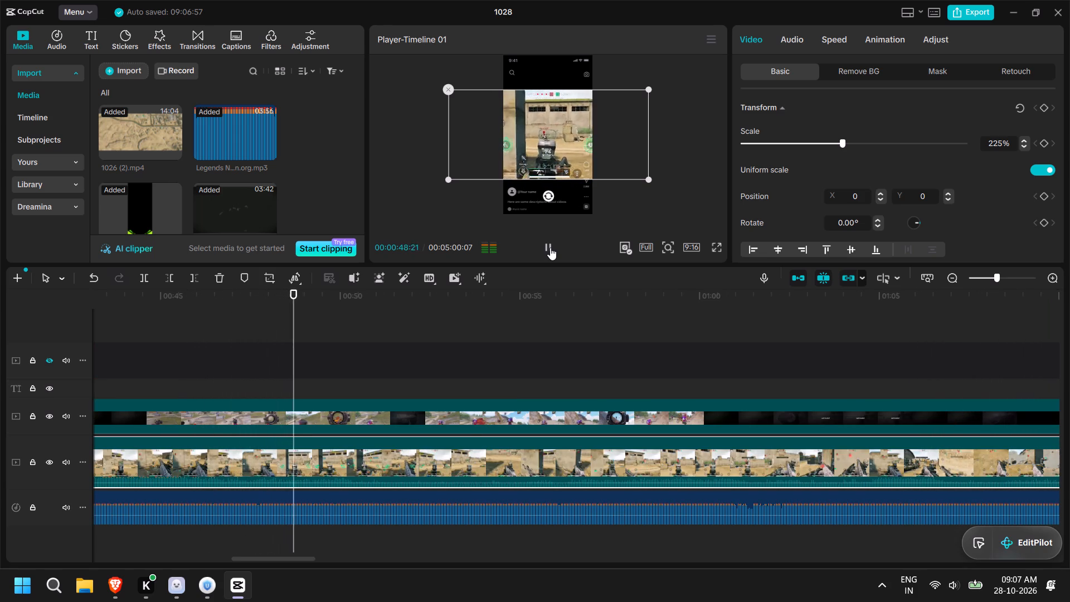
click(550, 247)
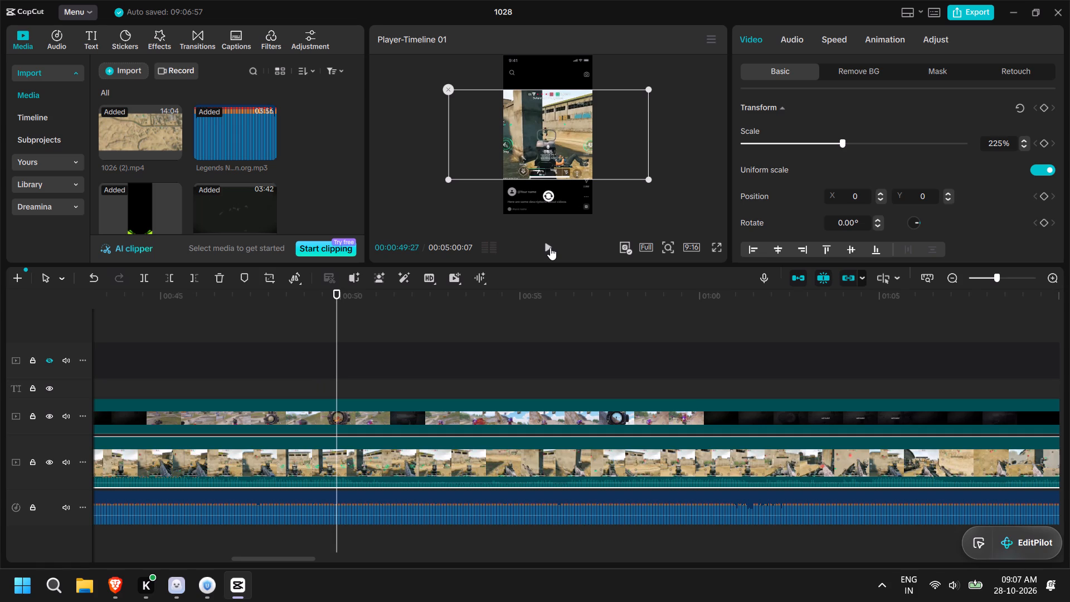
click(550, 247)
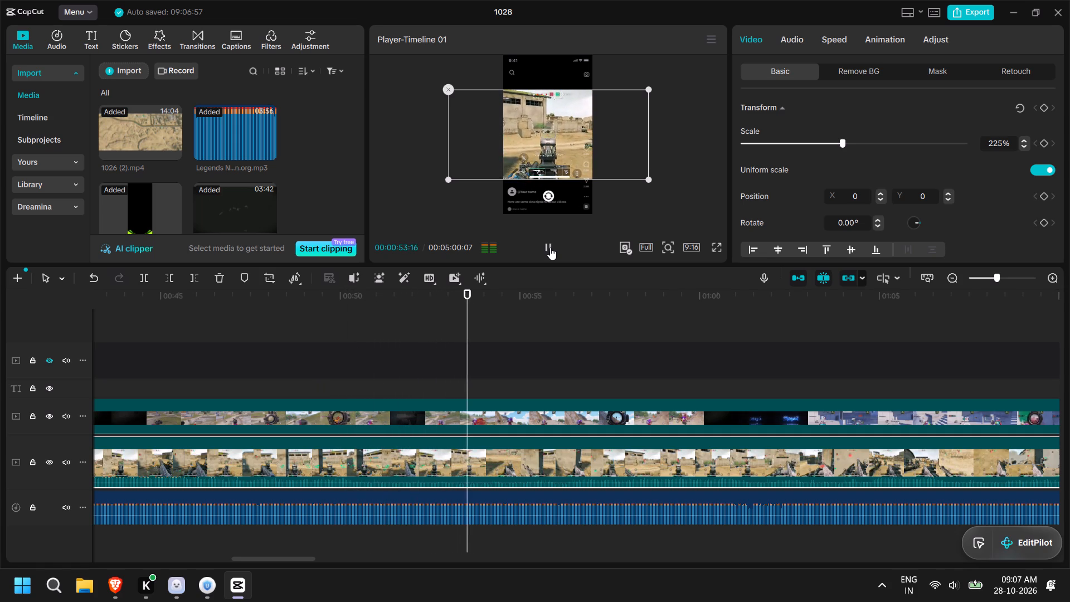
click(550, 247)
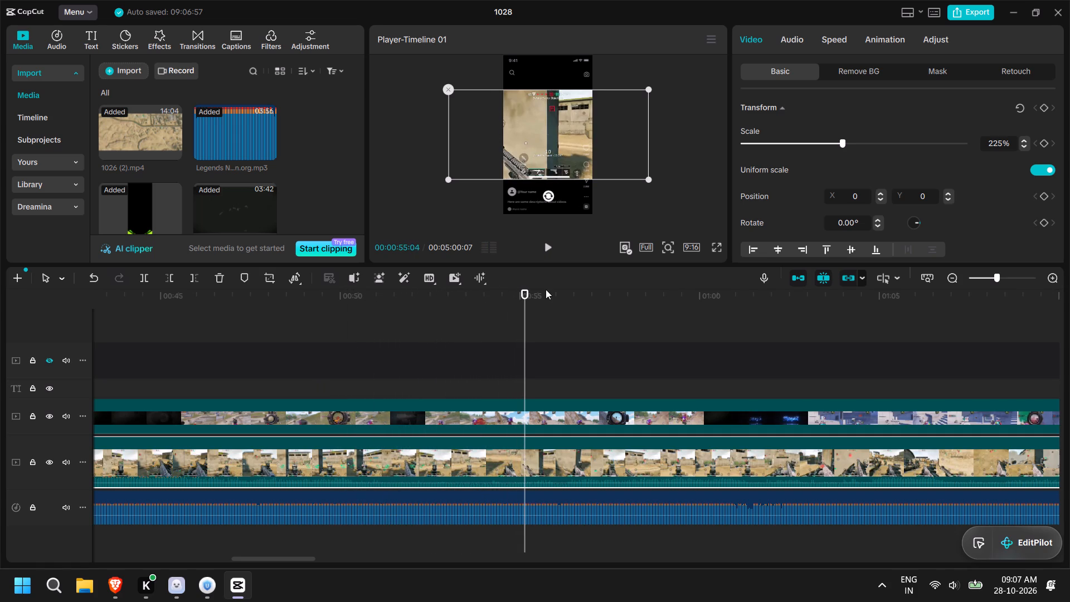
drag(528, 298, 401, 301)
click(552, 253)
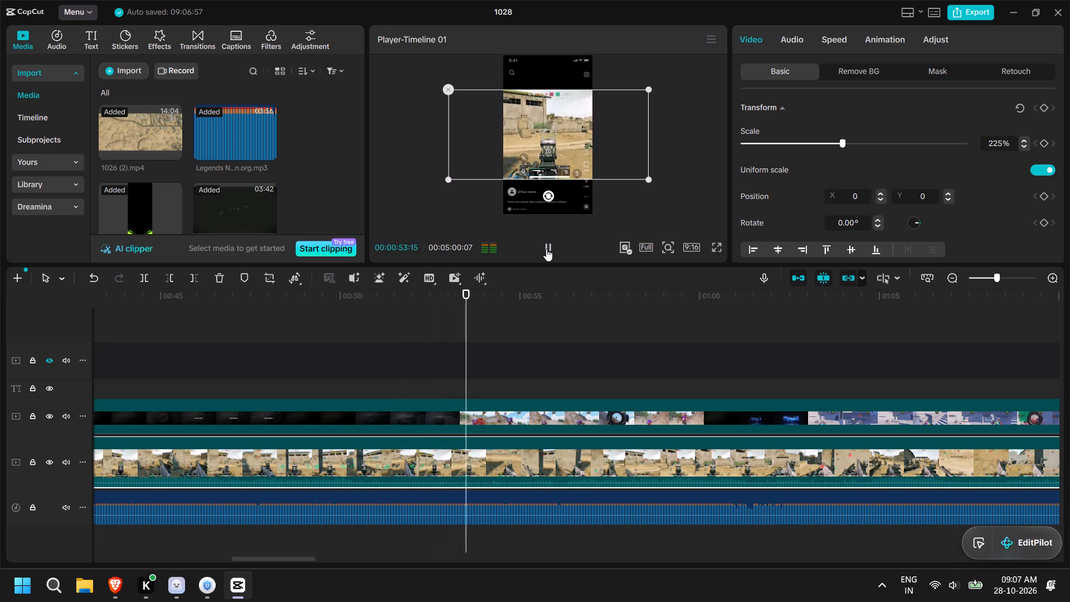
click(546, 249)
Replay the gameplay around 00:00:49 and split the gameplay clip at 00:00:50:07.
drag(493, 305, 284, 310)
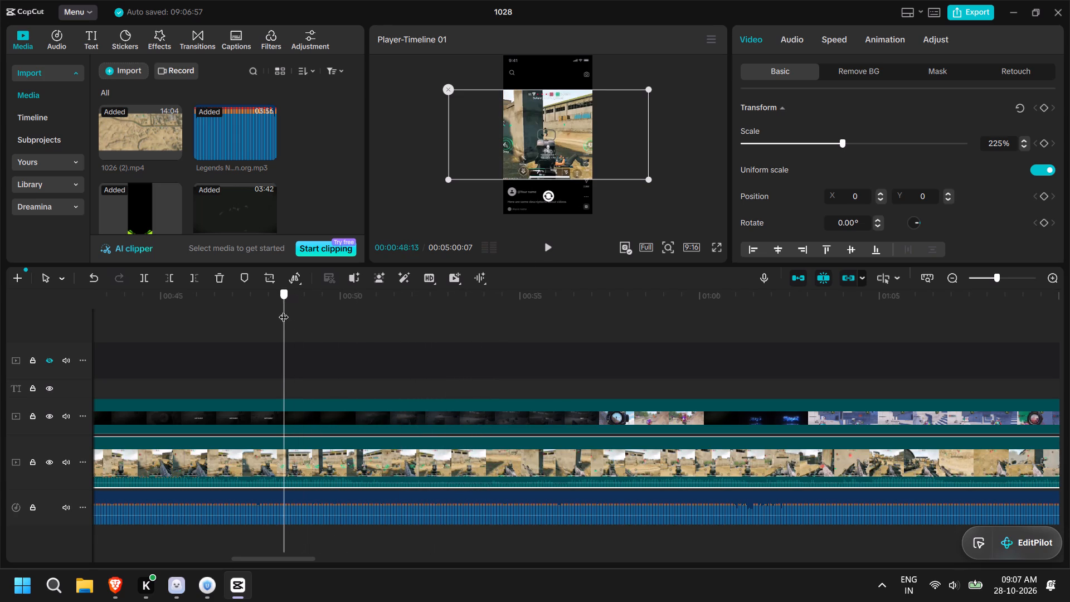
click(541, 247)
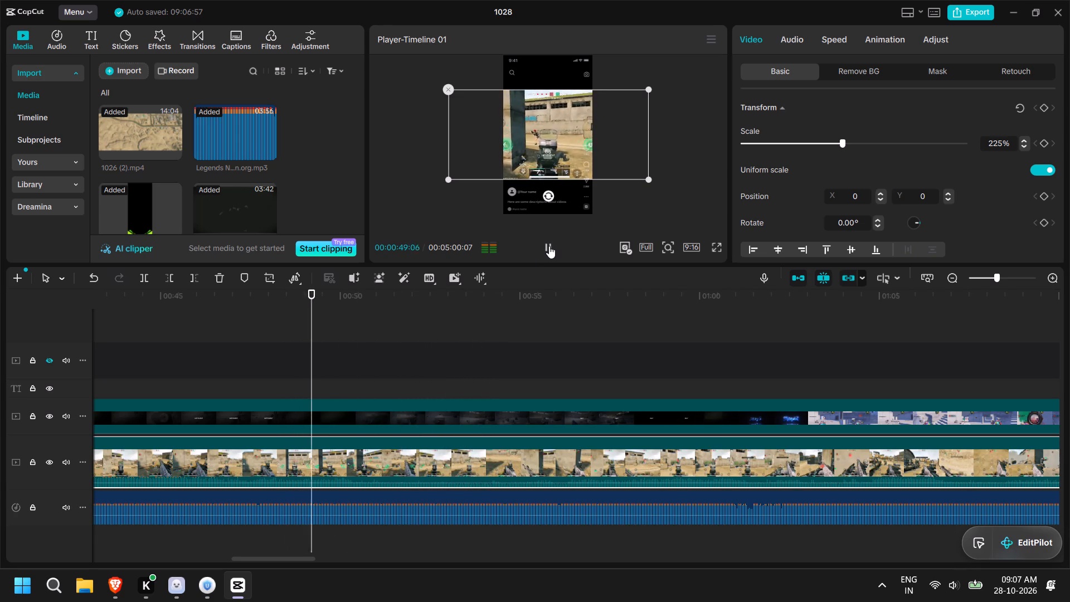
click(549, 246)
click(549, 246)
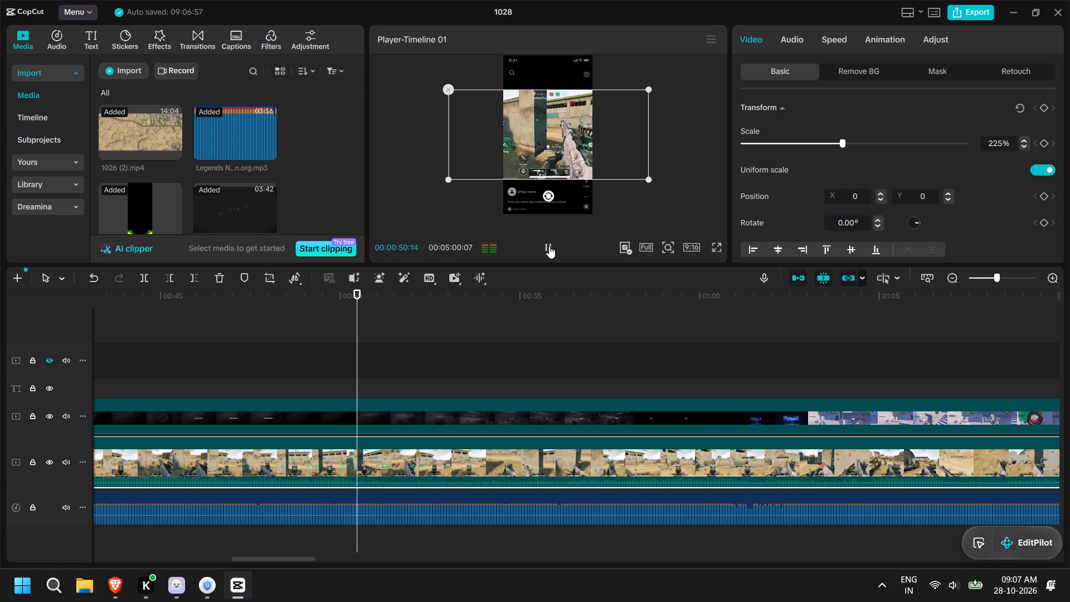
click(549, 246)
drag(389, 307, 315, 306)
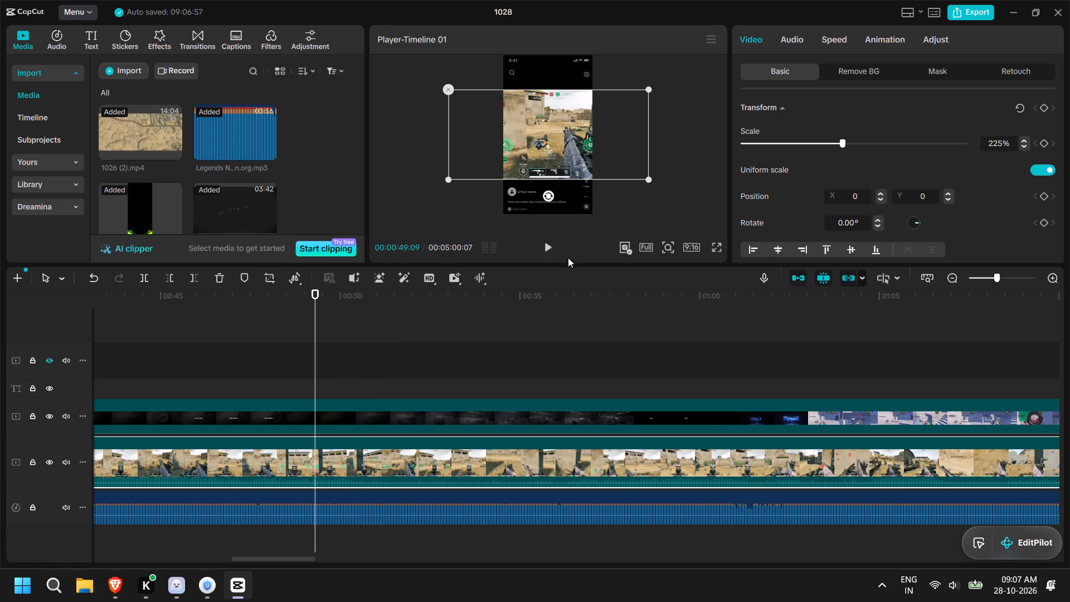
click(549, 249)
click(549, 249)
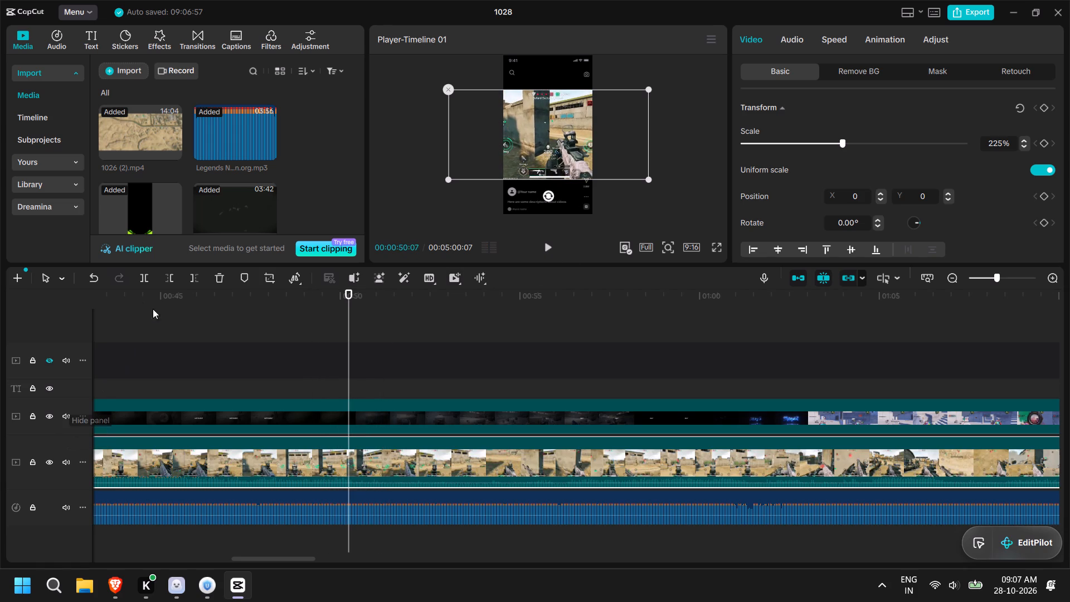
click(151, 276)
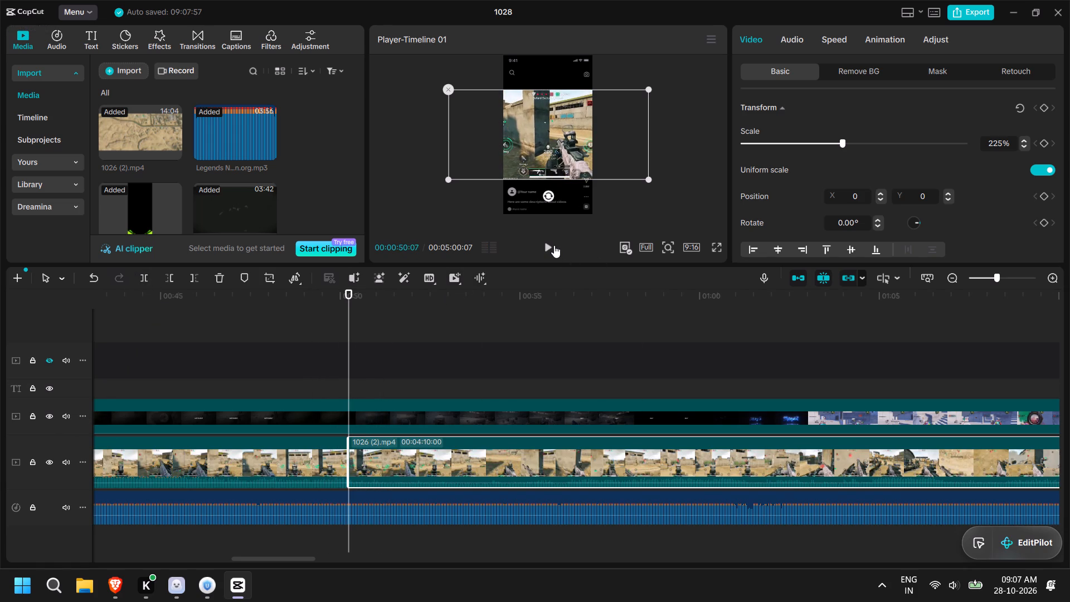
Split the gameplay clip again at 00:00:57:01, just before the next fight.
drag(543, 302, 597, 298)
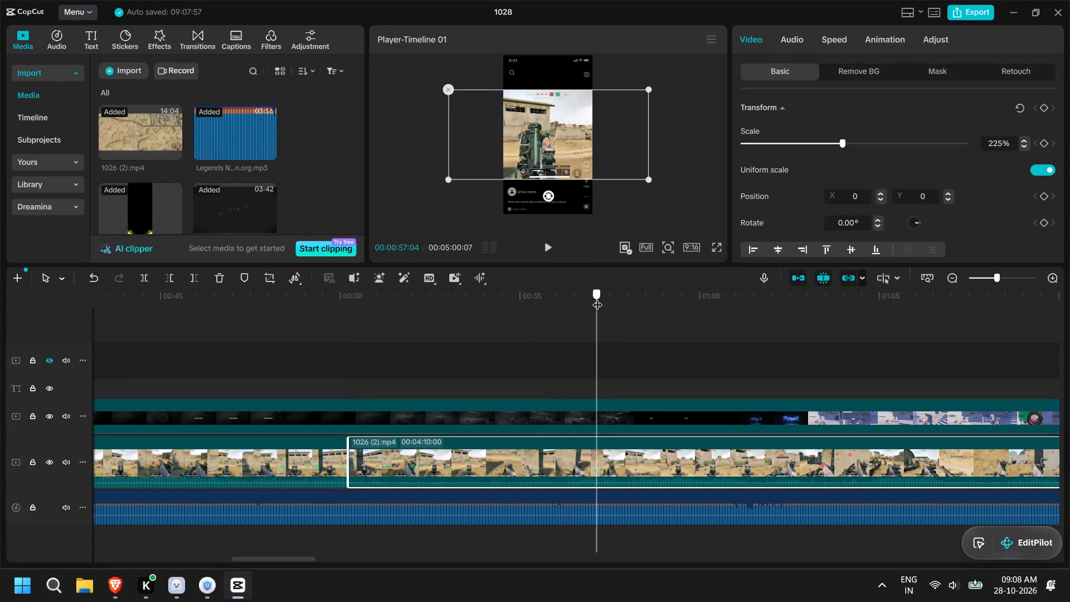
drag(597, 298, 568, 302)
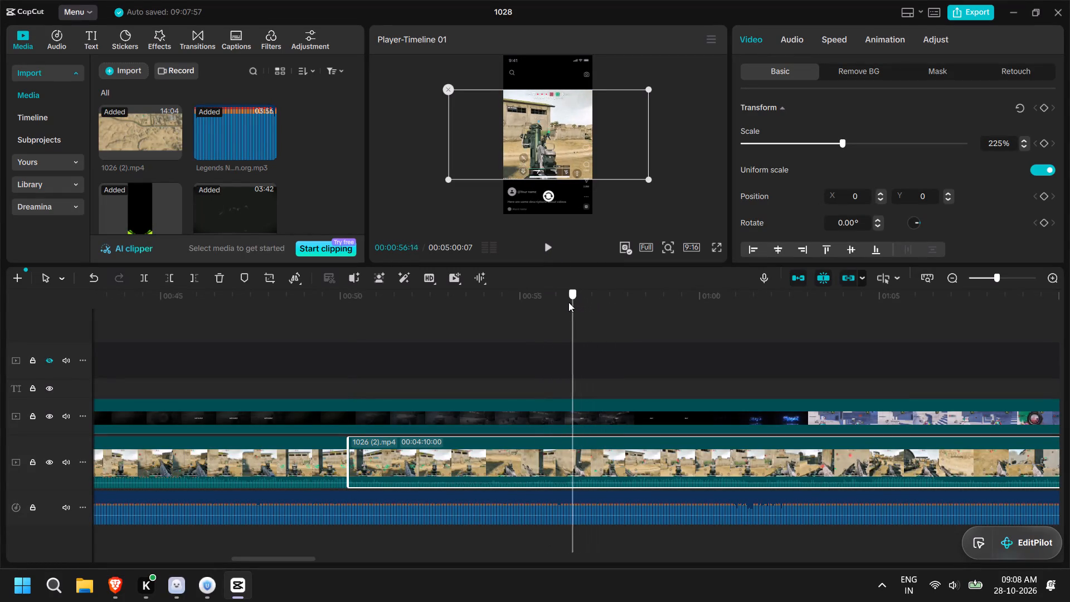
drag(568, 302, 577, 302)
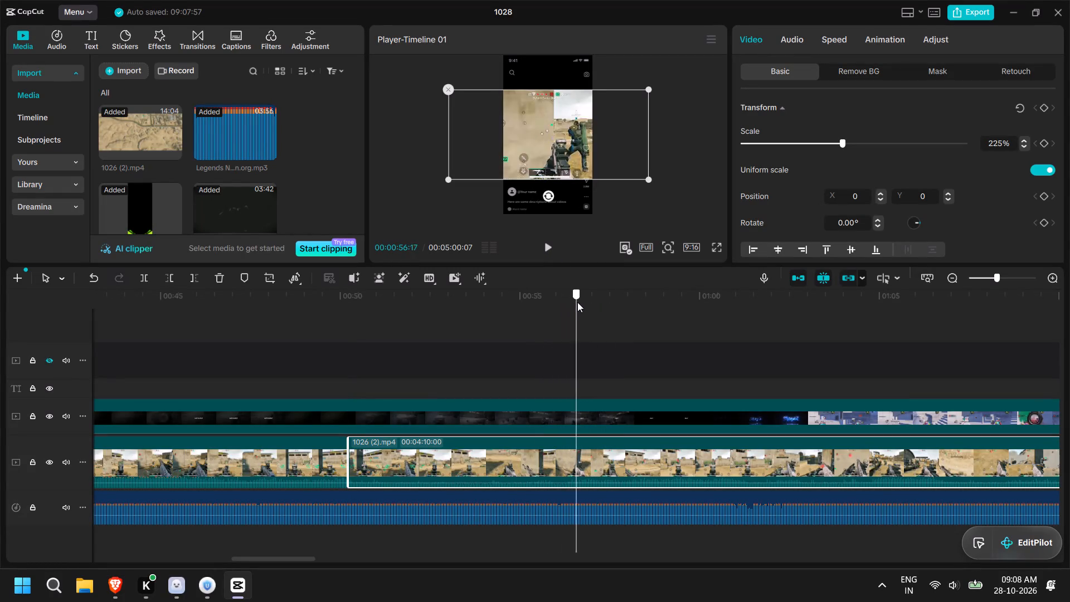
drag(577, 302, 594, 303)
click(147, 278)
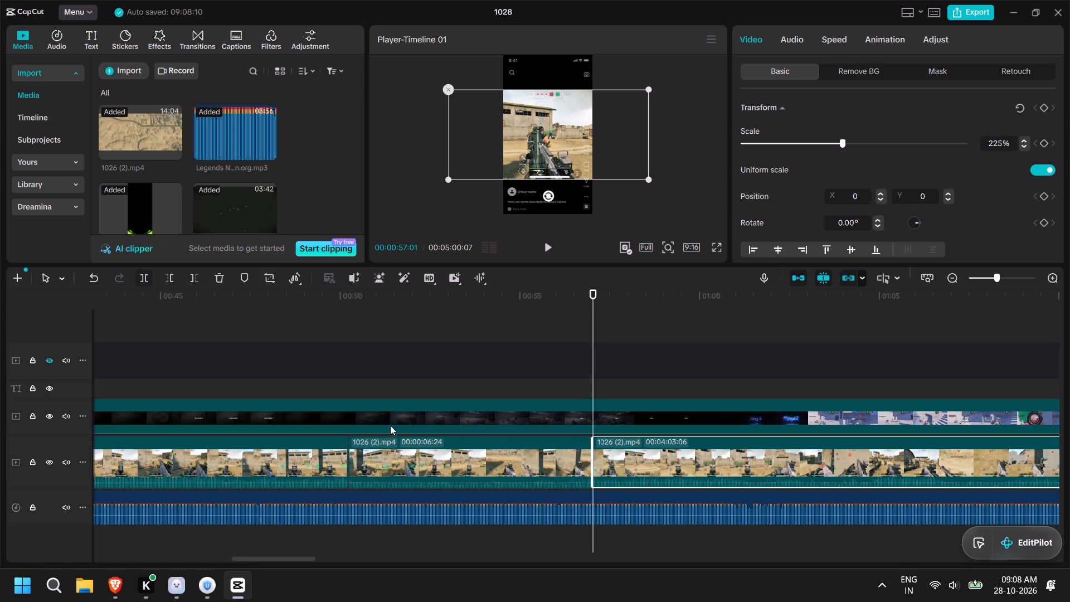
Move the gameplay section between 00:00:50:07 and 00:00:57:01 up to the hidden top track, closing the gap on the gameplay track.
click(433, 453)
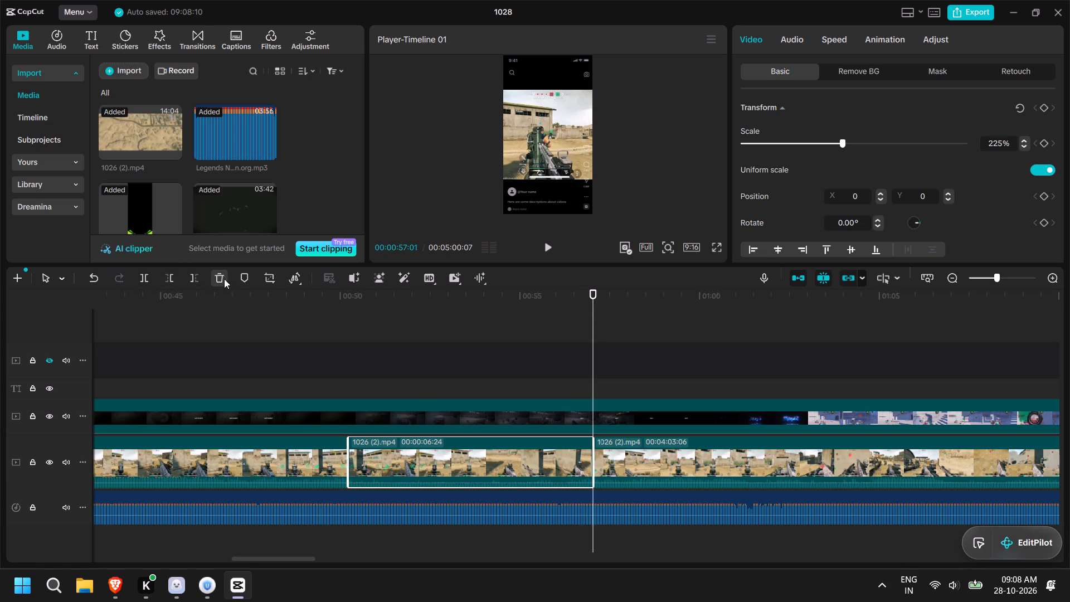
drag(437, 448, 429, 358)
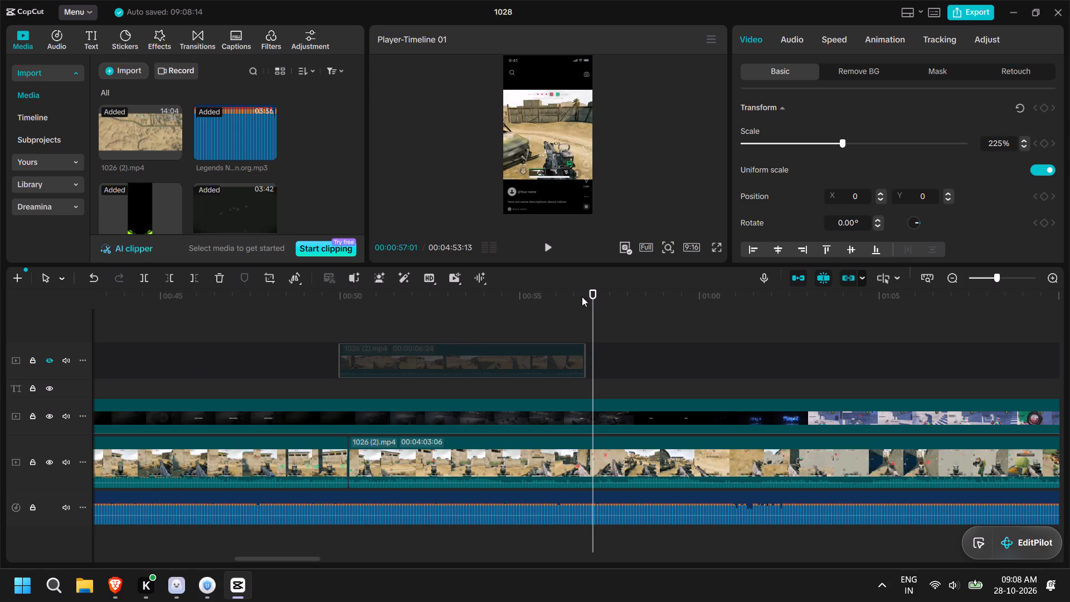
Play the gameplay across the cut at 00:00:50:07 to check how the joined sections flow.
drag(597, 296, 348, 307)
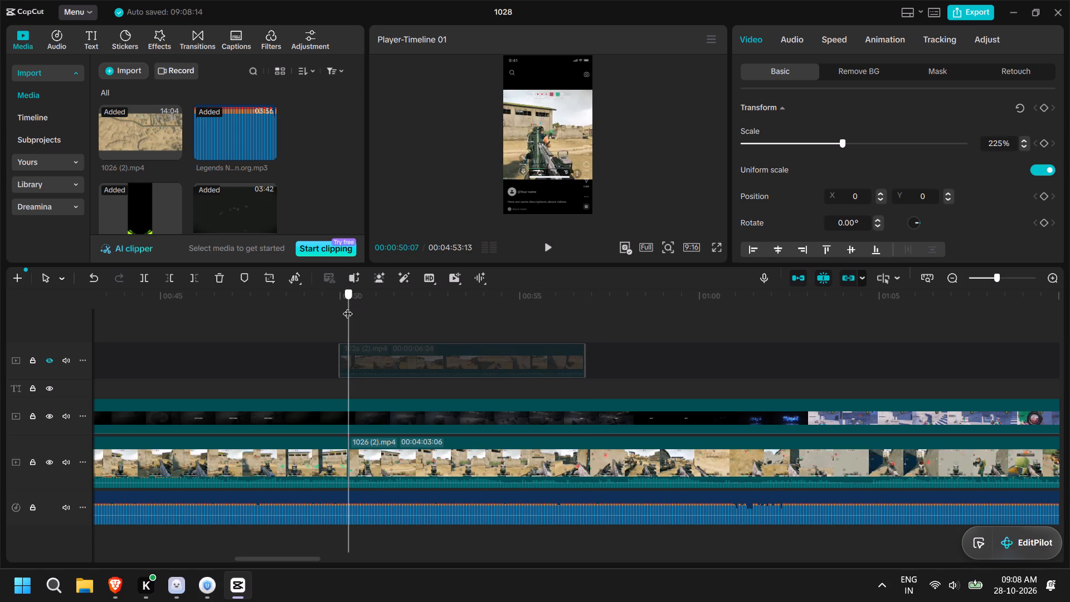
drag(348, 307, 283, 308)
click(548, 244)
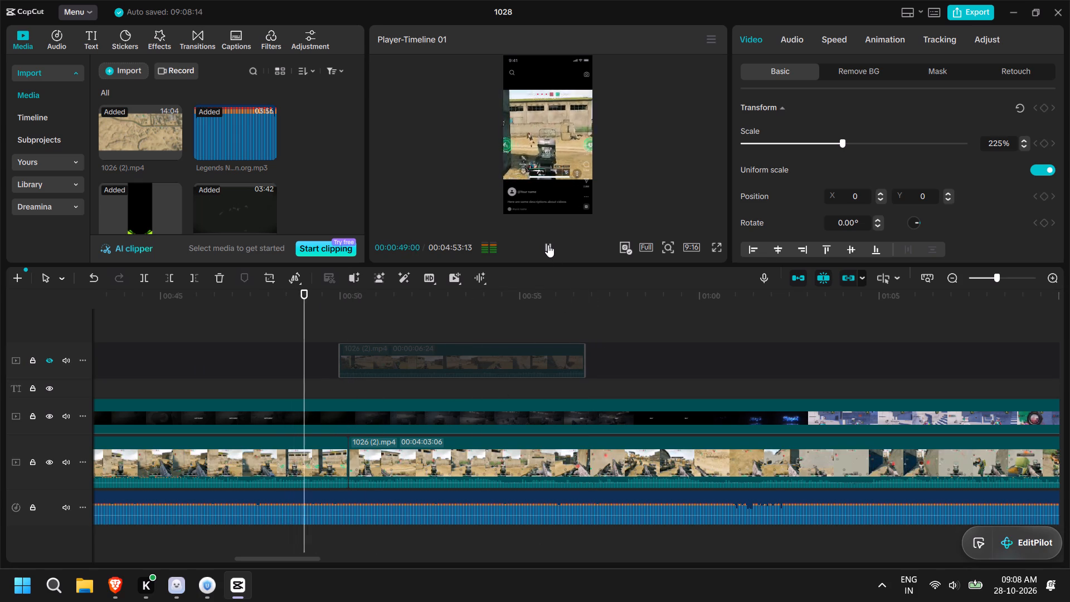
click(548, 245)
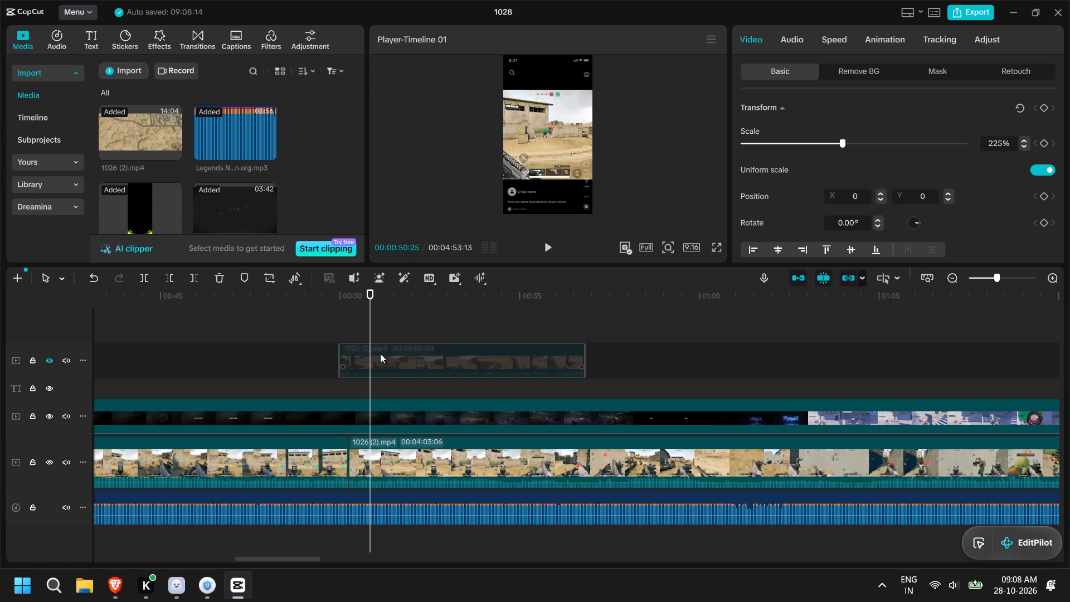
click(549, 246)
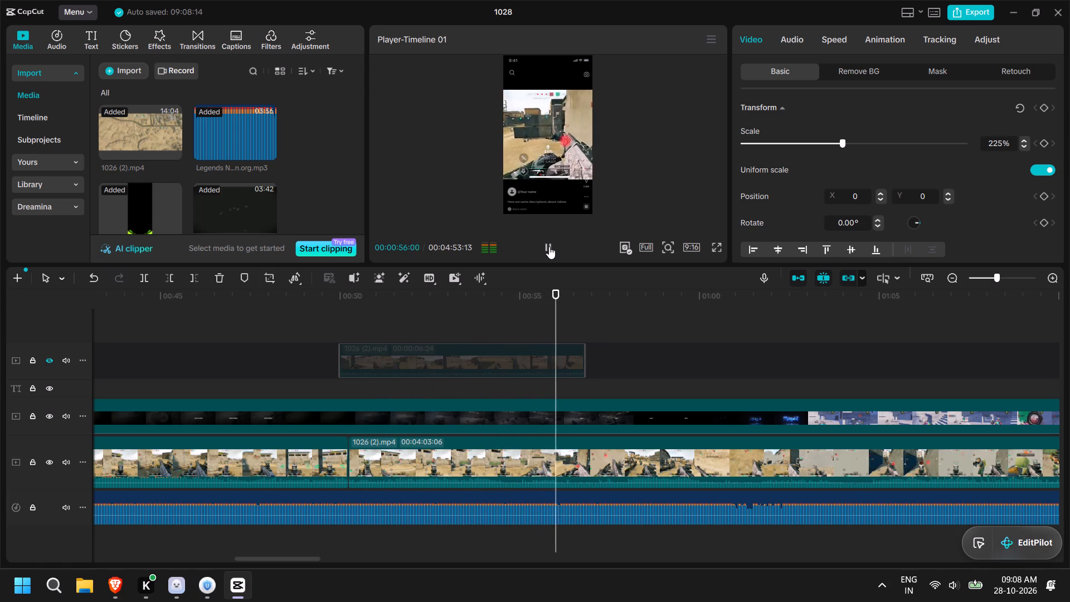
click(549, 246)
drag(590, 299, 395, 303)
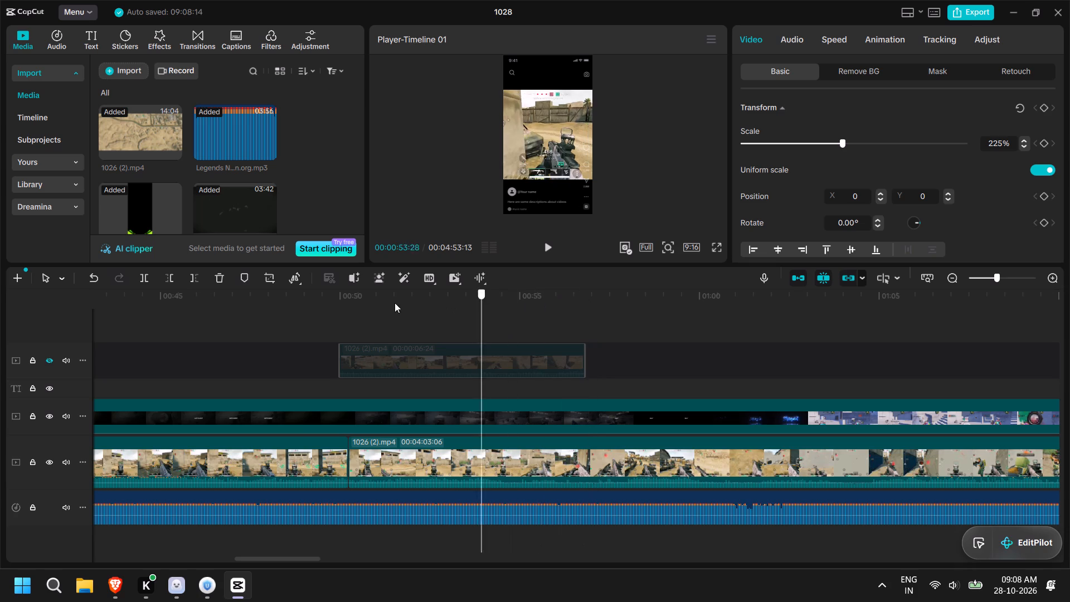
drag(395, 303, 259, 303)
Mute the gameplay track's clip audio, keeping the reference montage track unhidden.
click(68, 463)
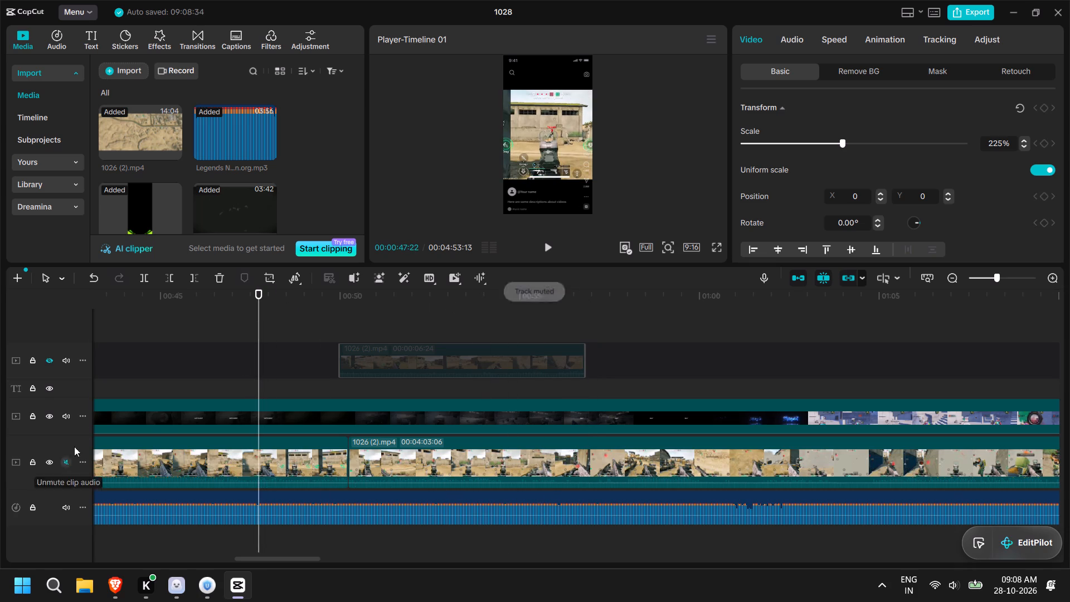
click(49, 416)
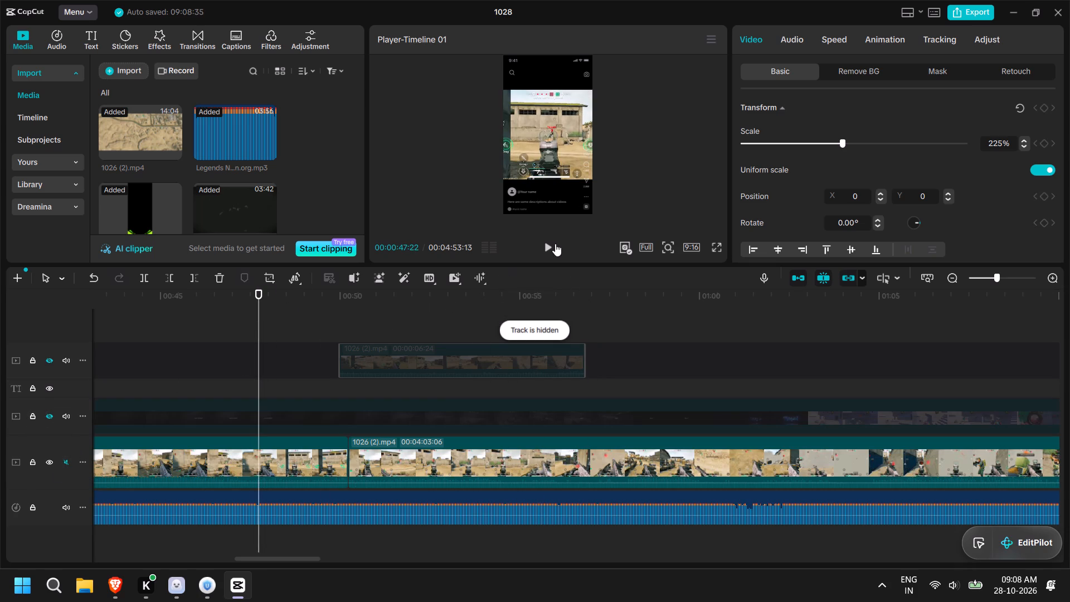
click(51, 416)
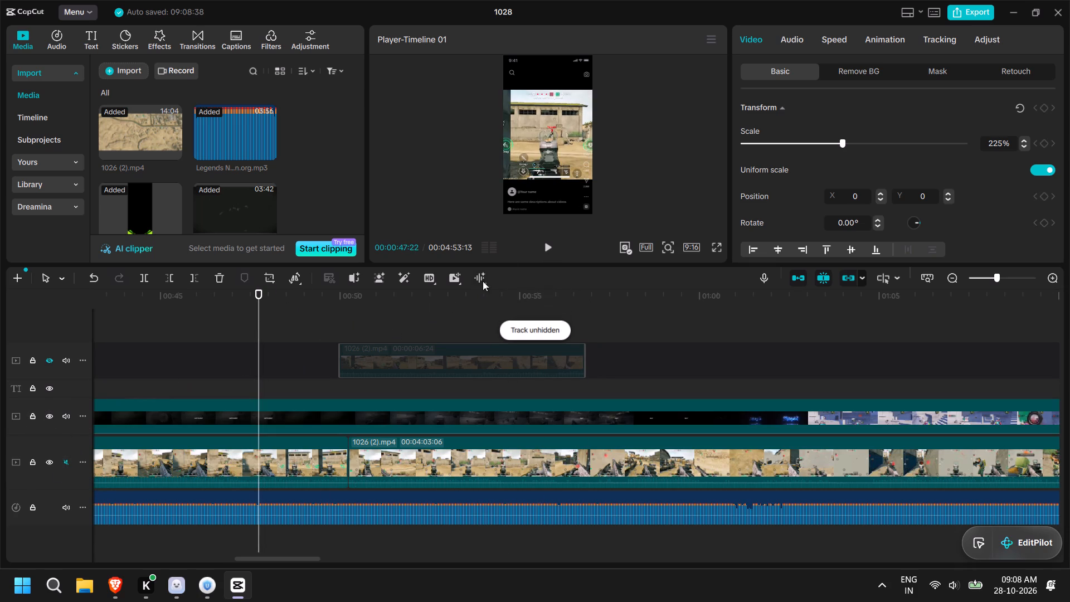
Set the opacity of the reference montage section after 00:00:24:14 to 100%.
click(543, 248)
click(549, 246)
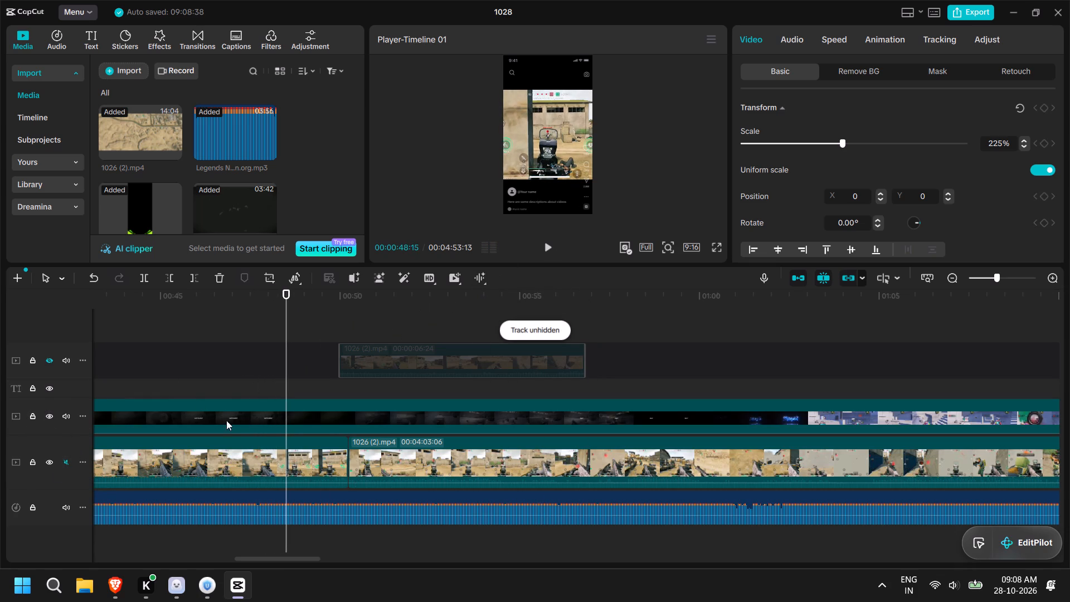
click(329, 421)
scroll(821, 152, down, 1)
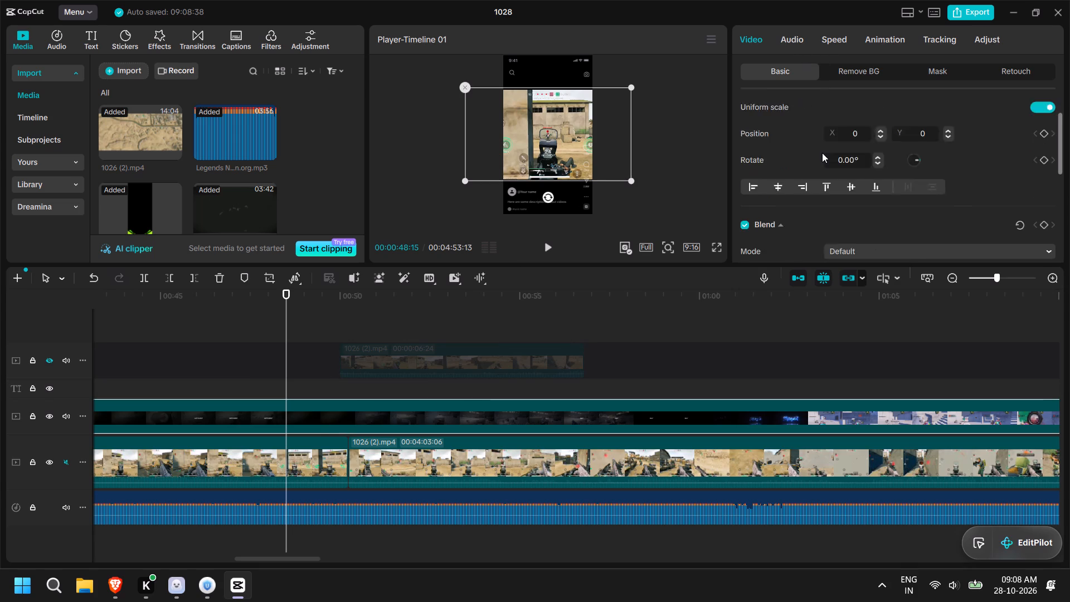
scroll(822, 153, down, 2)
drag(765, 164, 1052, 169)
Play the reference montage from about 00:00:25 to 00:00:43 to study how its scenes follow the song.
drag(289, 307, 81, 312)
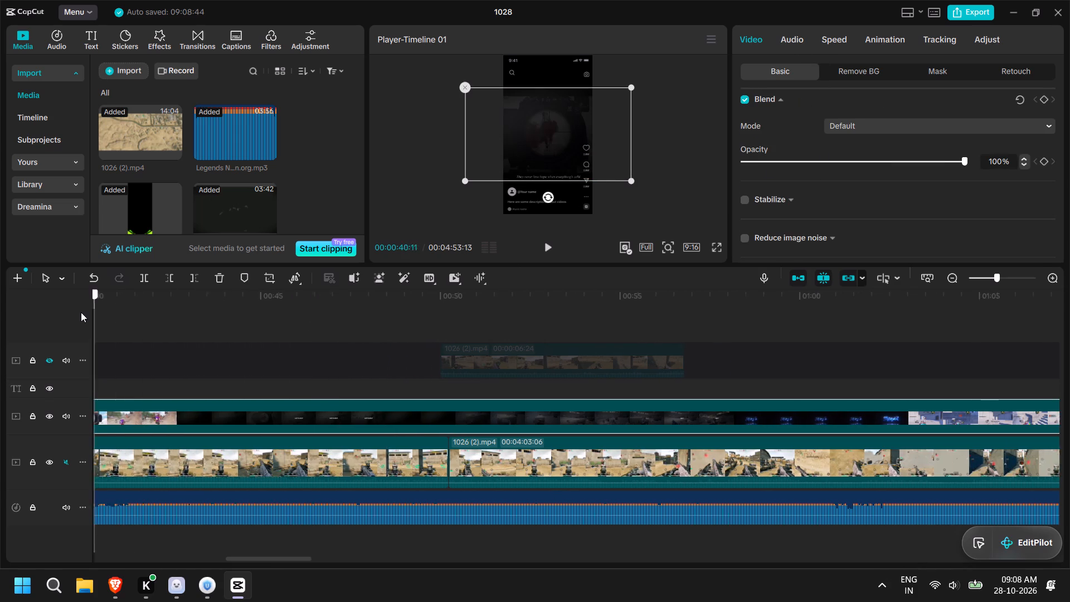
drag(81, 312, 235, 322)
click(551, 249)
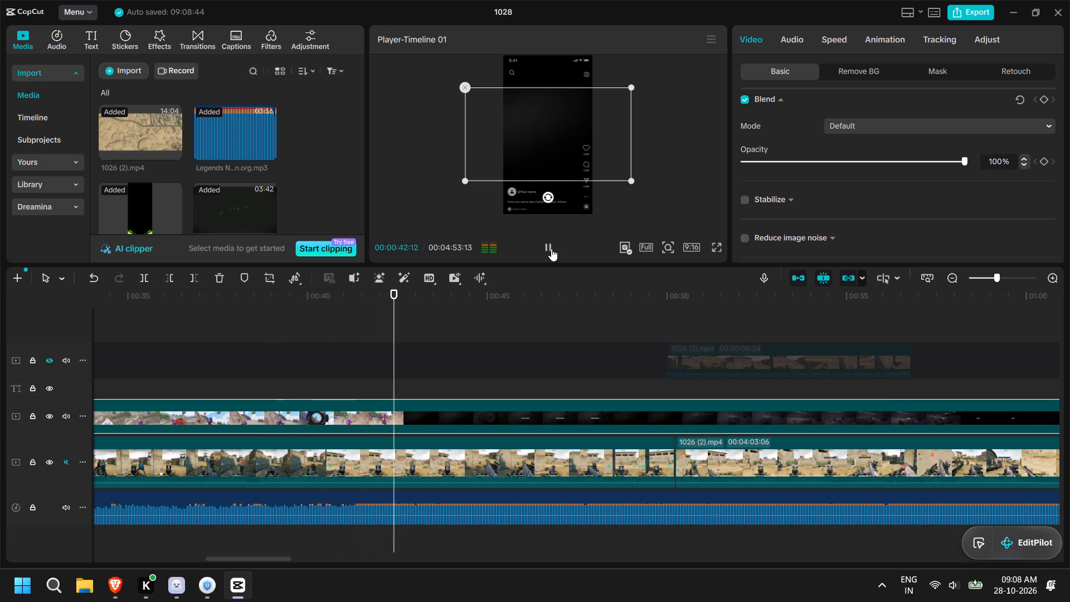
click(551, 249)
drag(398, 312, 77, 331)
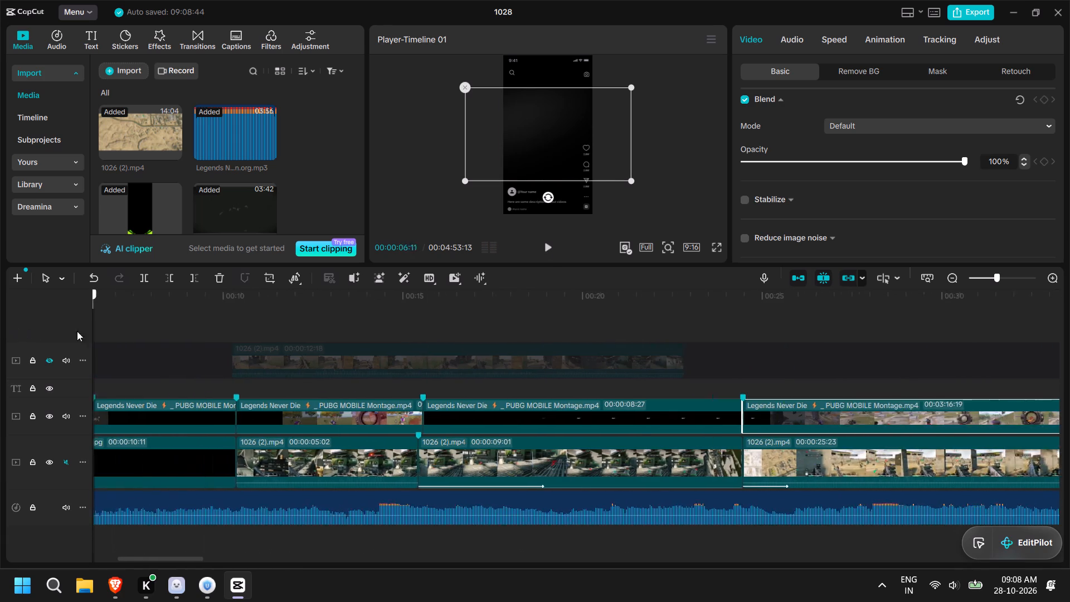
drag(77, 331, 766, 336)
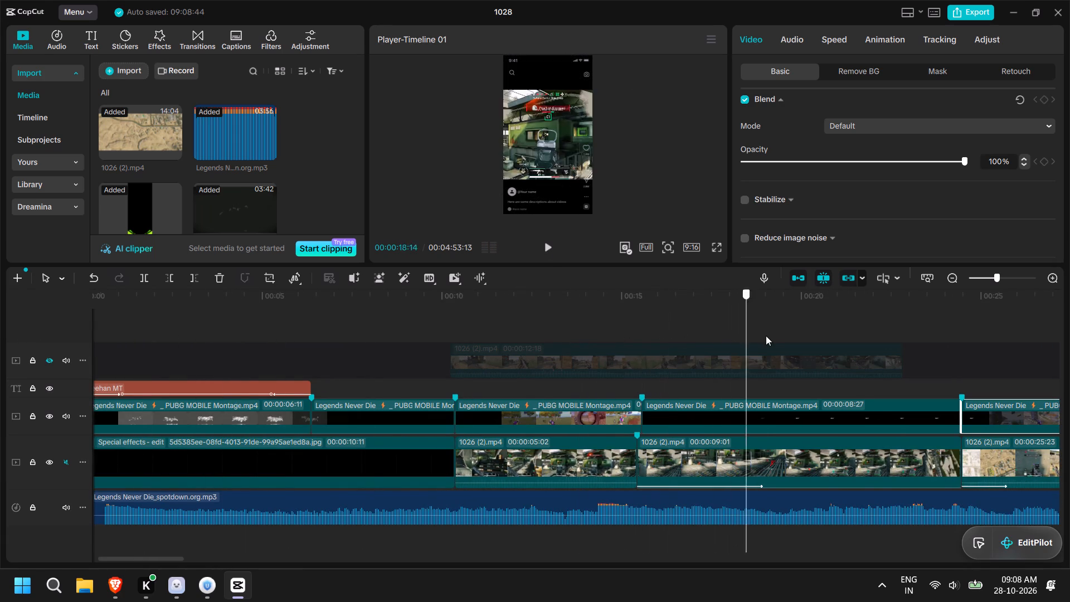
drag(766, 336, 891, 337)
click(550, 253)
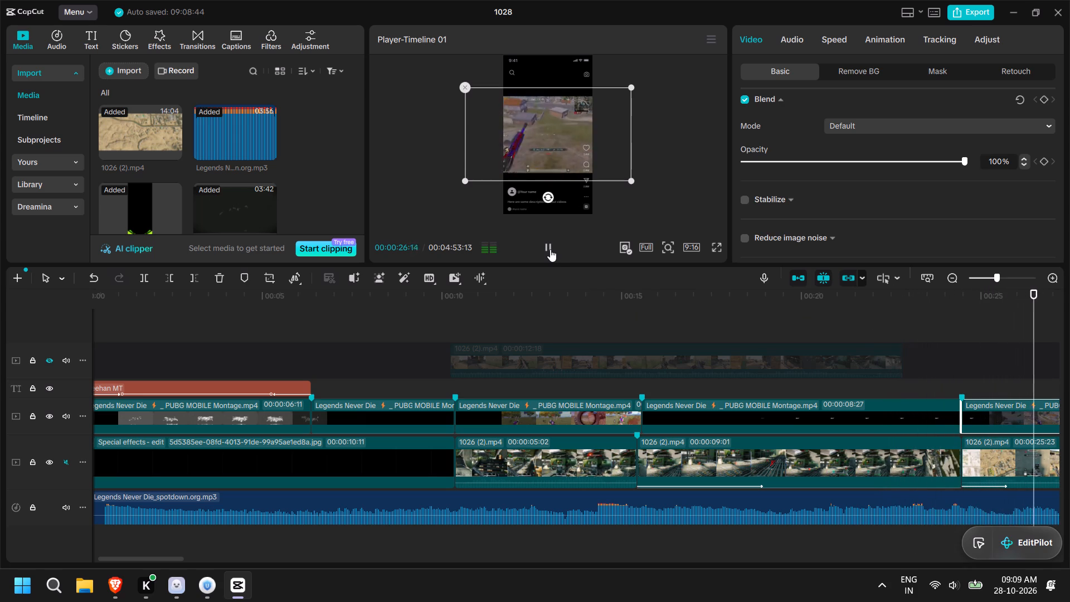
click(550, 249)
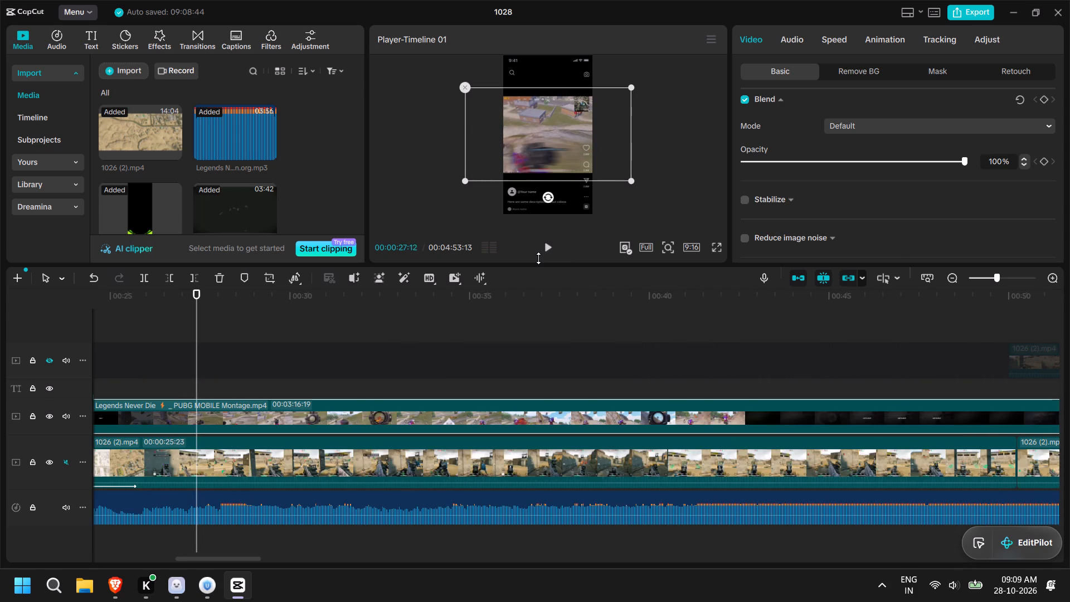
click(549, 248)
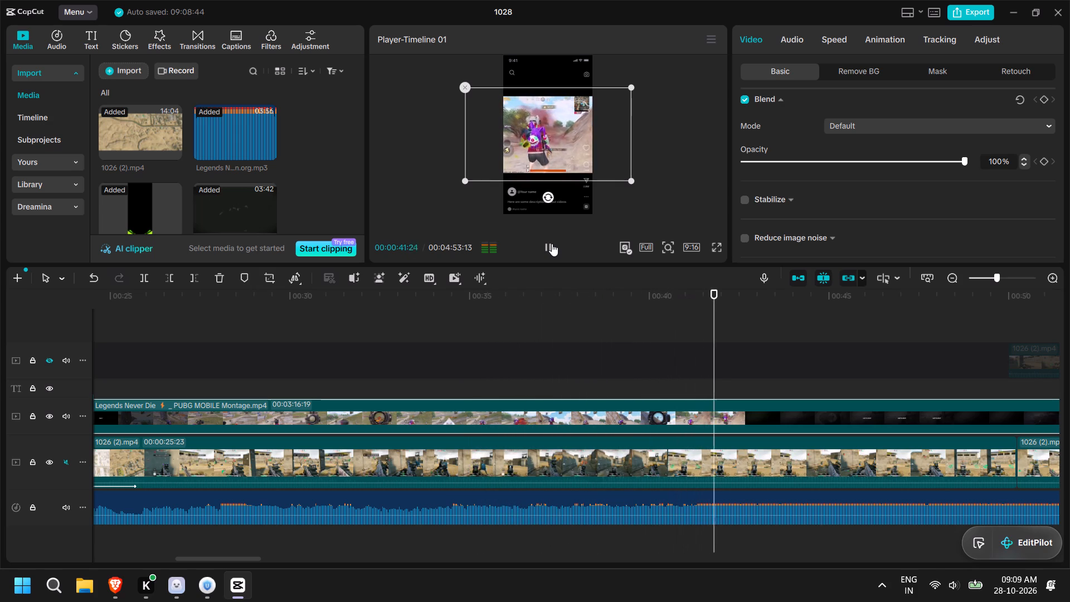
click(552, 244)
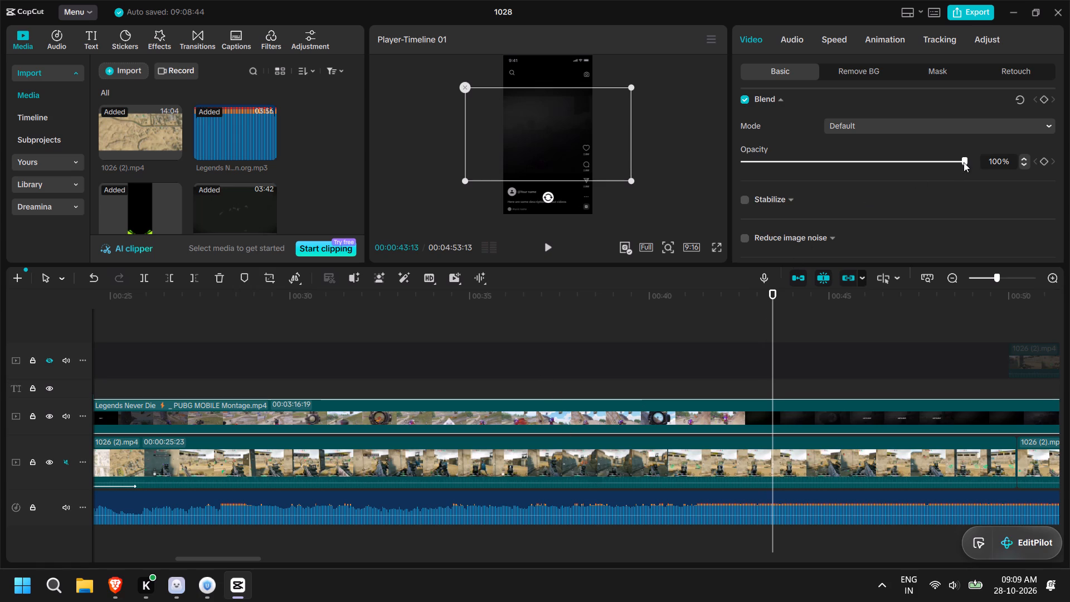
Set the opacity of the reference montage section after 00:00:24:14 to 0%.
drag(964, 162, 567, 183)
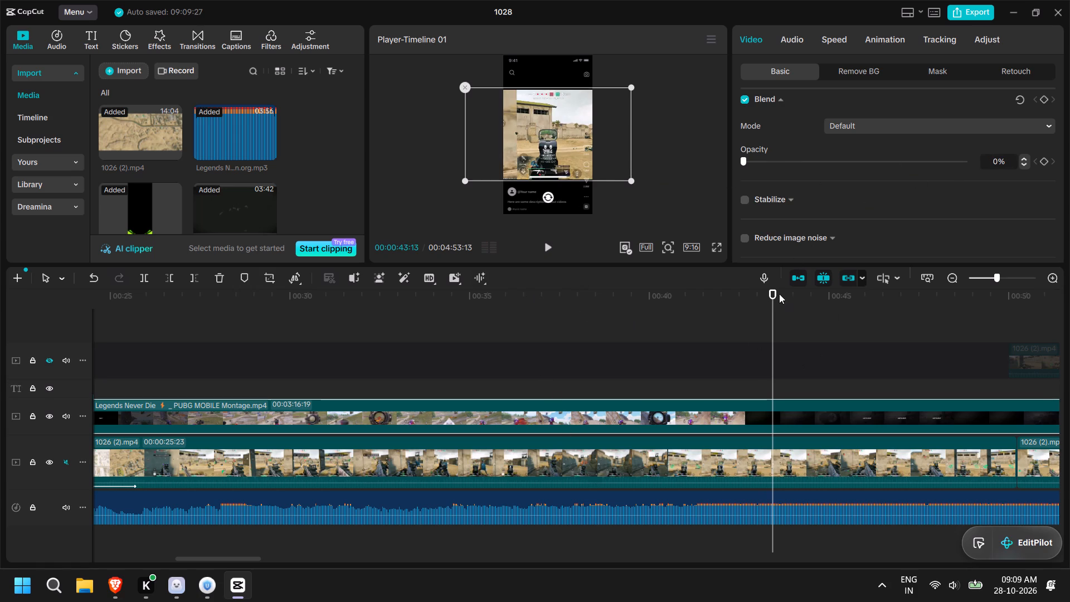
Play the gameplay between about 00:00:48 and 00:01:01 to check the flow across the cut against the song.
drag(766, 293, 976, 319)
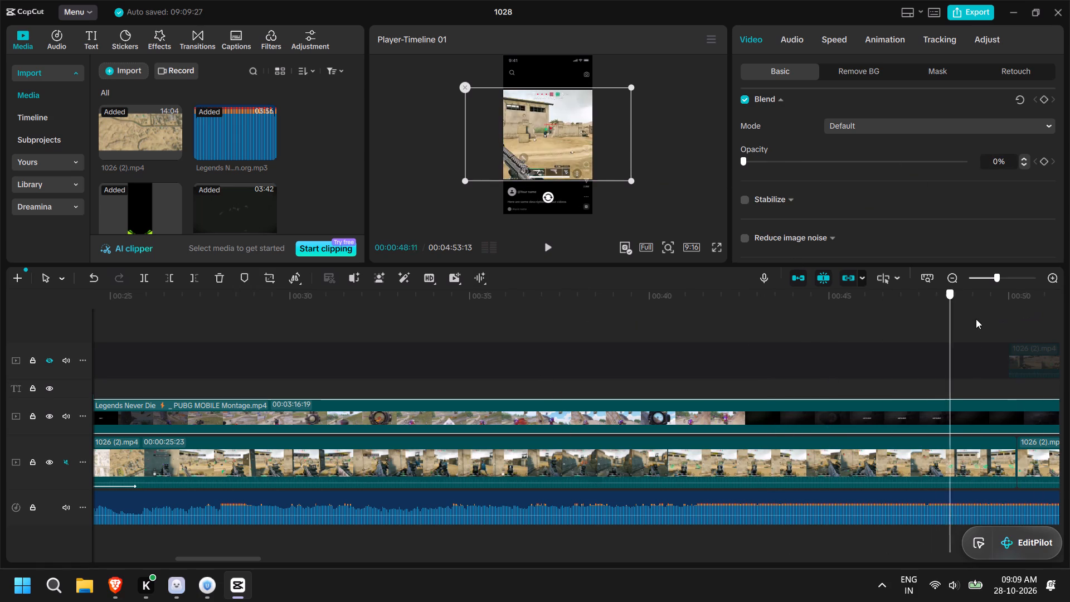
drag(976, 319, 994, 321)
click(546, 251)
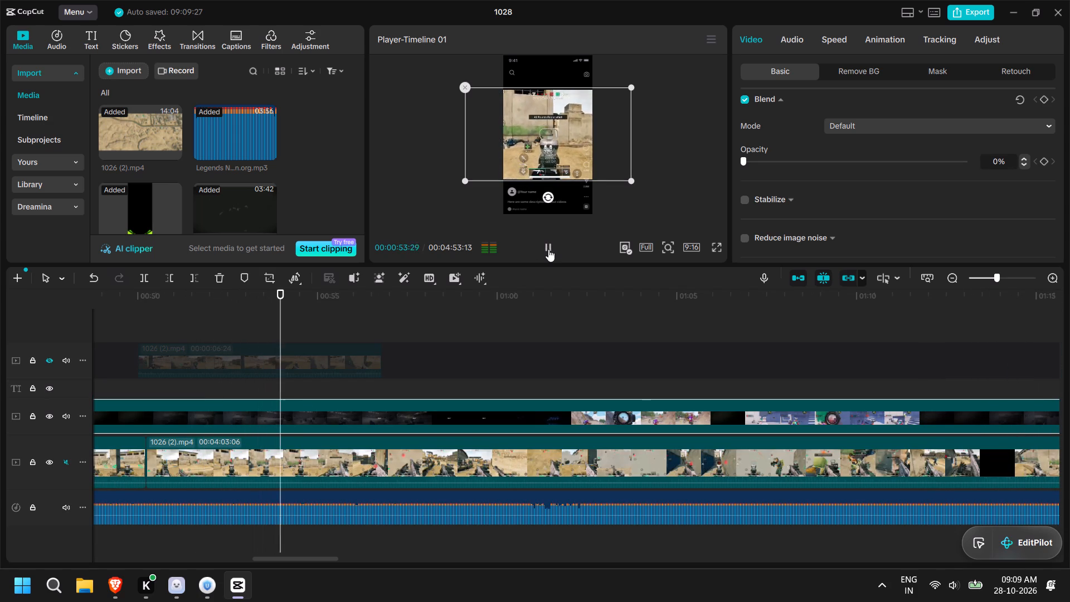
click(548, 249)
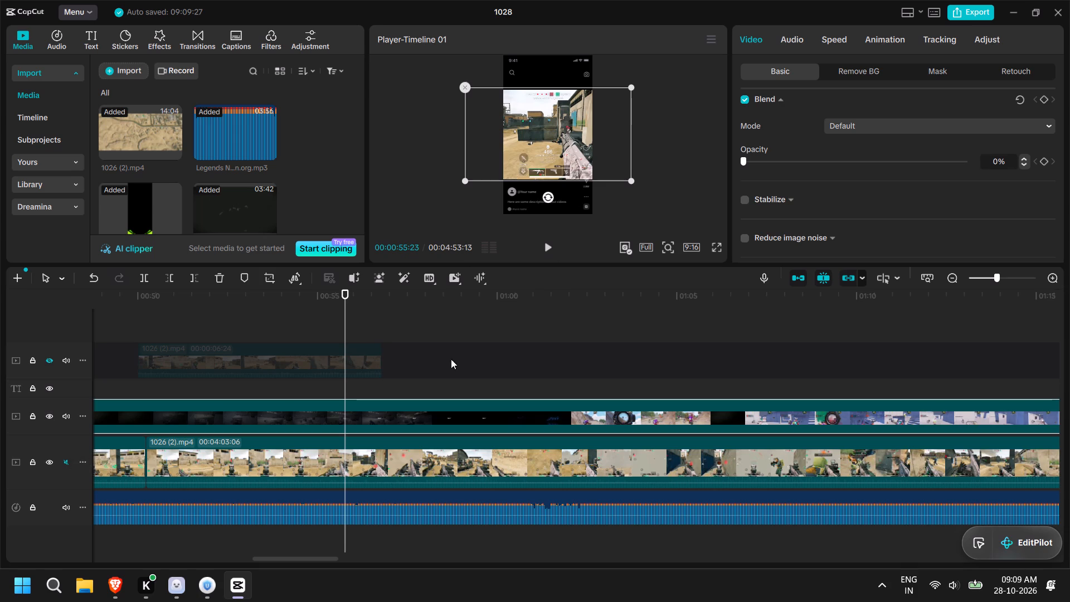
click(545, 246)
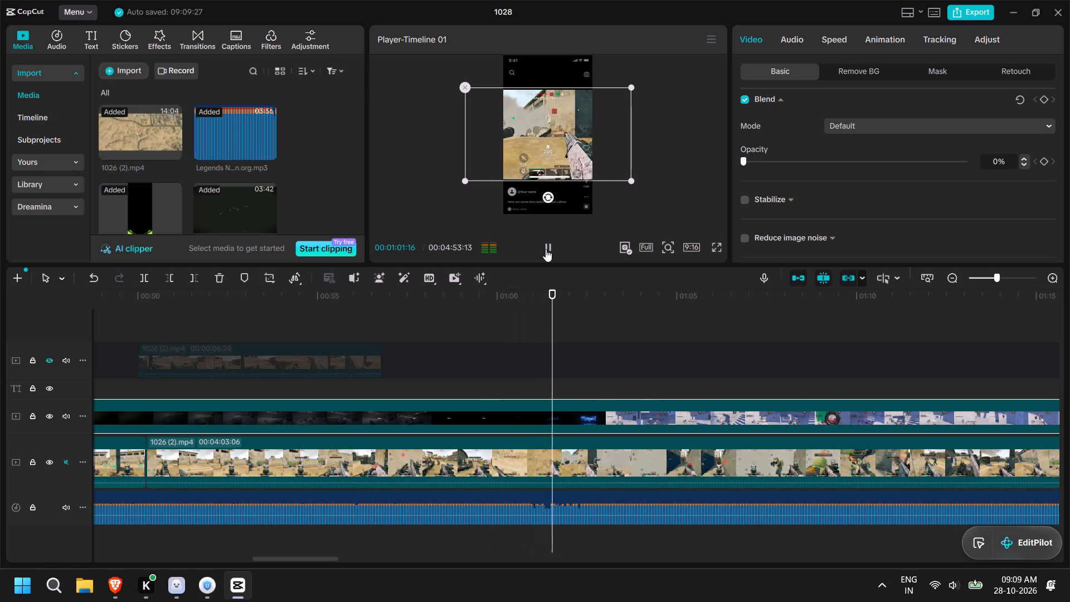
click(546, 249)
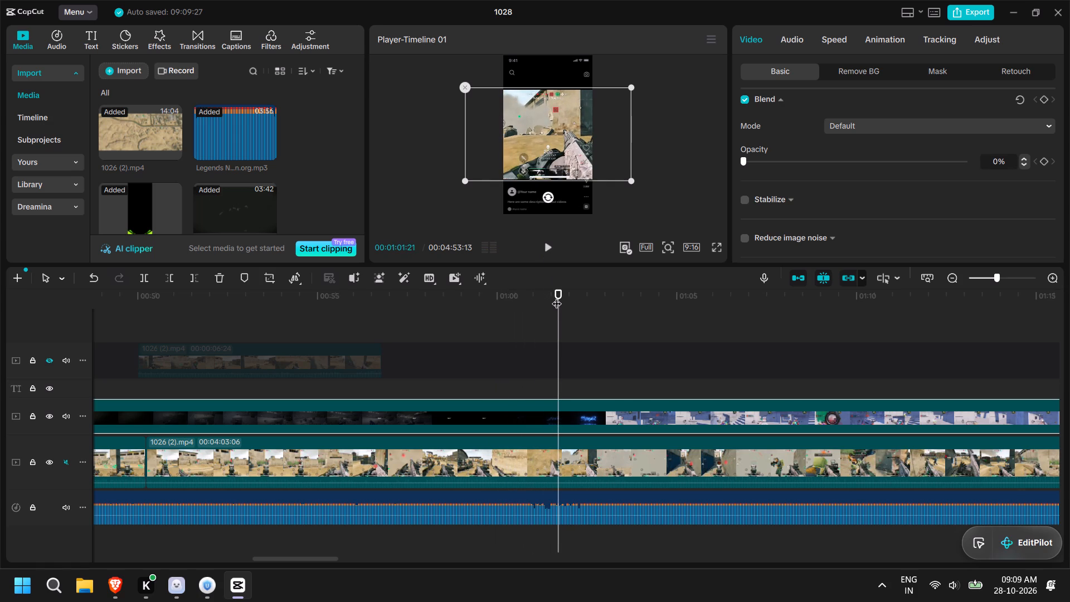
drag(556, 290, 537, 289)
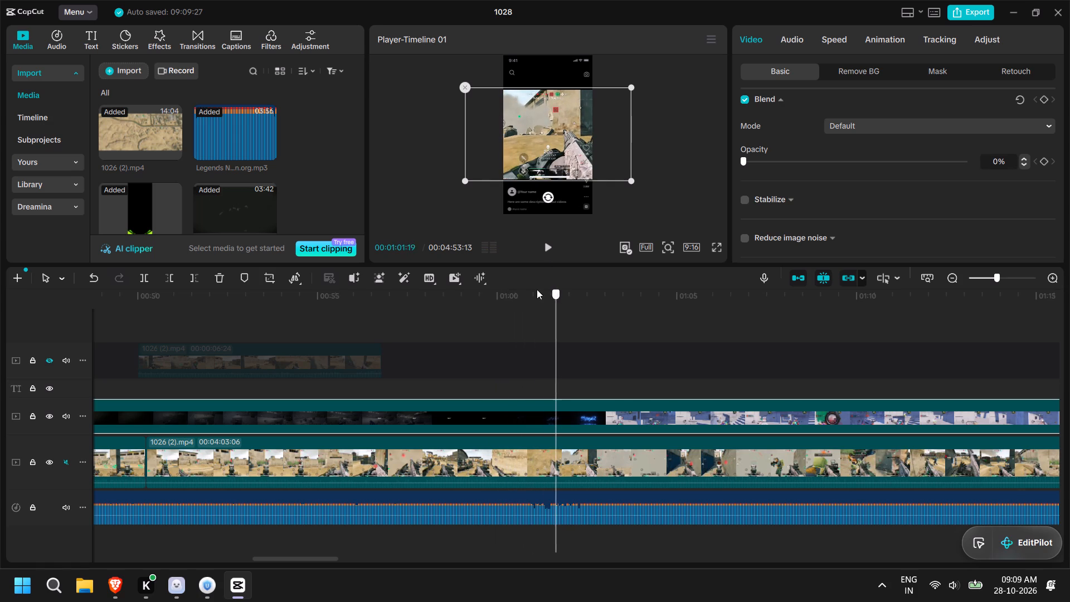
drag(537, 289, 366, 295)
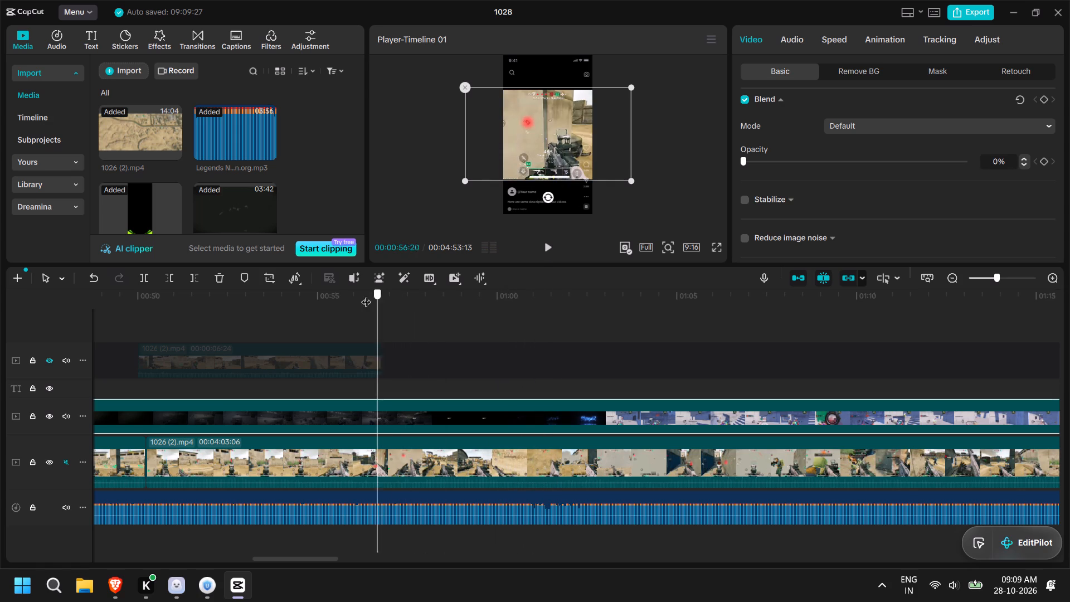
drag(366, 295, 99, 300)
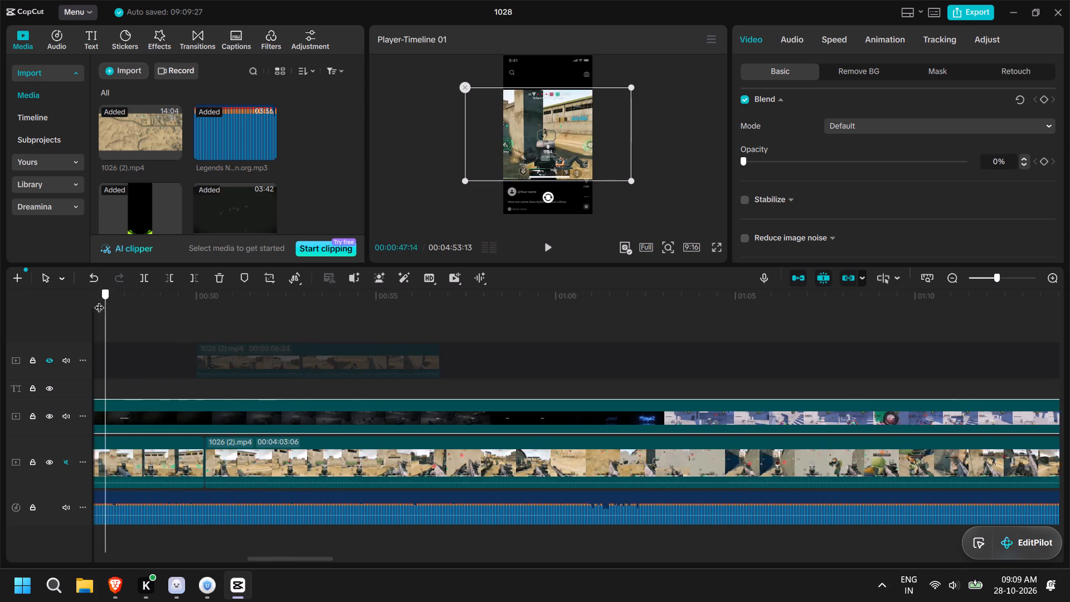
drag(99, 300, 315, 310)
click(553, 245)
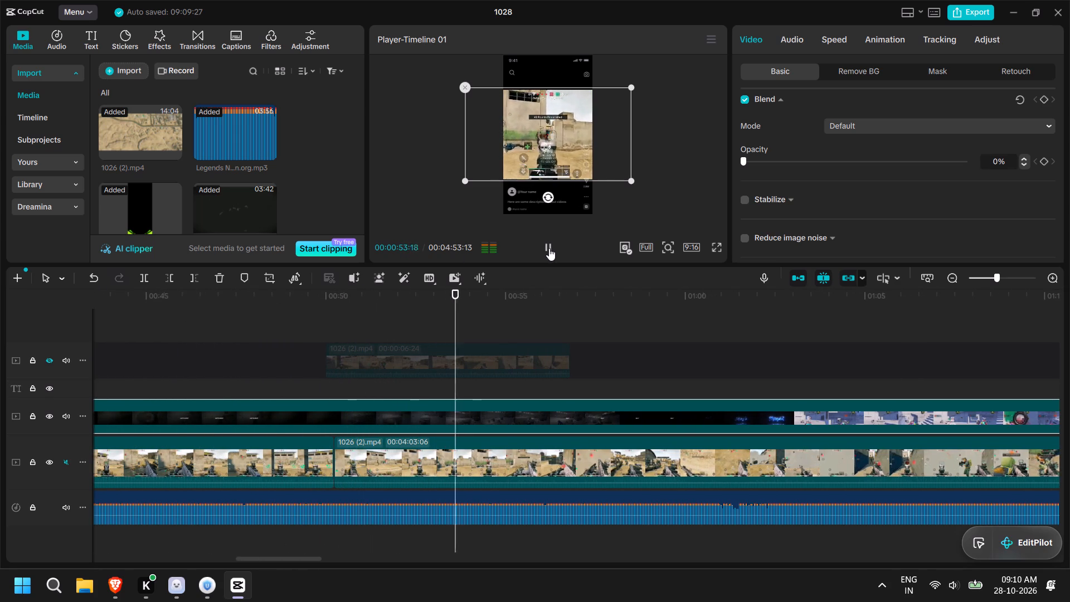
click(549, 248)
drag(473, 323, 262, 323)
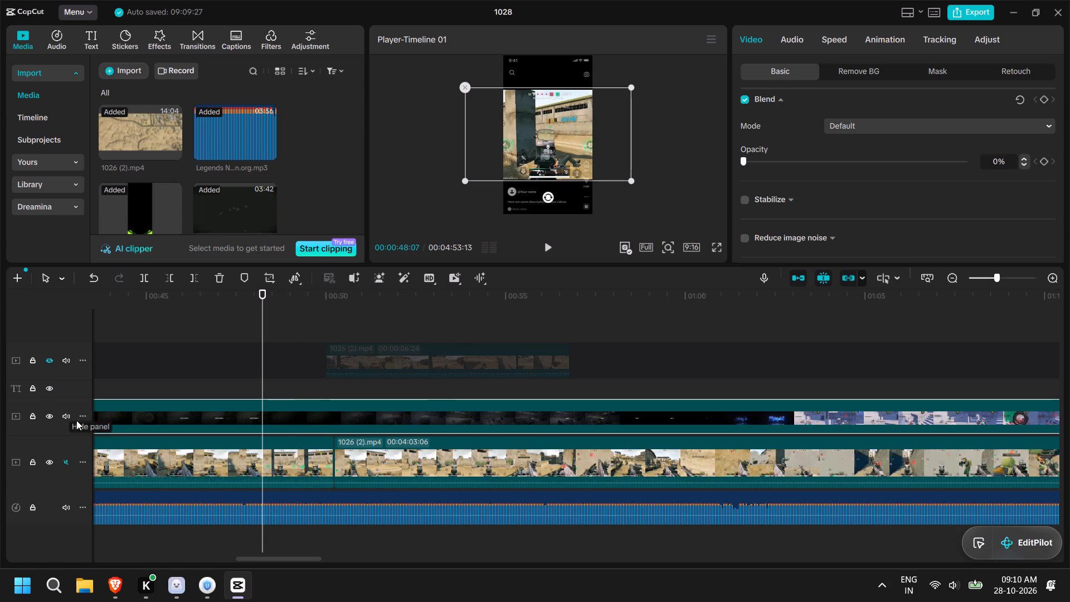
Unmute the gameplay track's clip audio.
click(61, 465)
Play the gameplay with its sound to find the end of the action, and split the gameplay clip at 00:01:00:06.
click(555, 244)
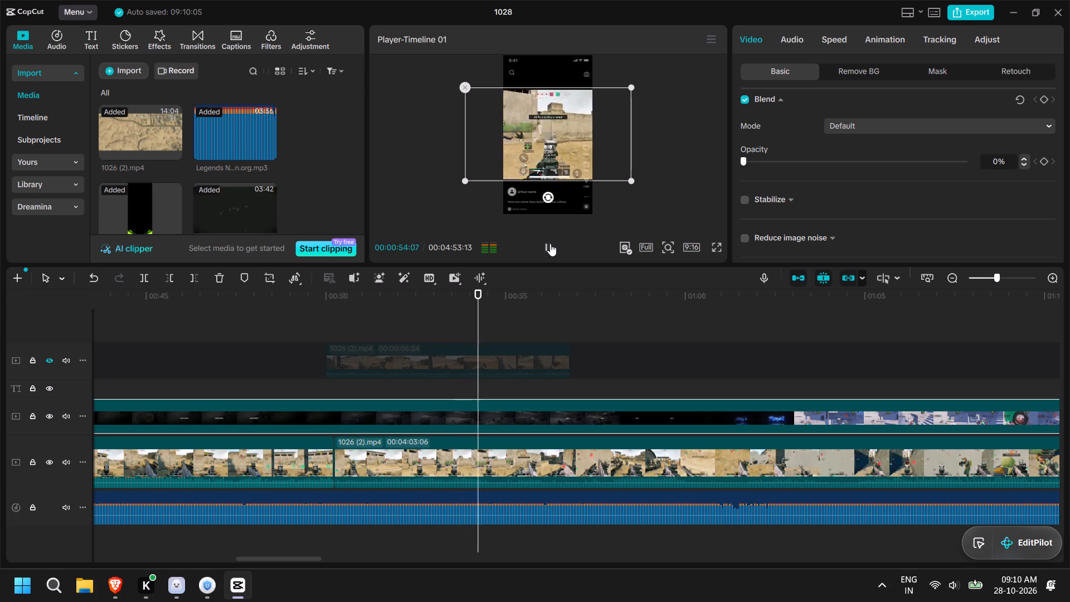
click(550, 244)
click(550, 244)
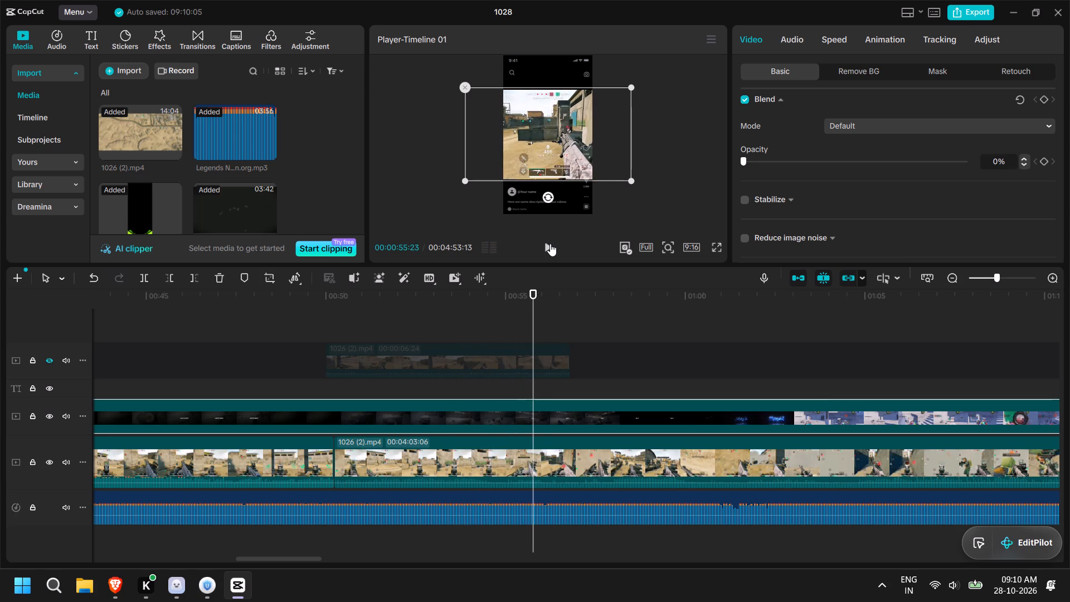
click(550, 244)
click(550, 244)
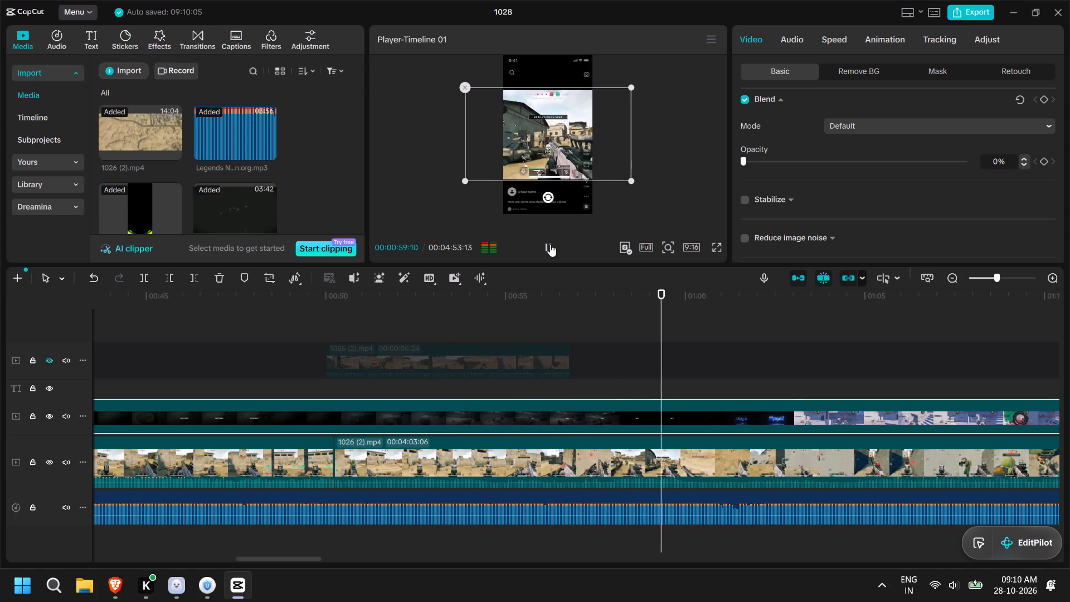
click(550, 244)
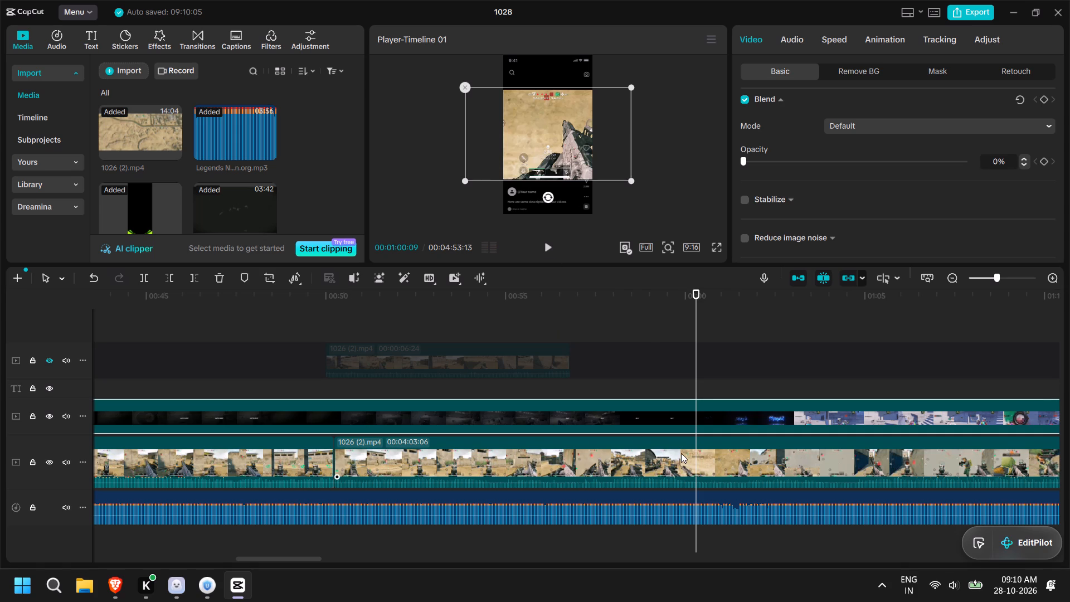
drag(698, 300, 598, 301)
click(548, 246)
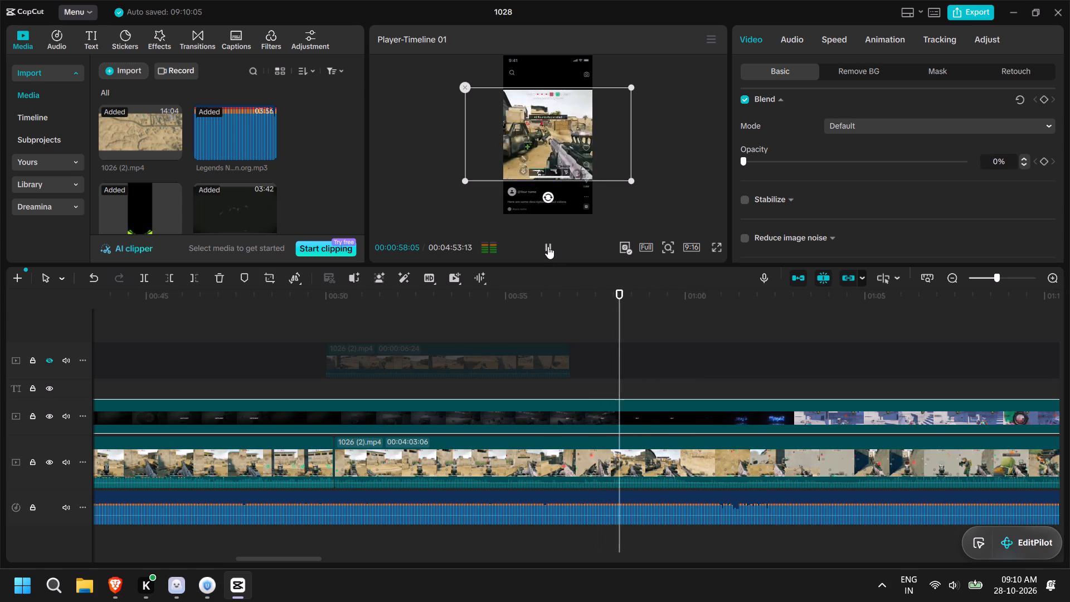
click(548, 246)
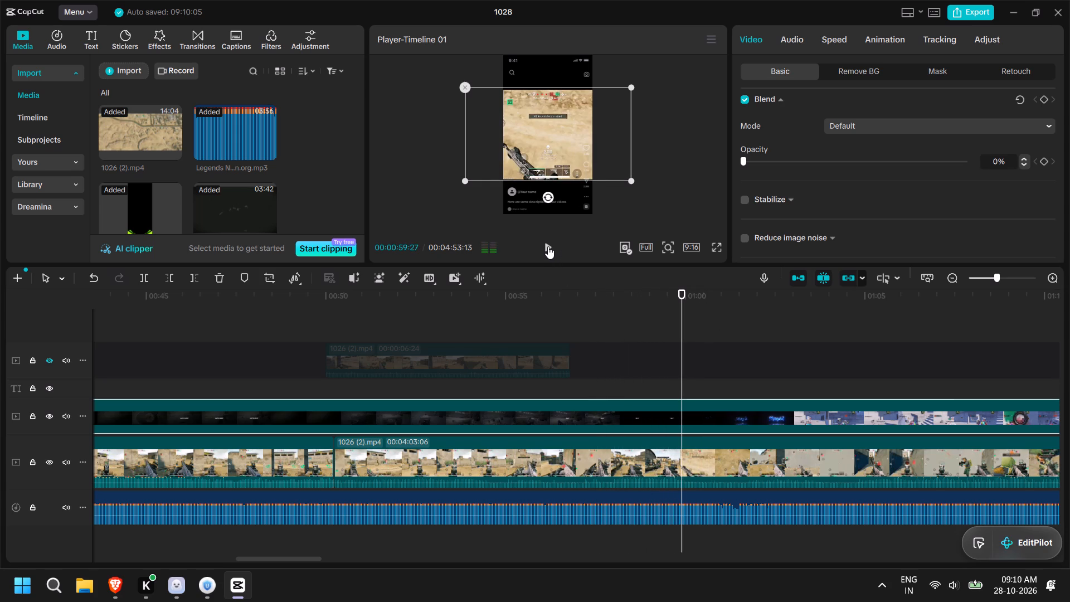
double_click(548, 246)
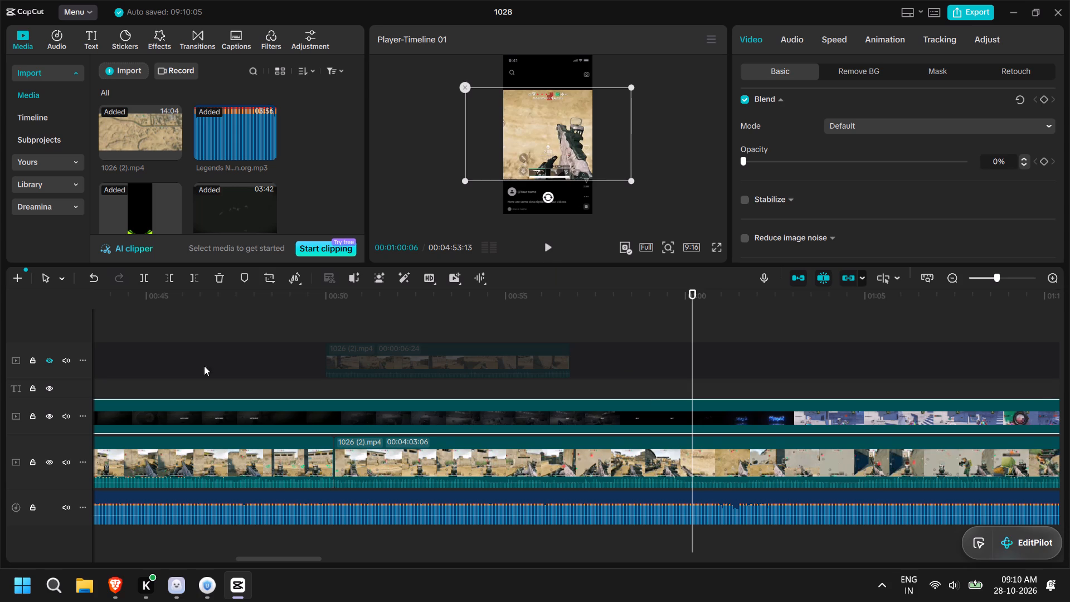
click(142, 280)
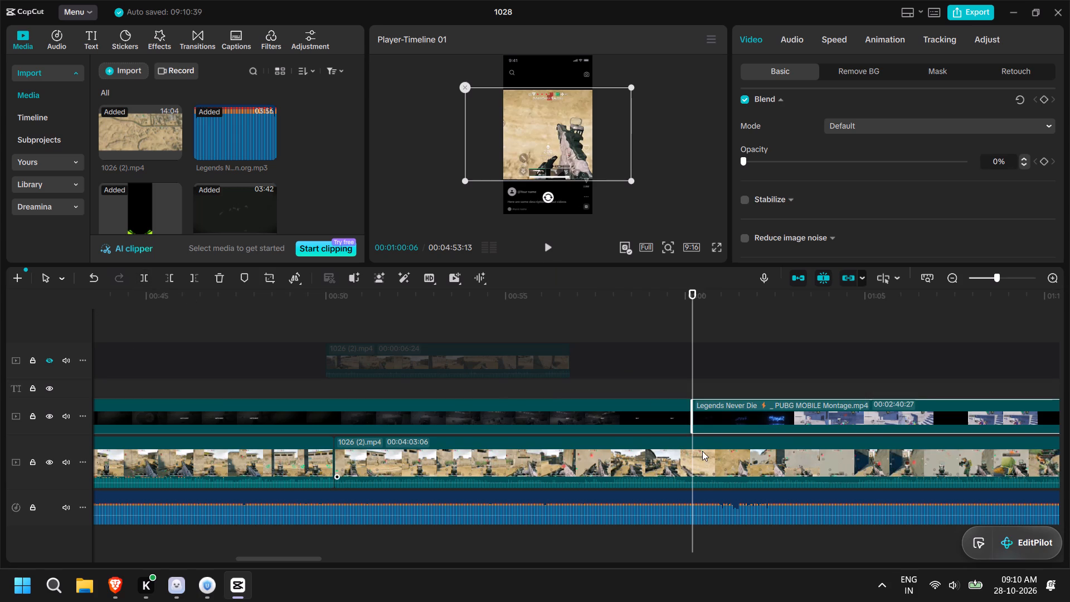
click(93, 279)
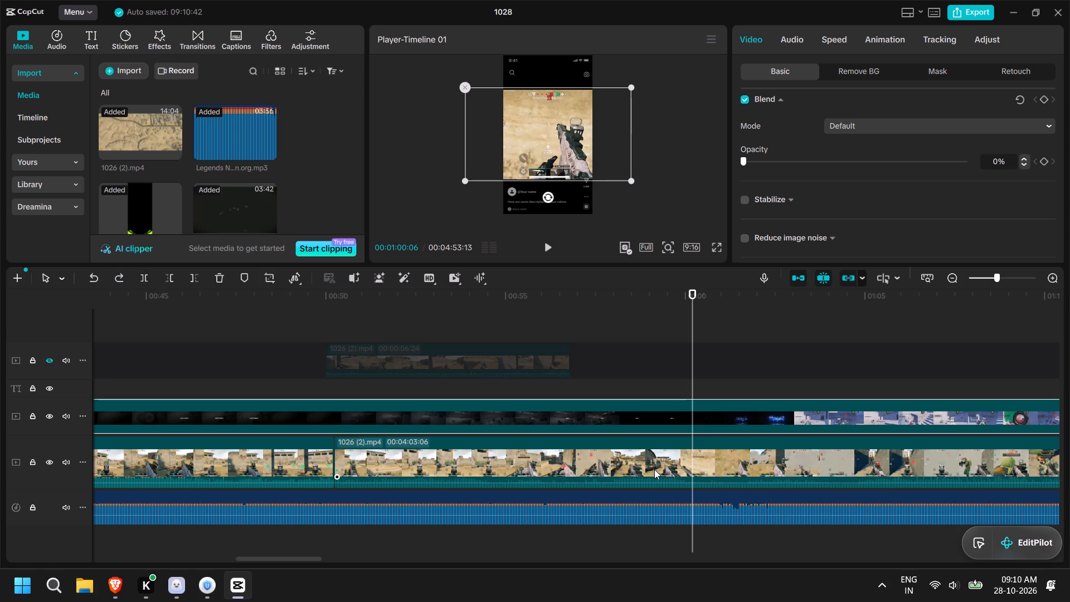
click(650, 454)
click(144, 278)
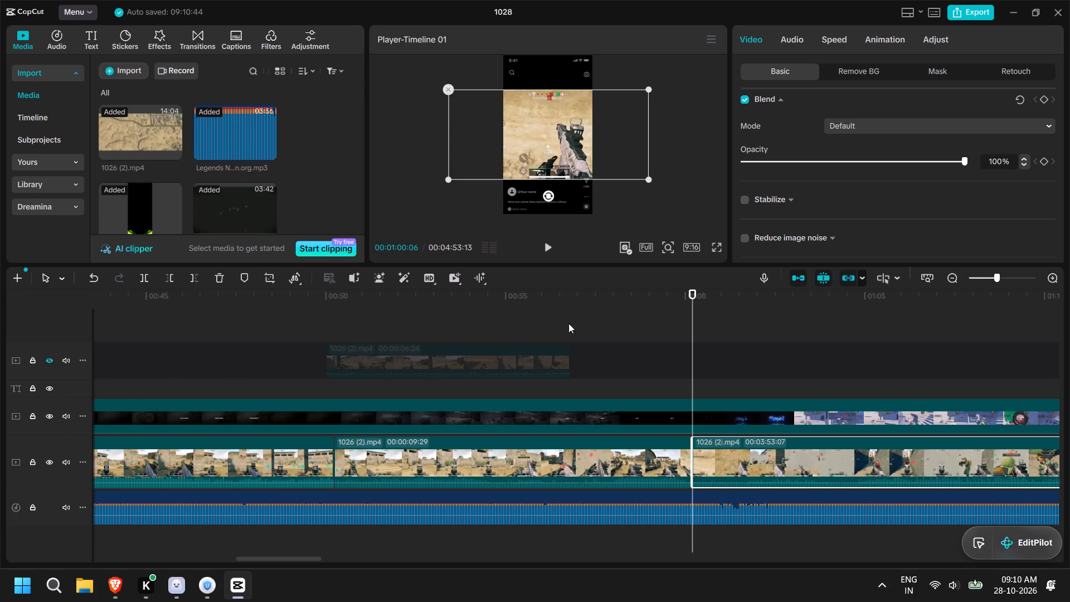
Play the gameplay after the 00:01:00:06 split to about 00:01:06:27 and look over the later footage for the next usable section.
click(549, 244)
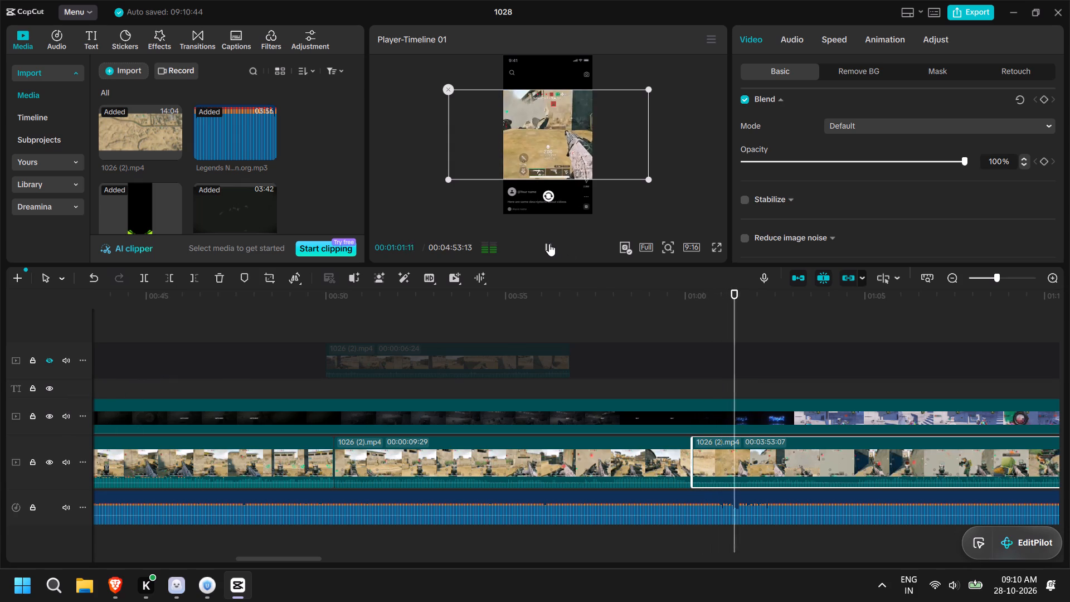
click(549, 244)
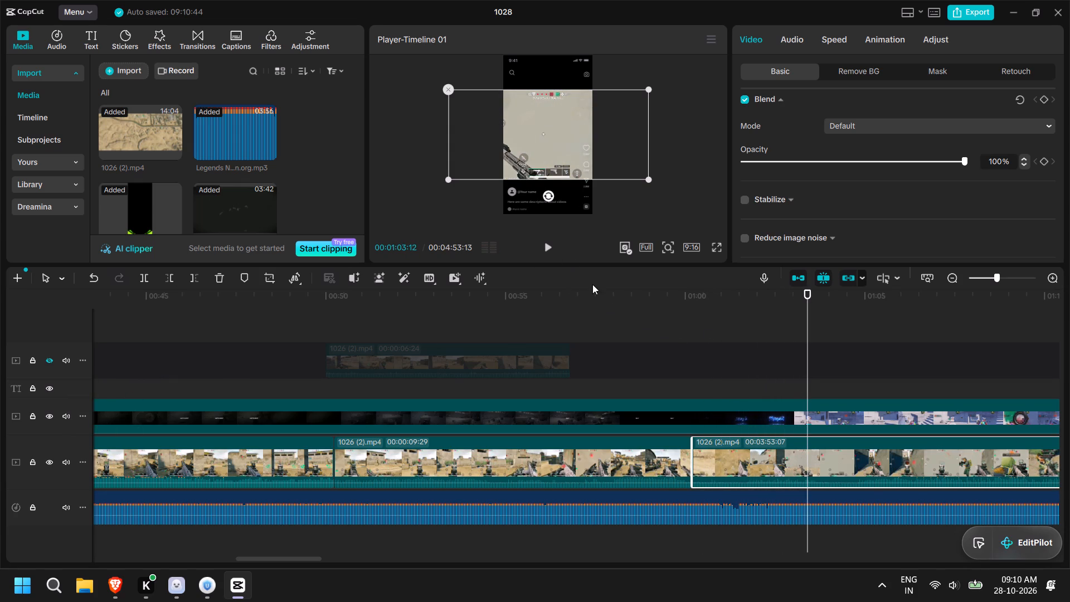
click(551, 245)
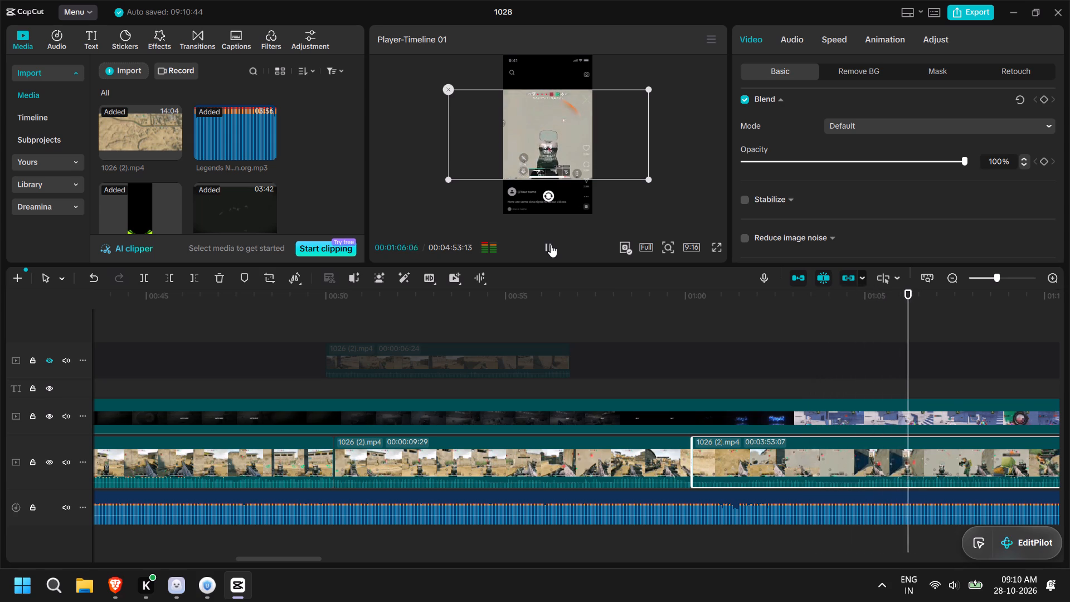
click(551, 245)
drag(924, 293, 933, 293)
ctrl+scroll(709, 373, down, 4)
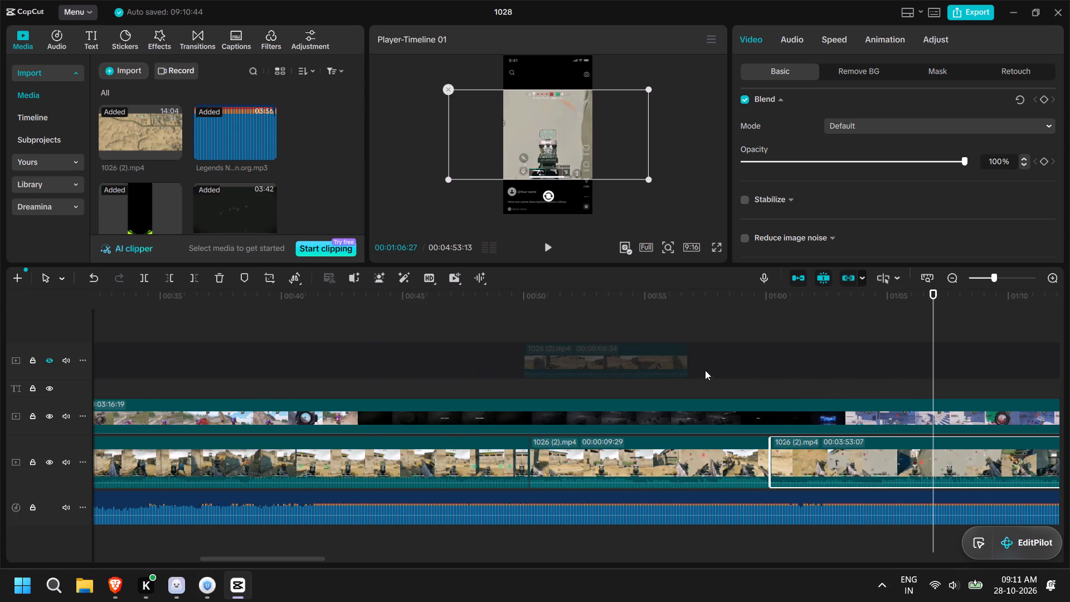
ctrl+scroll(703, 365, down, 4)
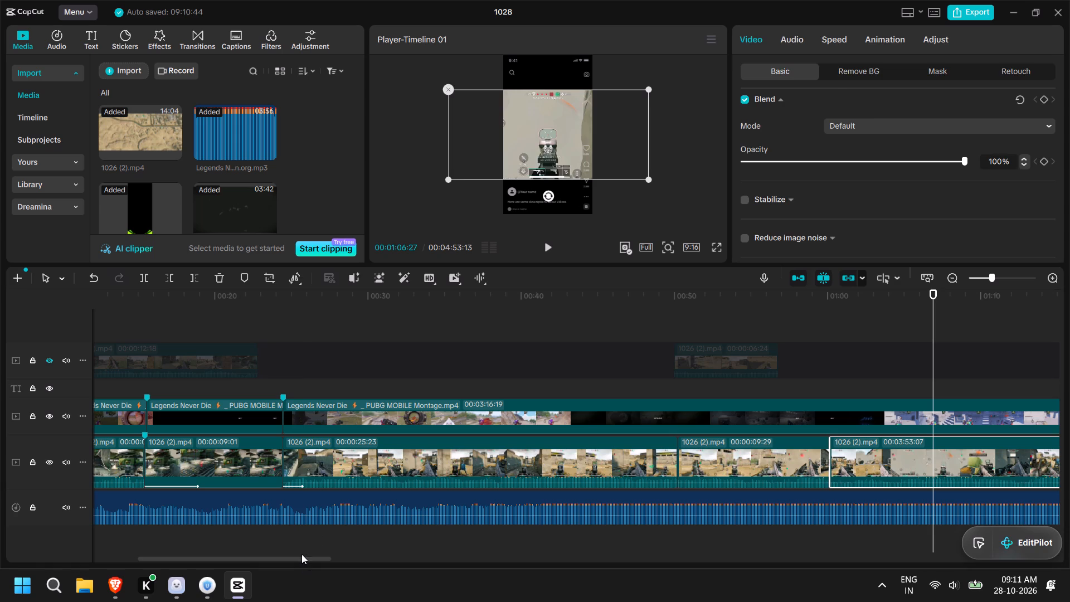
click(301, 554)
drag(299, 557, 415, 559)
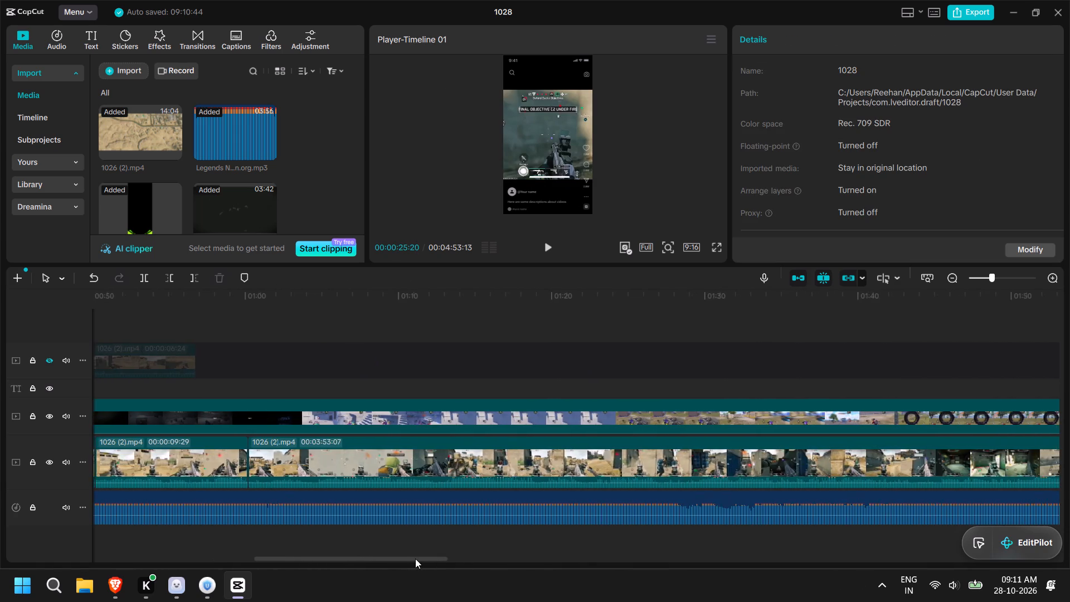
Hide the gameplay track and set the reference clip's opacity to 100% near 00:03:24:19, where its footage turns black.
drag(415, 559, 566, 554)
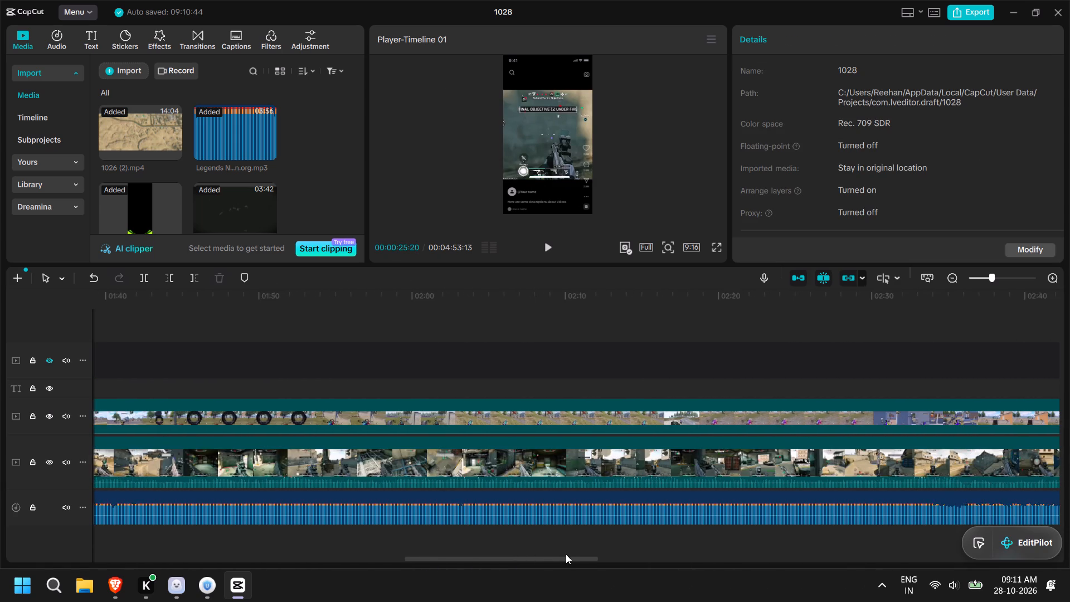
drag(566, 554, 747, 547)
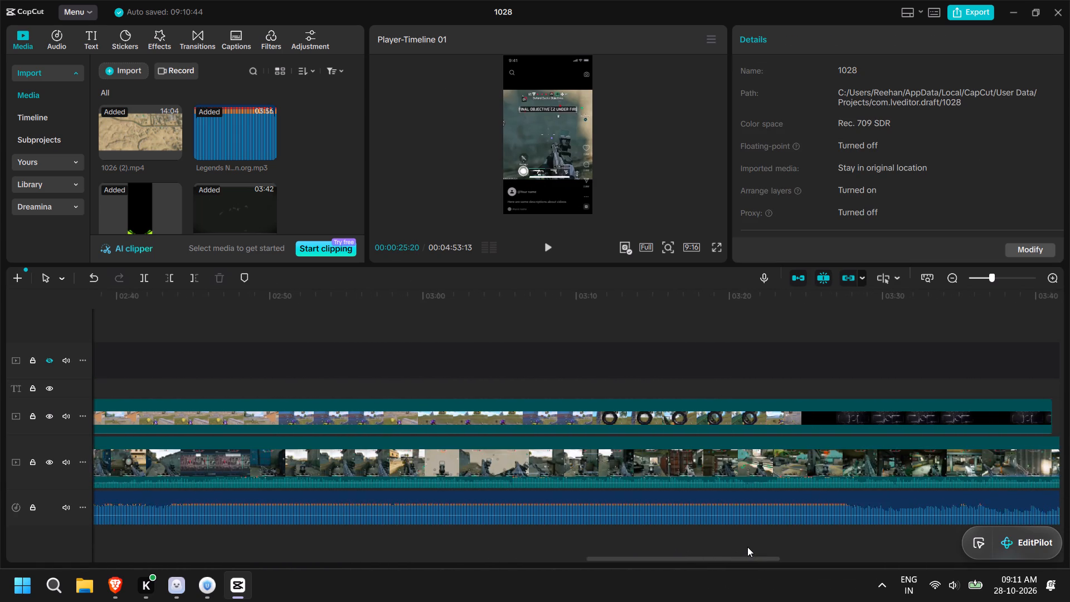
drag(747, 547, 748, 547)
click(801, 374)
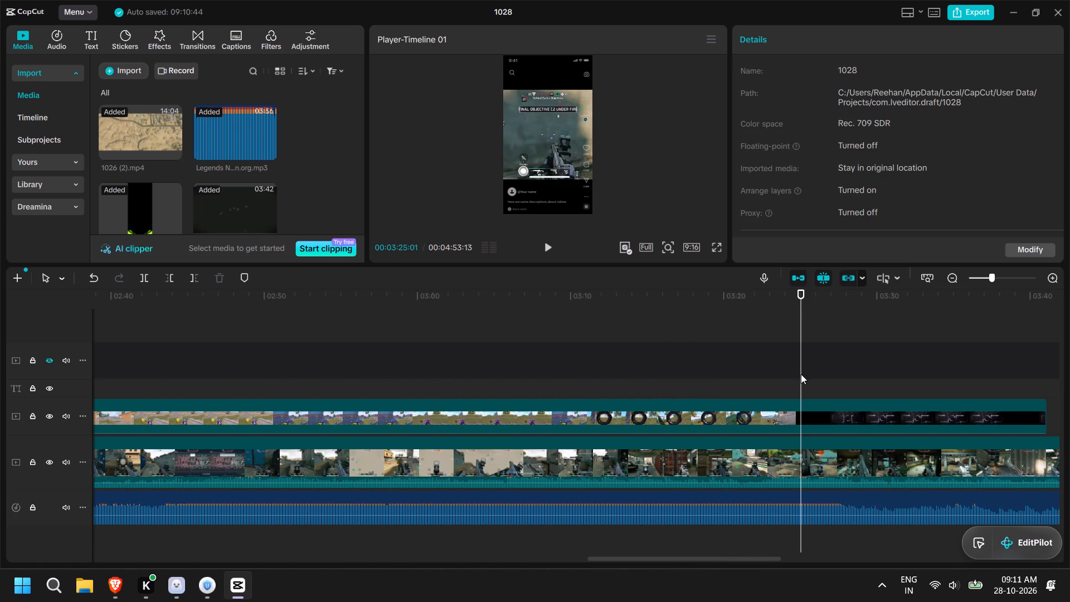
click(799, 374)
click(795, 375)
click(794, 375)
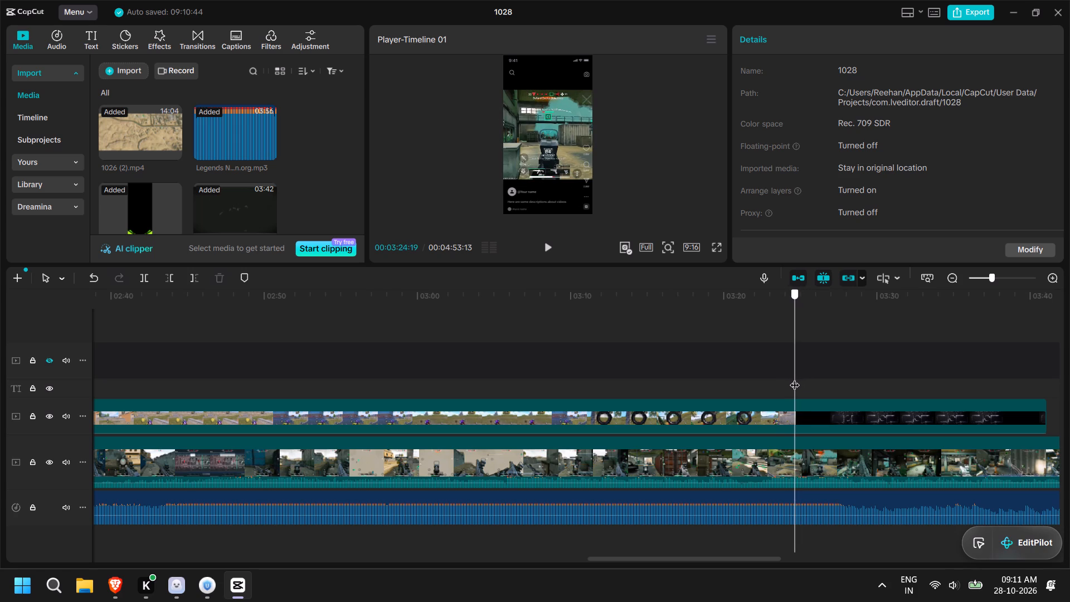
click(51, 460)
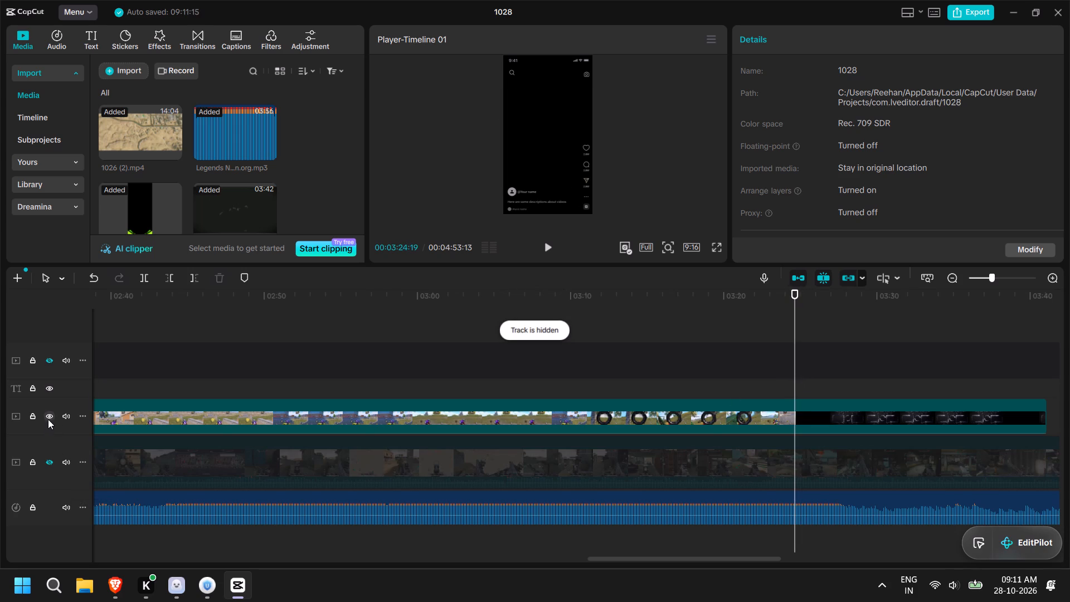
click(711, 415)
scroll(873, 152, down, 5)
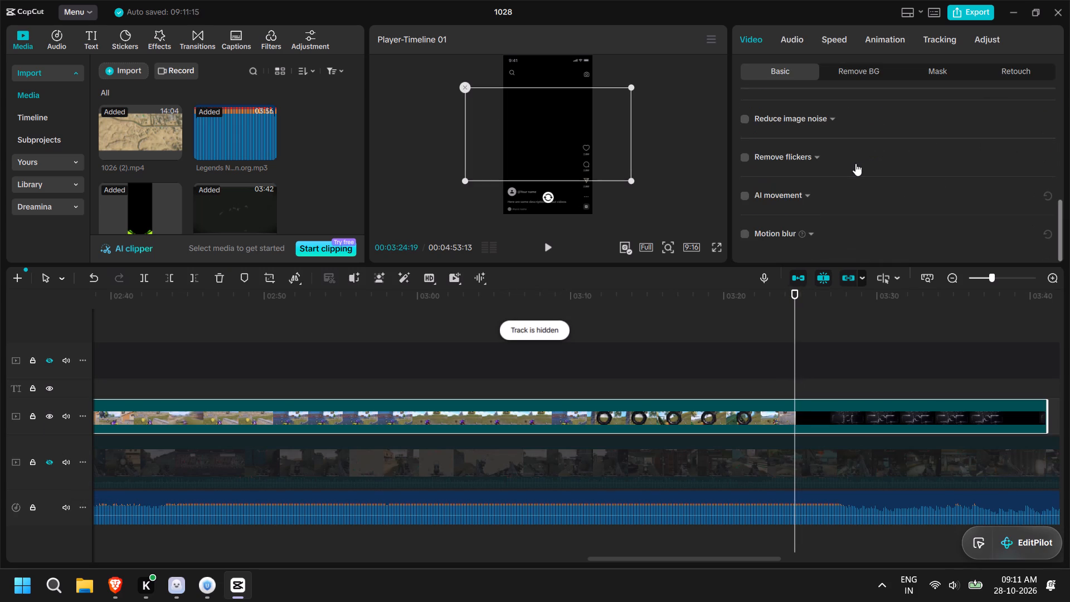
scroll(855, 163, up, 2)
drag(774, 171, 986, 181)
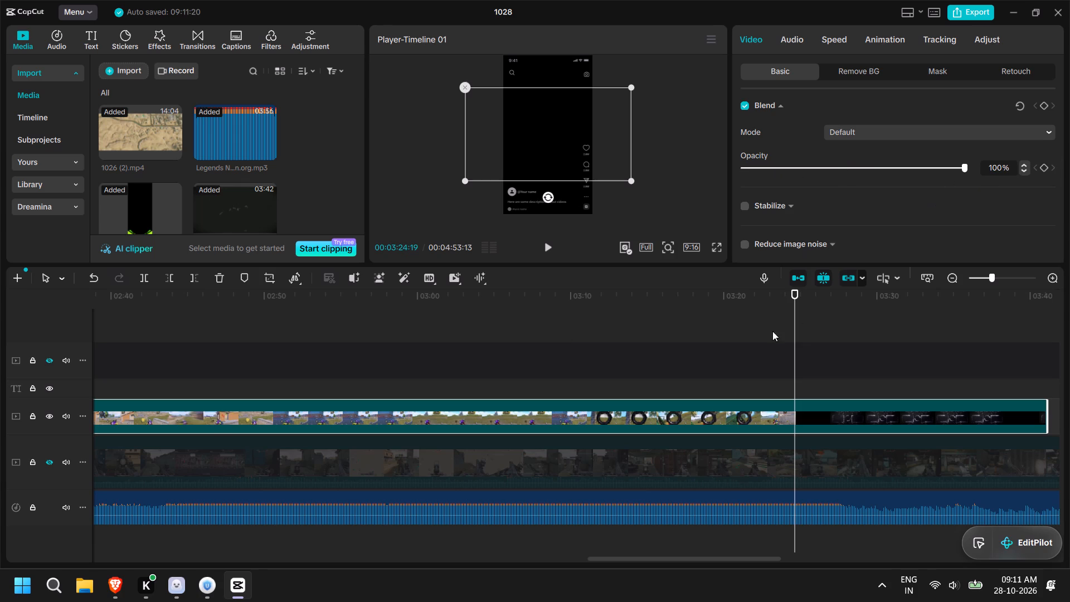
Play the reference clip around its change to black and add a marker on it at 00:03:24:19.
drag(794, 312, 747, 312)
click(548, 247)
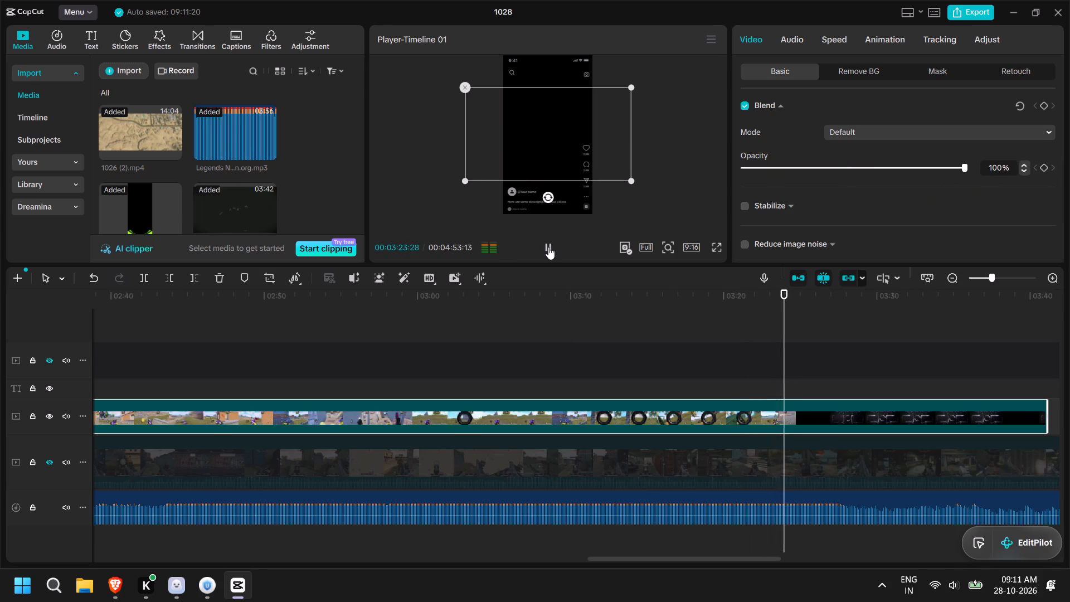
click(548, 247)
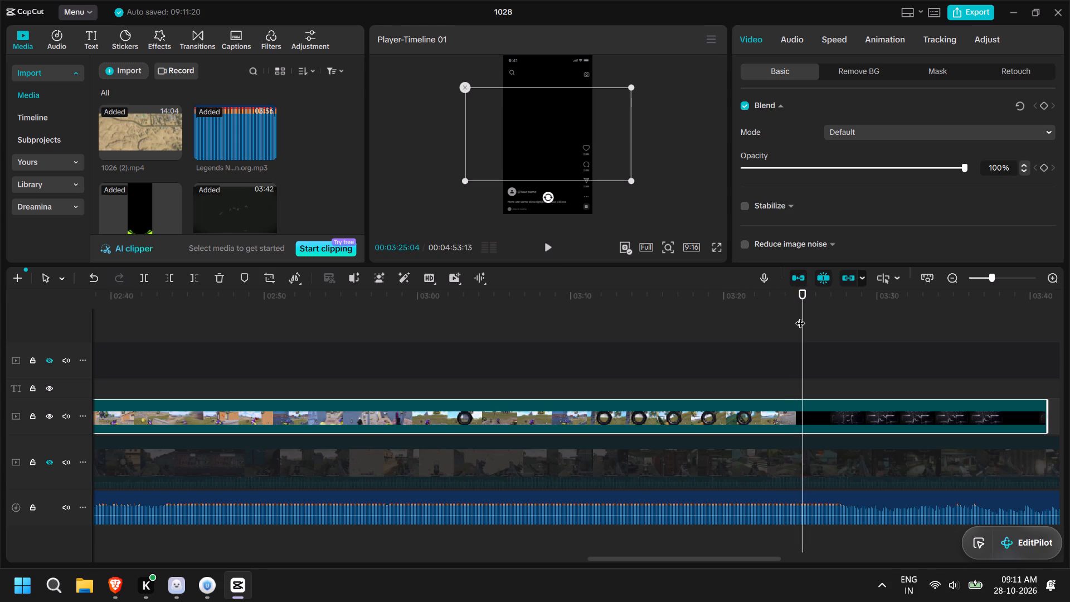
drag(802, 317, 795, 317)
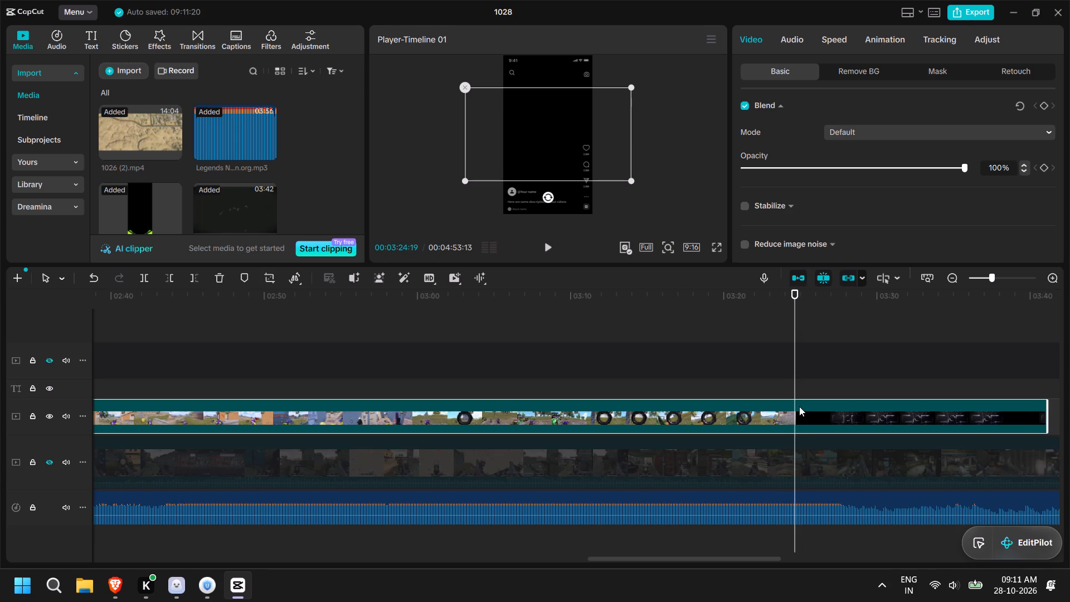
click(799, 406)
click(795, 405)
click(246, 282)
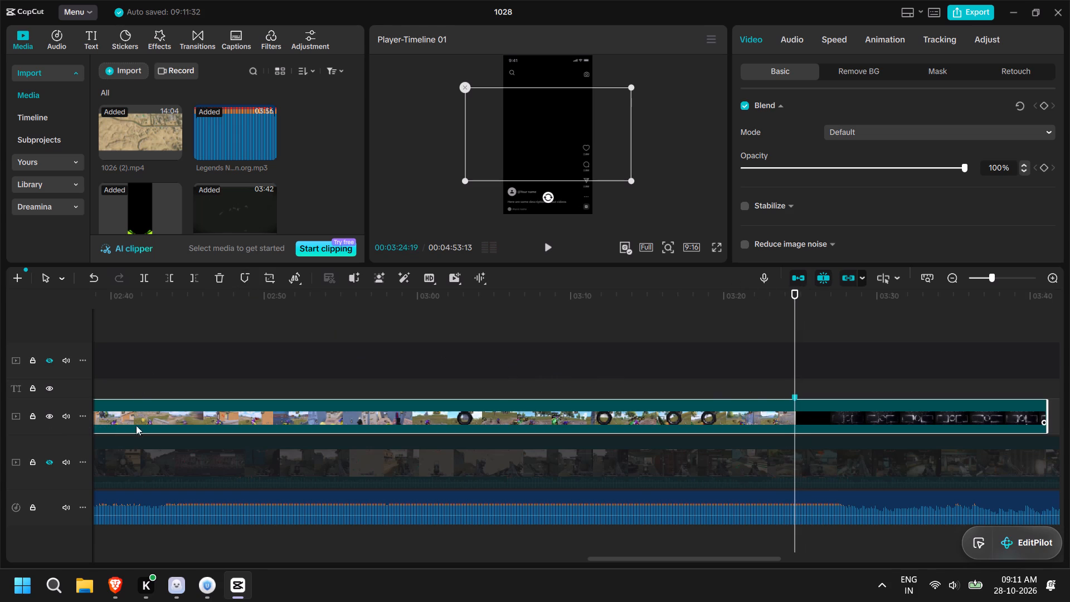
Set the reference clip's opacity back to 0% and show the gameplay track again.
drag(964, 169, 547, 197)
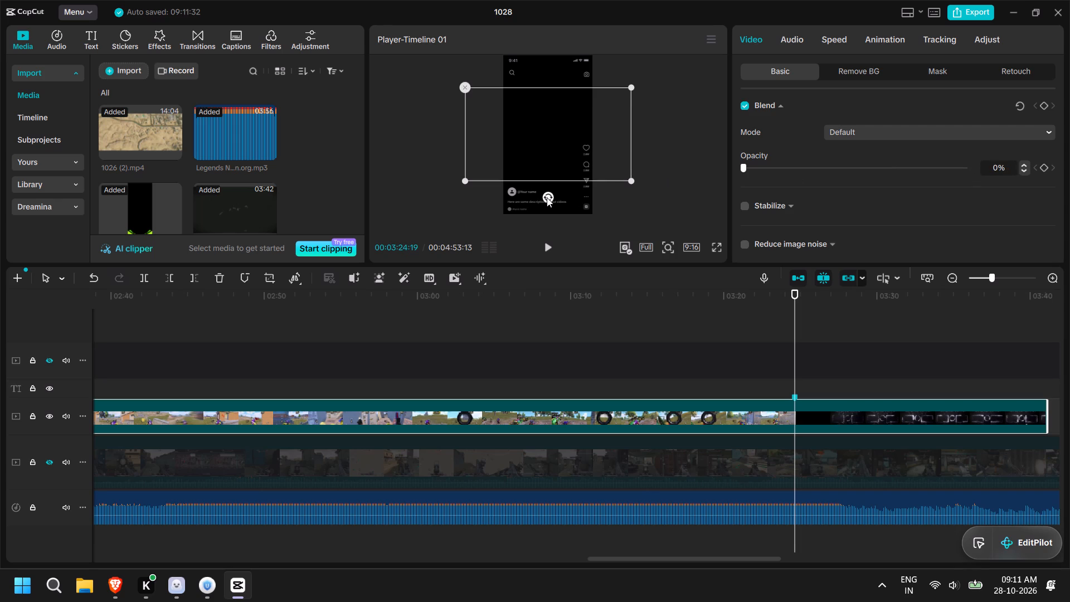
drag(547, 197, 545, 200)
click(46, 463)
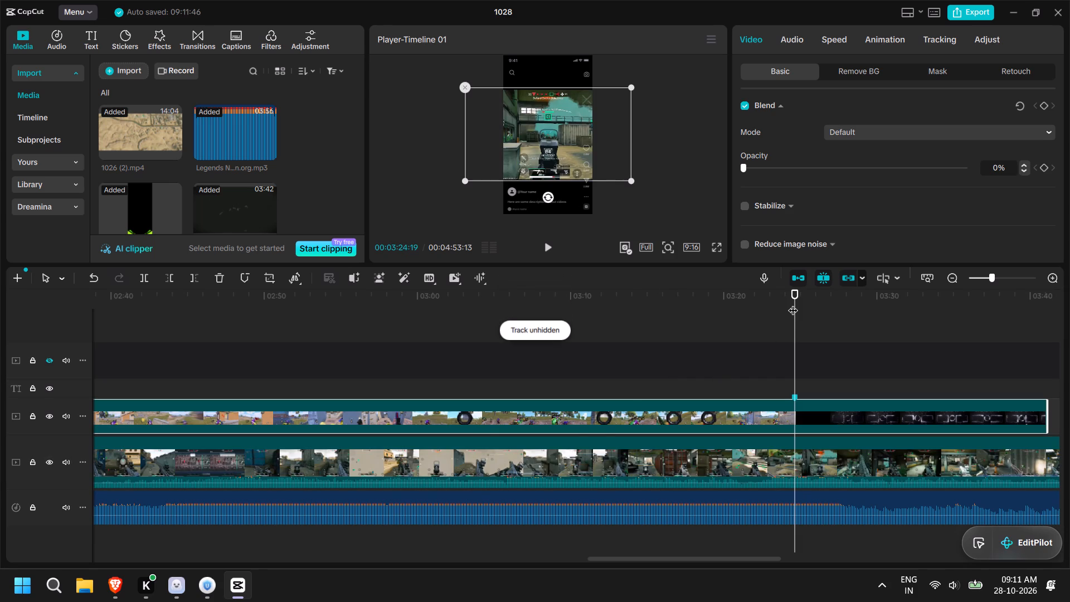
Play the end of the gameplay to find the VICTORY banner, and split the gameplay clip at 00:04:35:08.
drag(793, 303, 821, 339)
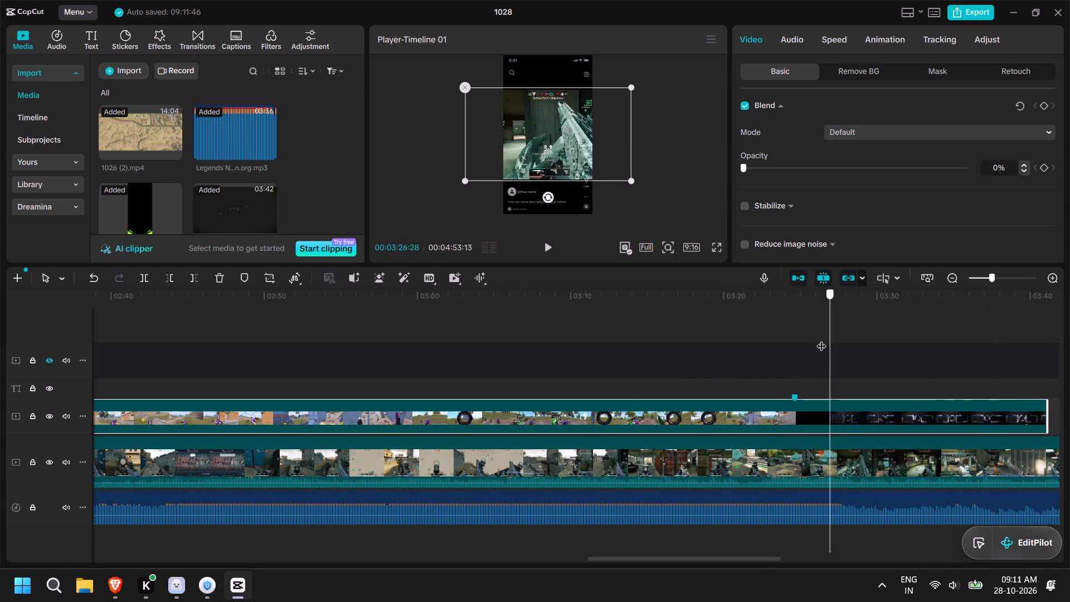
drag(821, 339, 821, 339)
drag(759, 557, 848, 555)
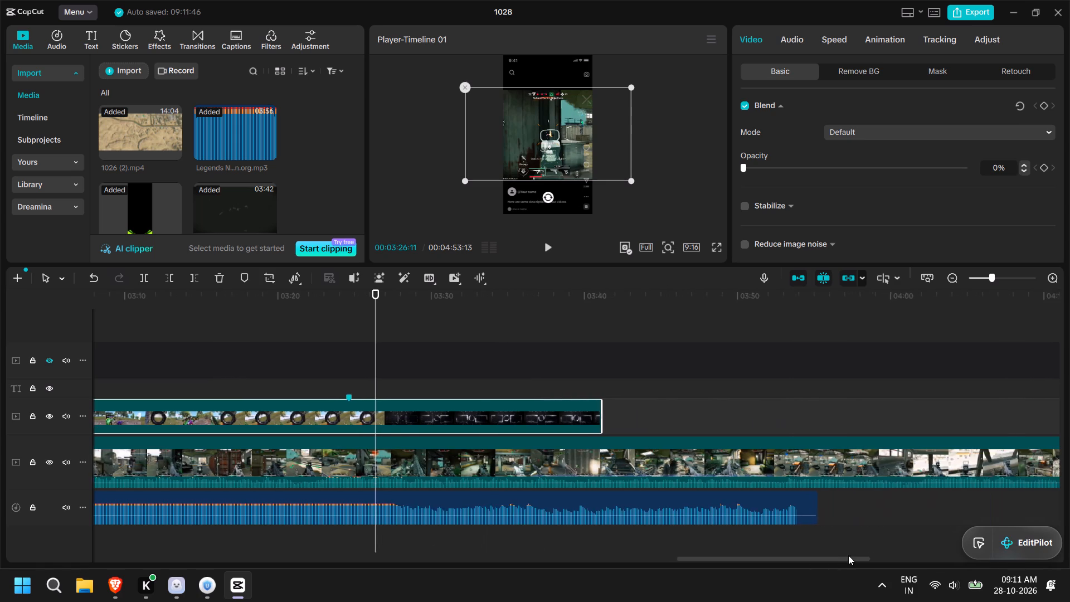
drag(848, 555, 992, 541)
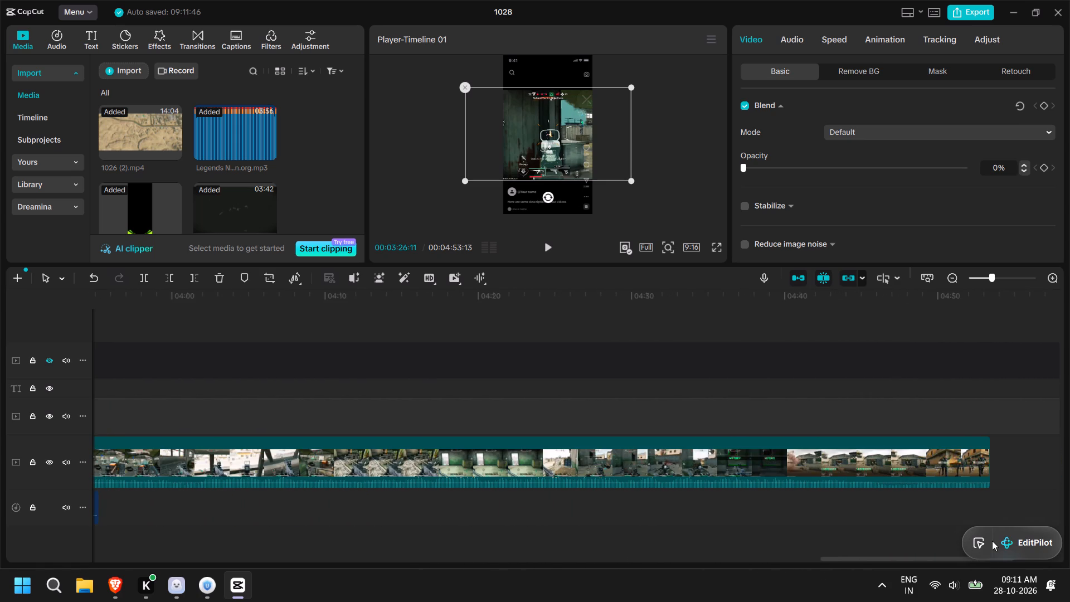
drag(992, 541, 952, 541)
click(935, 394)
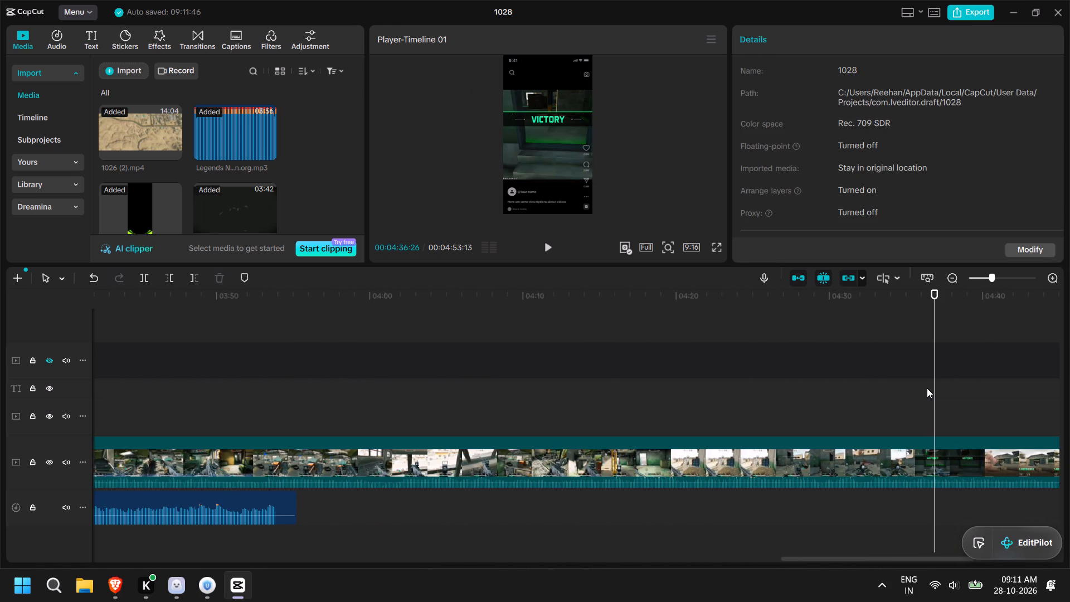
drag(936, 391, 785, 397)
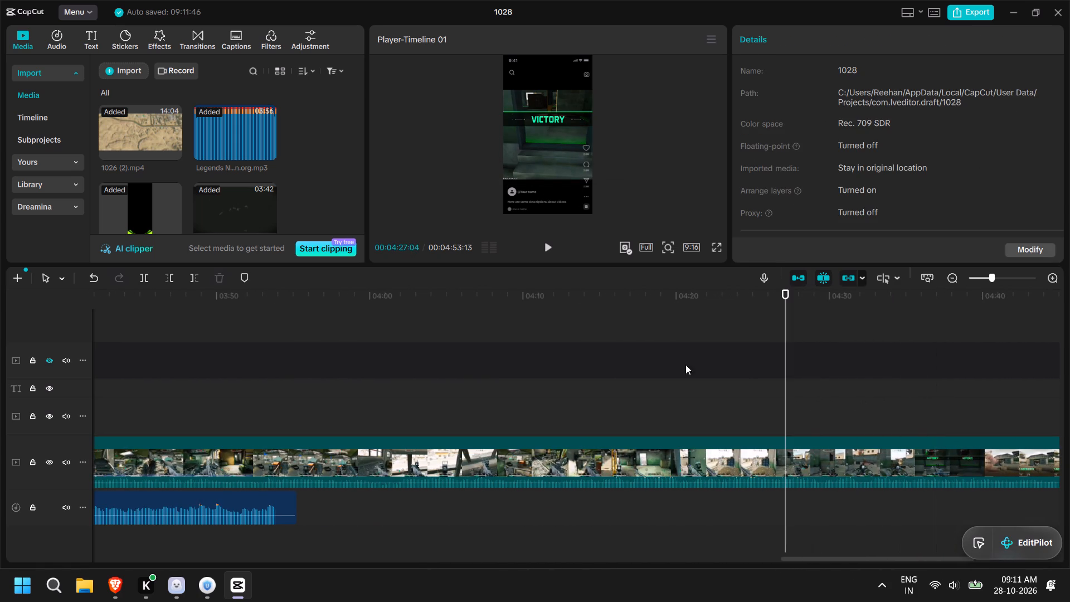
click(545, 247)
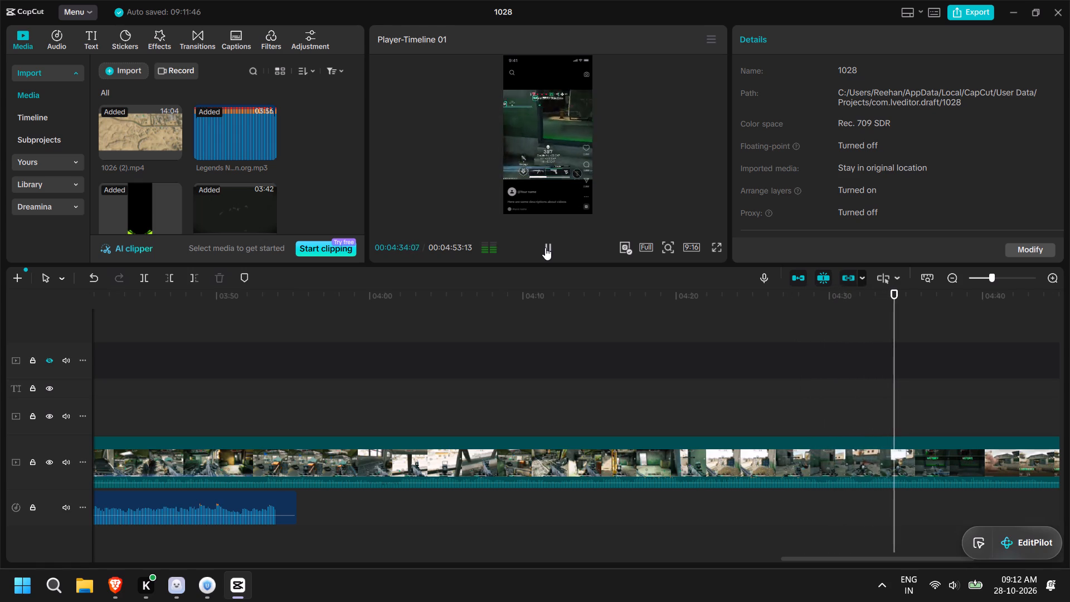
click(545, 247)
click(547, 242)
click(549, 242)
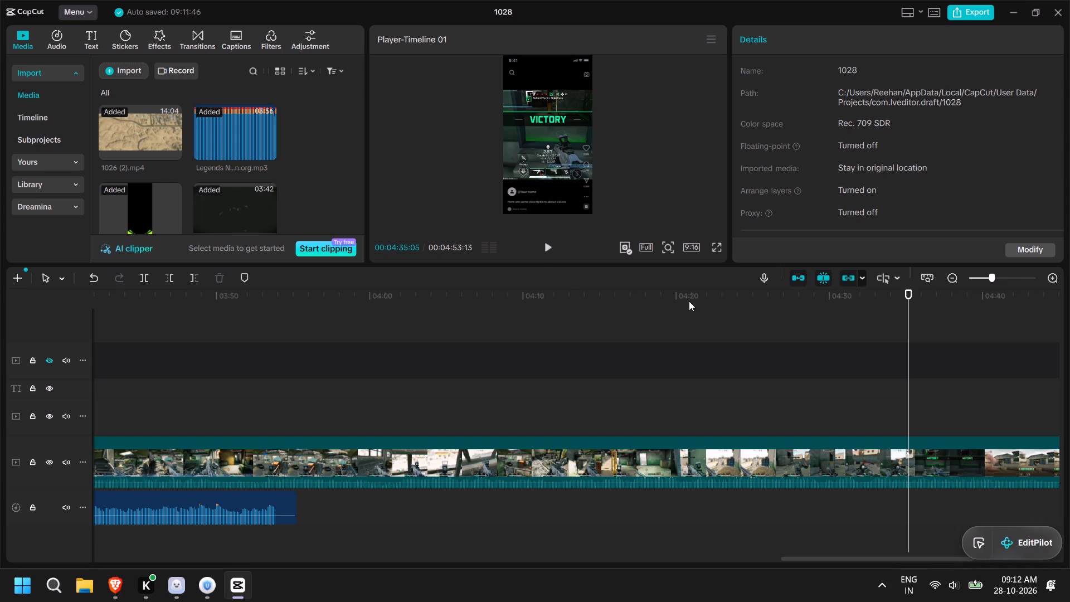
drag(910, 300, 894, 299)
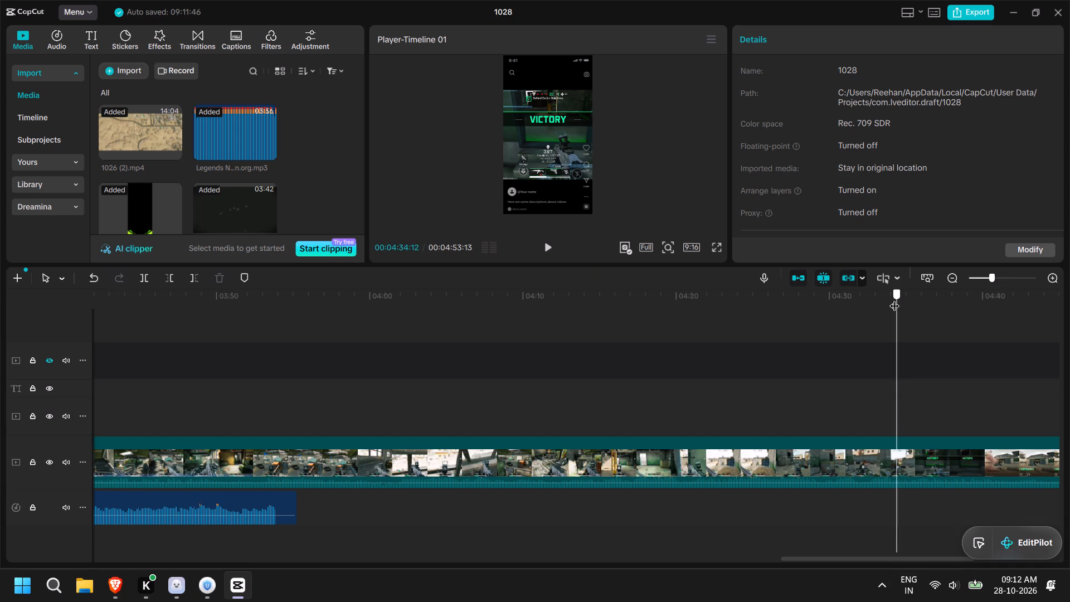
drag(894, 299, 903, 298)
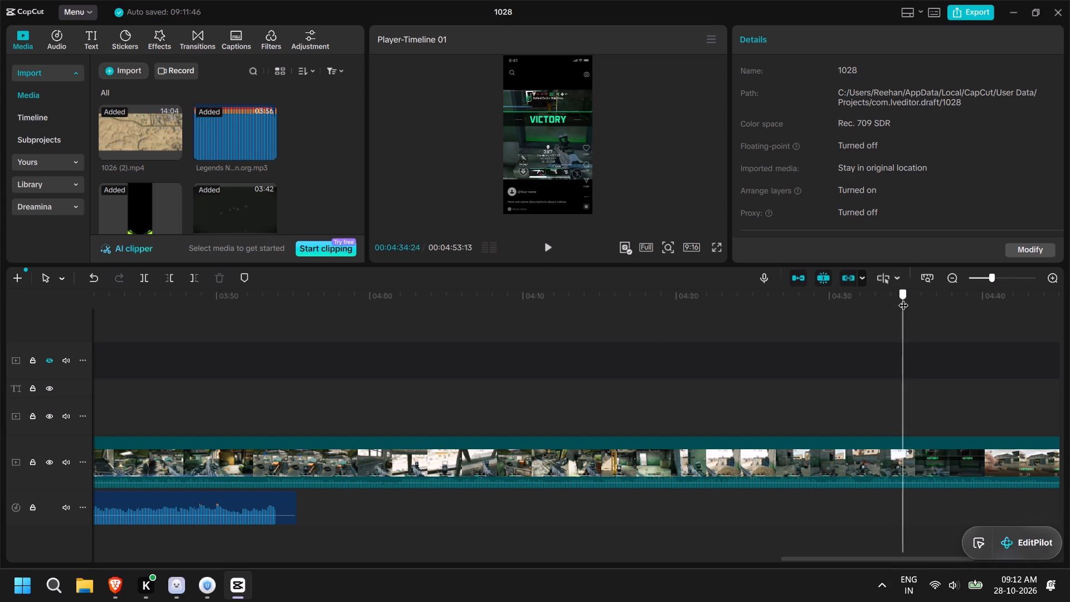
drag(903, 298, 904, 298)
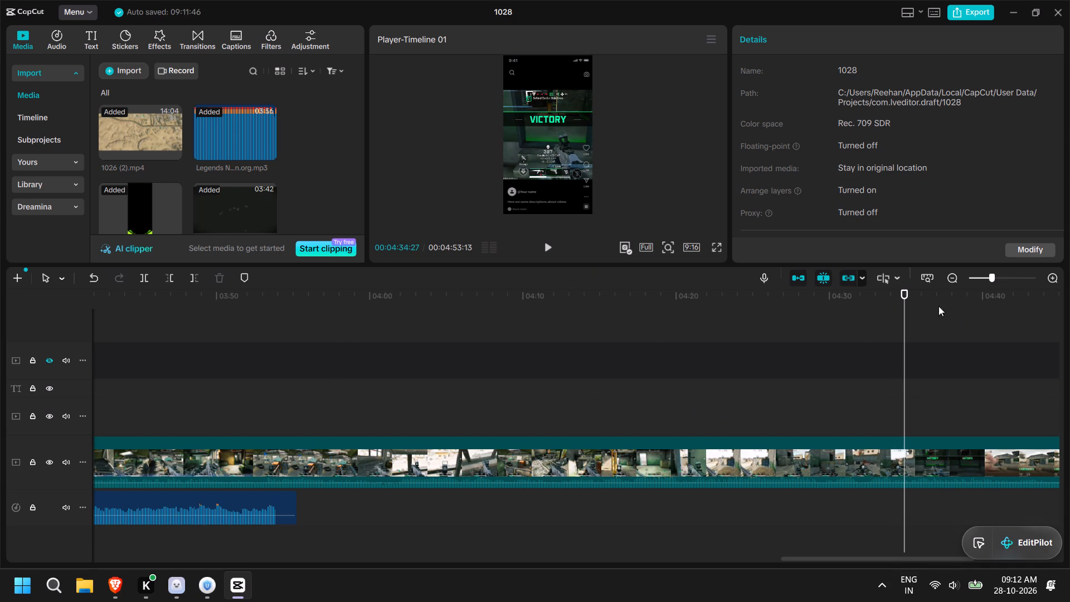
click(906, 294)
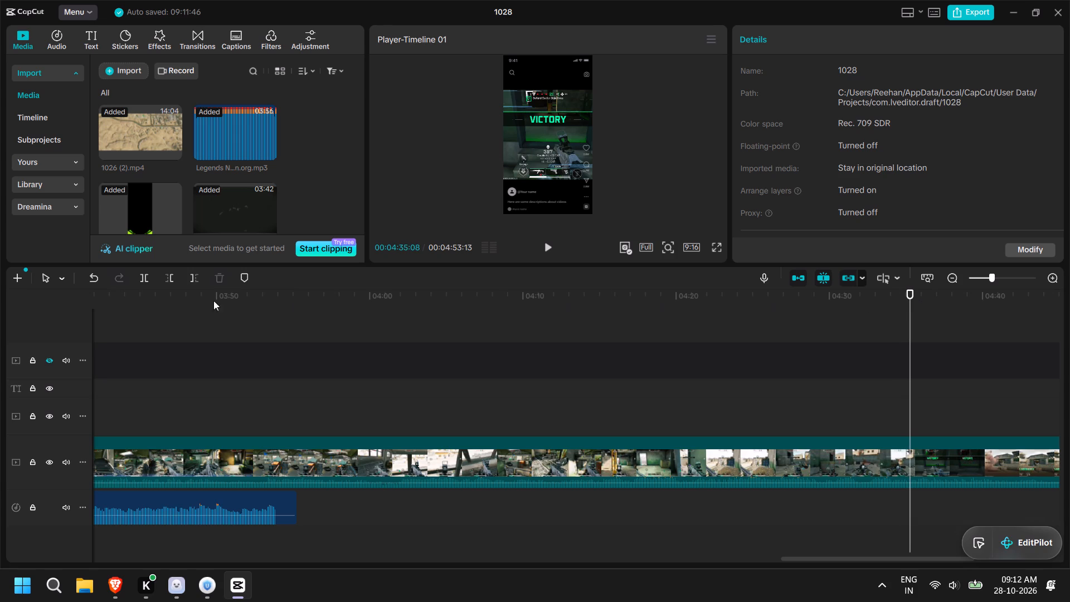
click(142, 276)
Delete the remaining gameplay footage after the split at the VICTORY banner.
click(1001, 454)
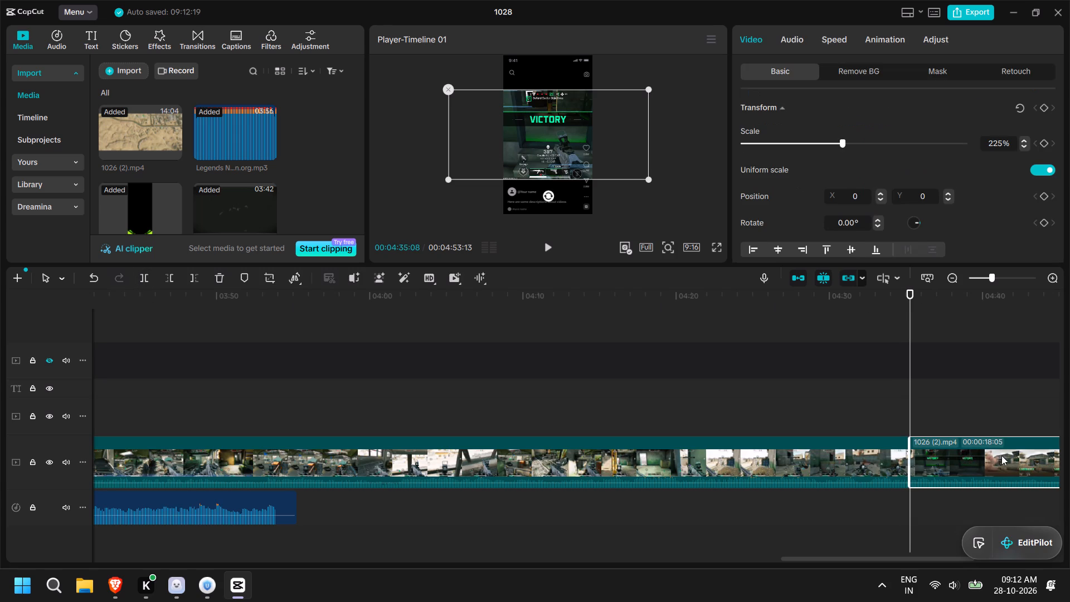
click(225, 277)
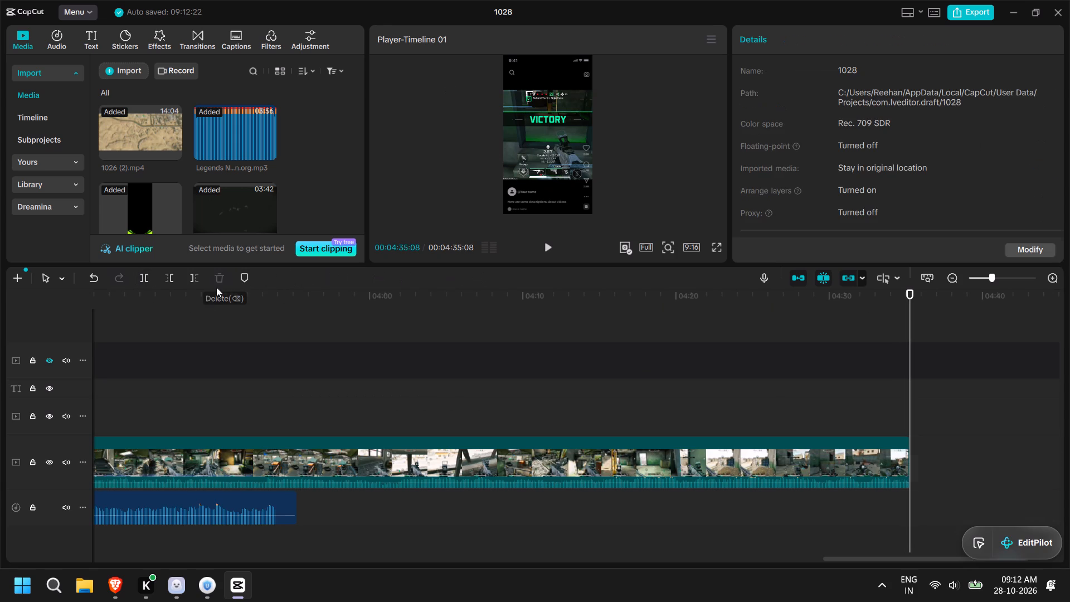
Play the gameplay from about 00:01:10 to 00:01:14 and again from 00:00:52:18 to 00:00:59:21 to review the sections around the existing cuts.
drag(910, 296, 315, 330)
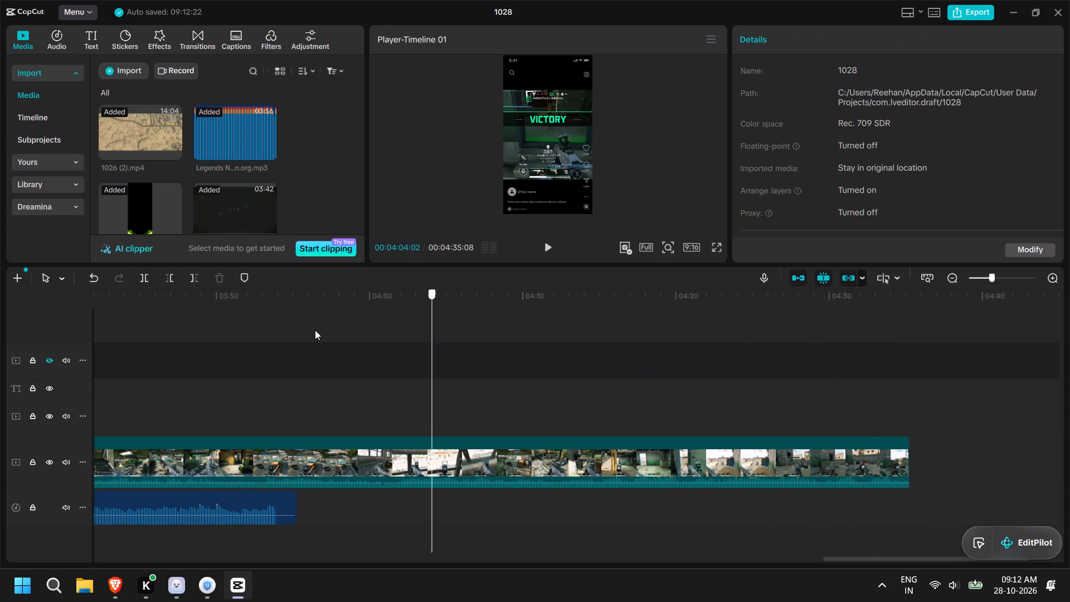
drag(315, 330, 441, 349)
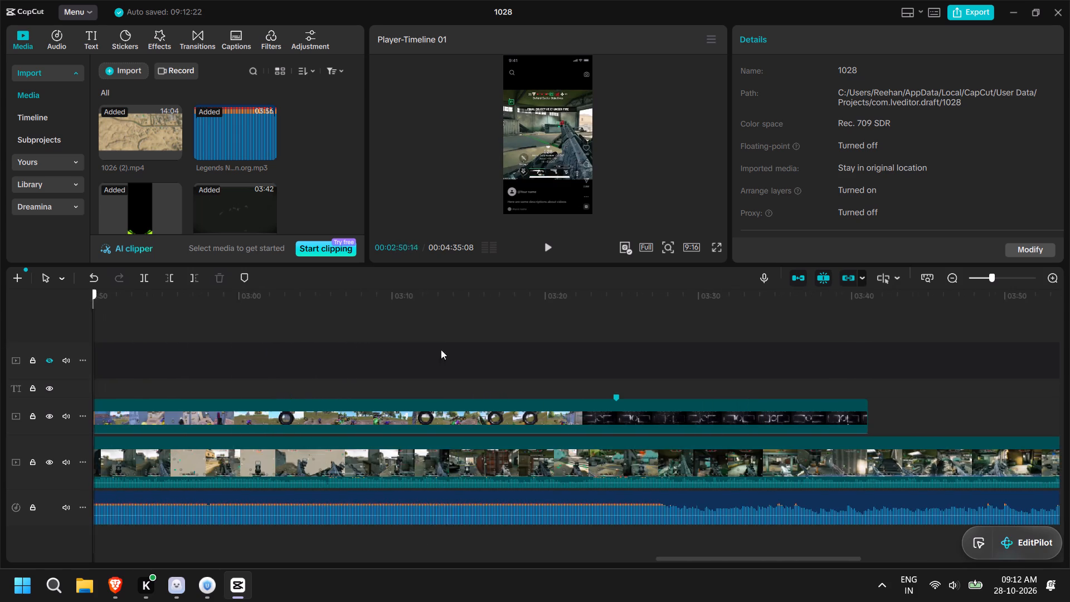
drag(441, 349, 134, 351)
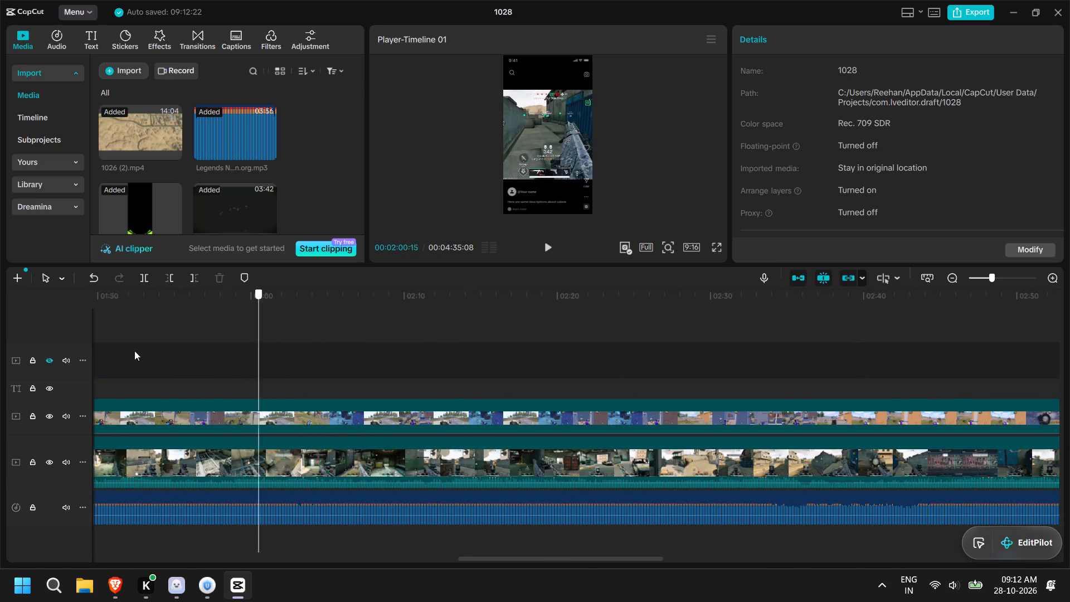
drag(134, 351, 308, 362)
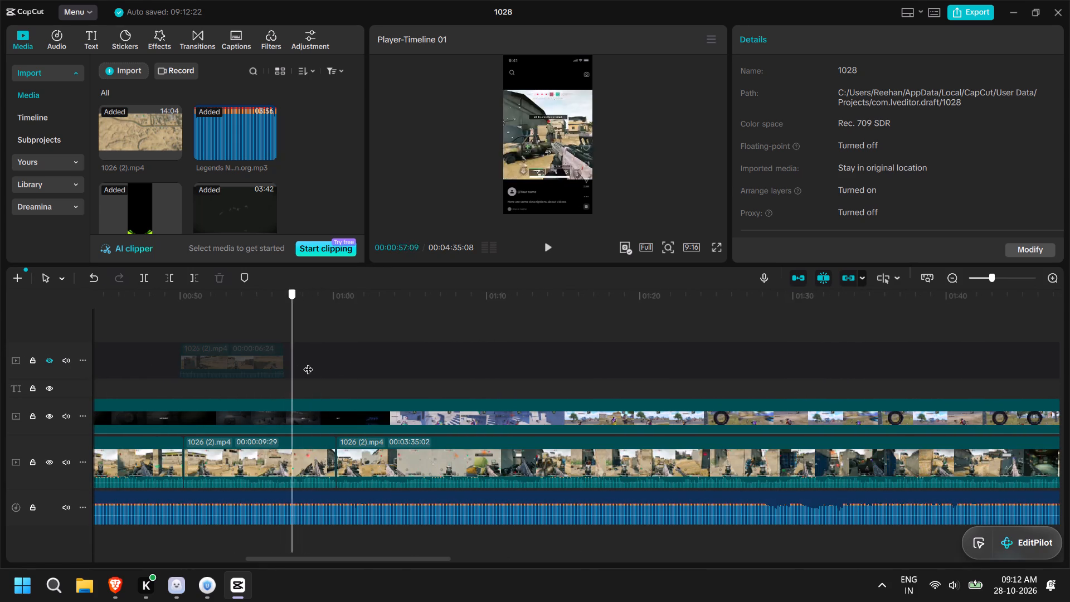
drag(308, 362, 481, 362)
click(551, 247)
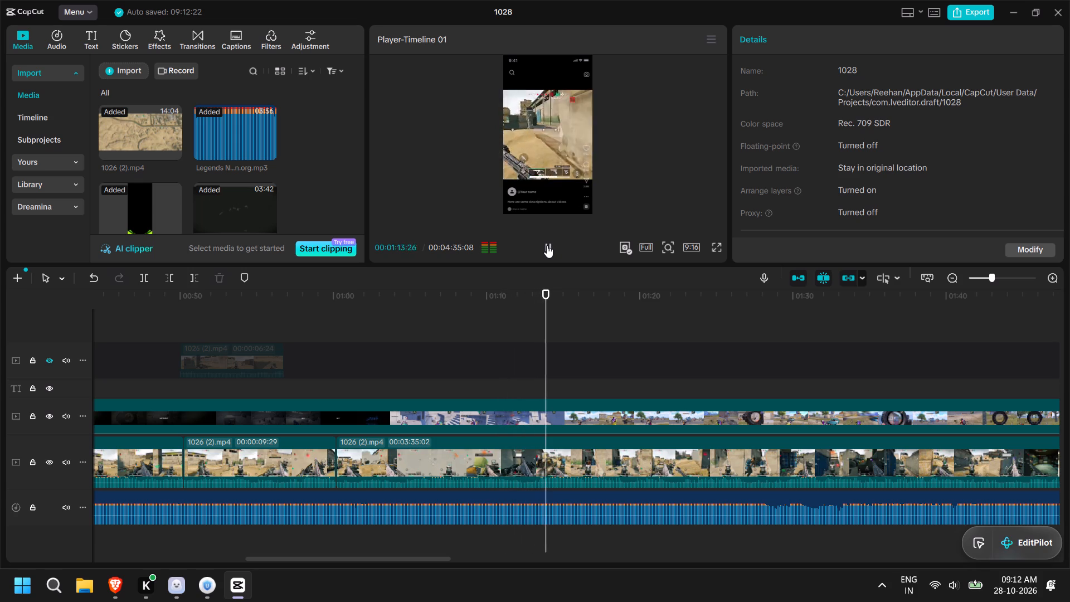
click(547, 245)
drag(555, 319, 220, 334)
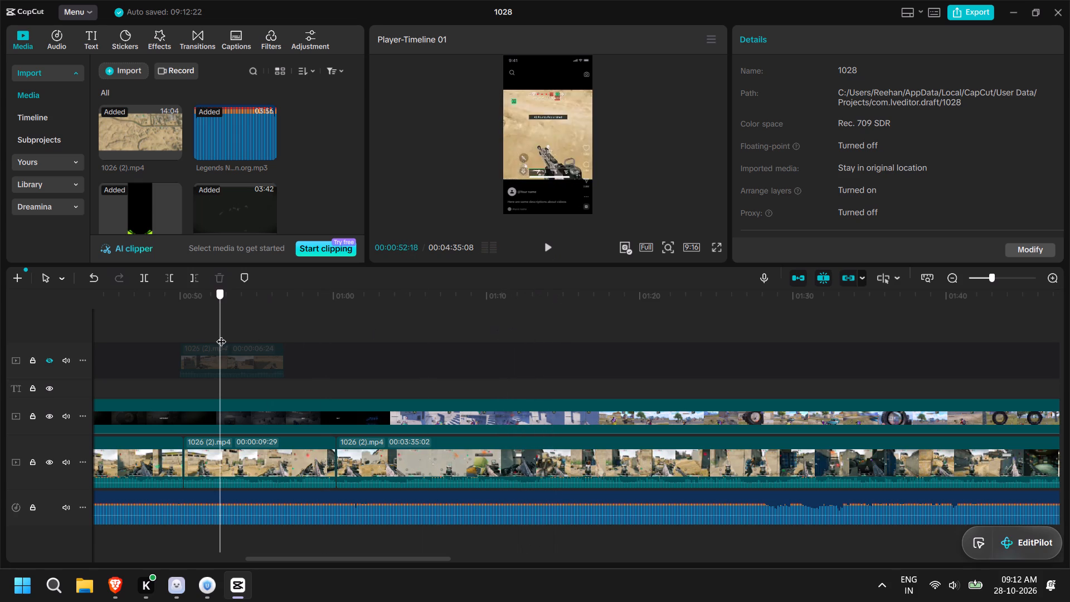
click(544, 248)
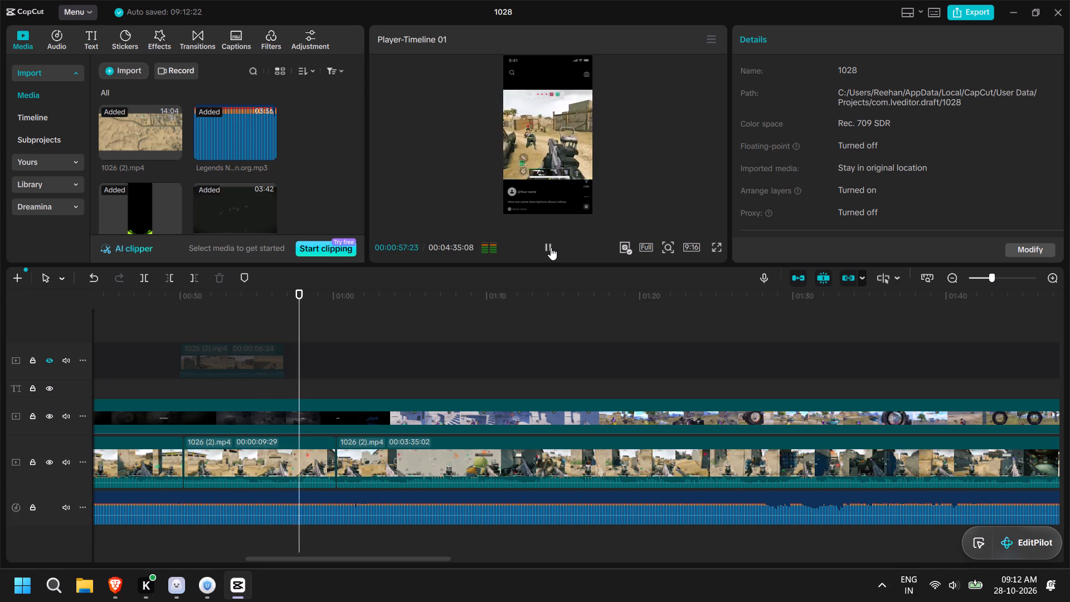
click(551, 247)
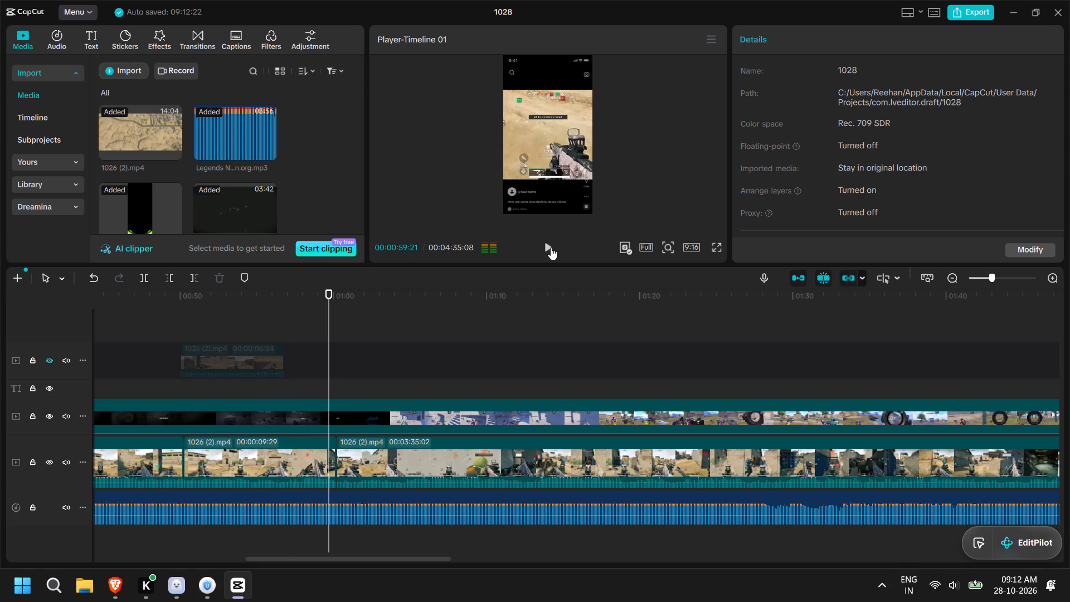
Scrub through the long gameplay clip from the cut at 00:01:00:06 to the VICTORY ending and back to review the remaining footage.
click(551, 247)
click(551, 247)
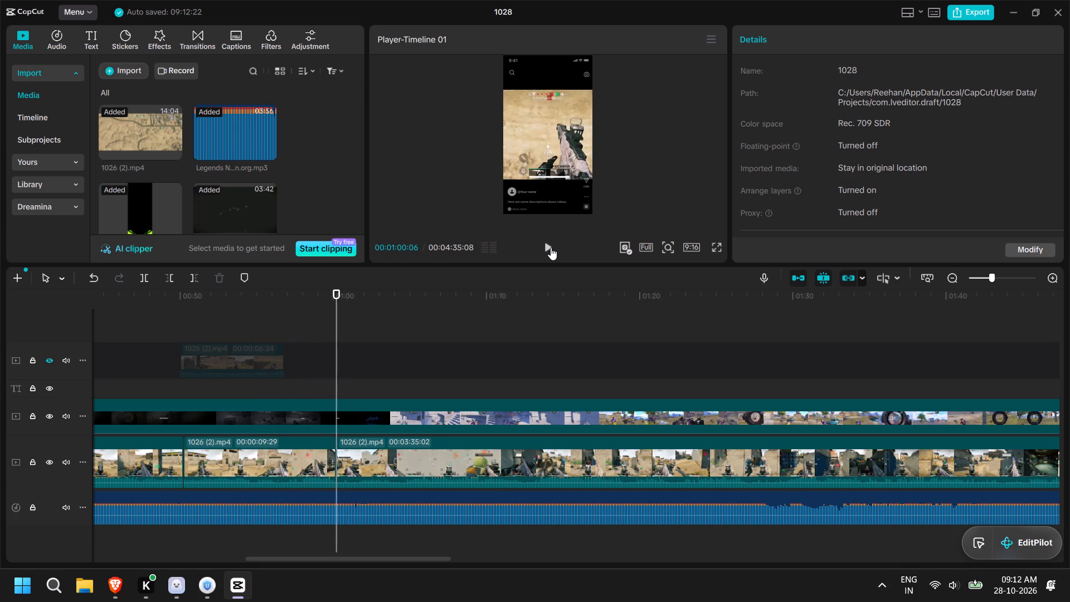
click(599, 463)
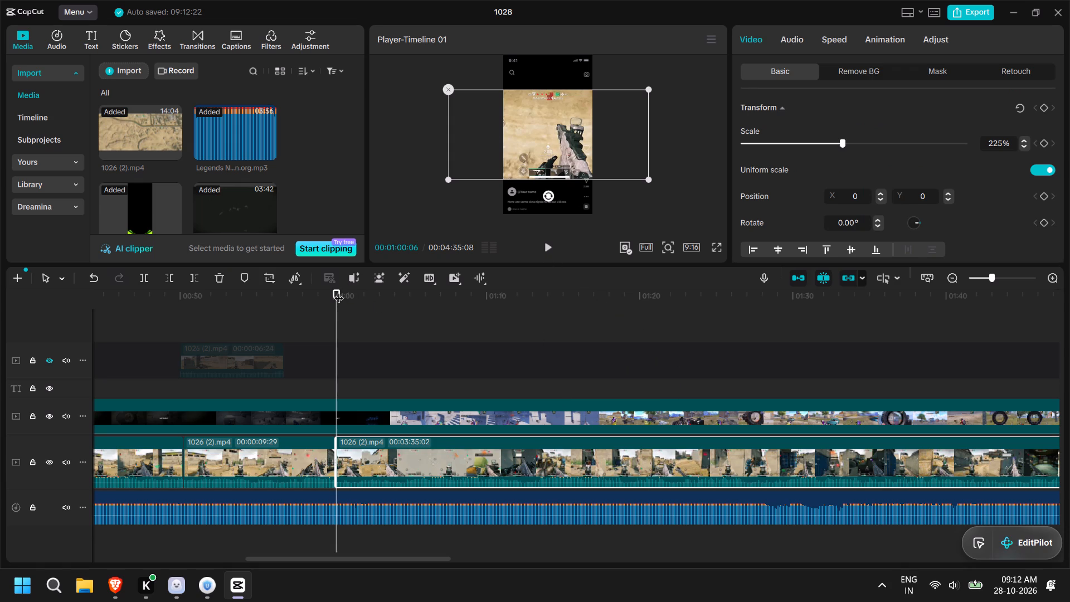
drag(339, 291, 526, 310)
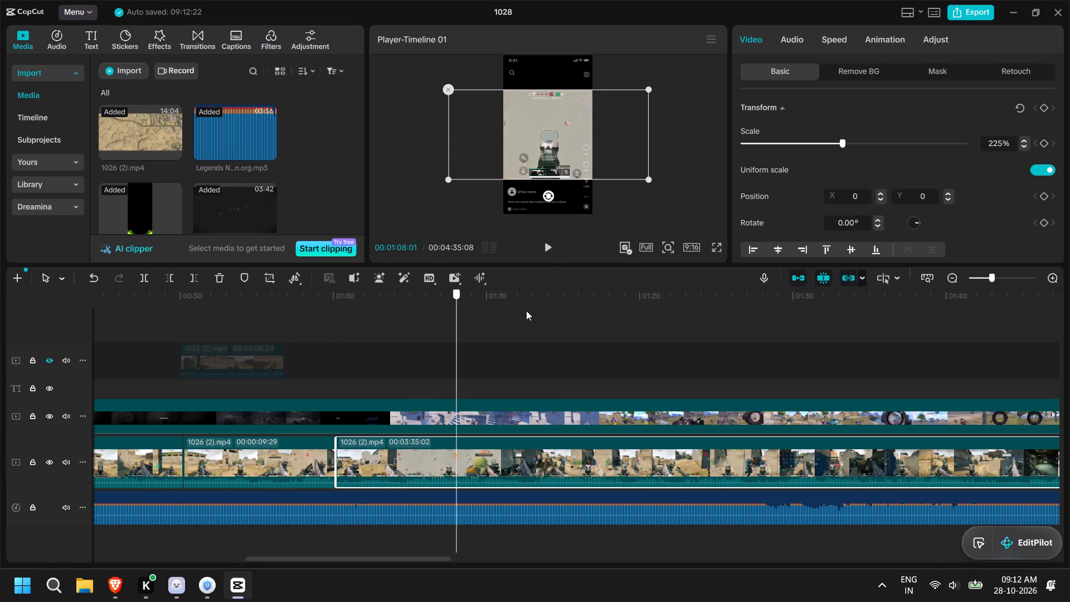
drag(526, 310, 240, 310)
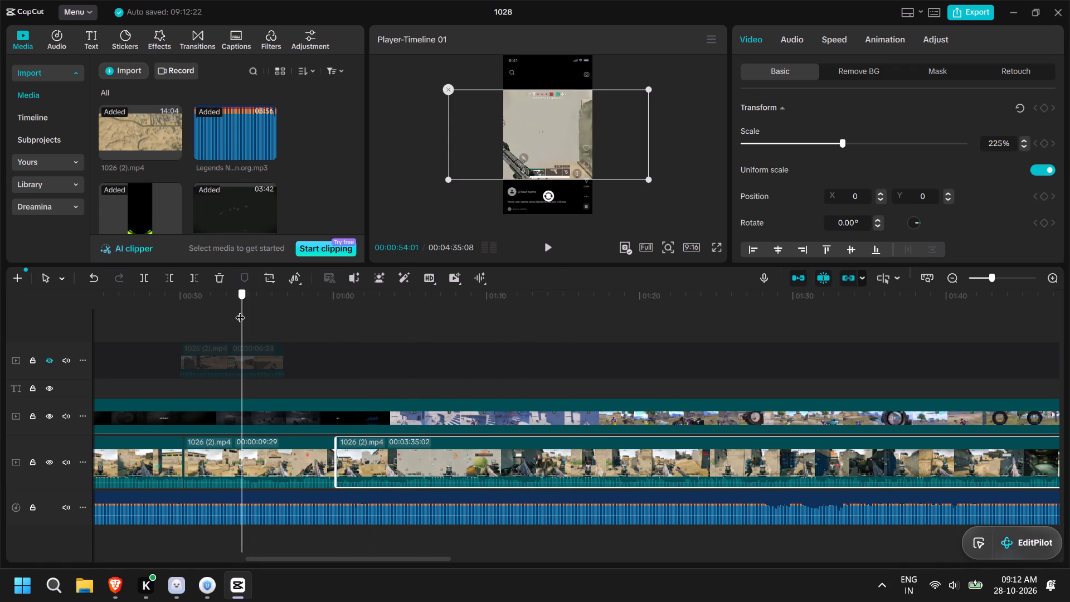
drag(240, 310, 337, 319)
drag(337, 317, 768, 336)
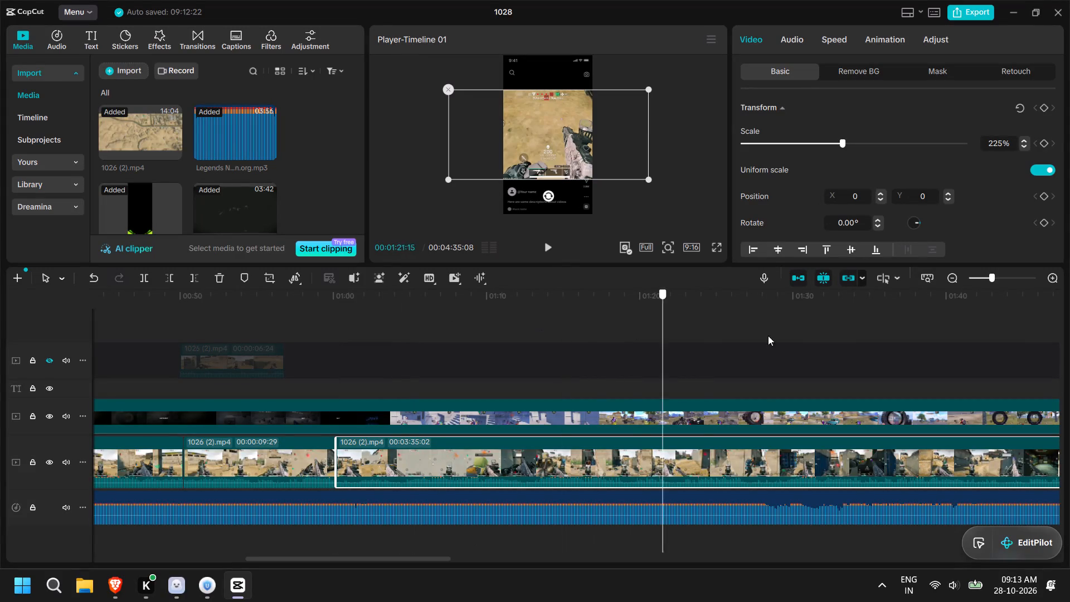
drag(768, 336, 1069, 342)
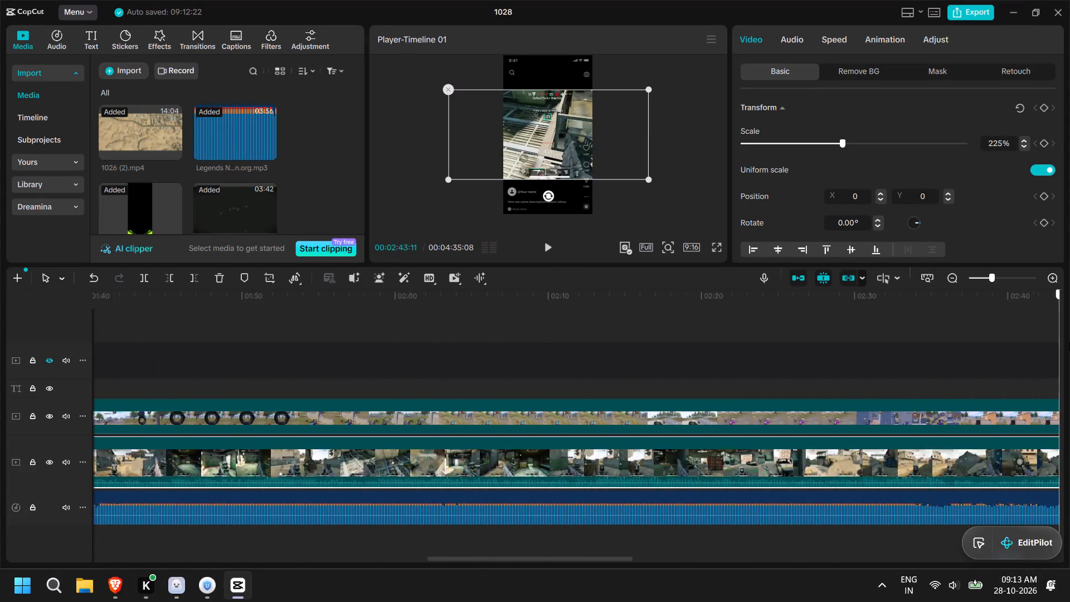
drag(1069, 342, 1069, 339)
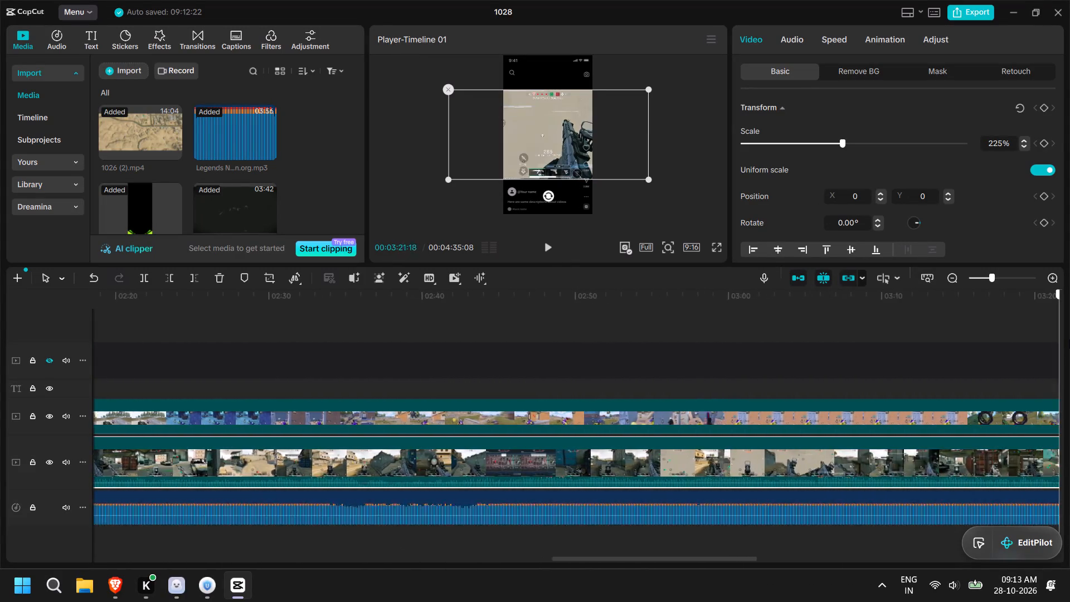
drag(1069, 339, 743, 339)
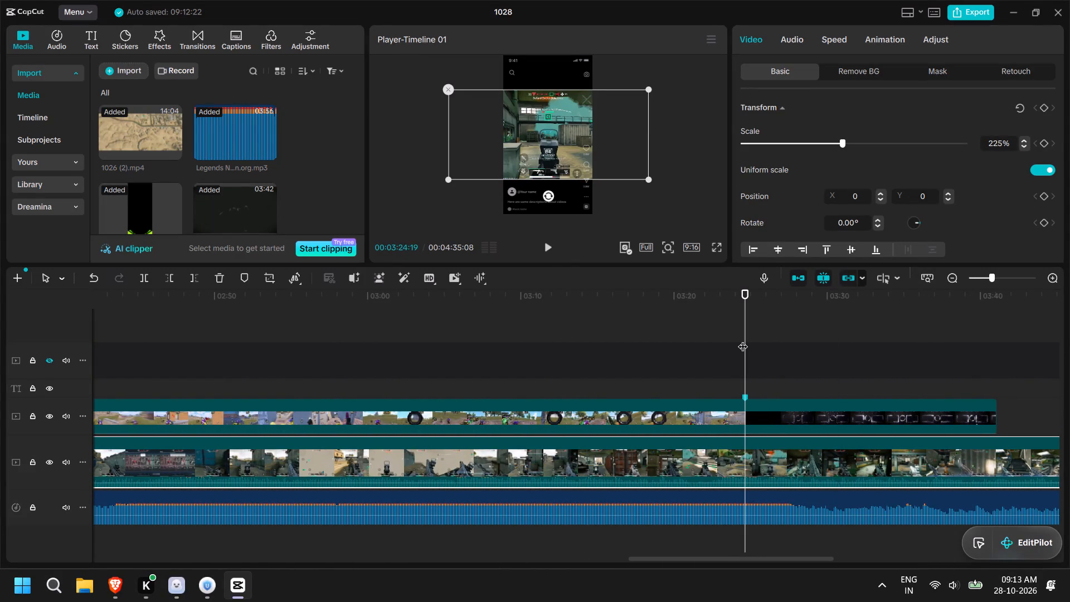
drag(743, 339, 722, 347)
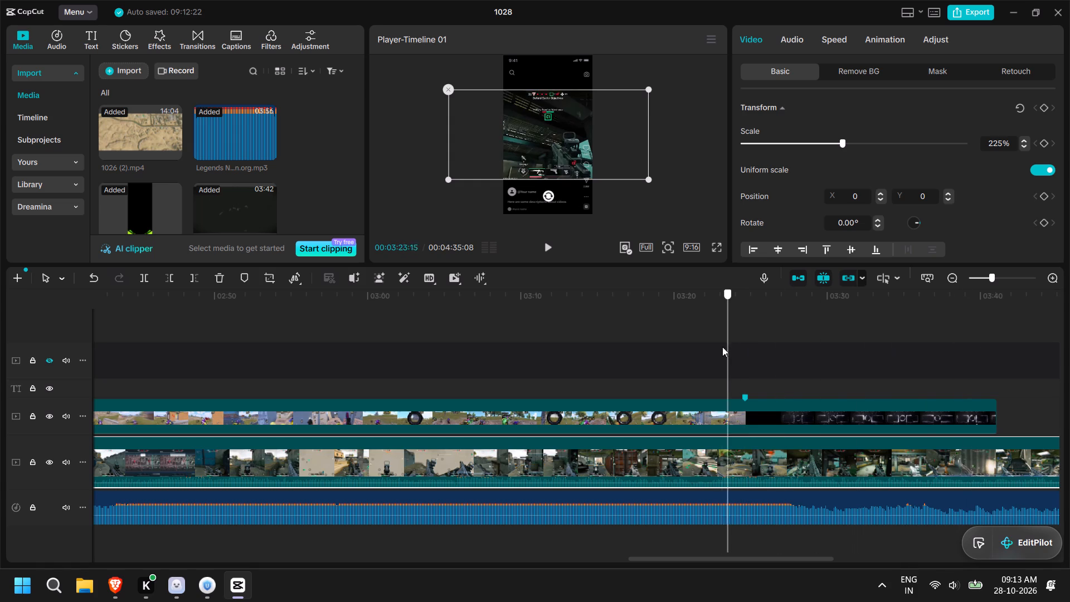
drag(722, 347, 765, 348)
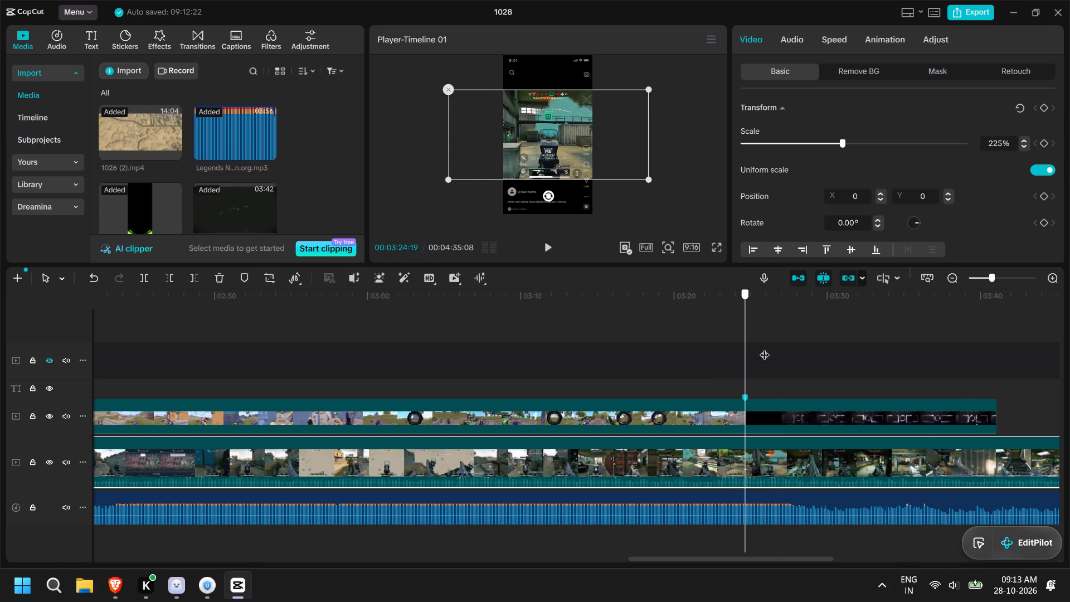
drag(765, 348, 1069, 351)
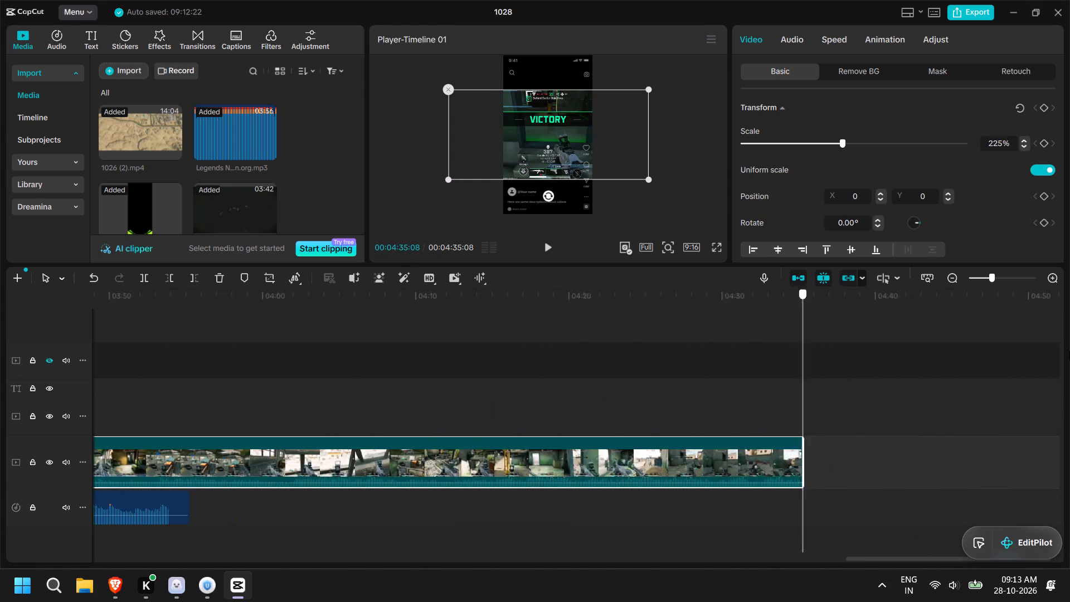
drag(1069, 351, 769, 349)
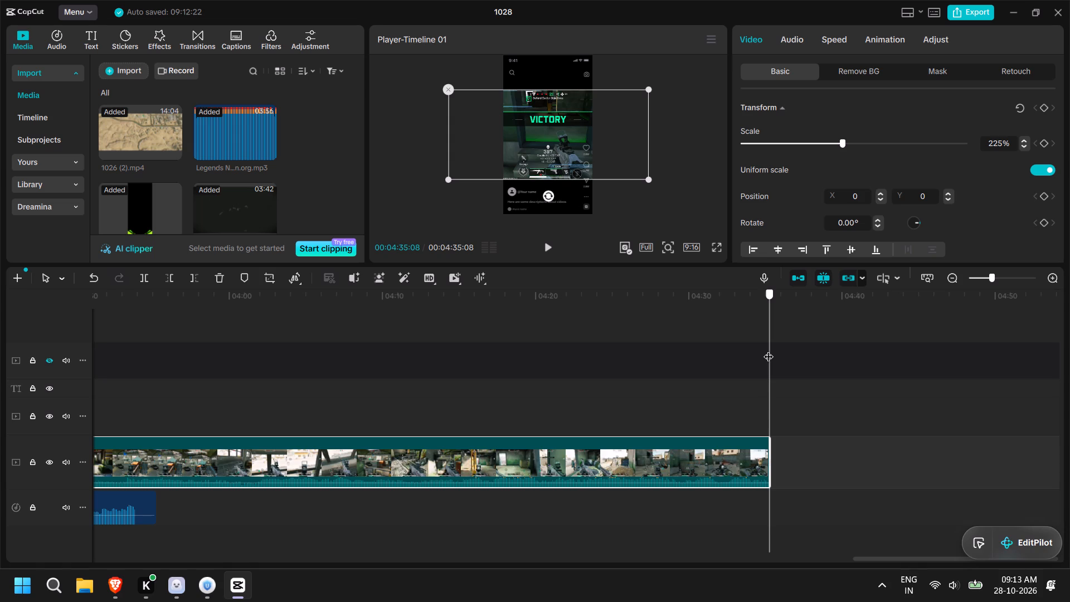
drag(769, 349, 386, 355)
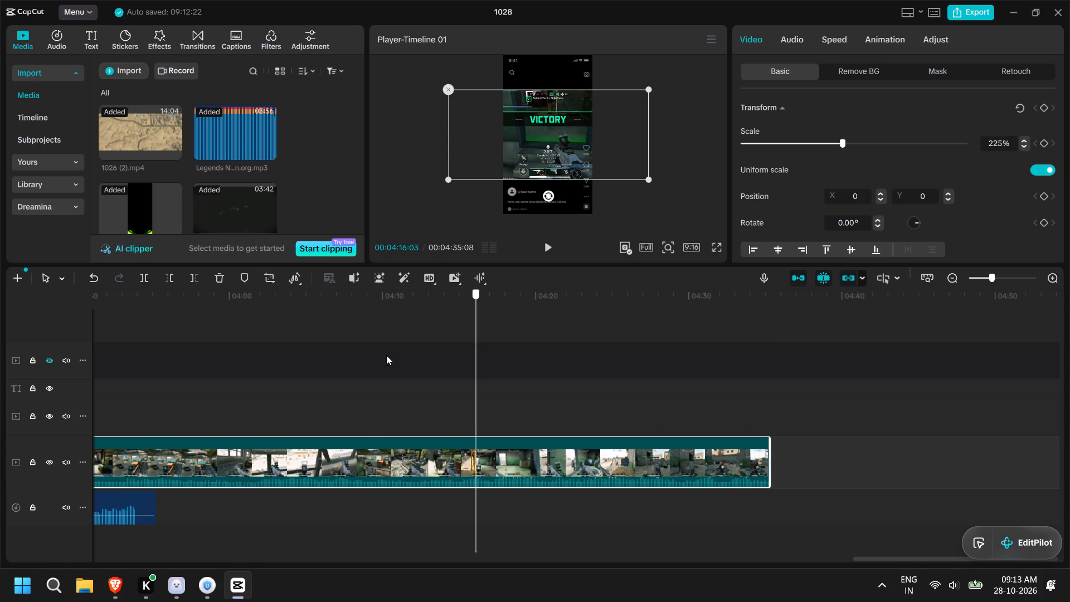
drag(386, 355, 149, 349)
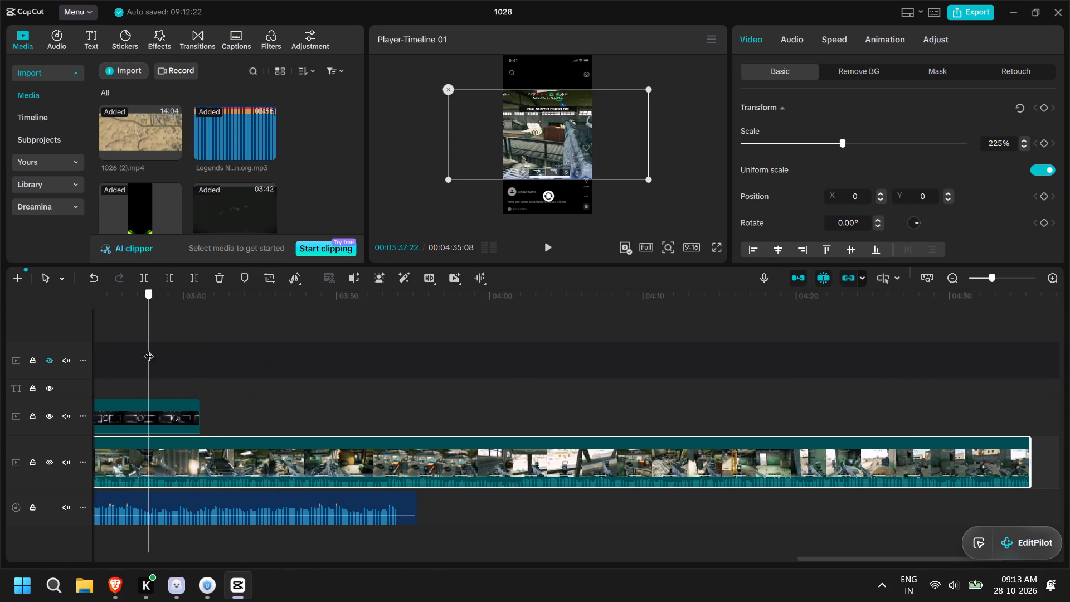
drag(149, 349, 338, 339)
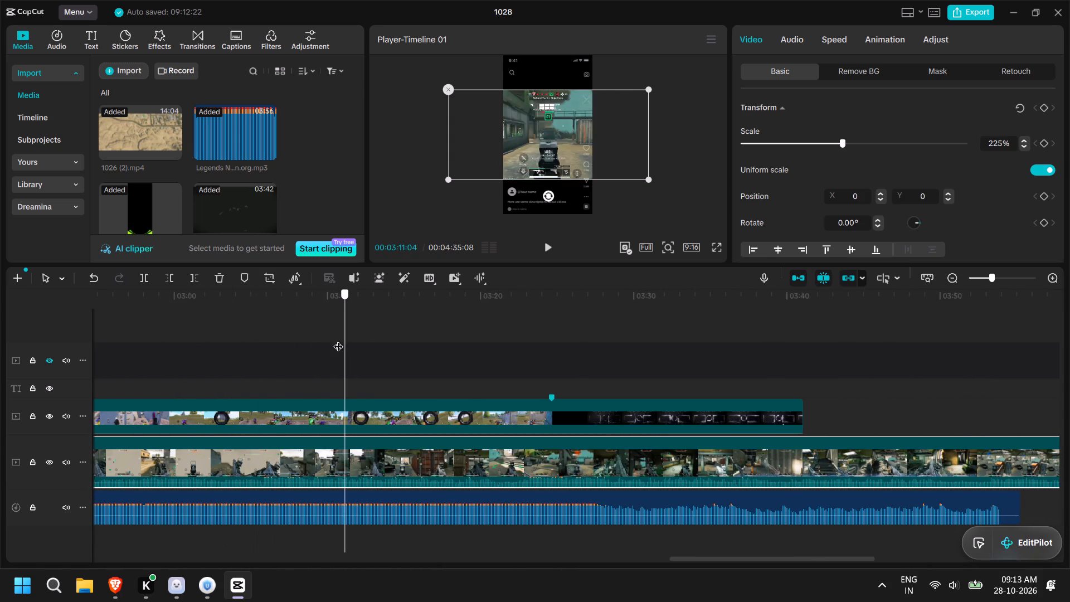
drag(338, 339, 172, 342)
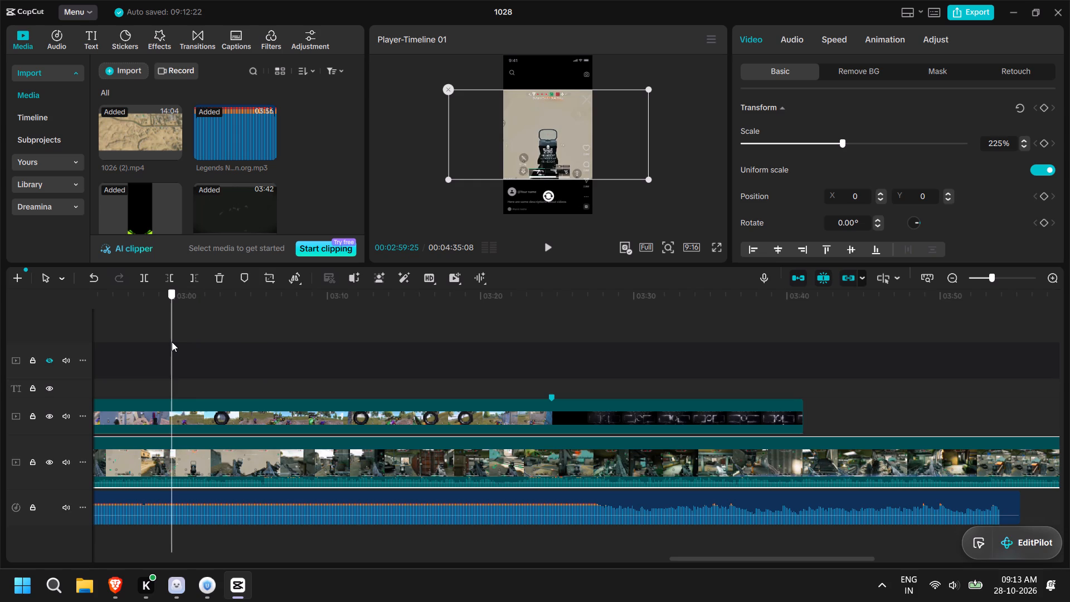
drag(172, 342, 334, 353)
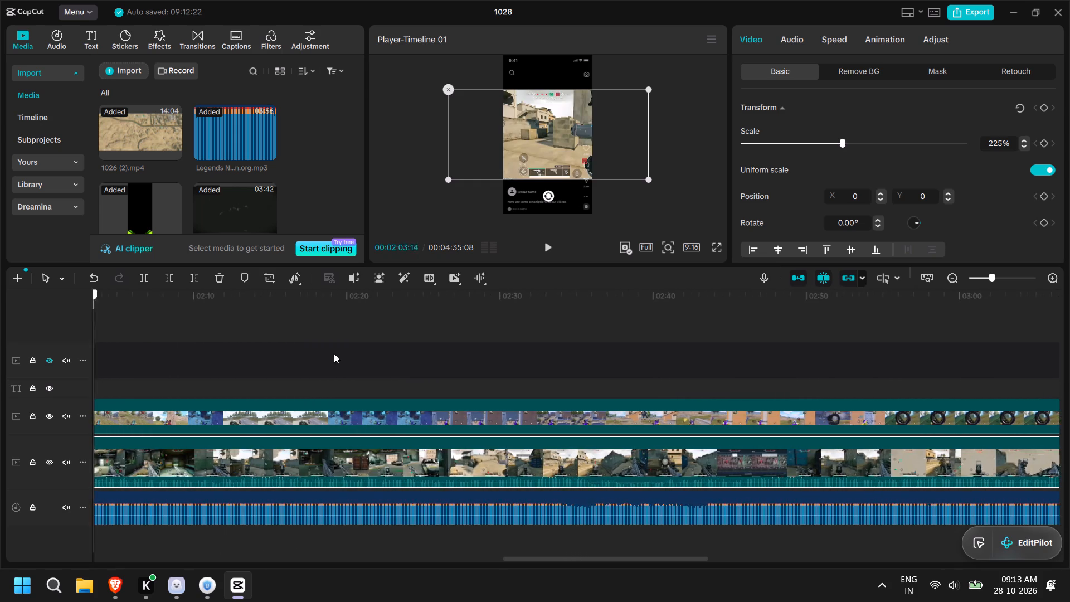
drag(334, 353, 237, 353)
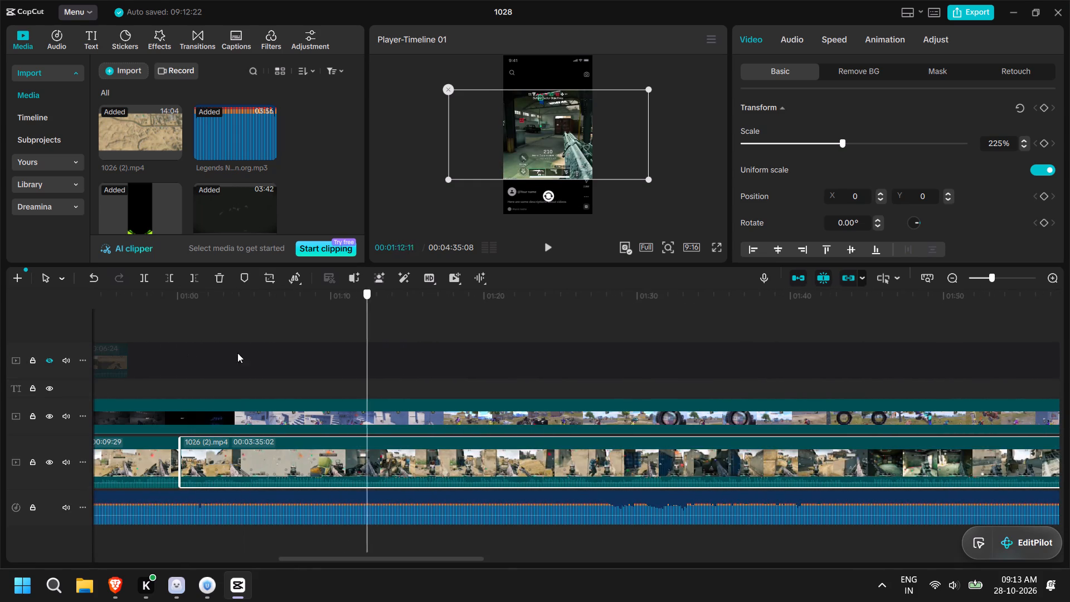
drag(237, 353, 271, 358)
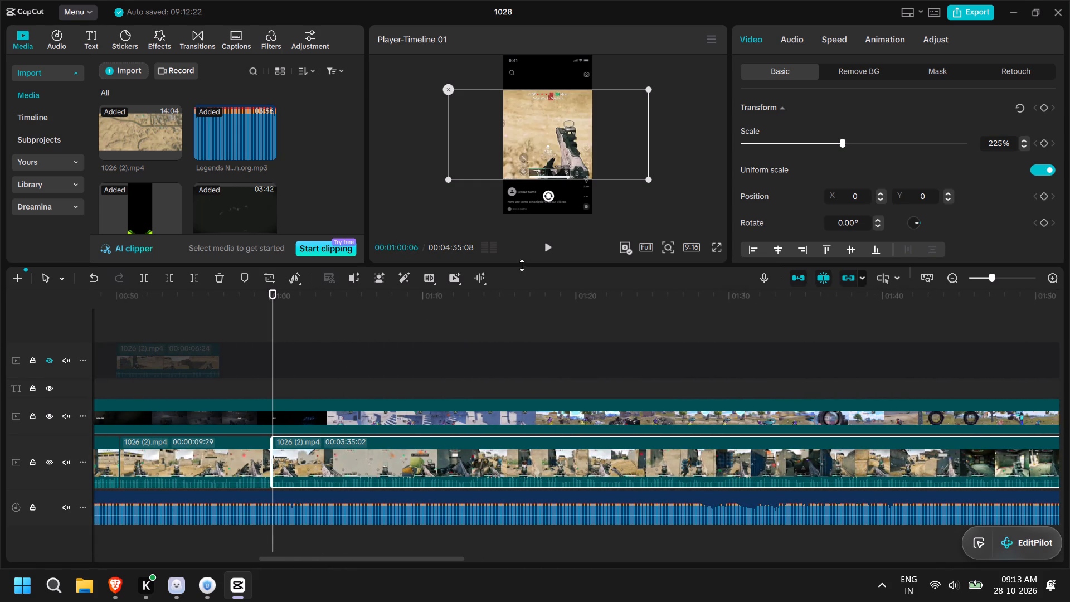
Trim the start of the last gameplay clip by removing its footage before 00:01:03:22, closing the gap at the 00:01:00:06 cut.
click(554, 242)
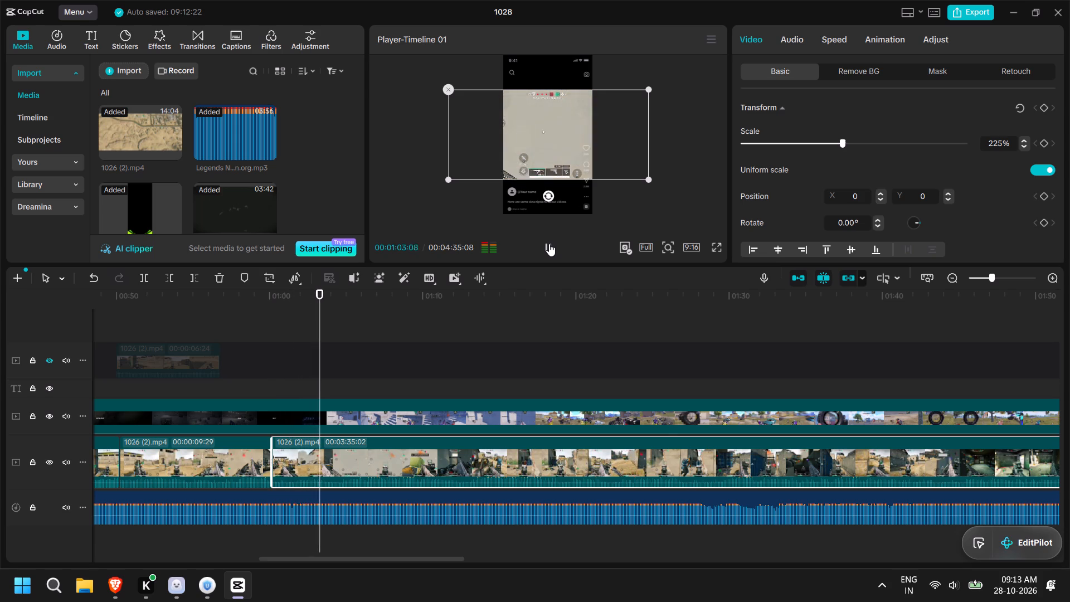
click(549, 244)
click(549, 244)
click(549, 244)
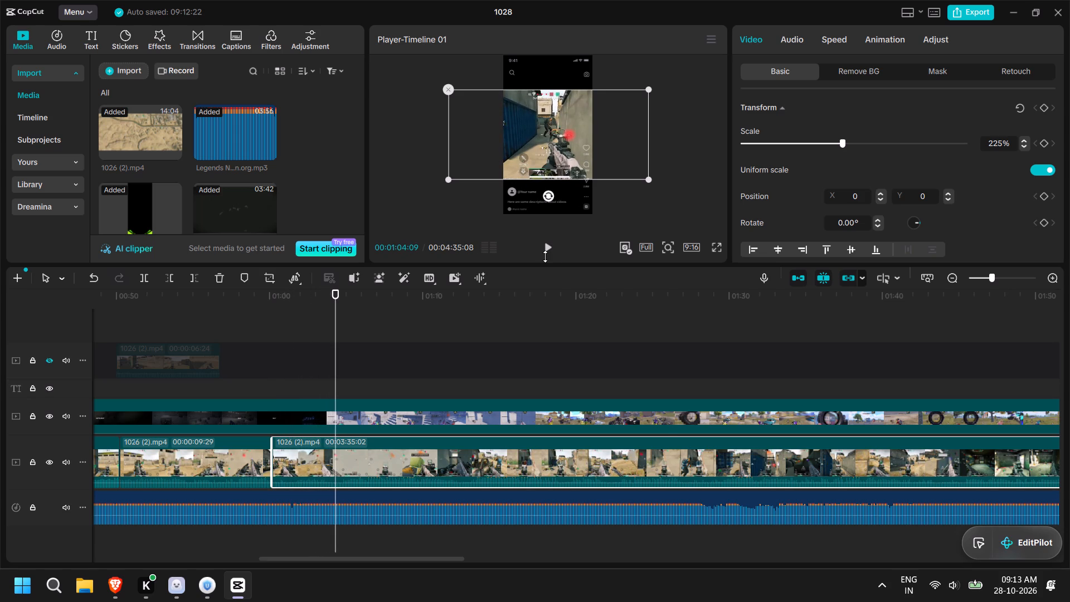
drag(337, 305, 332, 304)
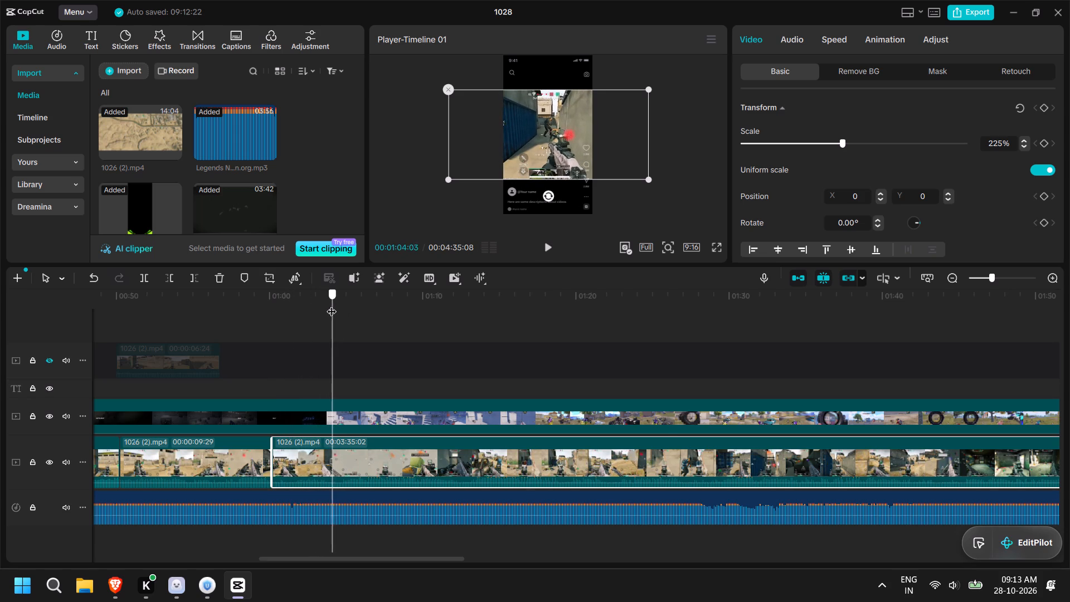
drag(332, 304, 332, 301)
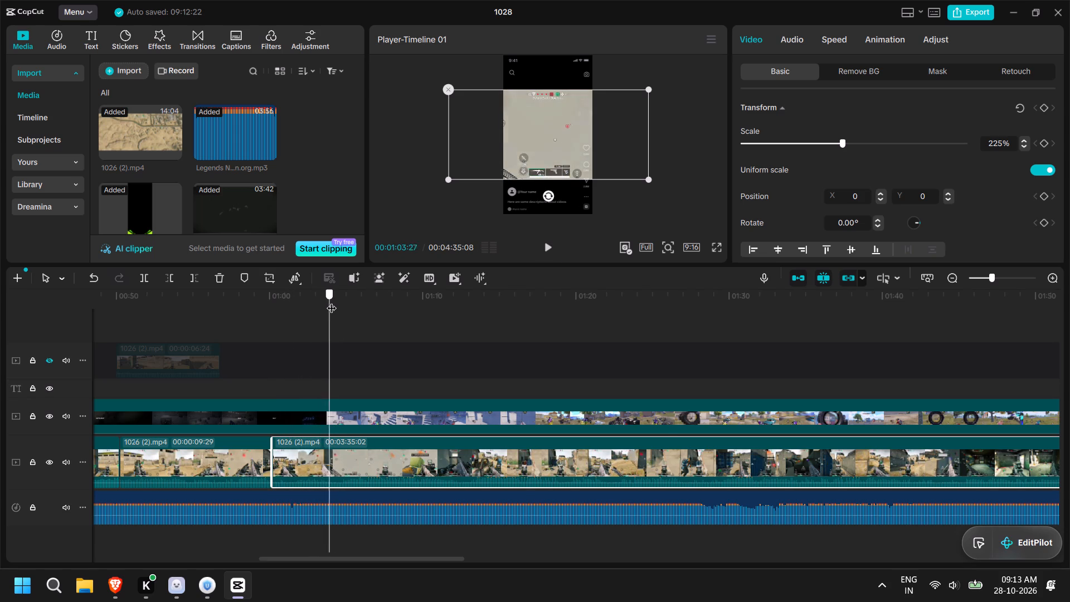
drag(332, 301, 327, 297)
click(313, 451)
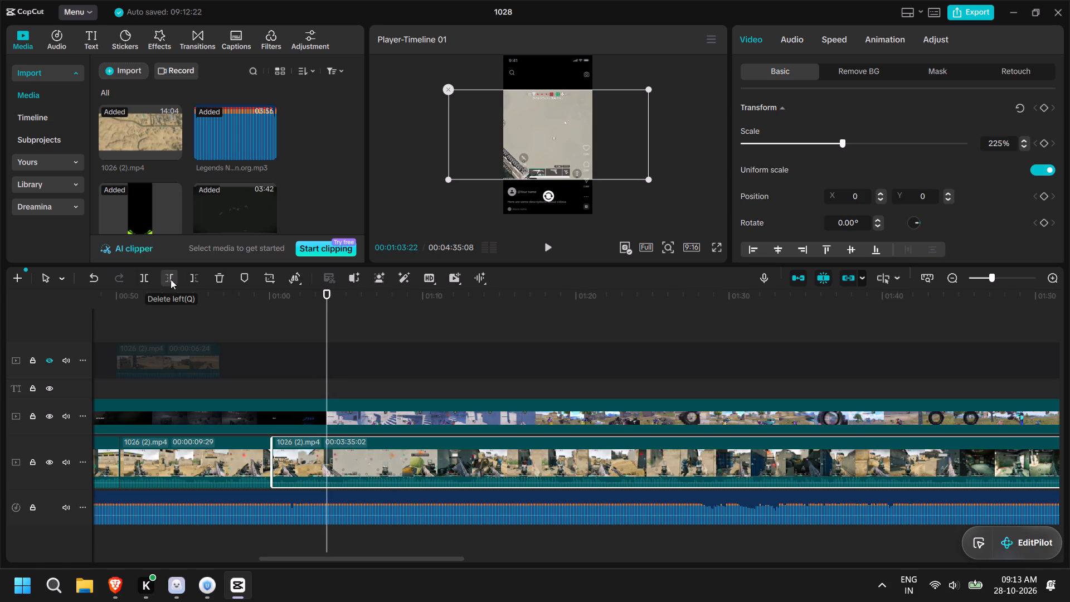
click(171, 279)
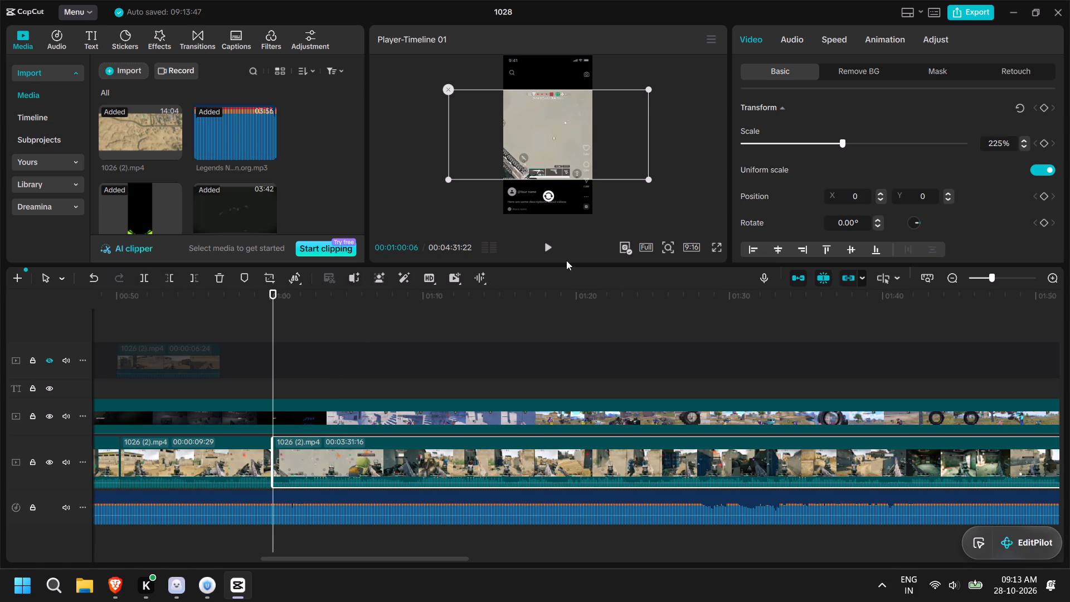
Play the trimmed gameplay from 00:01:00:06 and split the clip at 00:01:06:28.
click(548, 247)
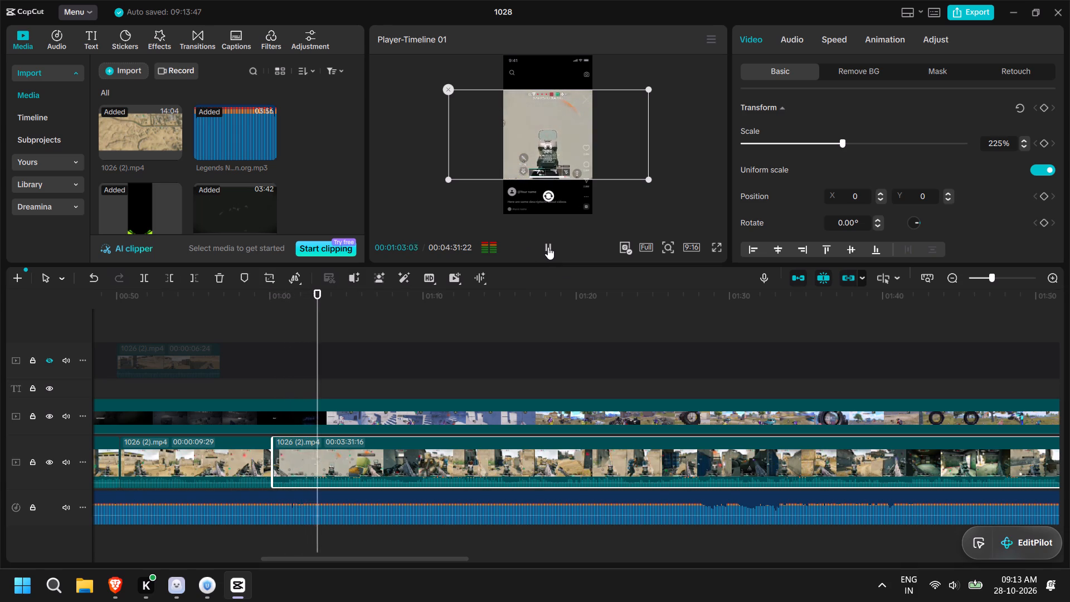
click(548, 247)
click(548, 247)
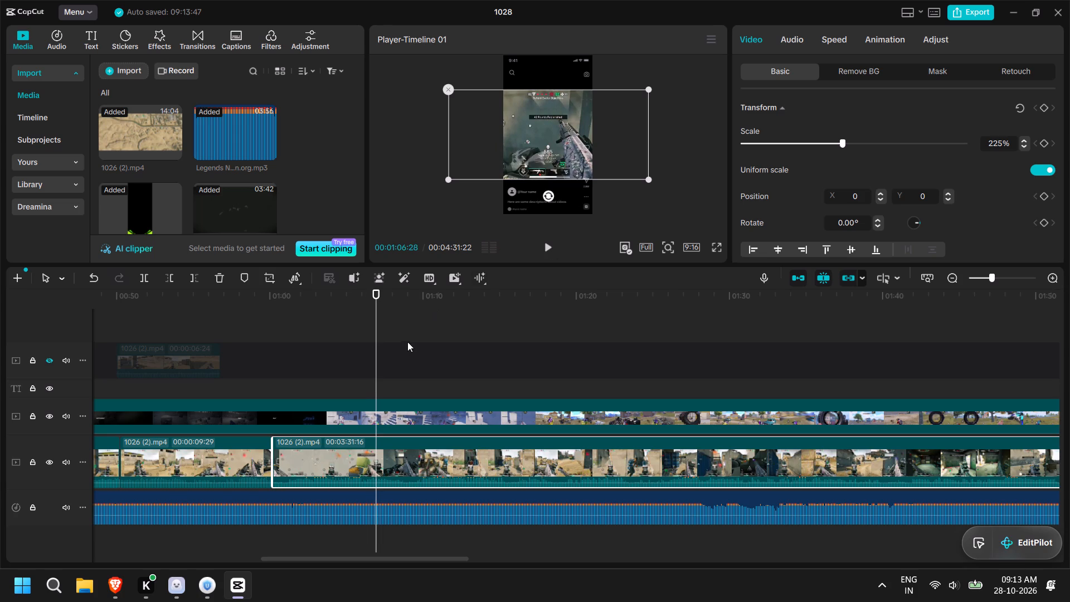
click(139, 275)
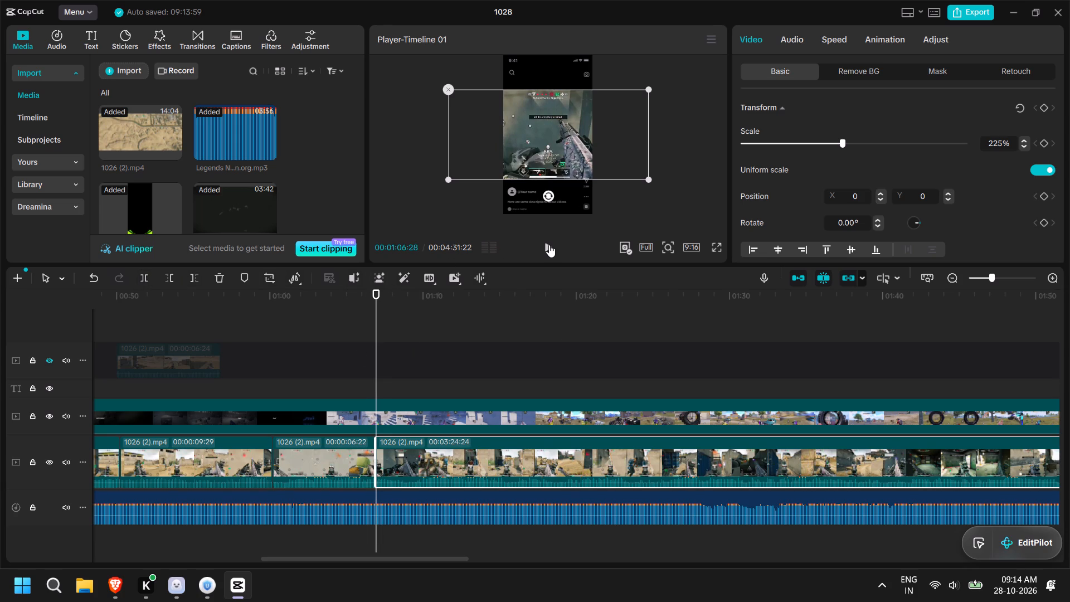
Find where the action resumes after the 00:01:06:28 split and remove that clip's footage before 00:01:10:13.
click(549, 245)
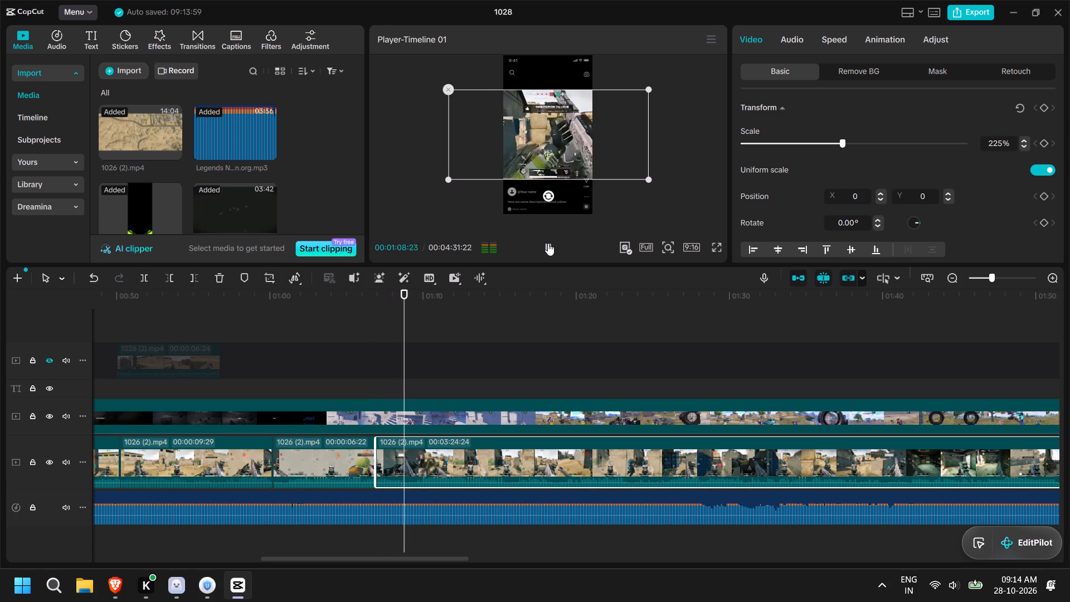
click(548, 243)
drag(464, 299, 507, 298)
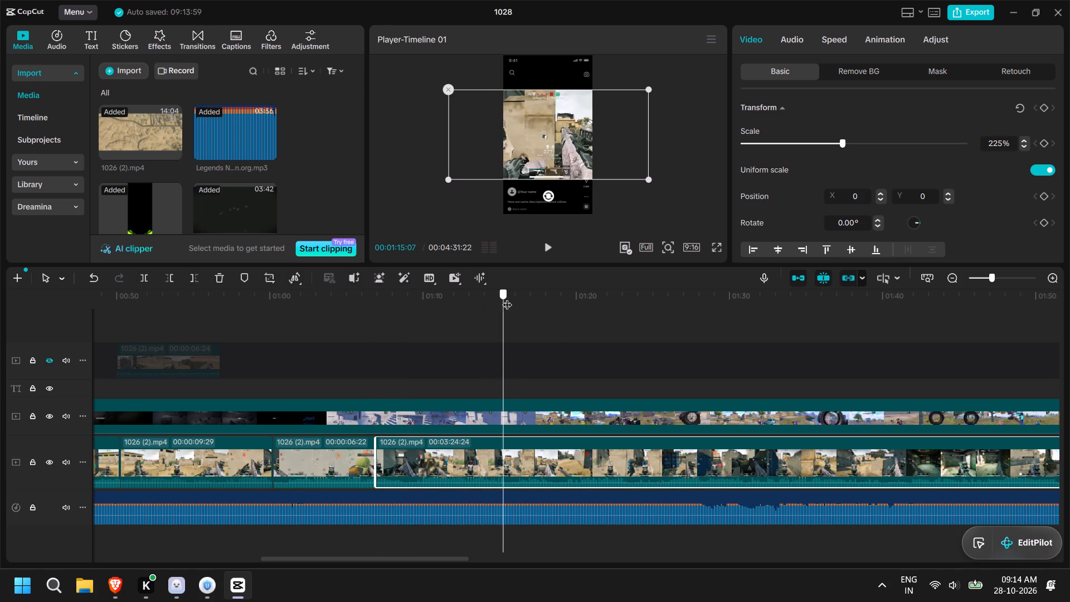
drag(507, 298, 477, 297)
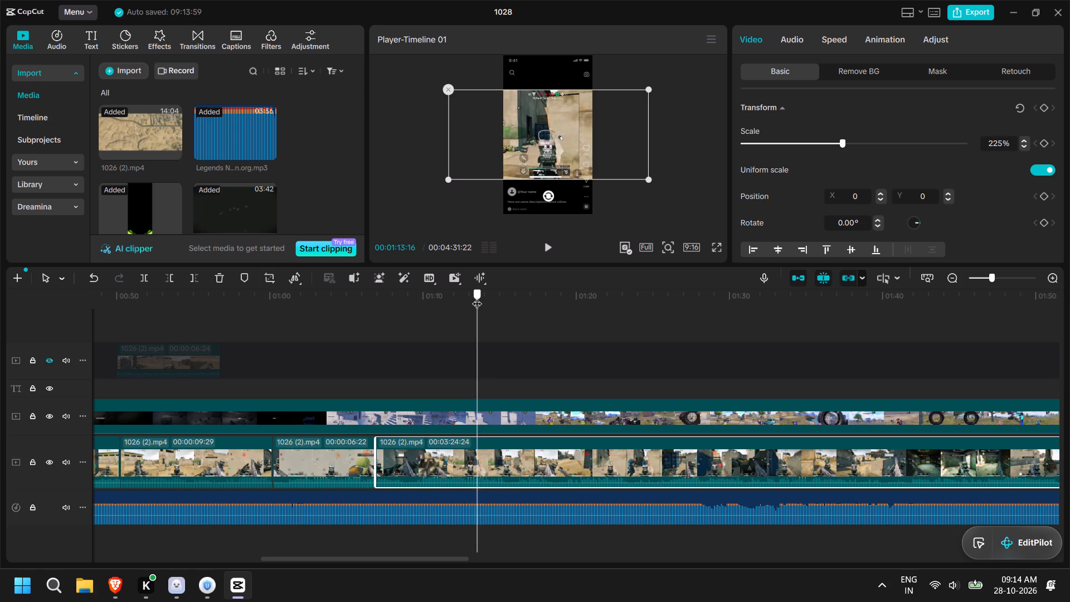
drag(477, 297, 464, 295)
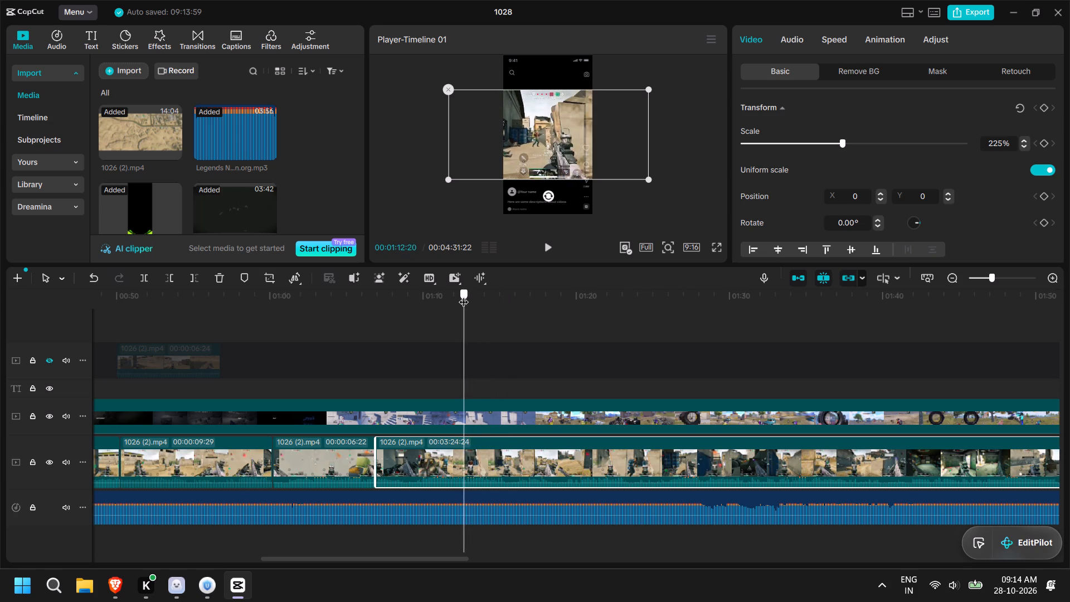
drag(464, 295, 442, 293)
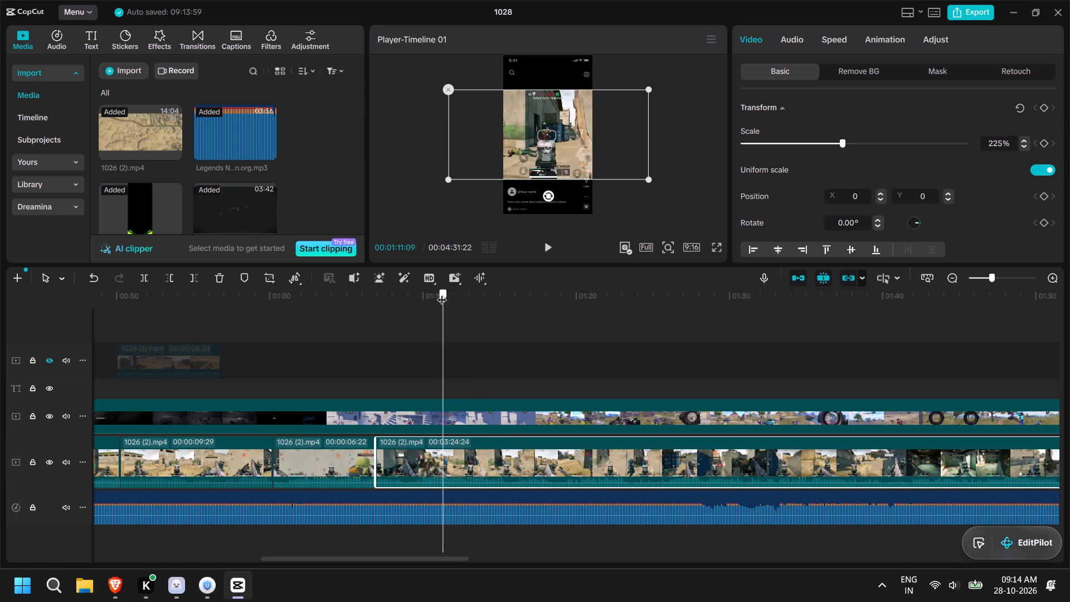
drag(442, 293, 430, 292)
click(410, 446)
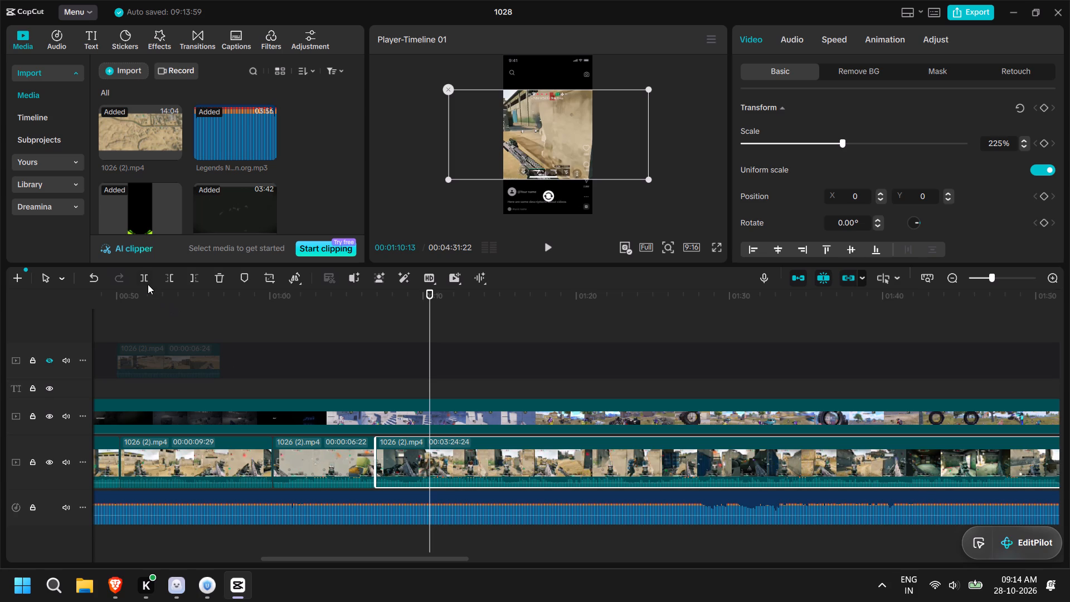
click(173, 281)
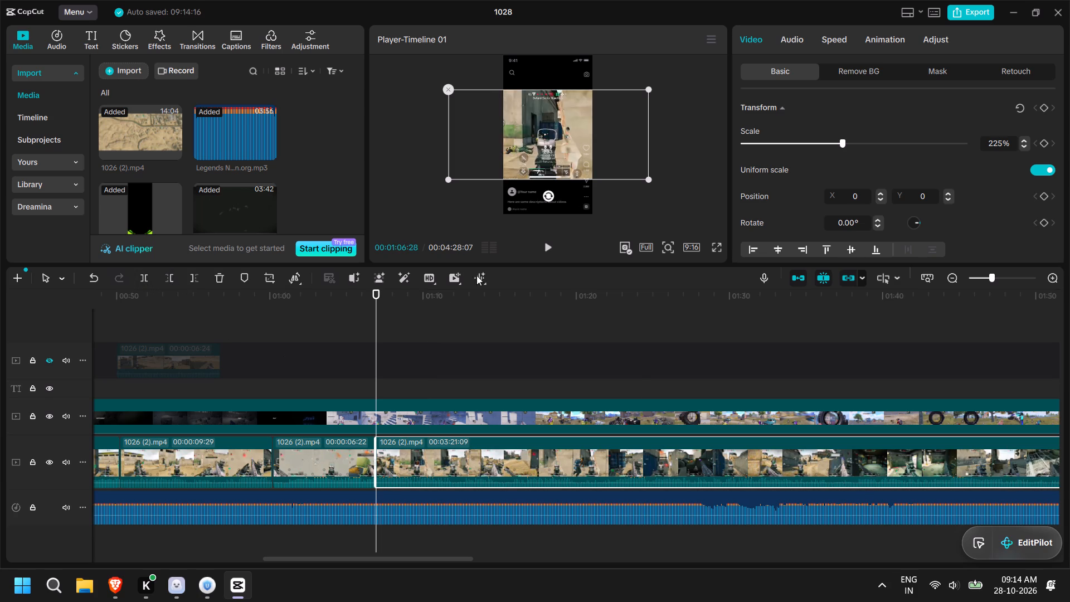
Play the gameplay across the 00:01:06:28 cut and mute the video track directly above the gameplay clips.
drag(368, 308, 249, 309)
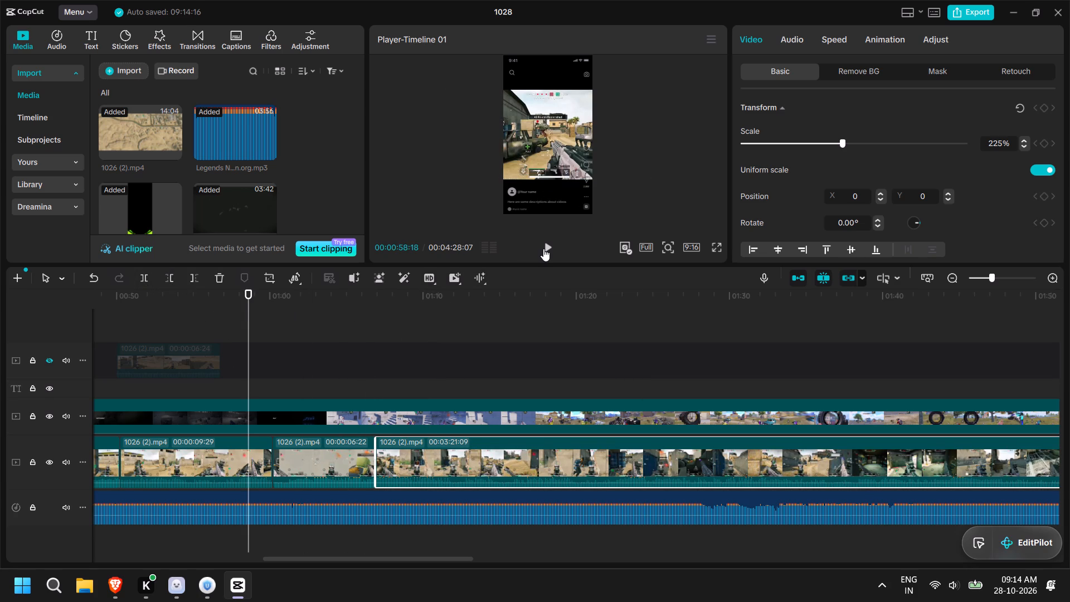
click(543, 249)
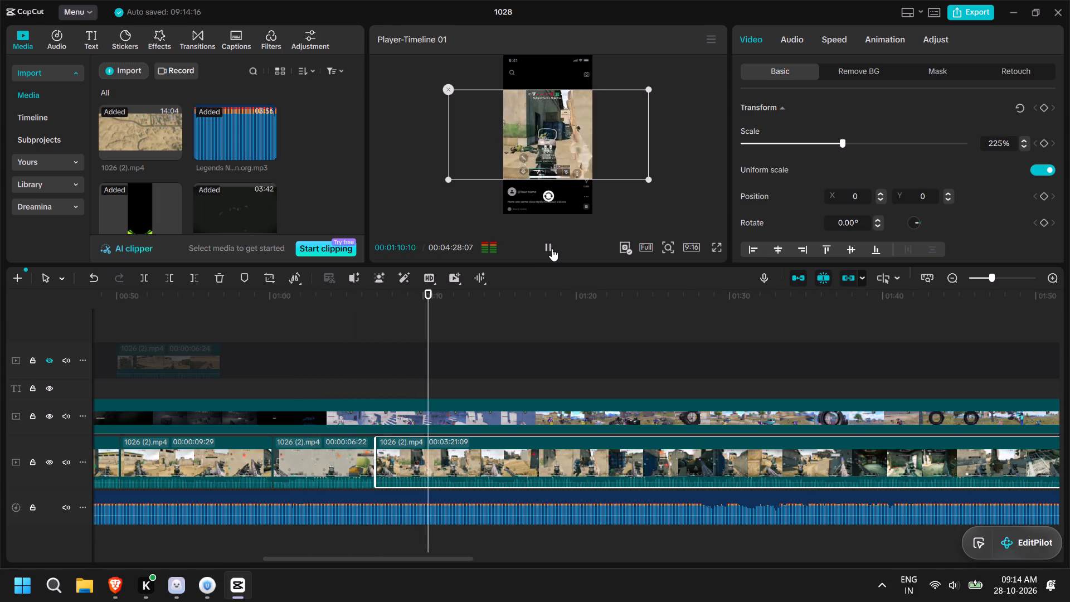
click(552, 249)
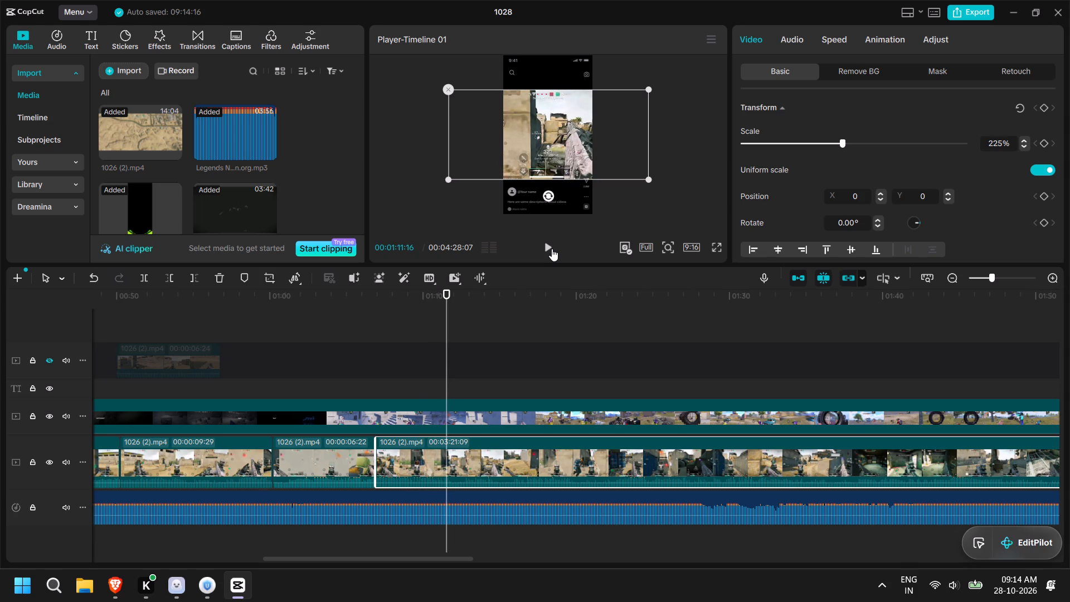
click(64, 412)
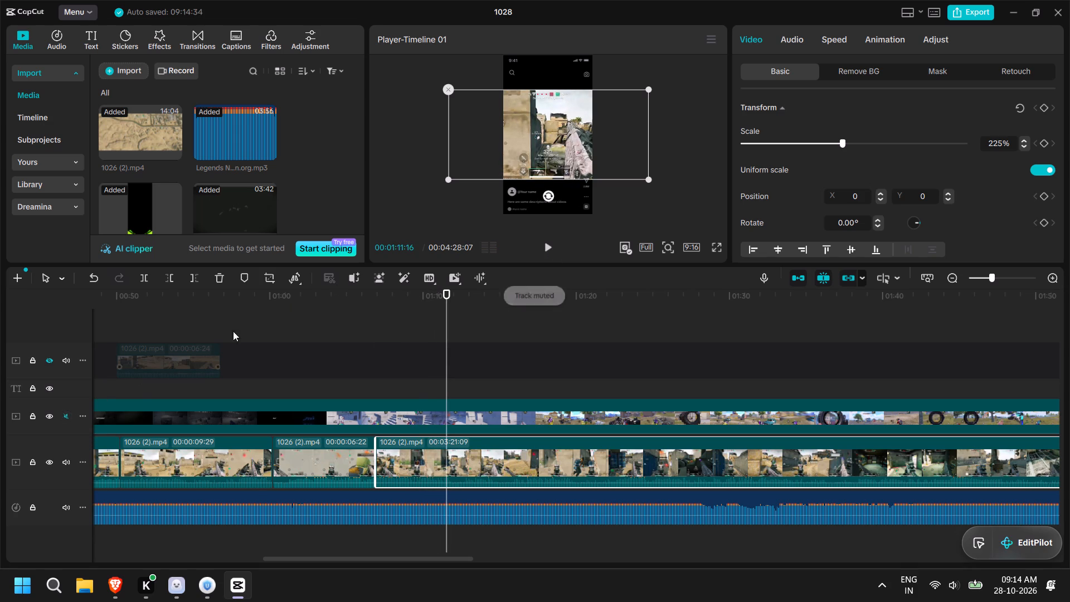
click(549, 247)
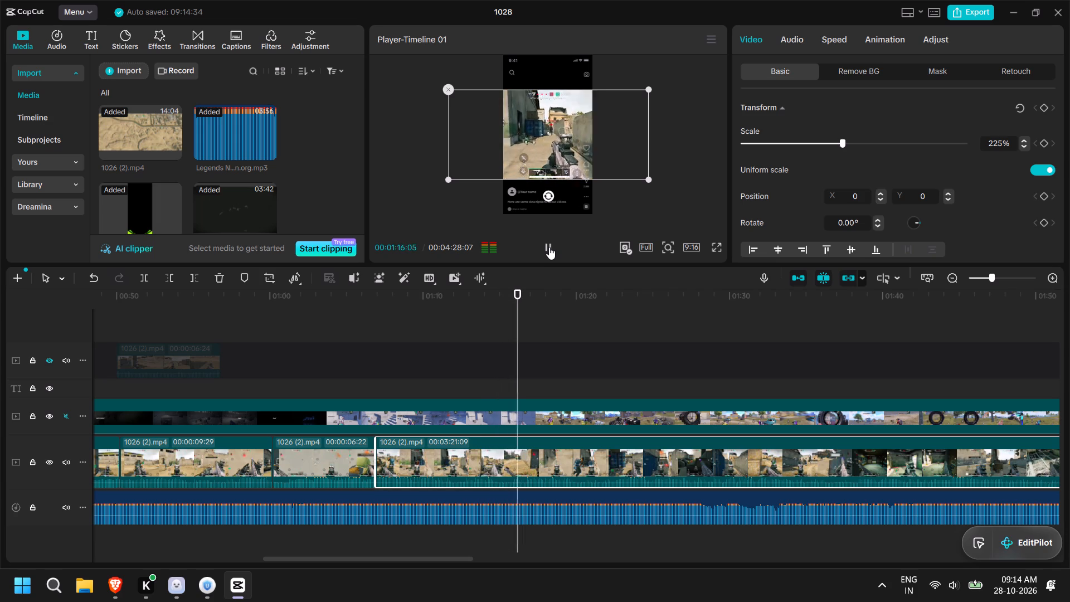
click(549, 247)
Lower the Legends Never Die music clip's volume to -4.8 dB, playing from 00:01:02:24 to judge the level.
drag(528, 308, 427, 319)
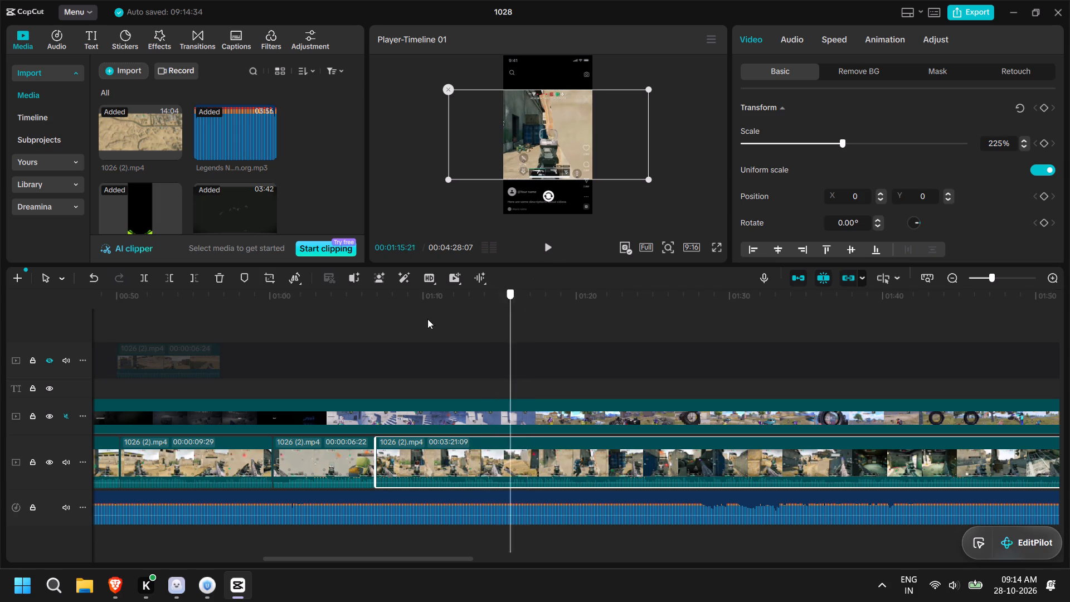
drag(427, 319, 313, 331)
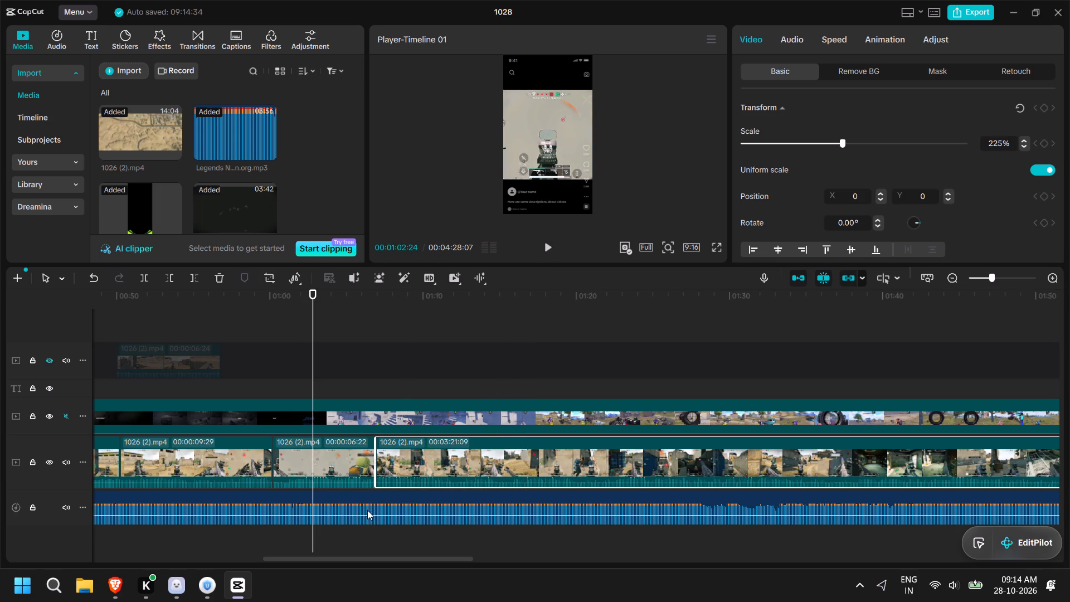
click(370, 502)
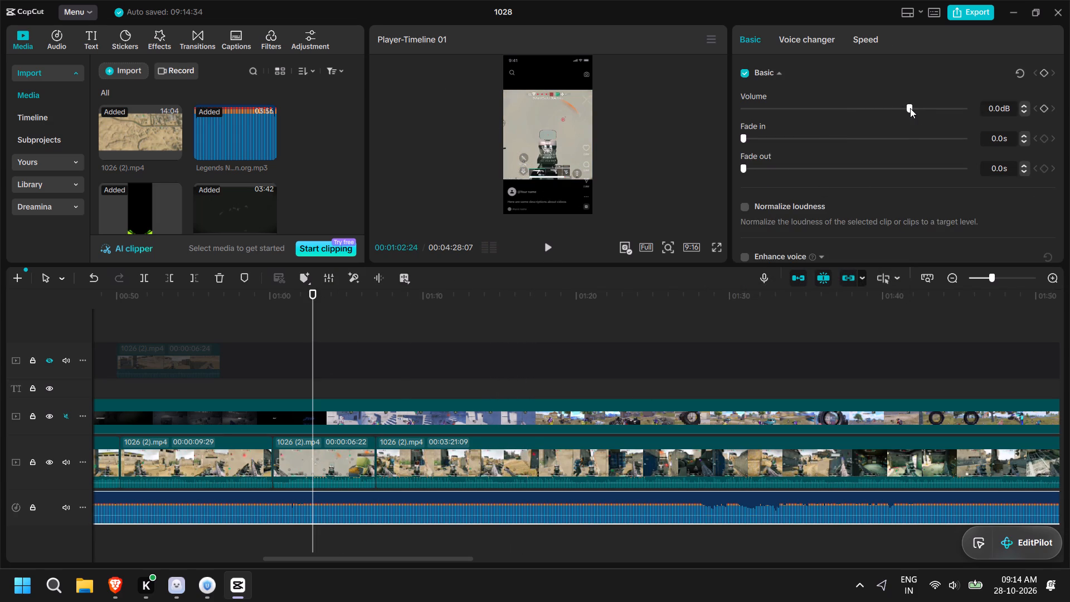
drag(909, 108, 886, 111)
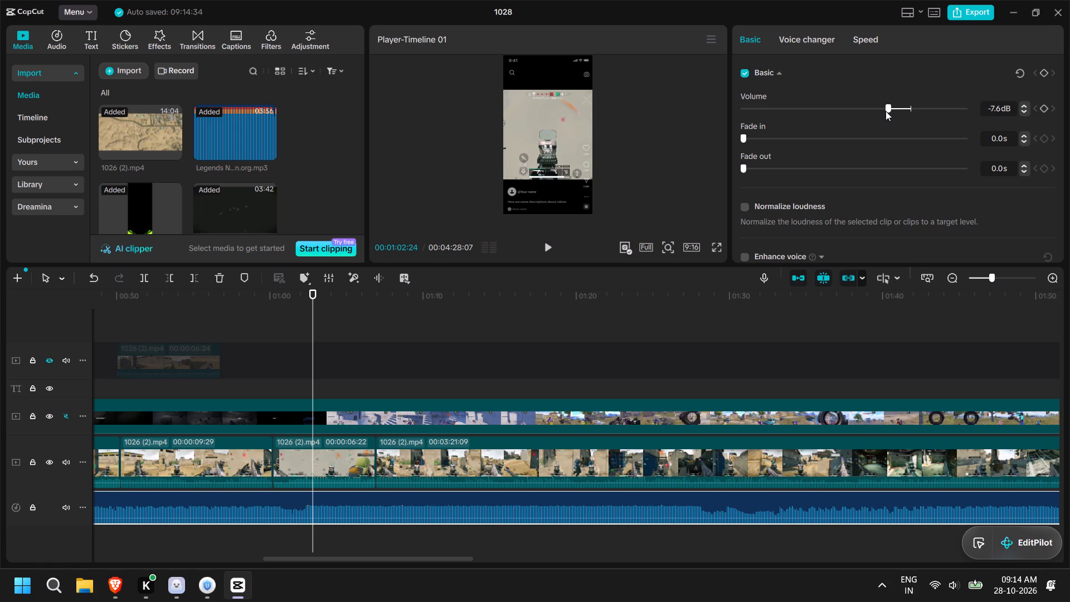
drag(886, 111, 879, 111)
click(549, 242)
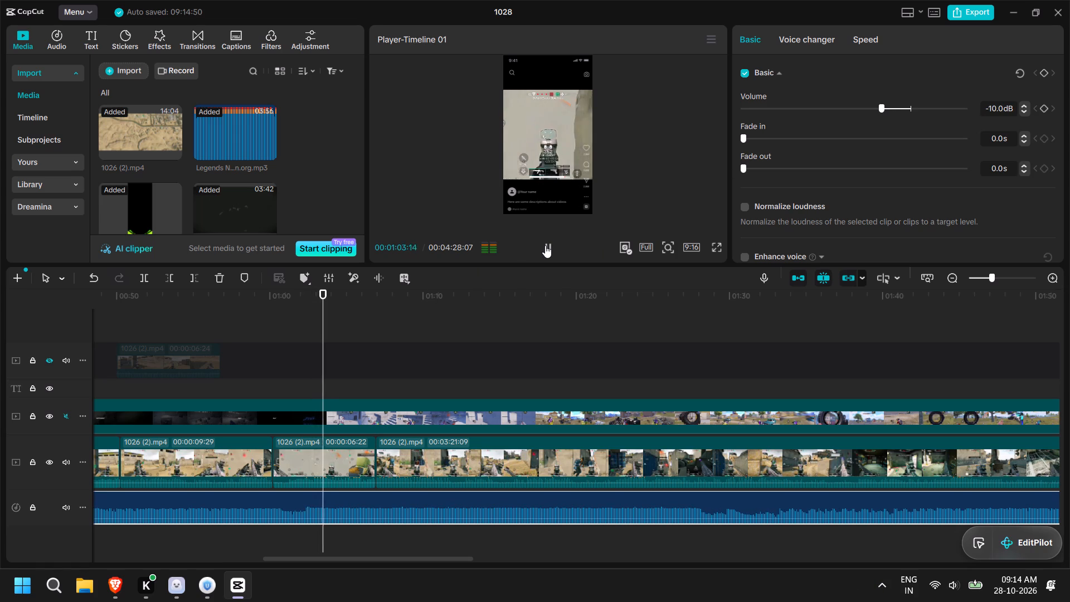
click(545, 246)
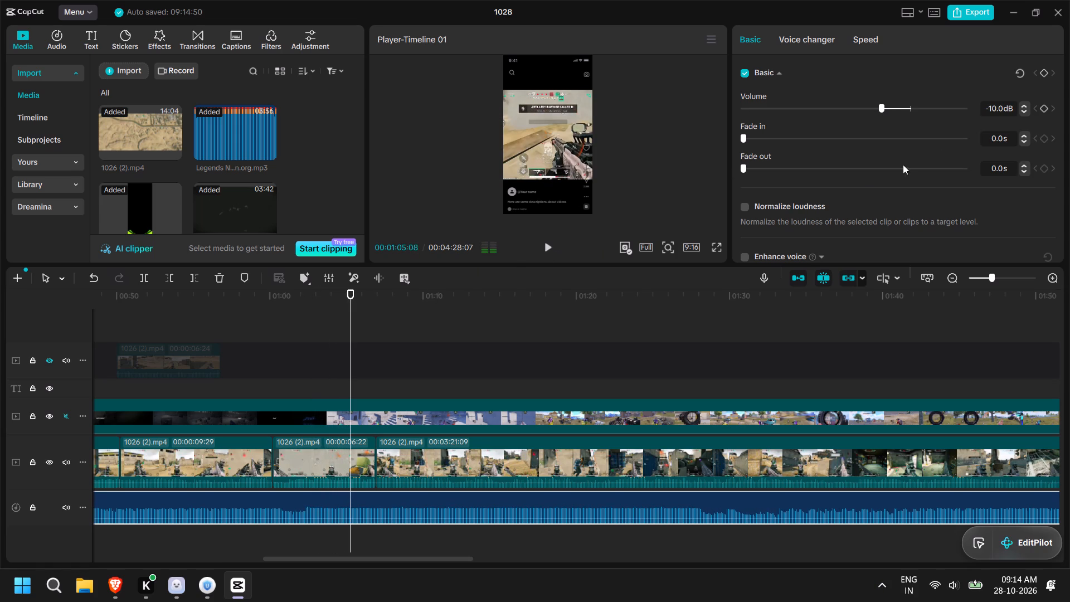
click(893, 109)
Play on from 00:01:05:08 and split the Legends Never Die music at 00:01:11:02.
click(553, 248)
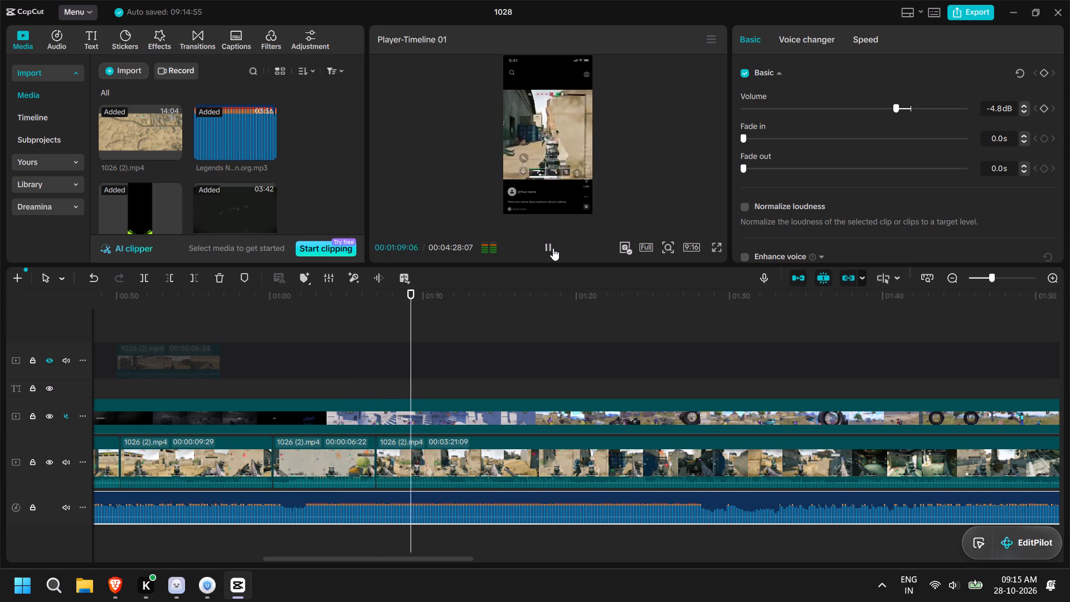
click(553, 246)
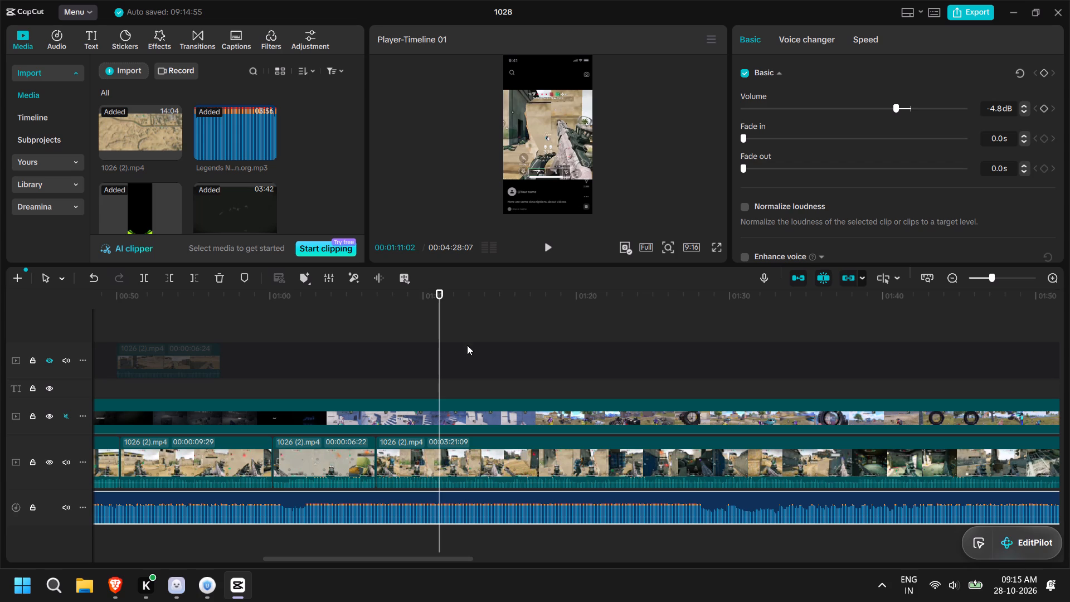
click(145, 278)
Find where the action resumes after the 00:01:06:28 cut and remove the last gameplay clip's footage before 00:01:22:15.
click(551, 250)
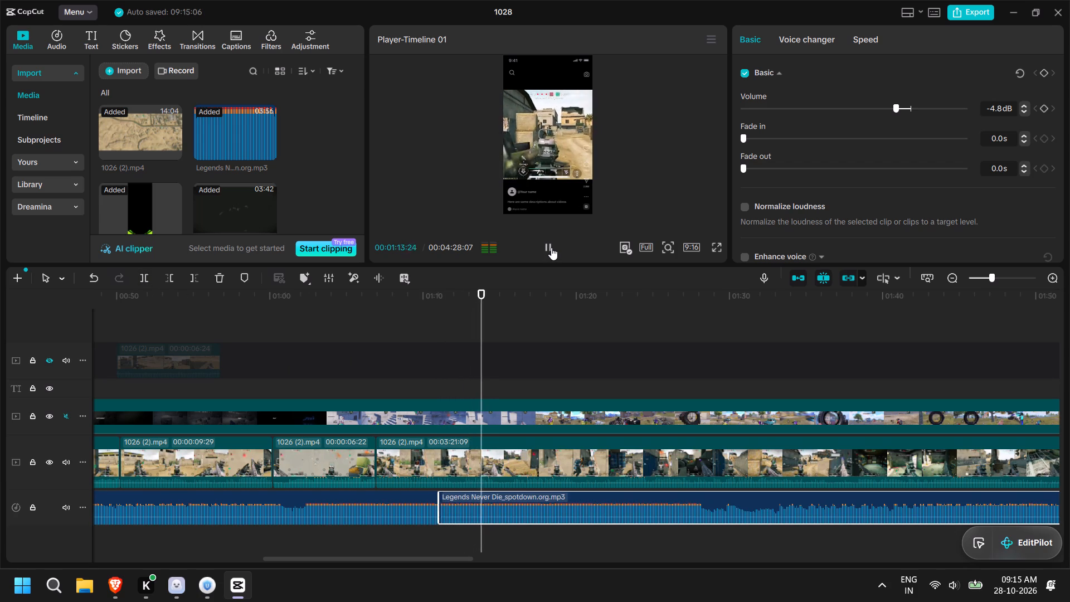
click(550, 245)
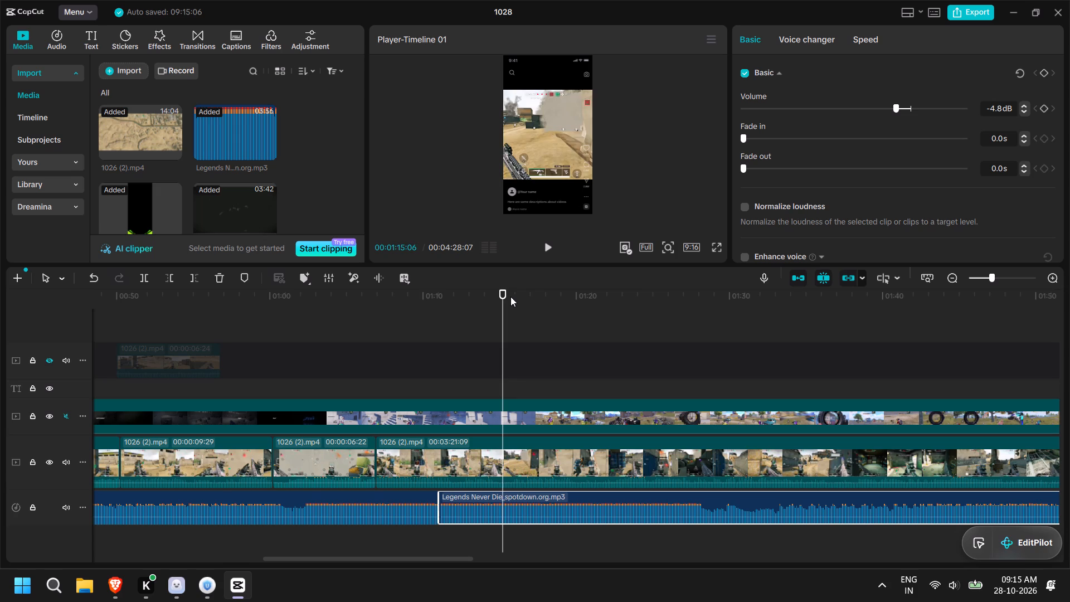
drag(510, 297, 553, 297)
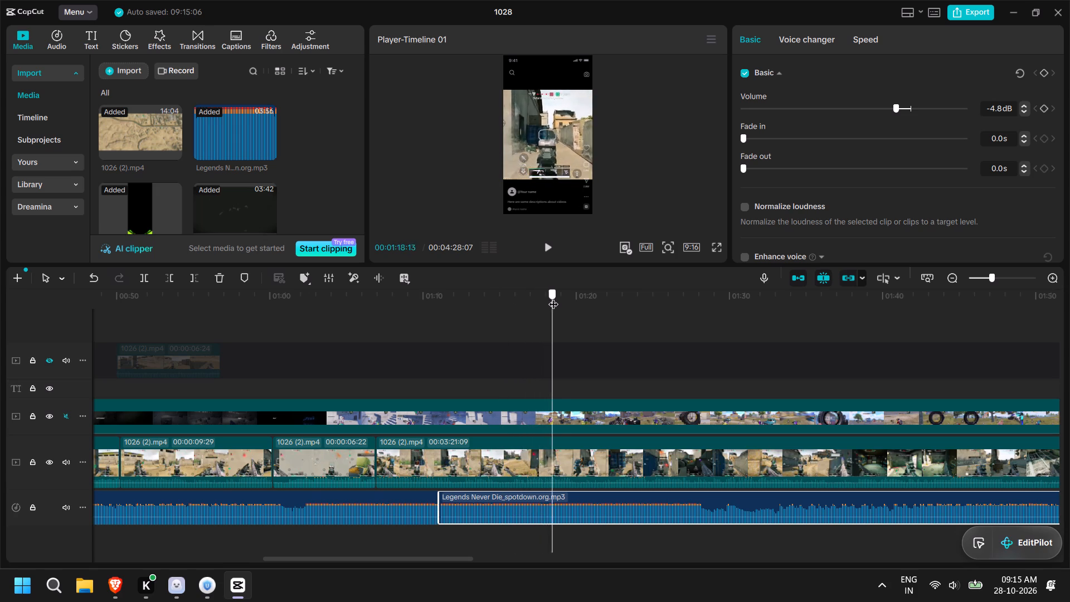
drag(553, 297, 598, 308)
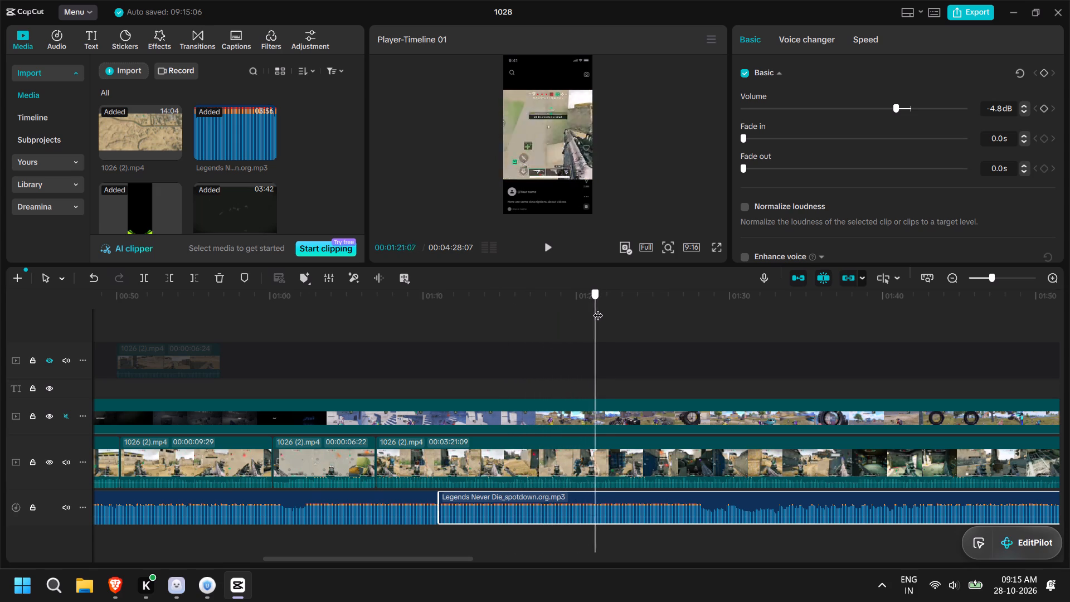
drag(598, 308, 628, 314)
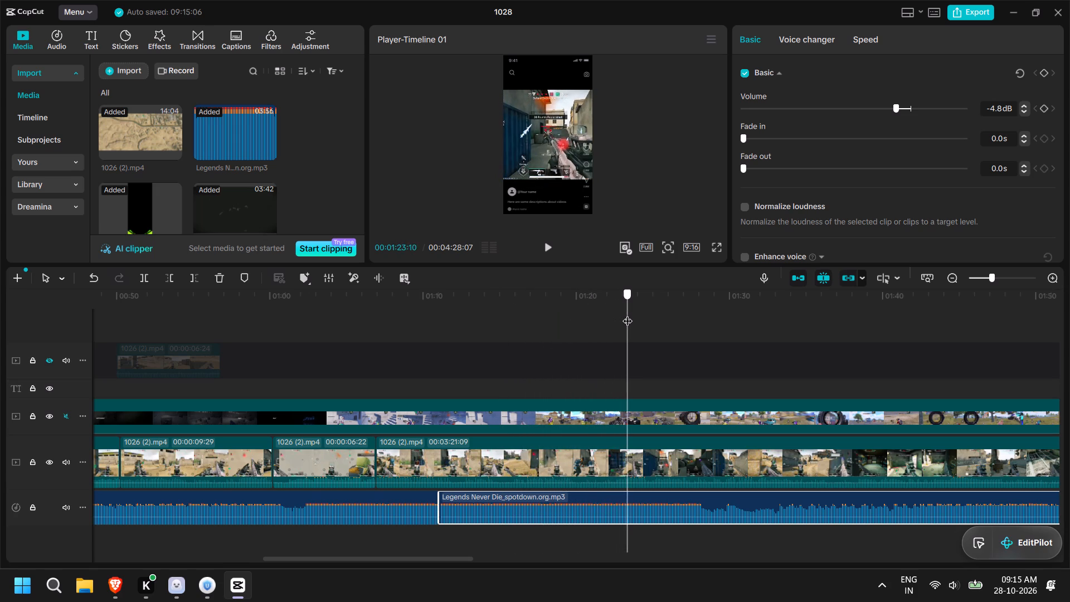
drag(628, 314, 581, 314)
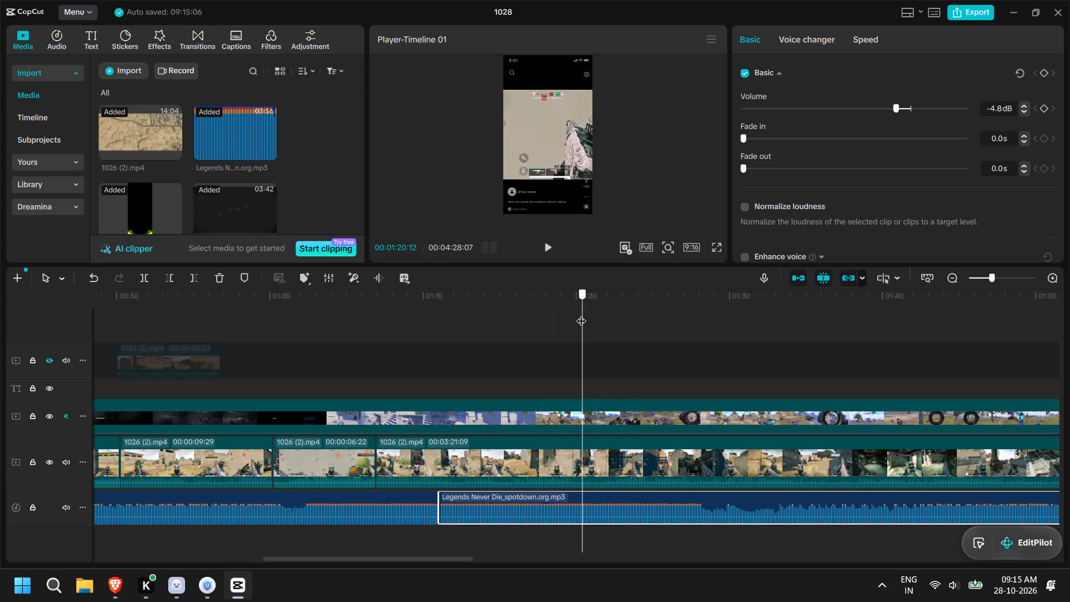
drag(581, 314, 566, 310)
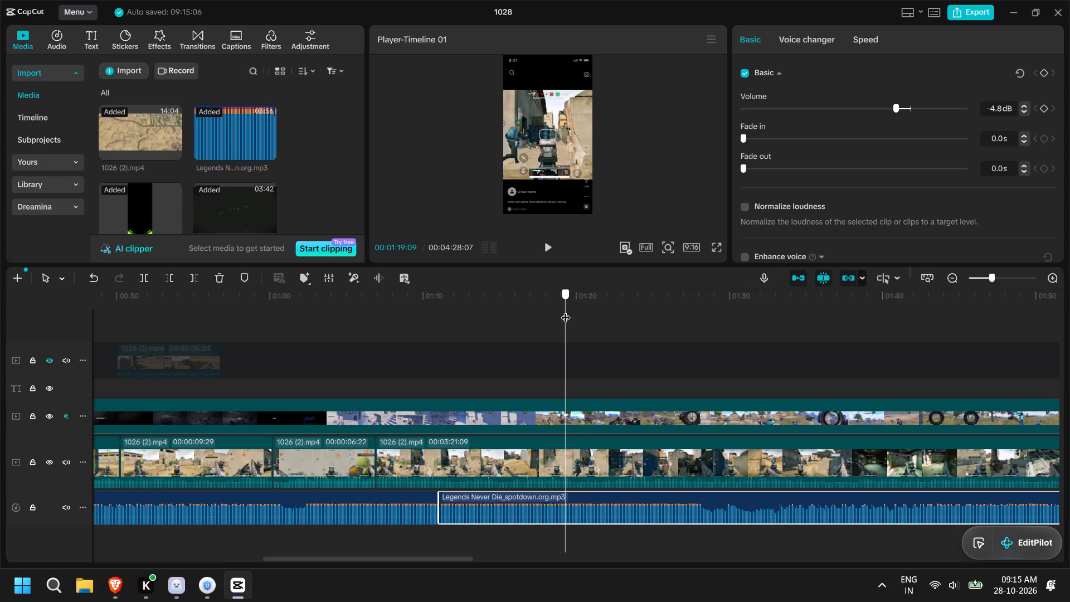
drag(566, 310, 591, 312)
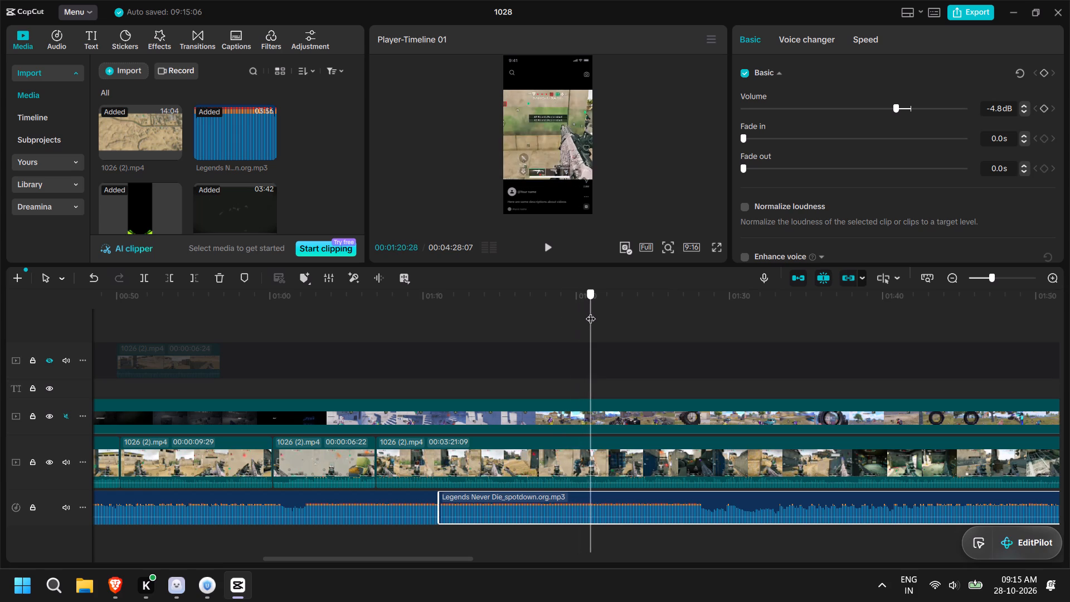
drag(591, 312, 615, 314)
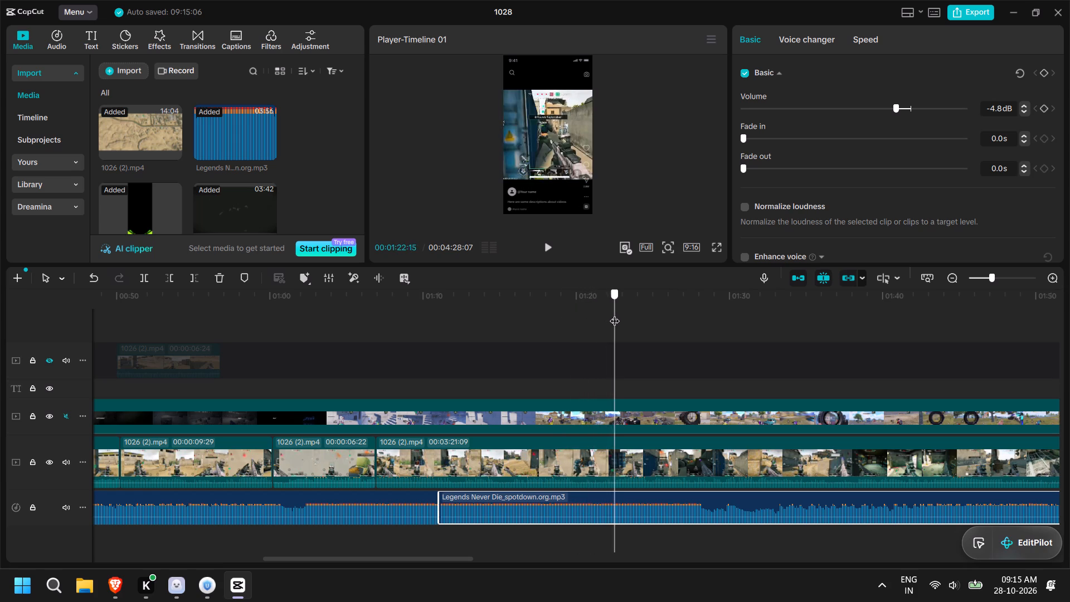
drag(615, 314, 616, 316)
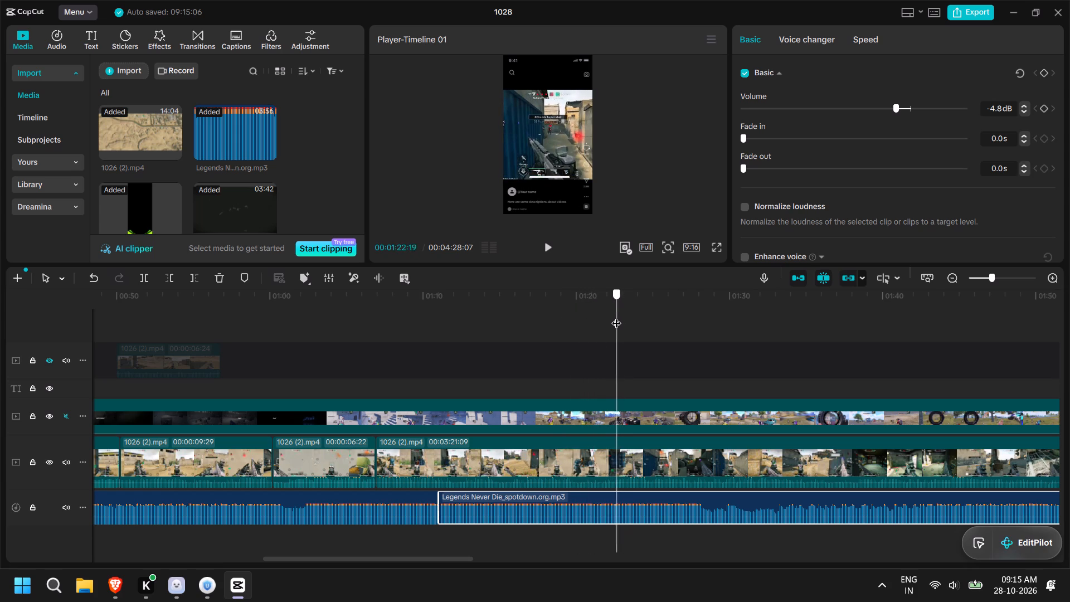
drag(616, 316, 615, 316)
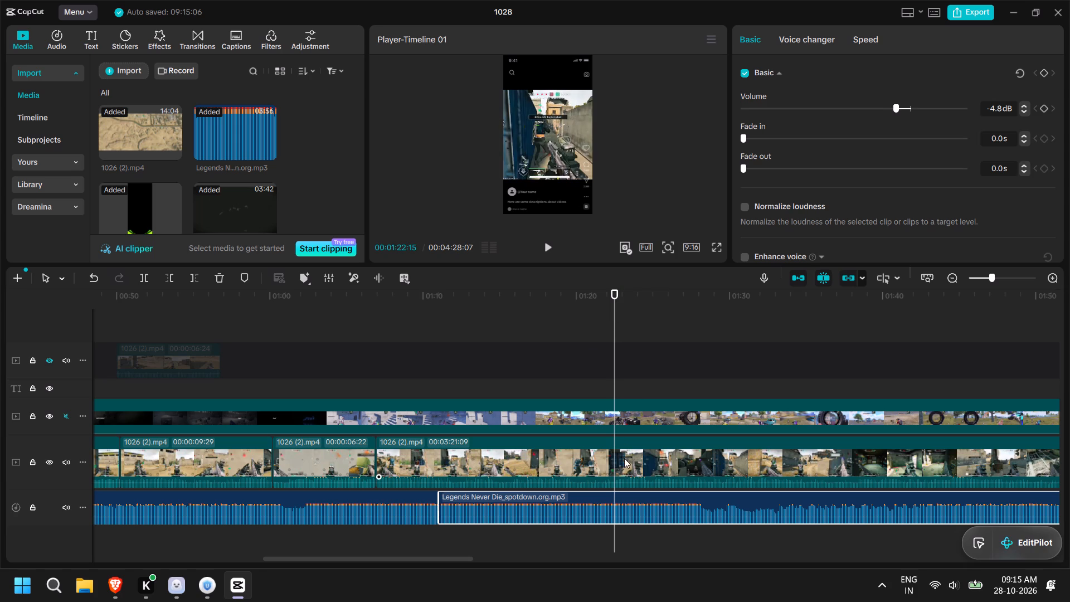
click(594, 453)
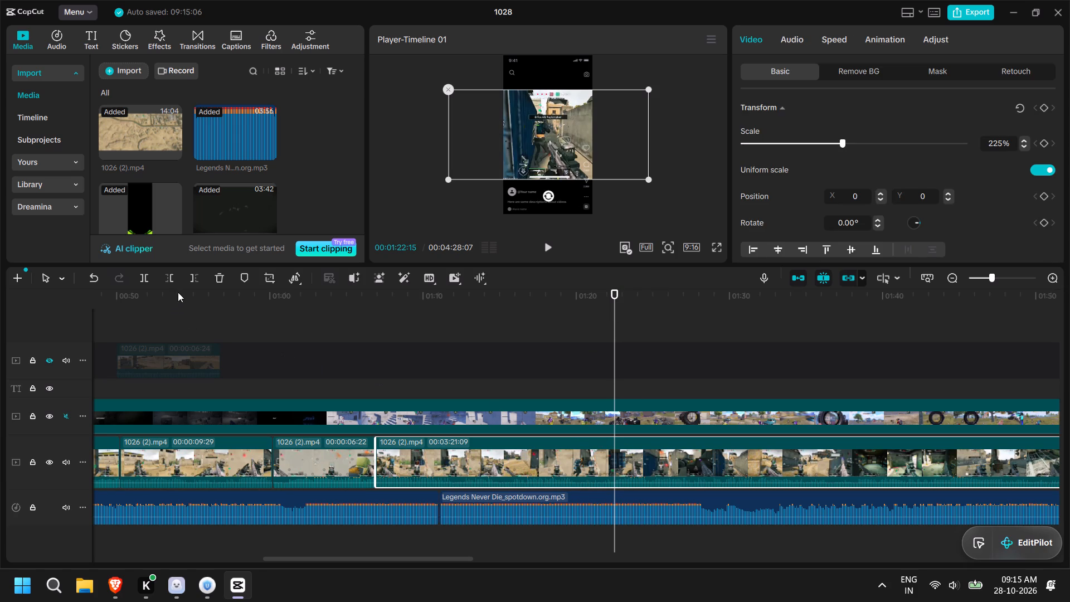
click(177, 280)
Play the trimmed gameplay from 00:00:55:02 and split the last gameplay clip at 00:01:09:15.
click(300, 300)
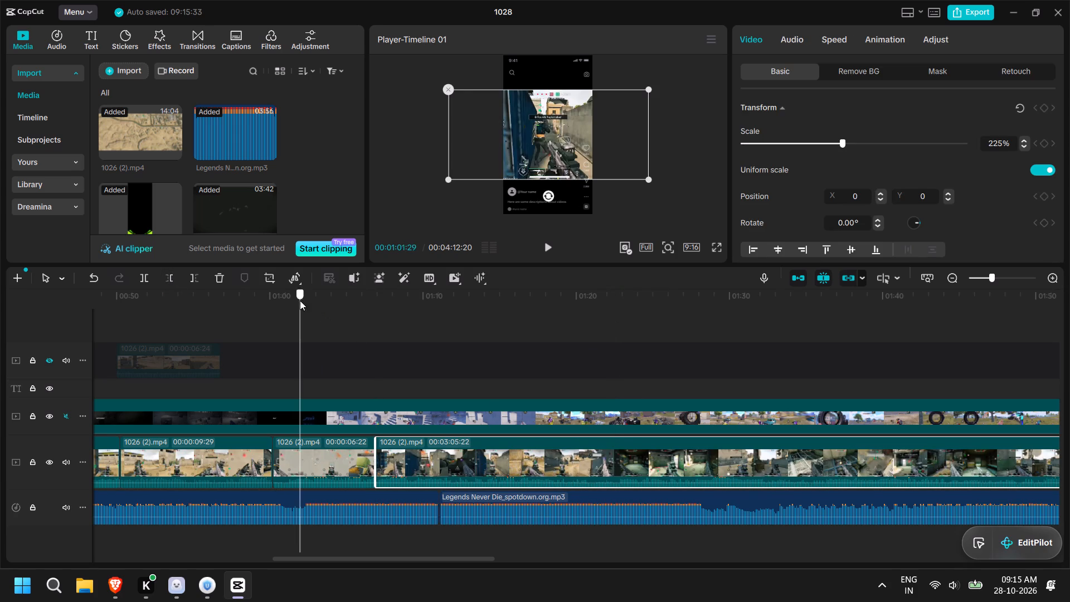
click(209, 299)
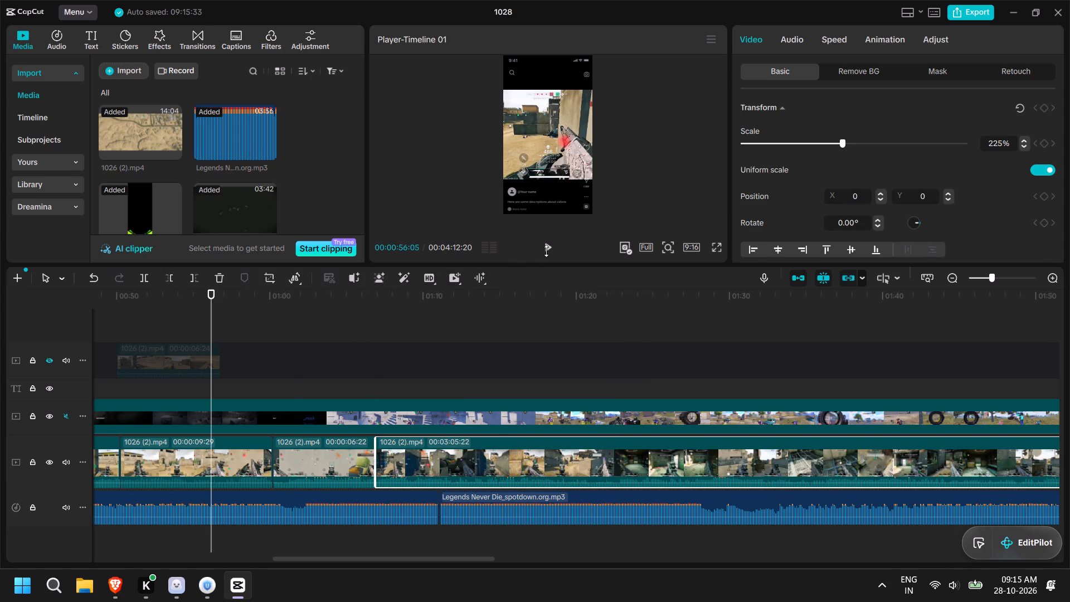
click(194, 289)
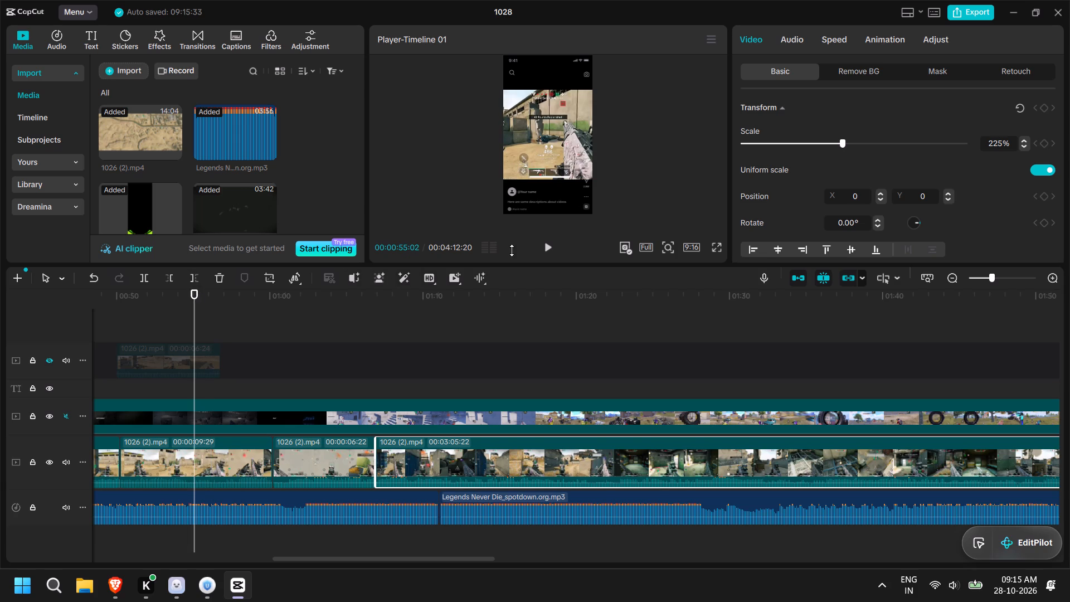
click(539, 247)
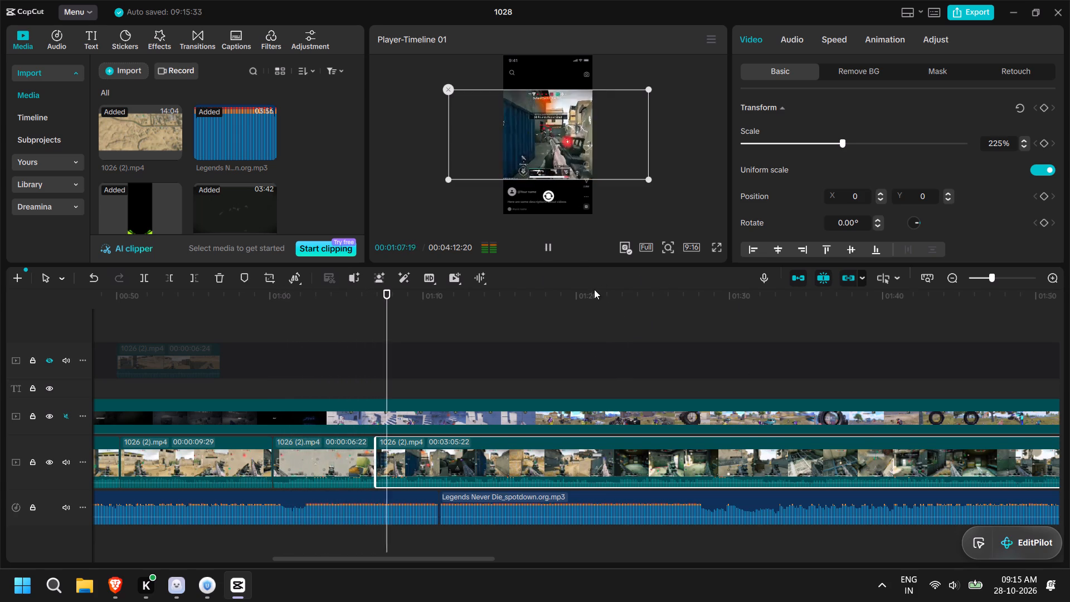
click(549, 242)
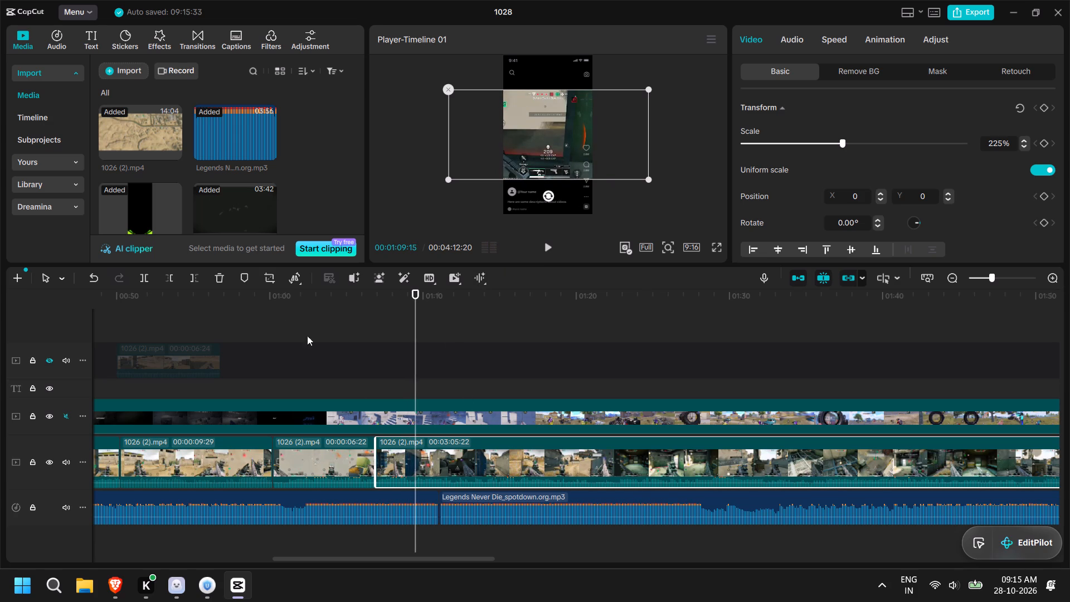
click(137, 278)
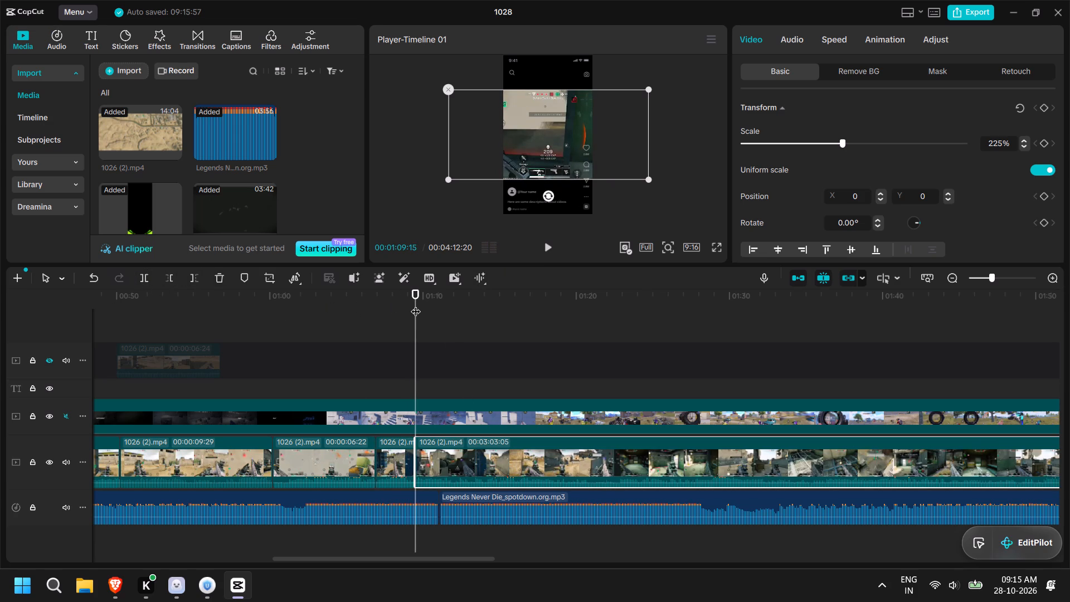
Find where the action resumes after the 00:01:09:15 cut and remove the last gameplay clip's footage before 00:01:14:28.
drag(416, 302, 547, 307)
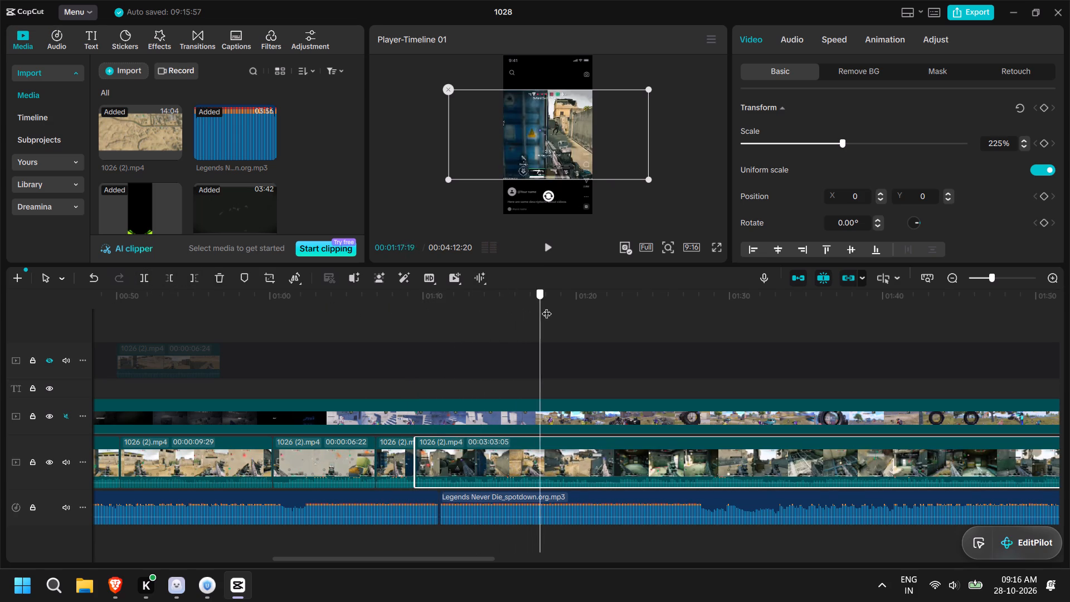
drag(547, 307, 536, 308)
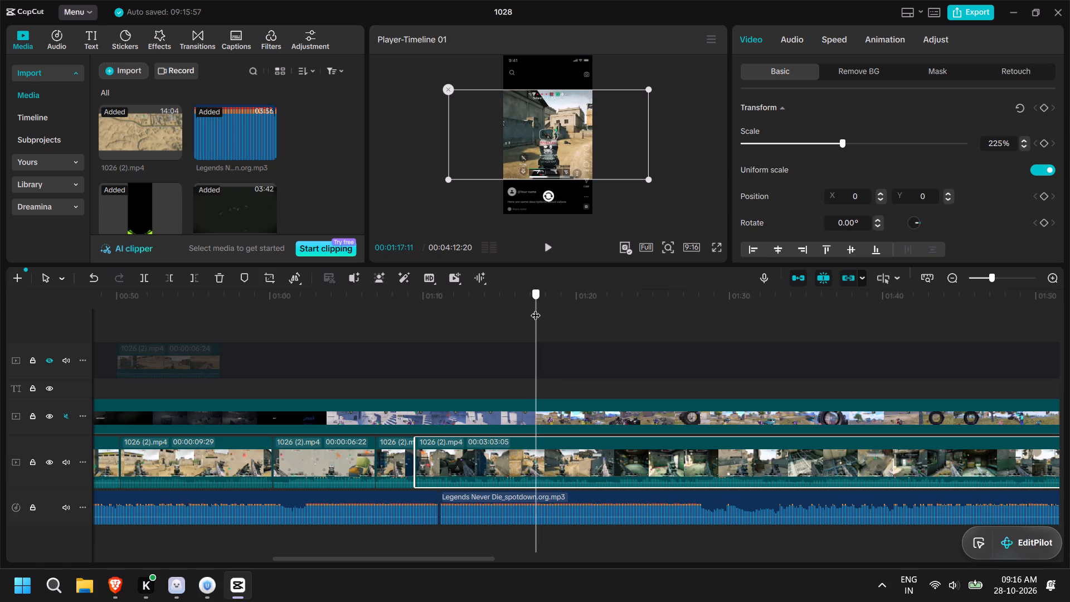
drag(536, 308, 502, 308)
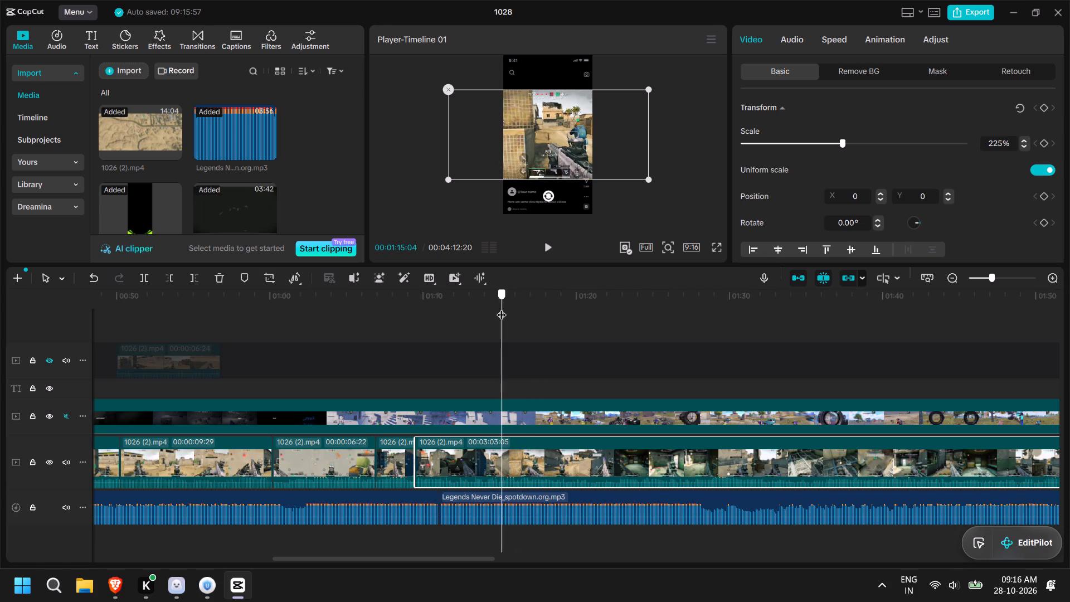
drag(502, 308, 450, 307)
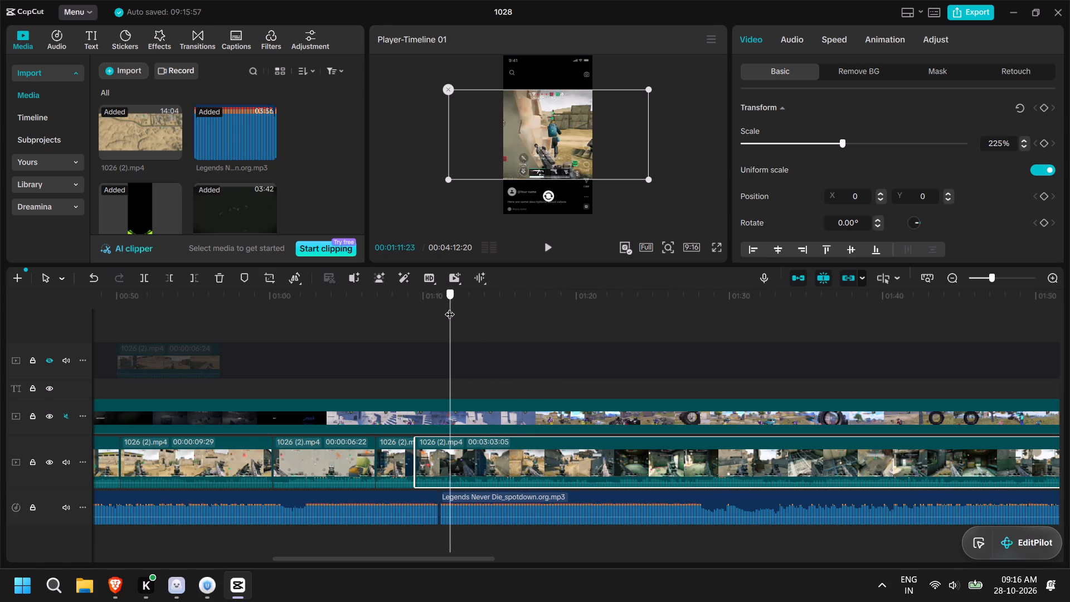
drag(450, 307, 454, 307)
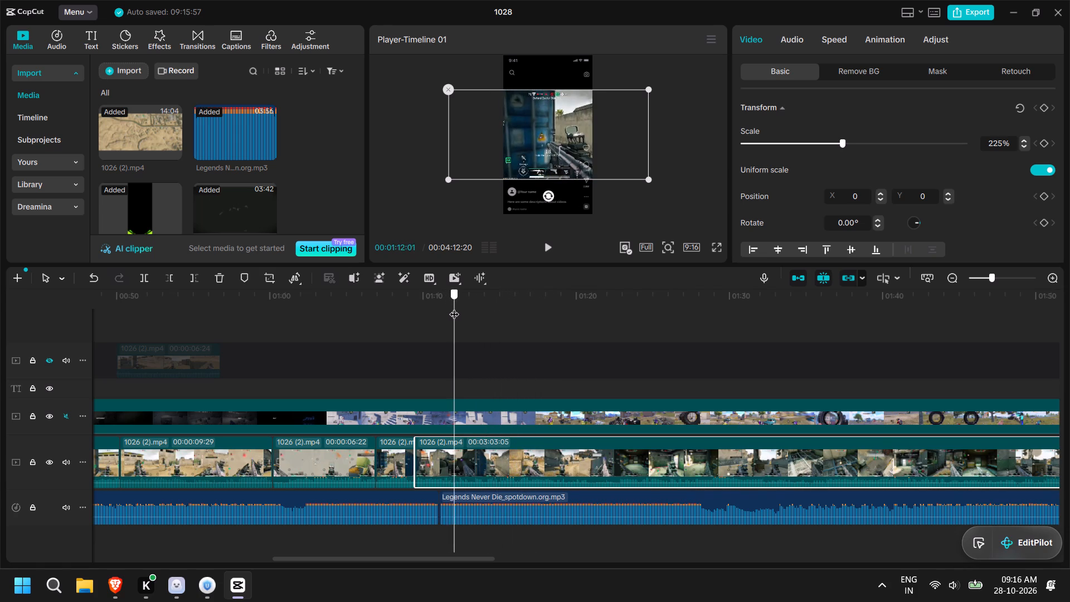
drag(454, 307, 479, 307)
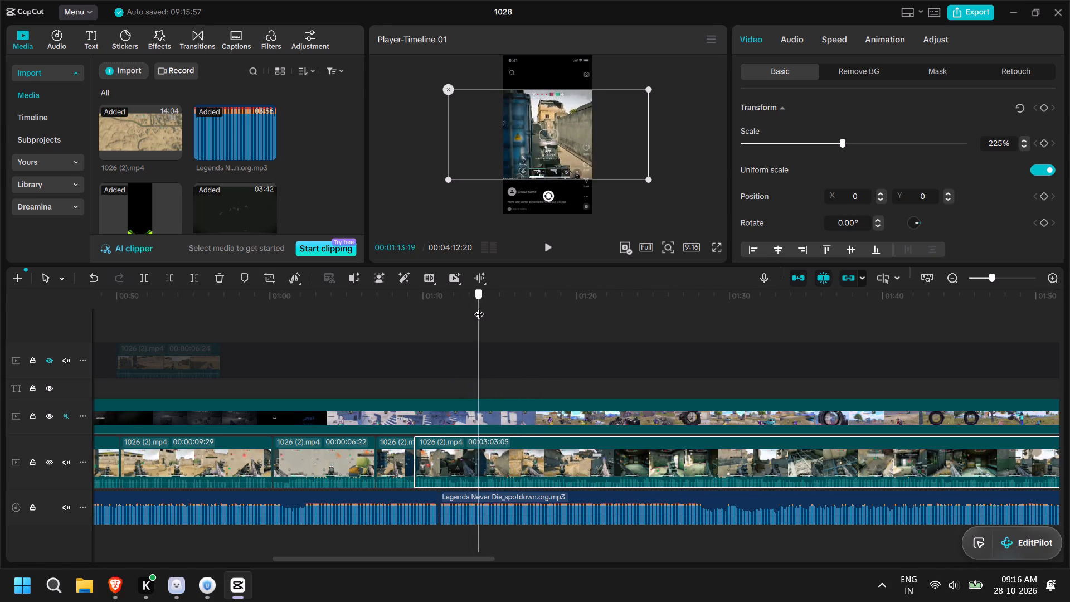
drag(479, 307, 507, 307)
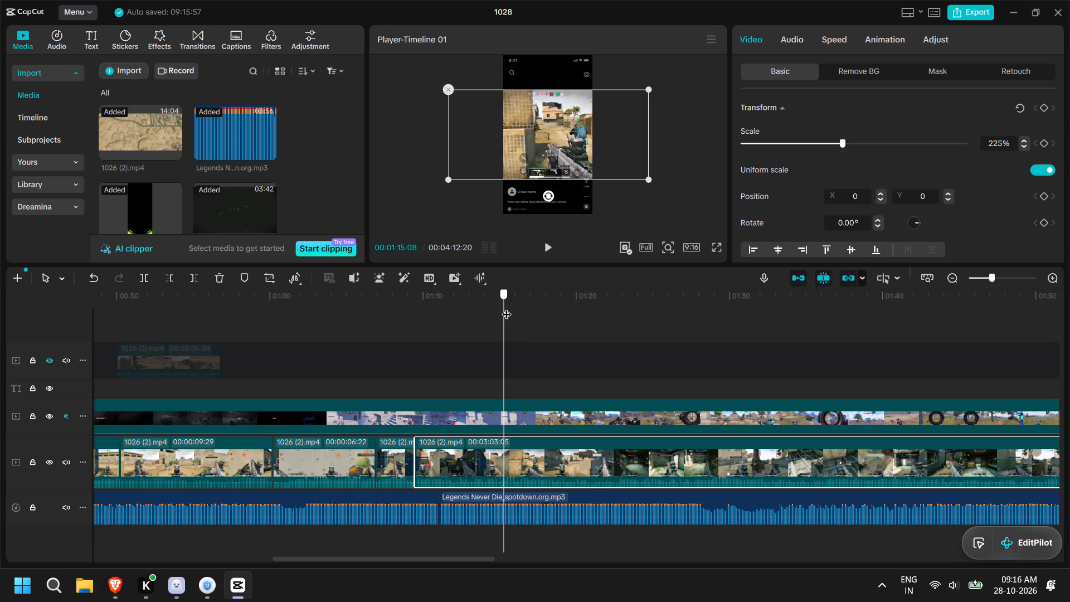
drag(507, 307, 502, 307)
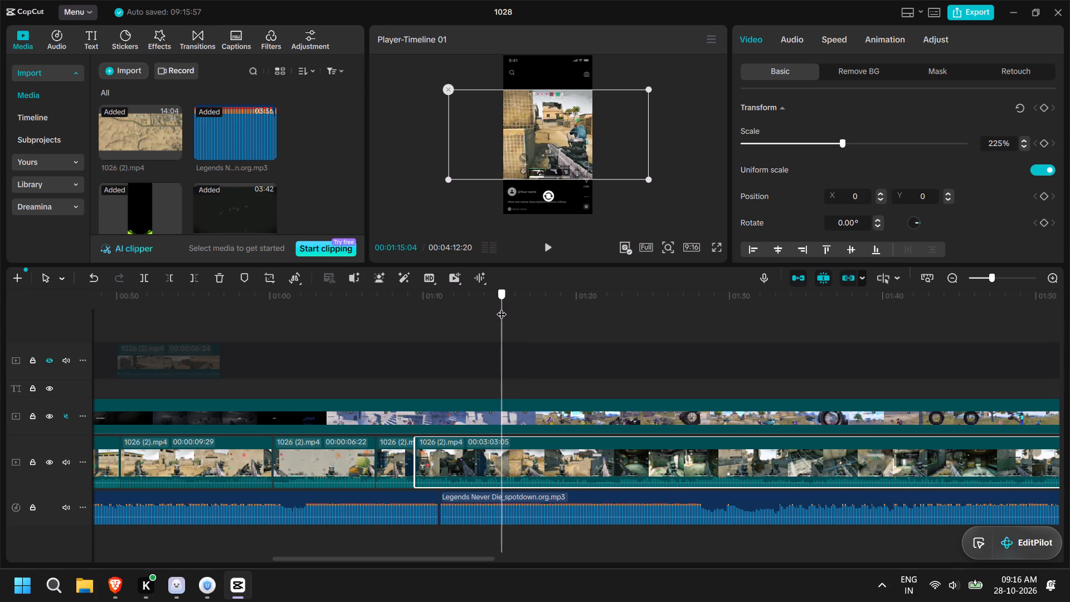
drag(502, 307, 499, 307)
click(475, 445)
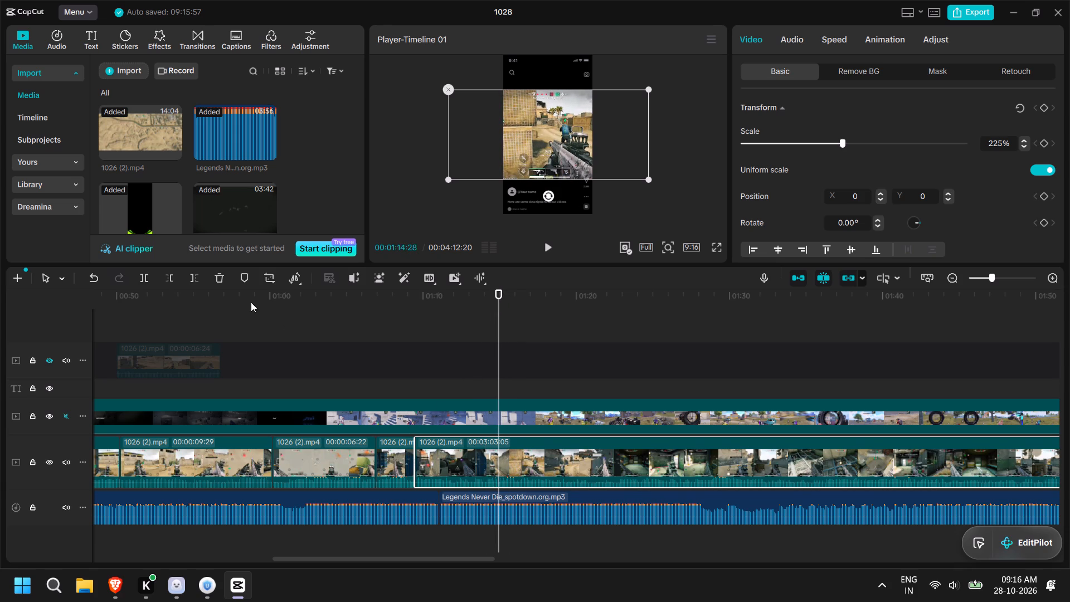
click(173, 278)
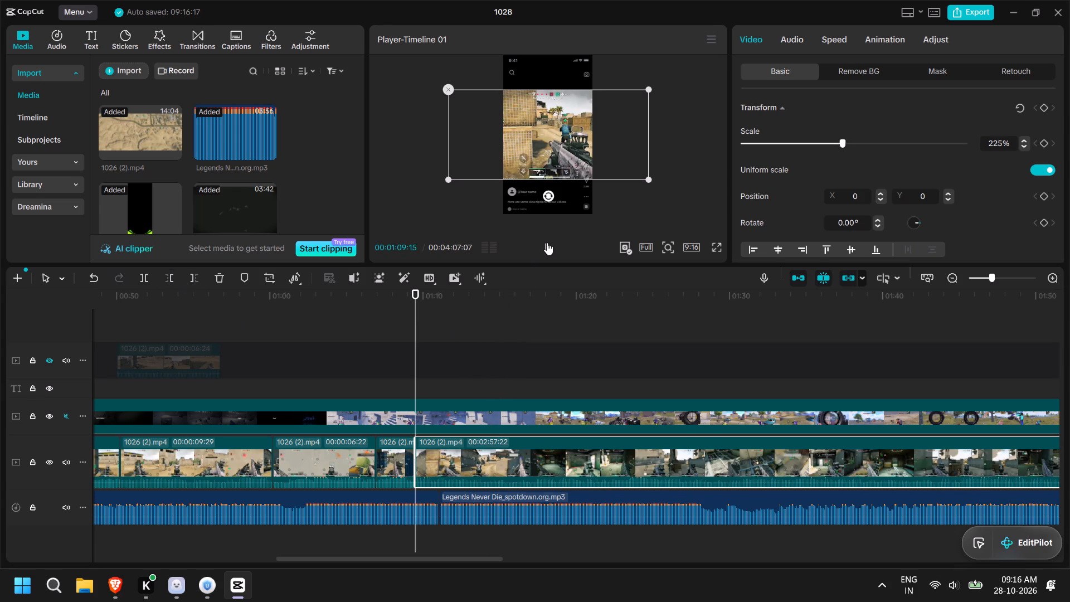
Play the trimmed gameplay from 00:01:09:15 in short bursts and split the last gameplay clip at 00:01:13:17.
click(547, 242)
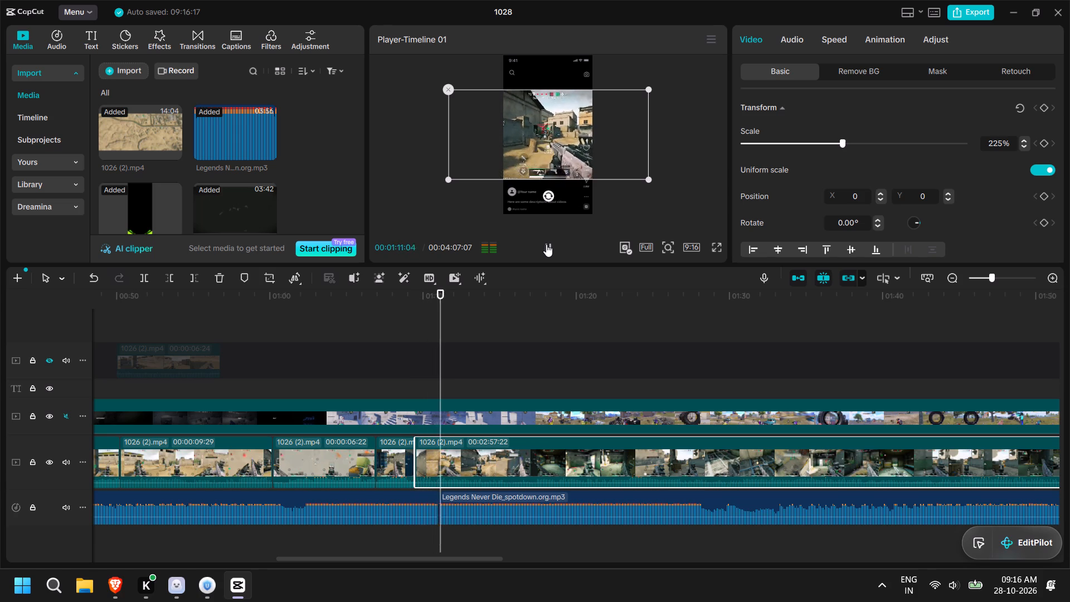
click(546, 244)
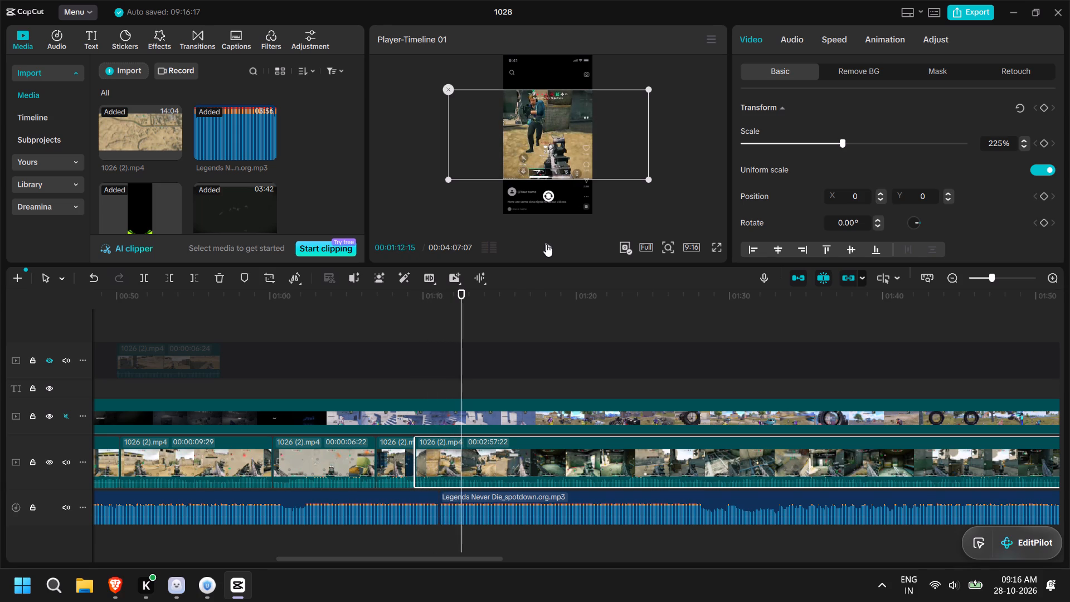
click(547, 245)
click(547, 245)
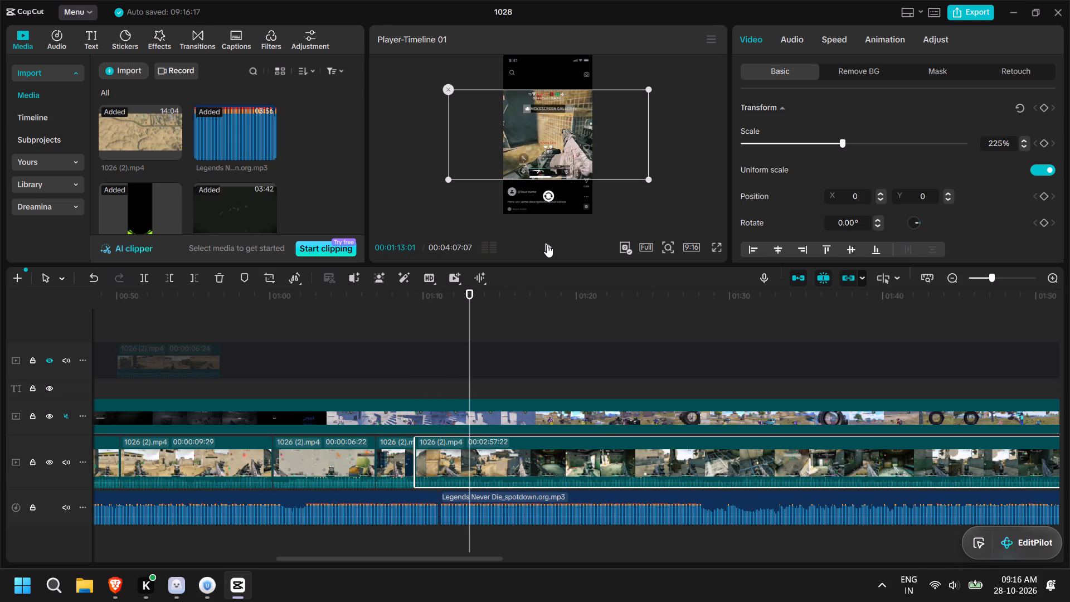
click(547, 245)
click(547, 245)
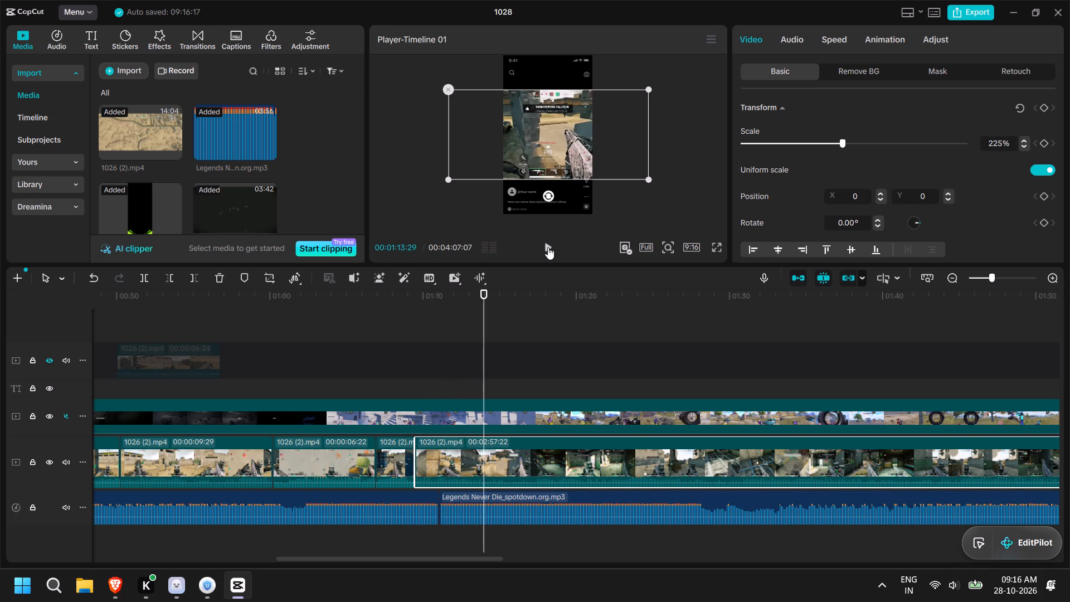
drag(484, 366, 478, 363)
click(137, 278)
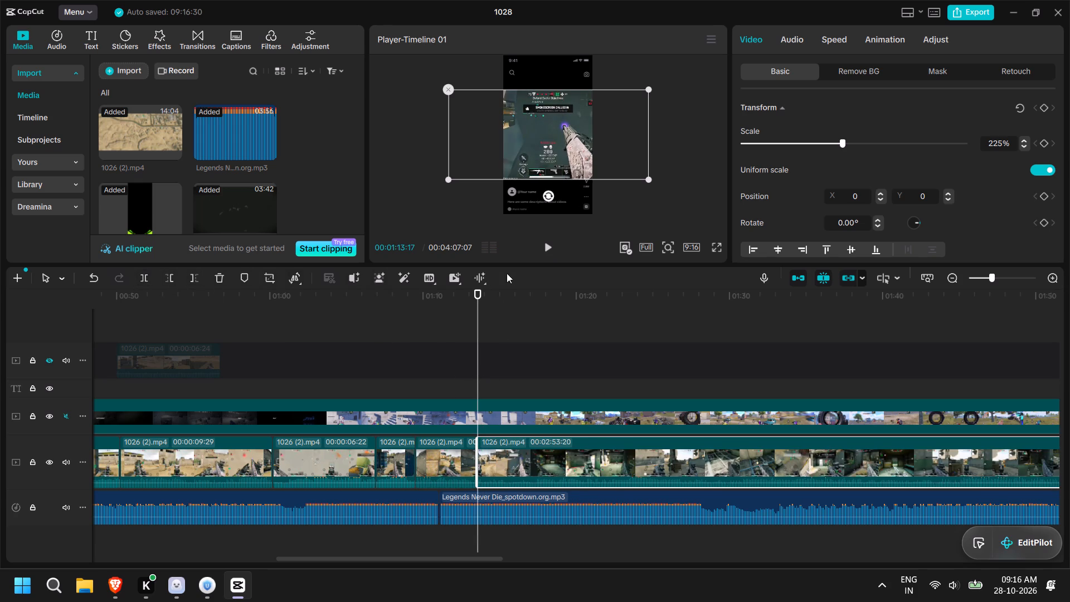
Find the next fight after the 00:01:13:17 cut and remove the last gameplay clip's footage before 00:01:18:01.
click(549, 253)
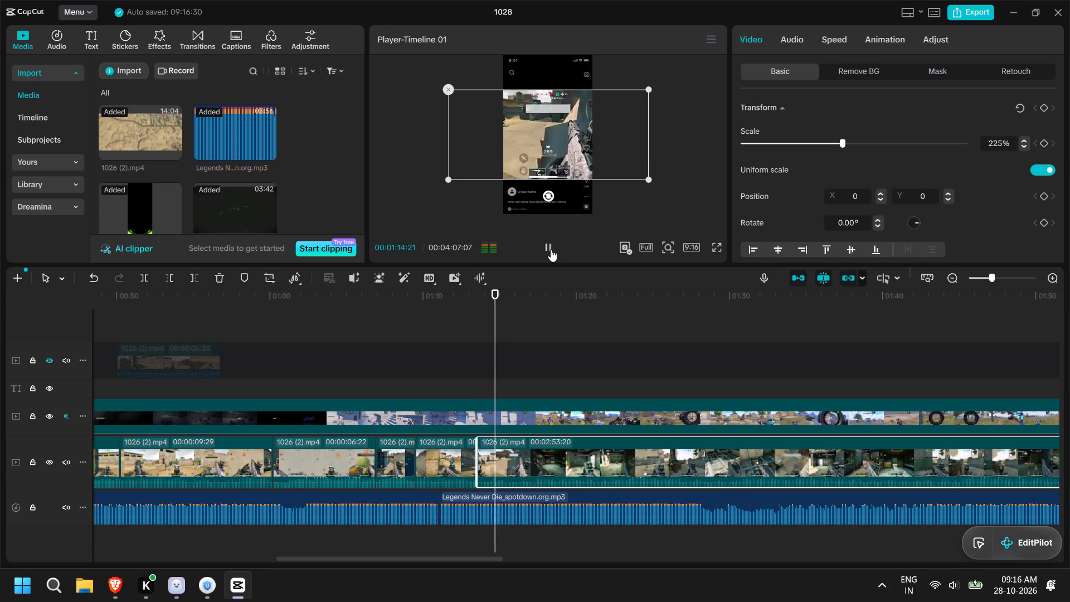
click(551, 249)
drag(504, 300, 528, 301)
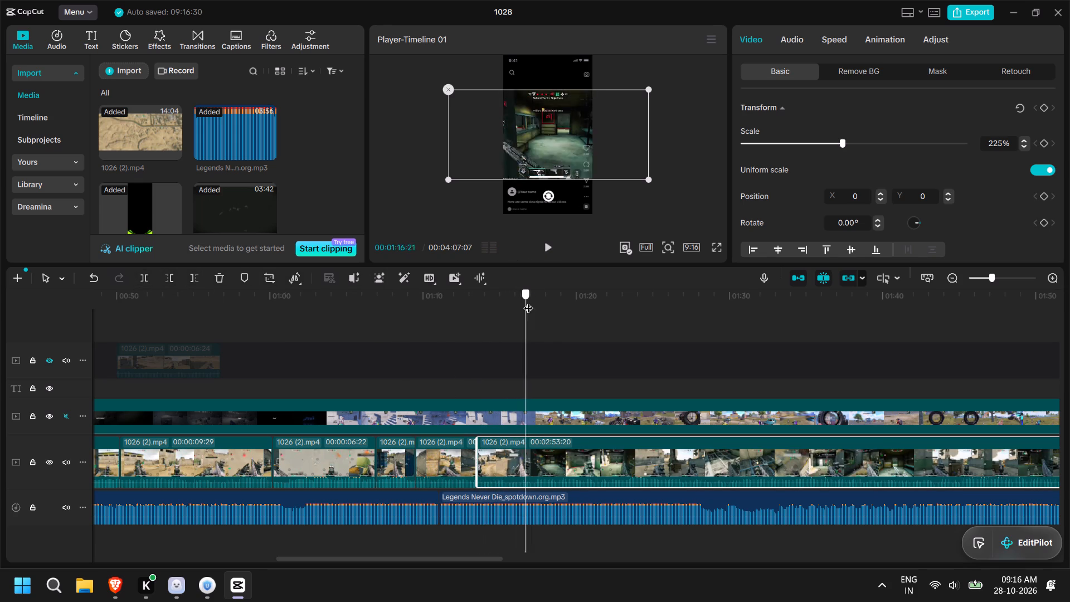
drag(528, 301, 559, 299)
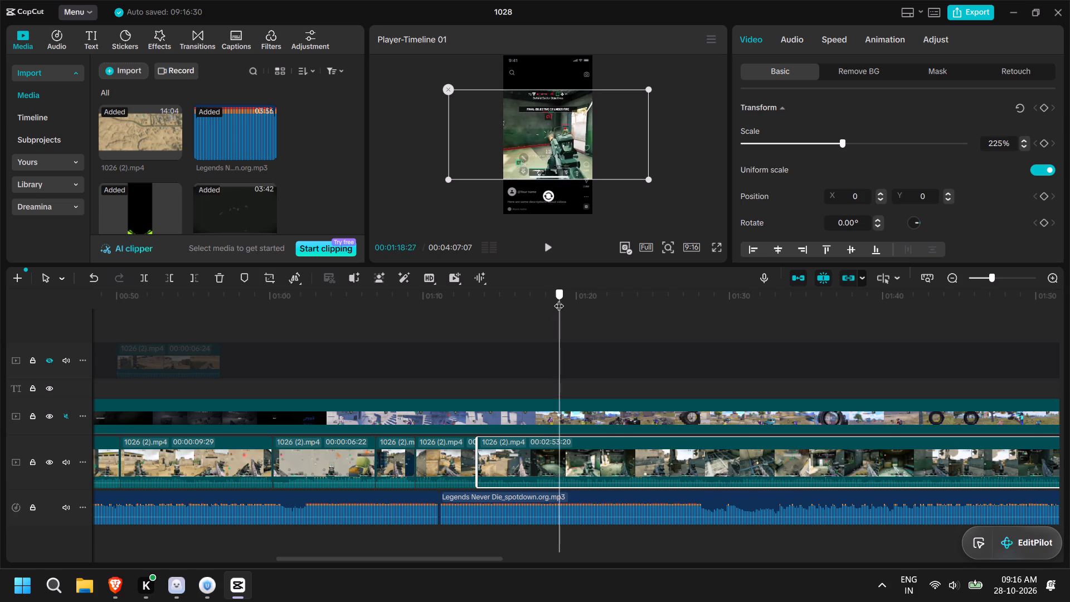
drag(559, 299, 541, 298)
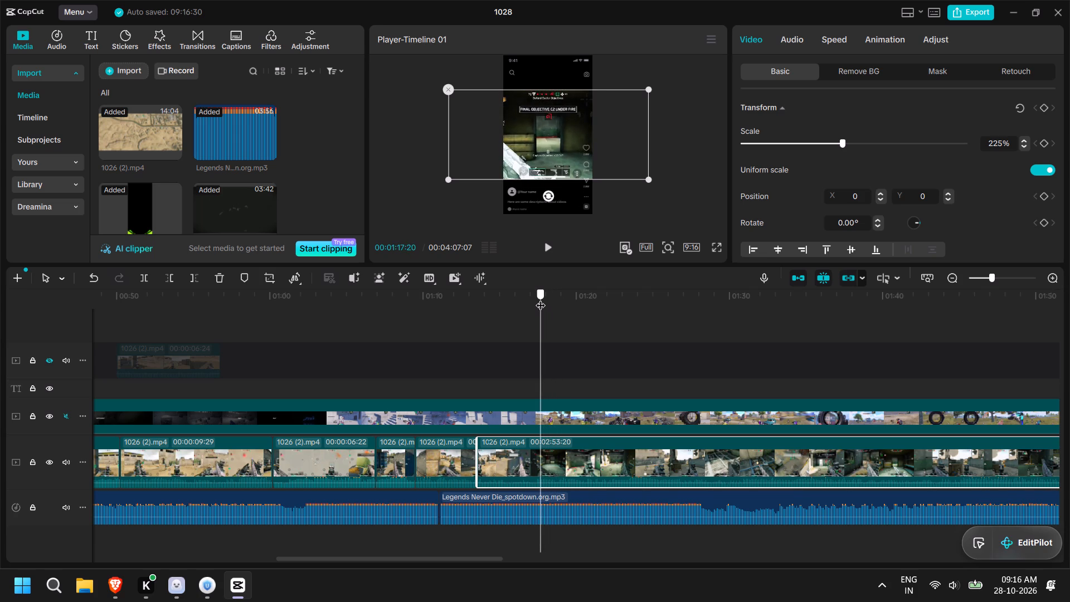
drag(541, 298, 536, 297)
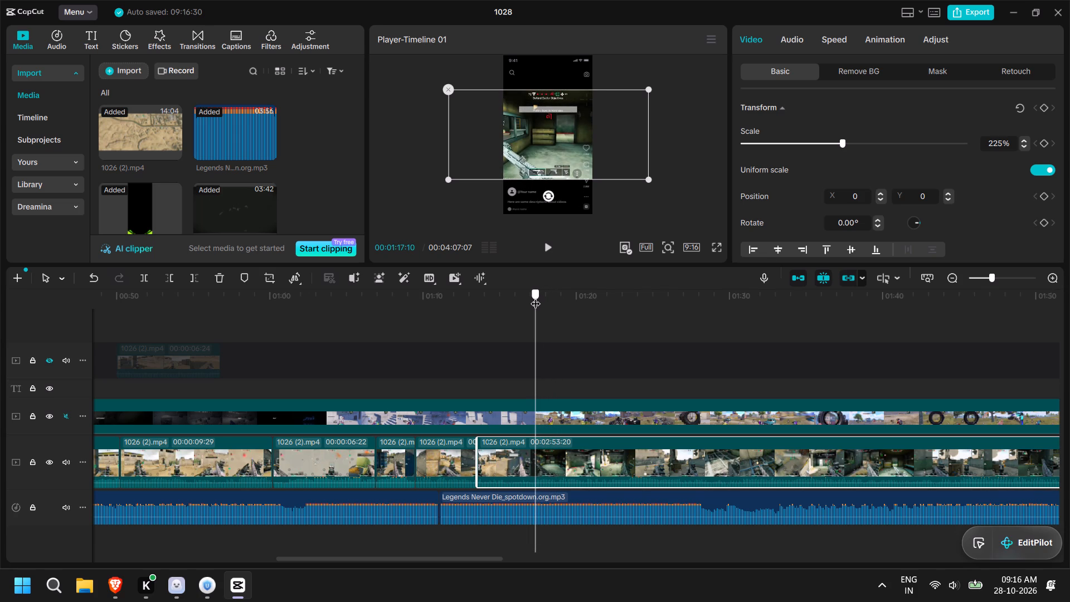
drag(536, 297, 530, 297)
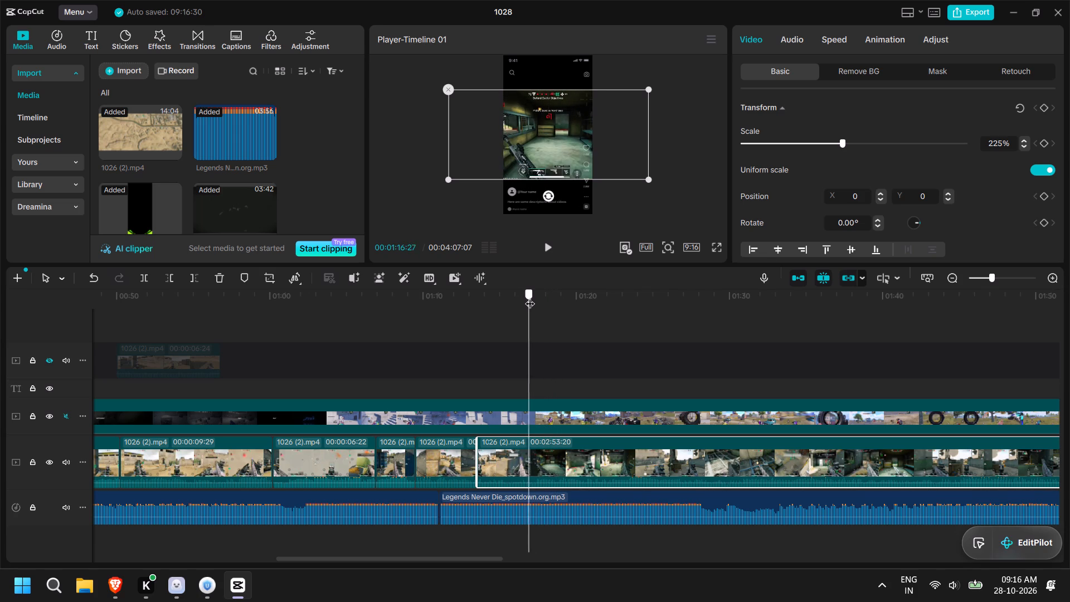
drag(530, 297, 546, 297)
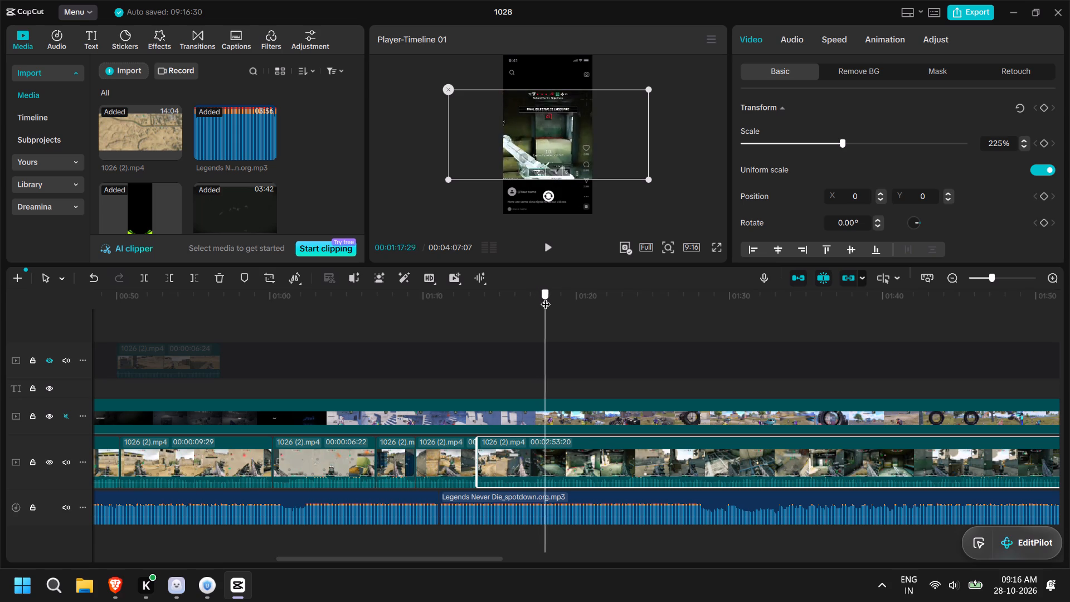
drag(546, 297, 546, 297)
click(546, 454)
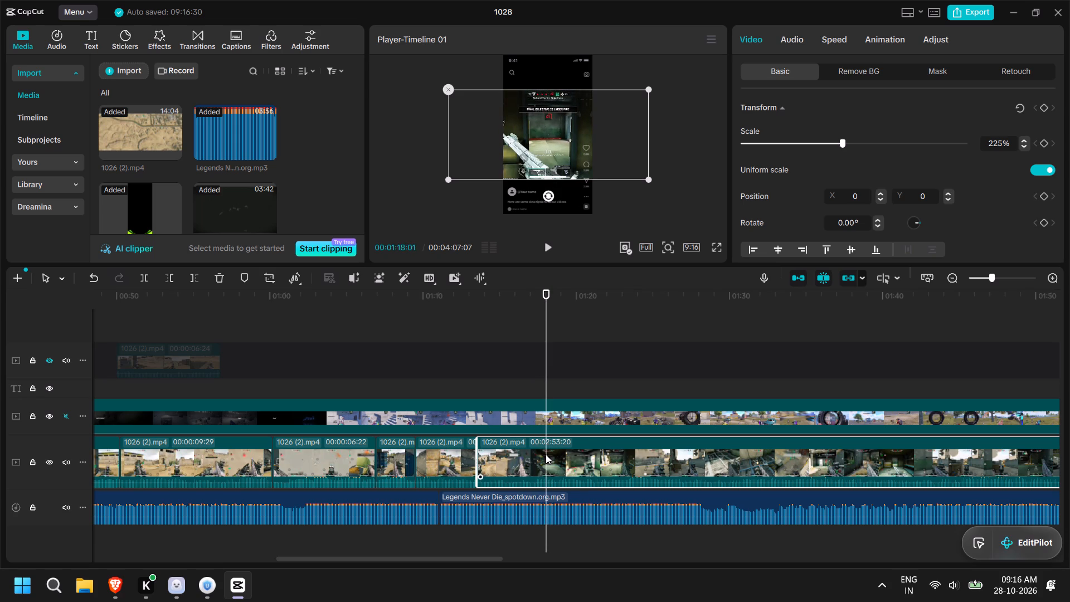
click(175, 277)
Play the edit from 00:01:11:02 across the new cut and split the last gameplay clip at 00:01:16:06.
drag(461, 295, 436, 299)
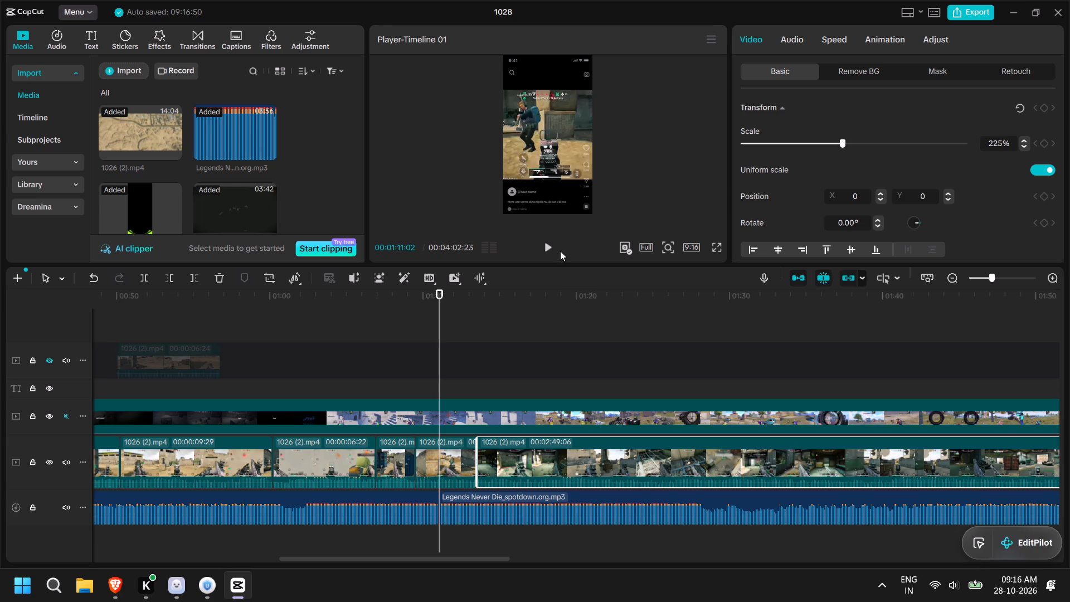
click(547, 246)
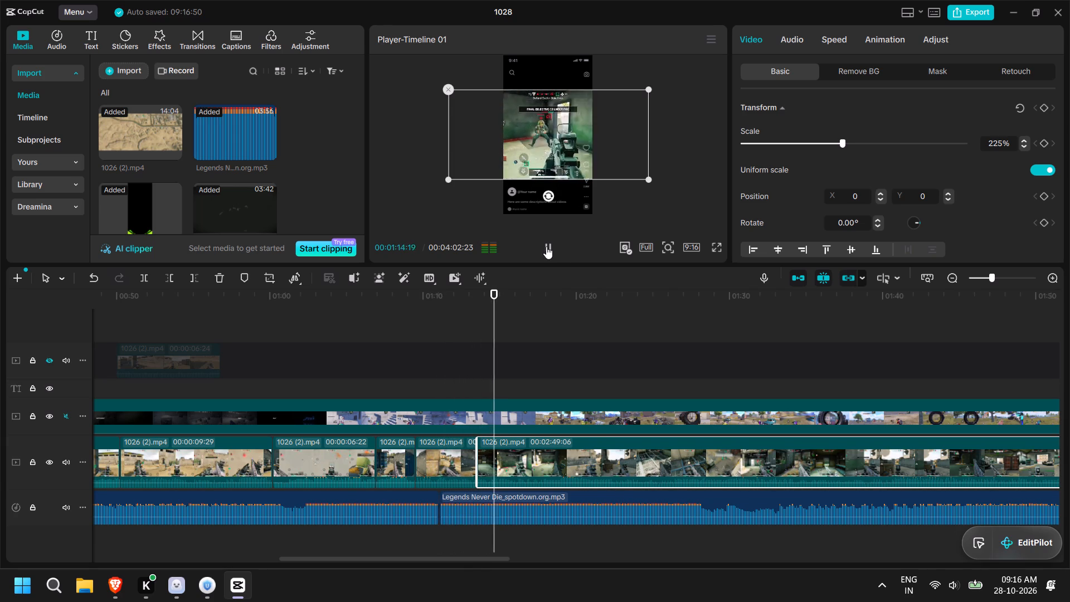
click(546, 246)
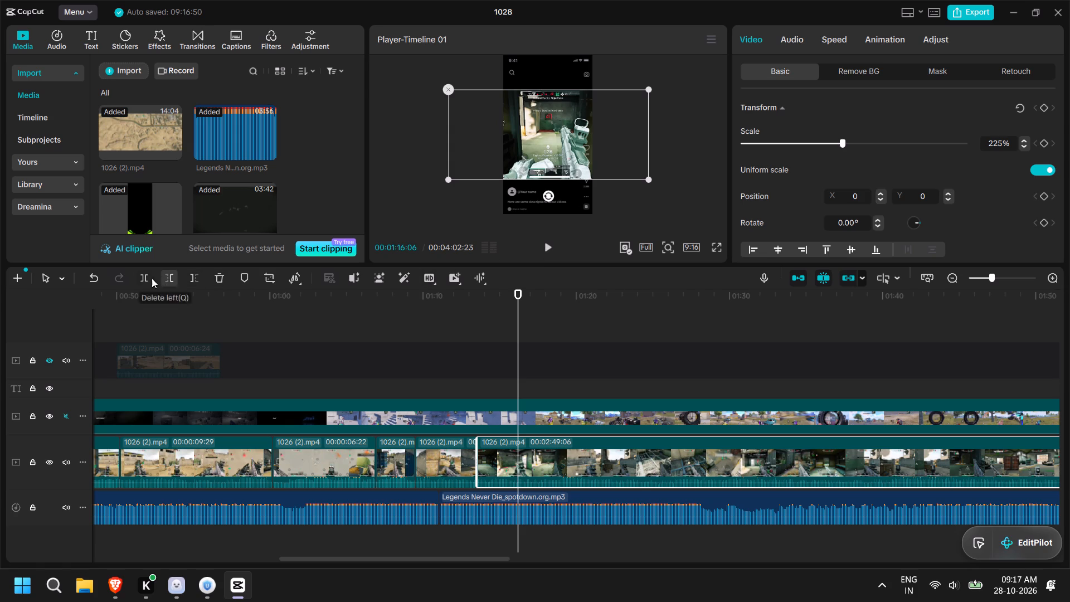
click(149, 274)
Play on from 00:01:16:06 to the next action and remove the last gameplay clip's footage before 00:01:29:00.
click(547, 248)
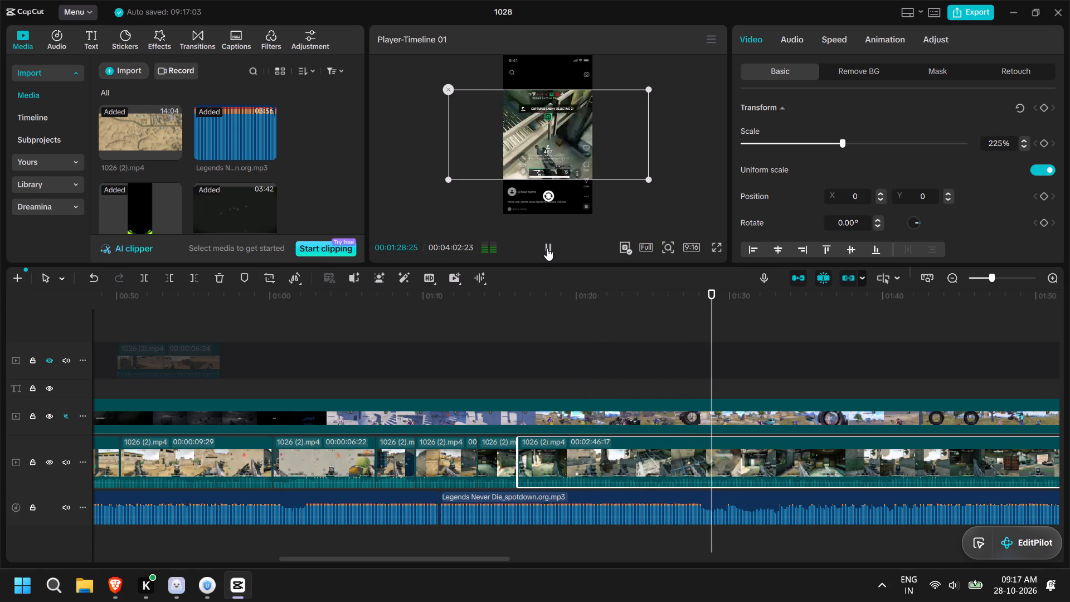
click(547, 248)
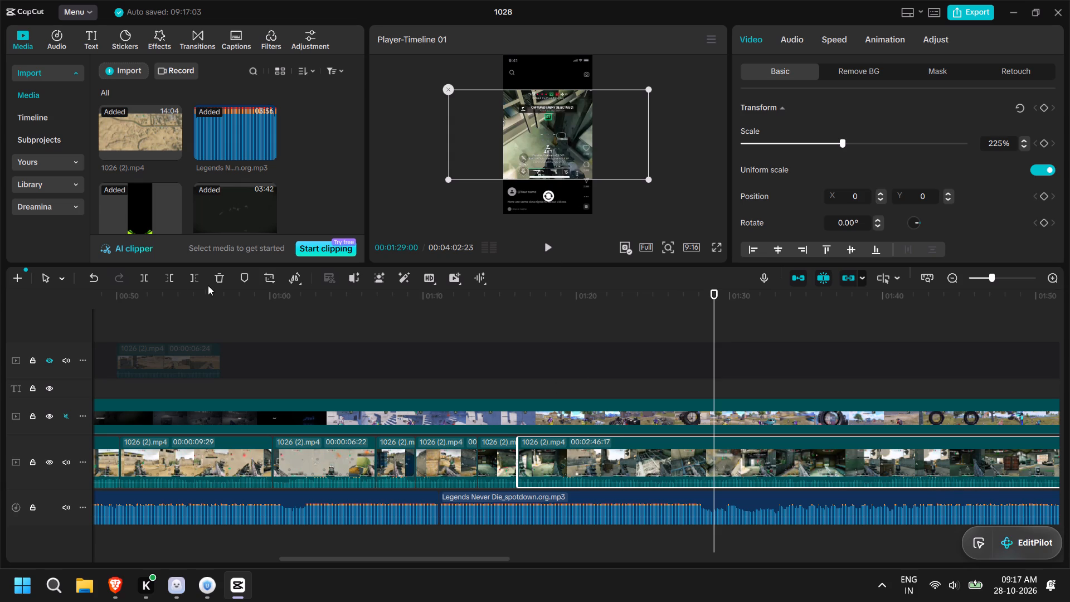
click(172, 278)
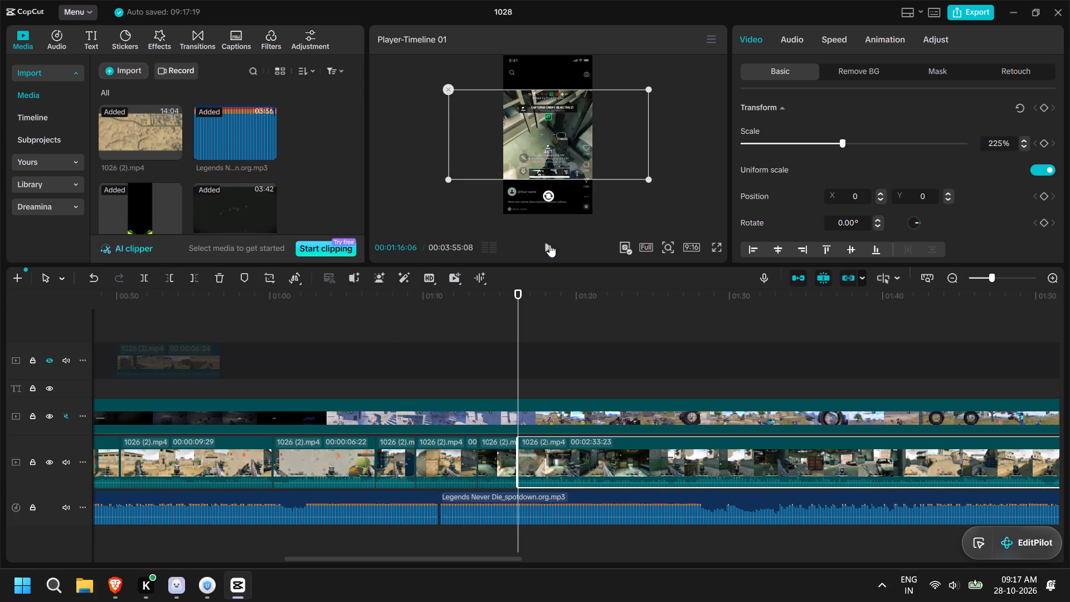
Play and replay the gameplay from 00:01:16:06 through the next fight and split the last gameplay clip at 00:01:19:17.
click(548, 245)
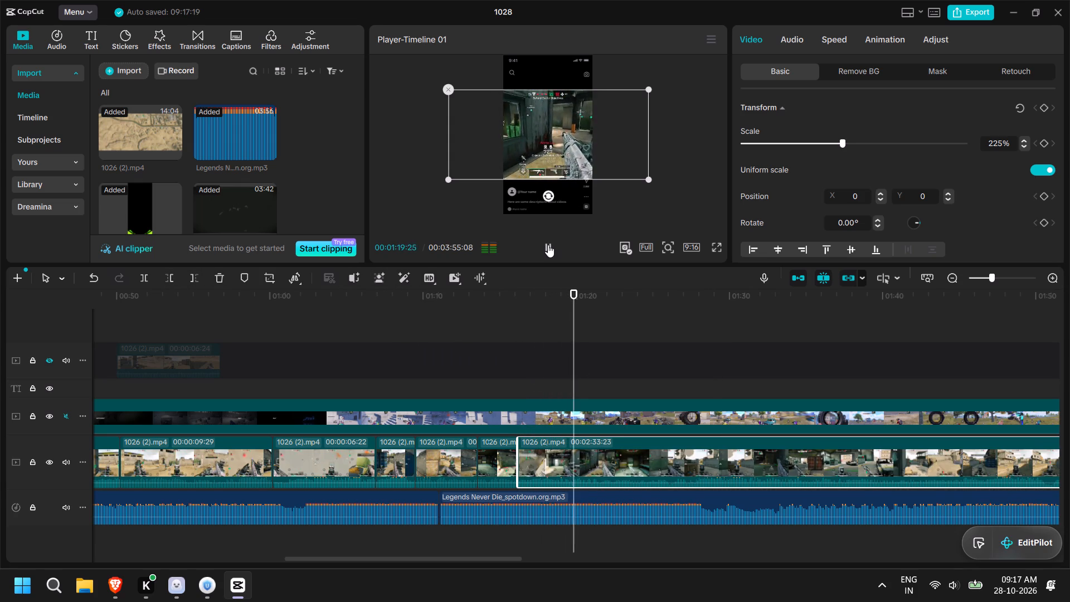
click(548, 245)
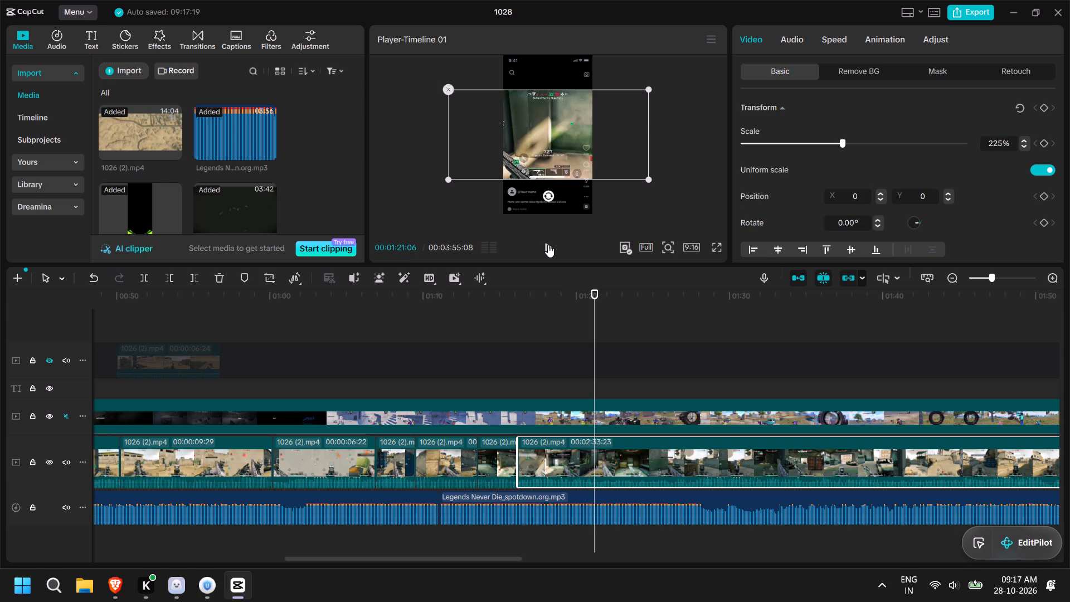
drag(592, 298, 521, 301)
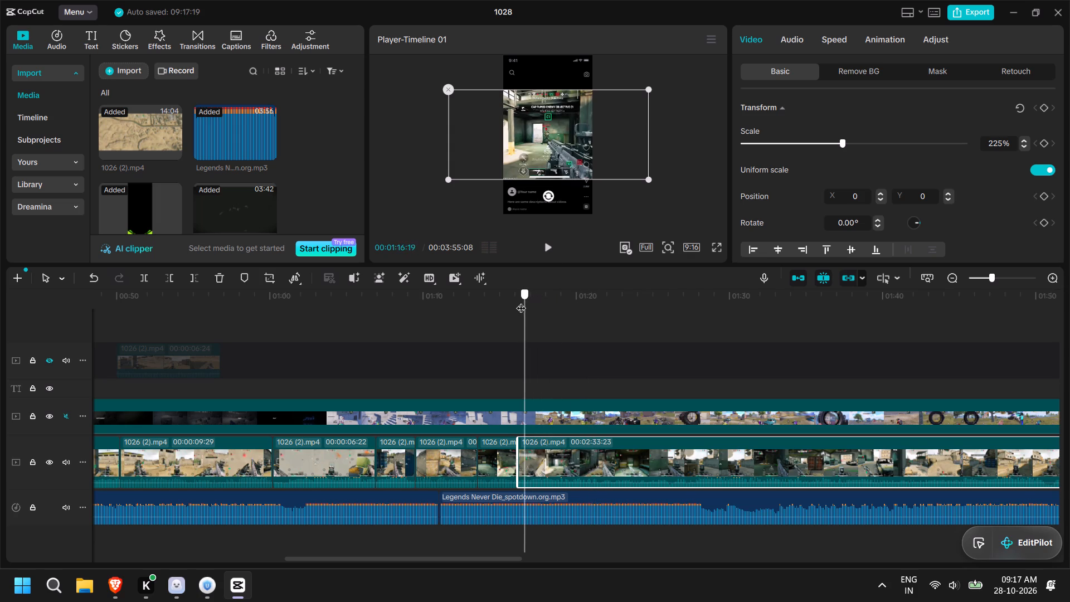
drag(521, 301, 518, 301)
click(549, 244)
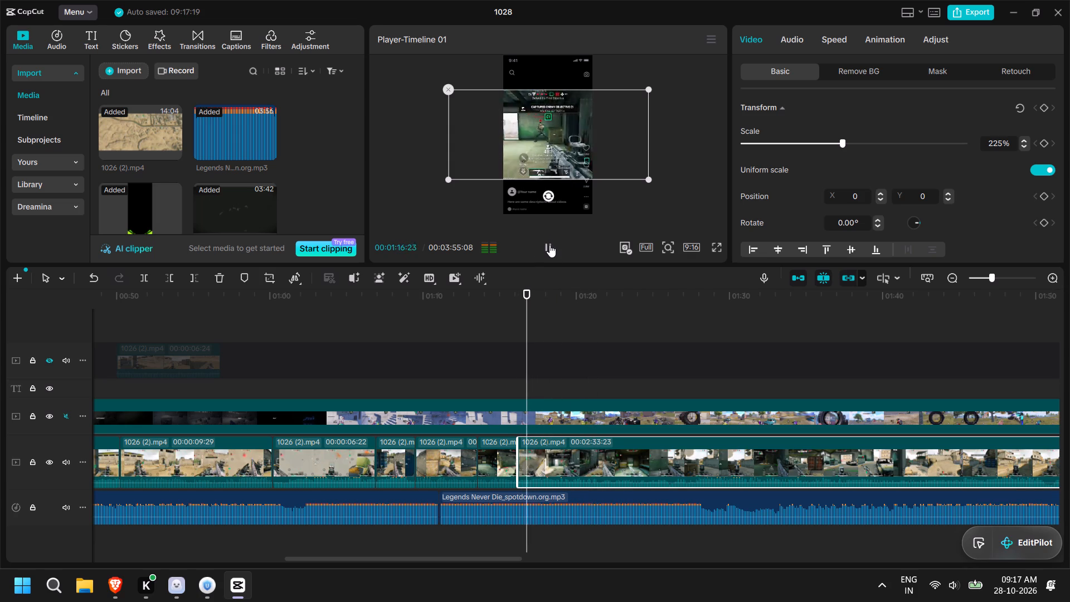
click(549, 245)
click(549, 246)
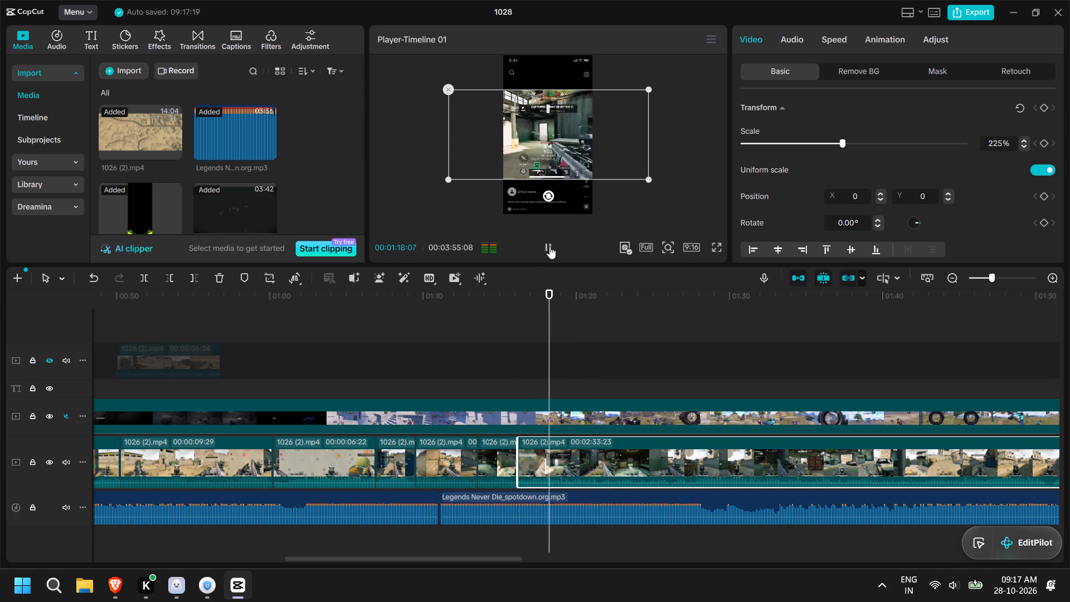
click(549, 246)
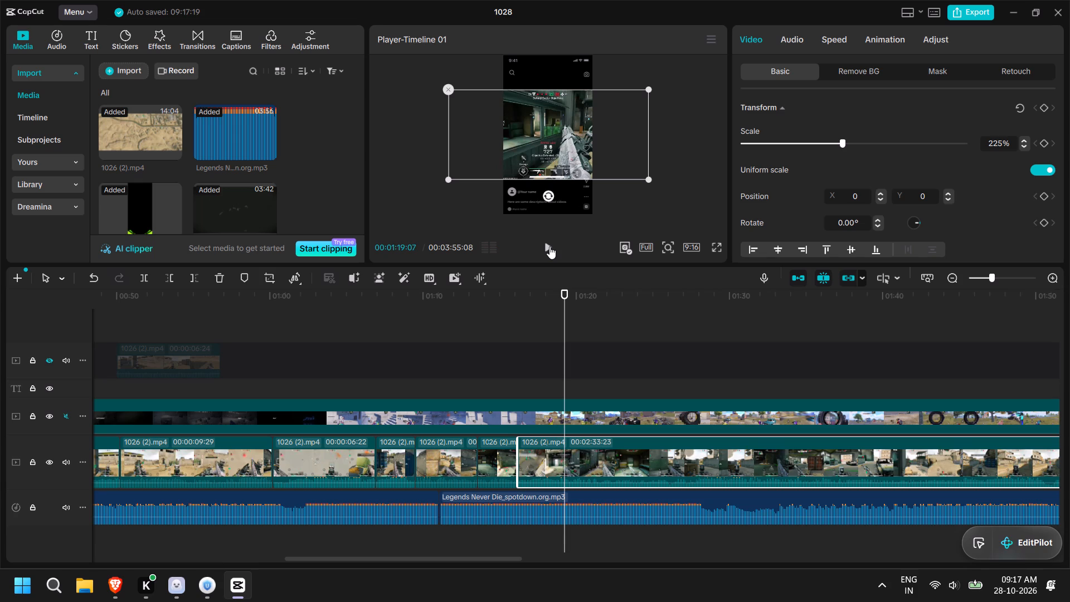
double_click(549, 246)
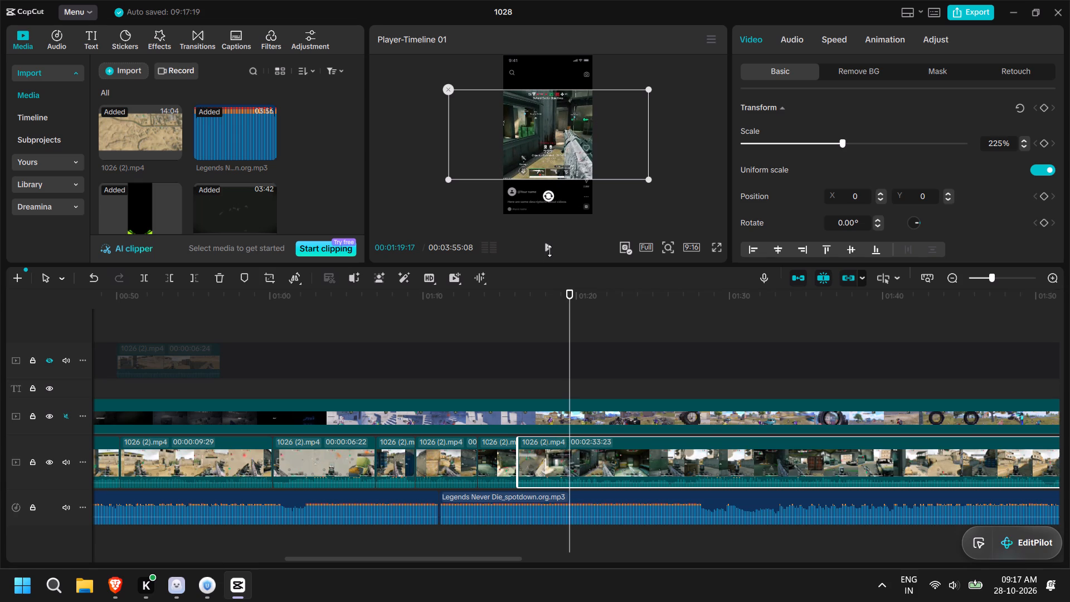
click(149, 276)
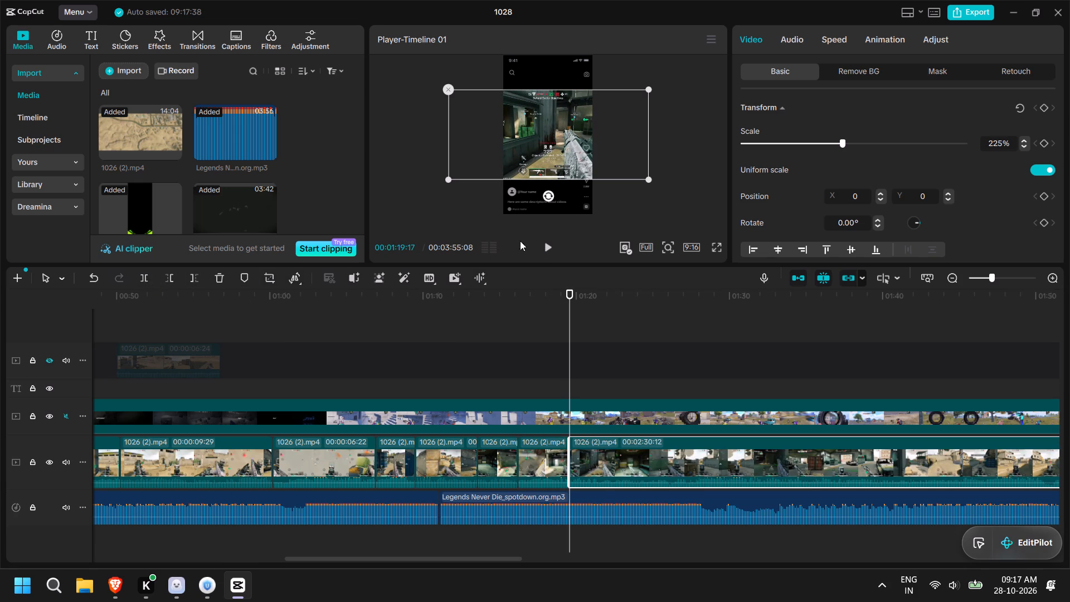
Find the next action after the 00:01:19:17 cut and remove the last gameplay clip's footage before 00:01:25:14.
click(544, 246)
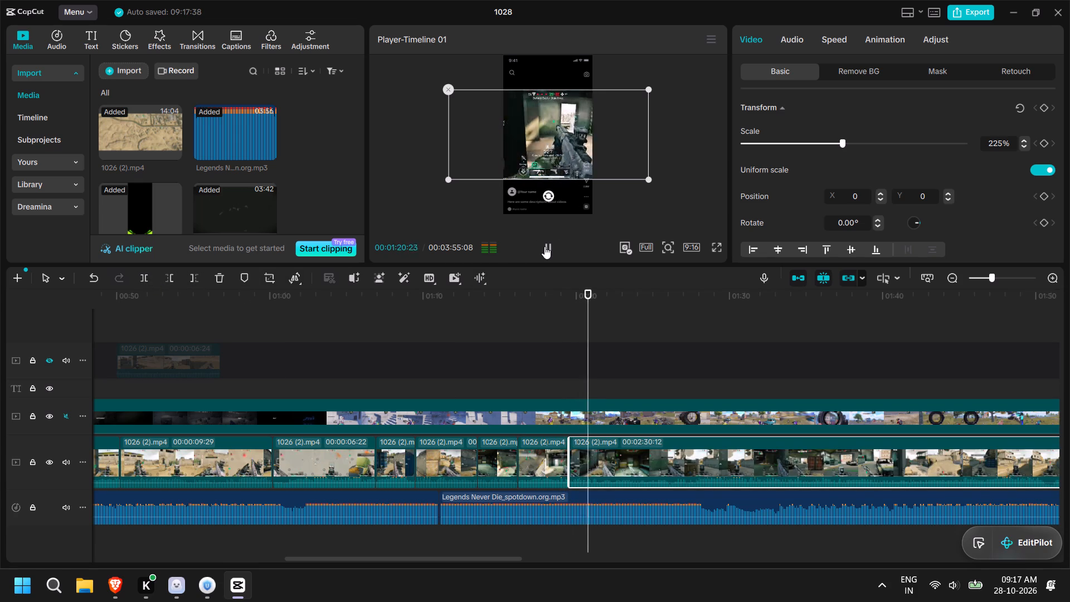
click(544, 247)
click(544, 247)
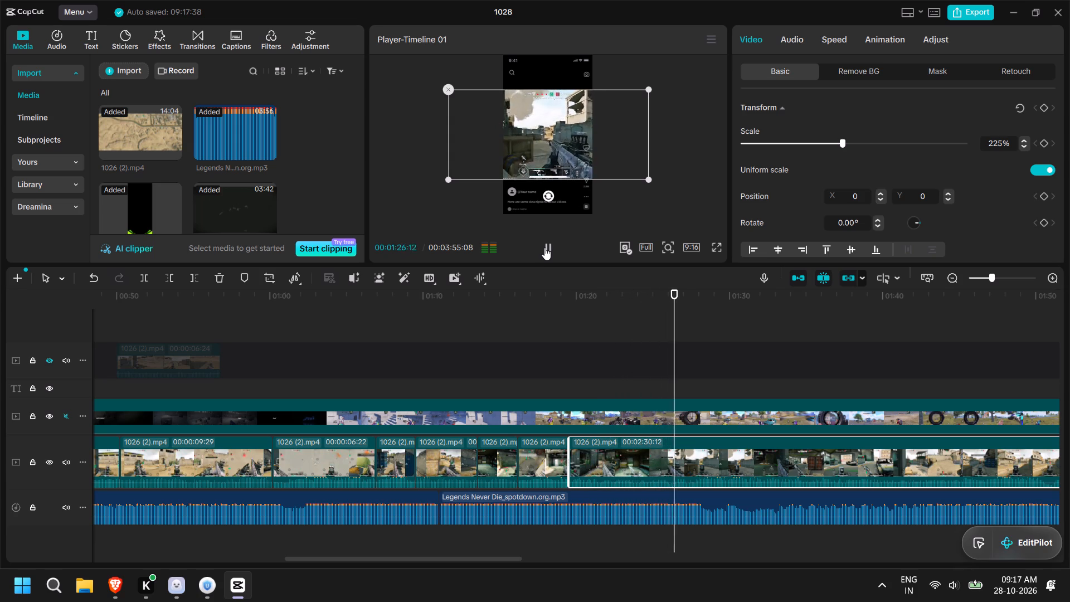
click(544, 247)
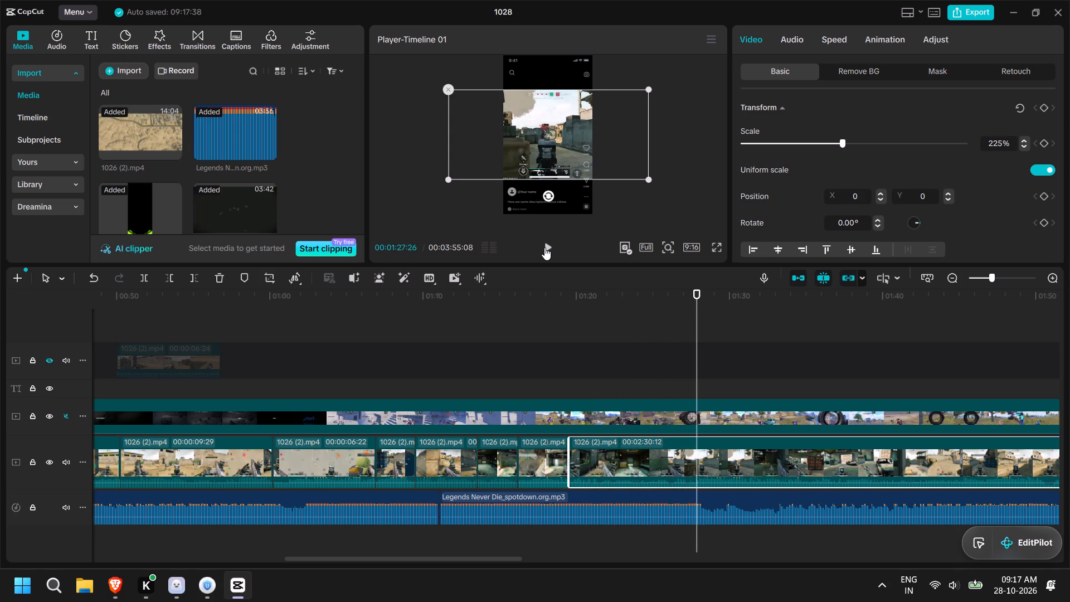
drag(699, 292, 675, 292)
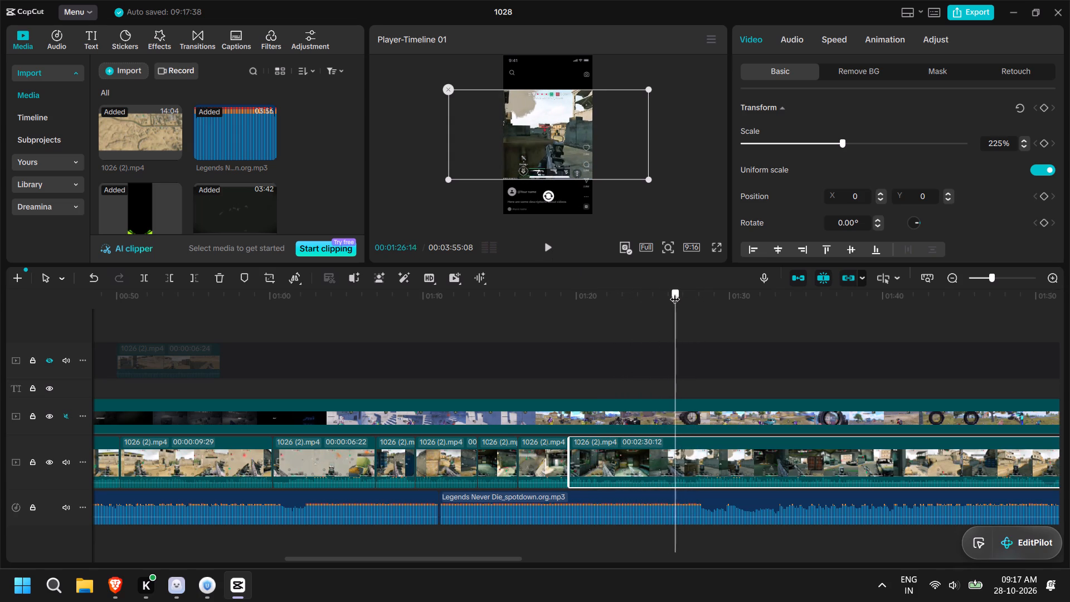
drag(675, 292, 664, 292)
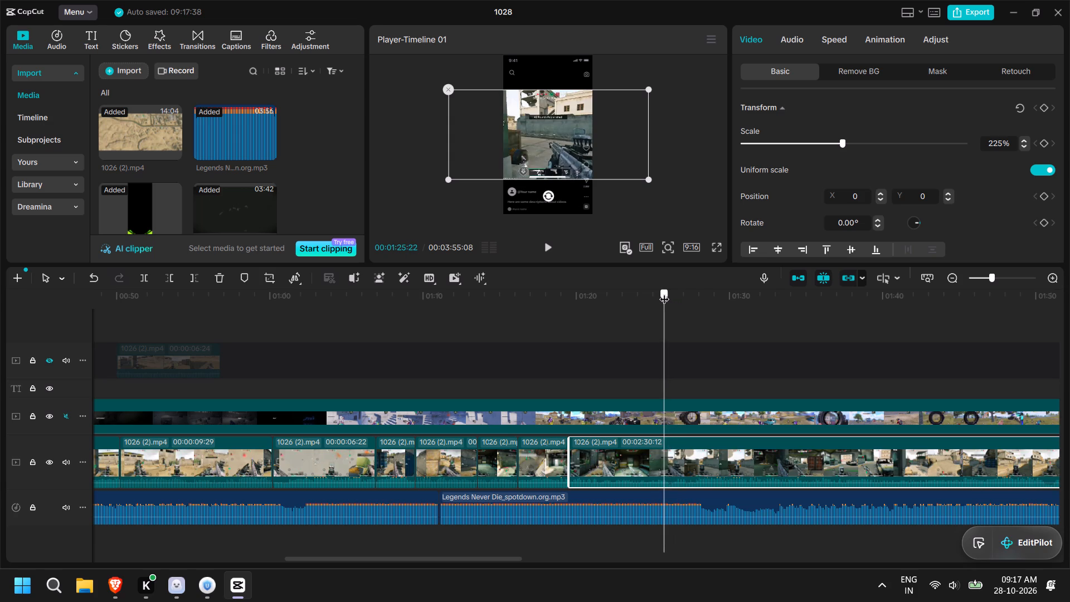
drag(664, 292, 680, 295)
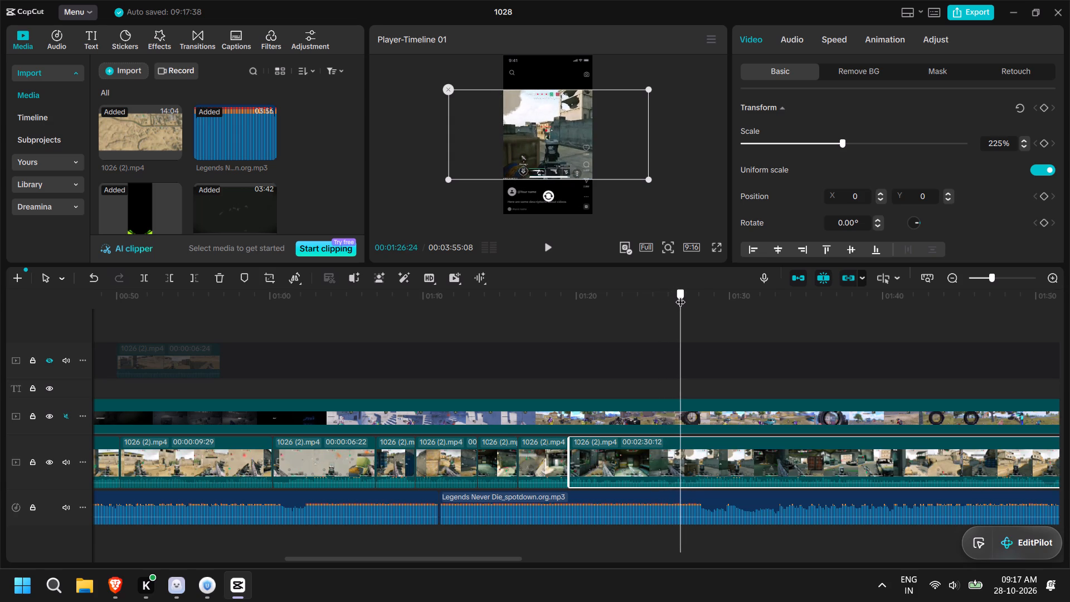
drag(680, 295, 659, 295)
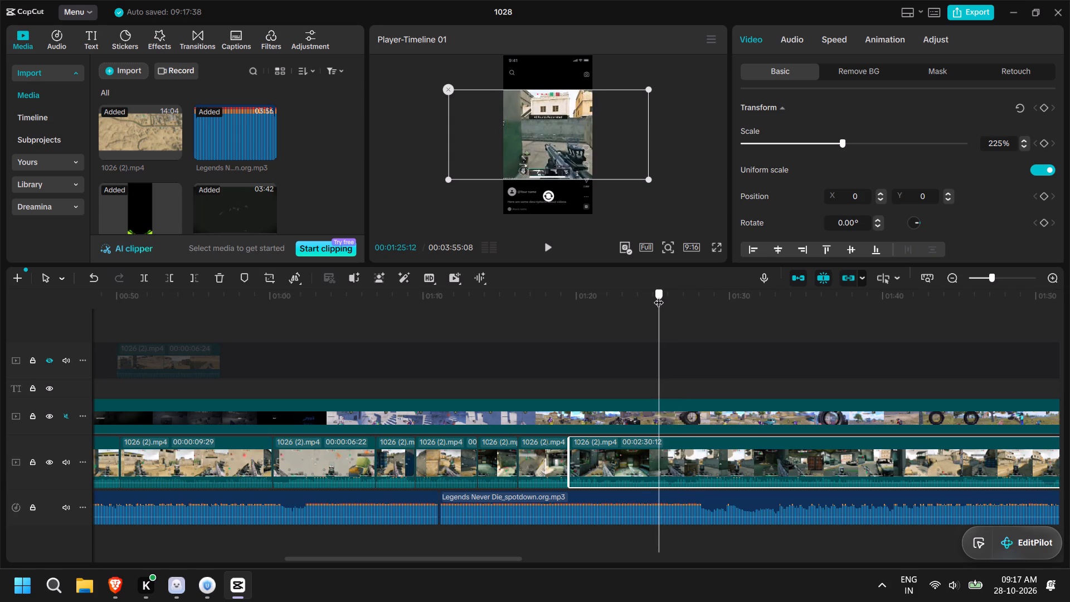
drag(659, 295, 660, 295)
click(611, 445)
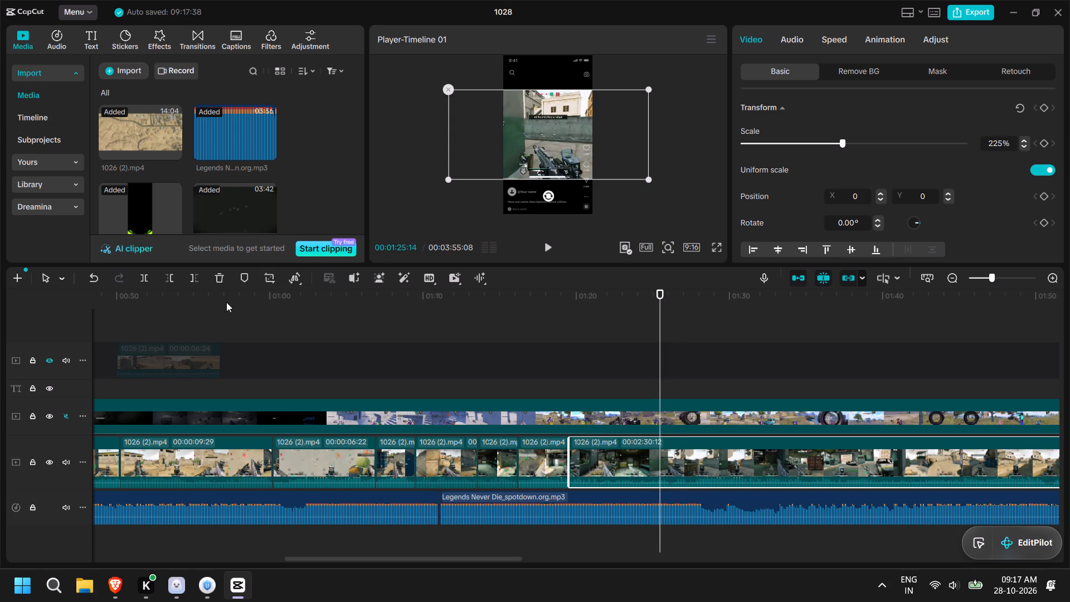
click(168, 278)
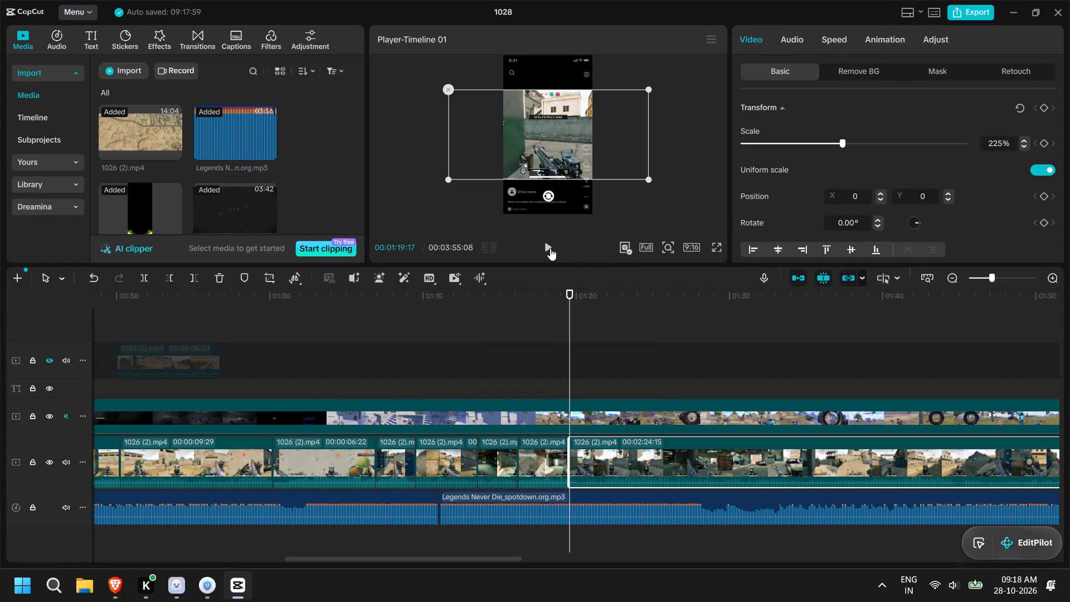
Play and recheck the trimmed gameplay from 00:01:19:17 and split the last gameplay clip at 00:01:25:02.
click(550, 246)
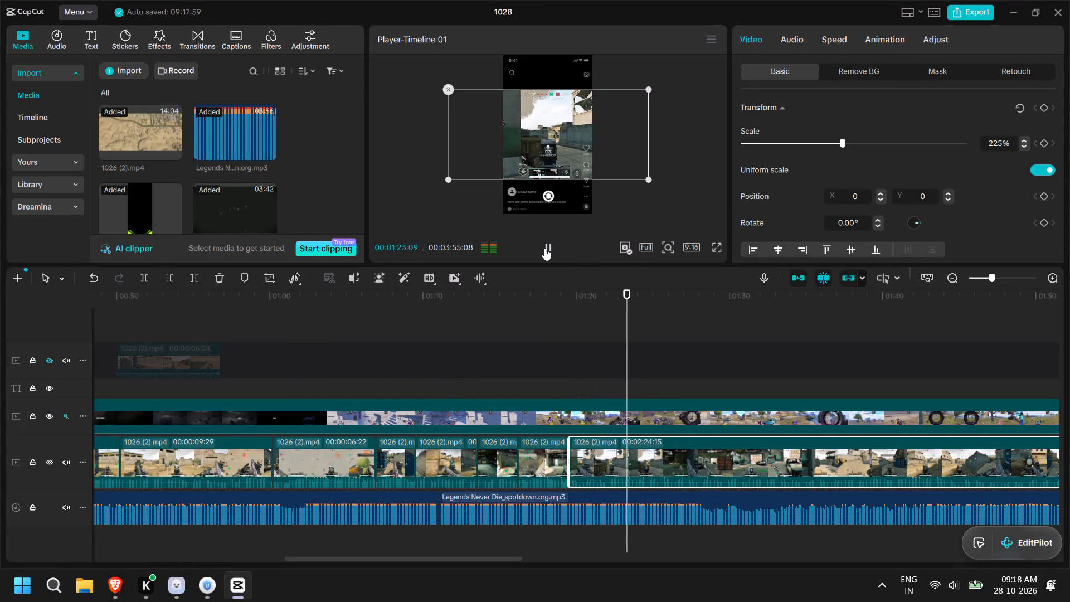
click(544, 248)
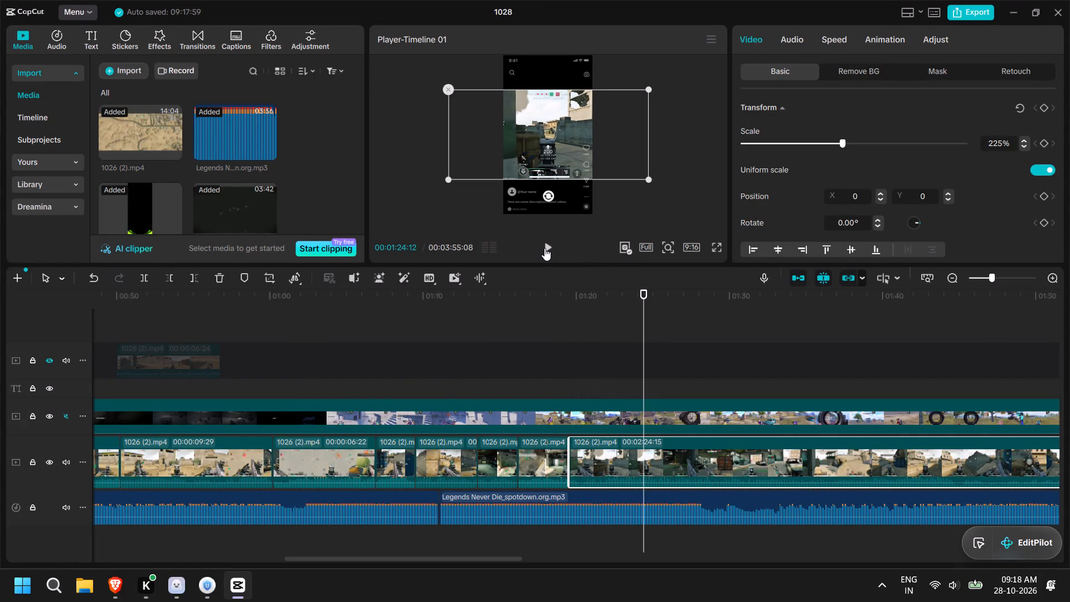
drag(639, 295, 626, 295)
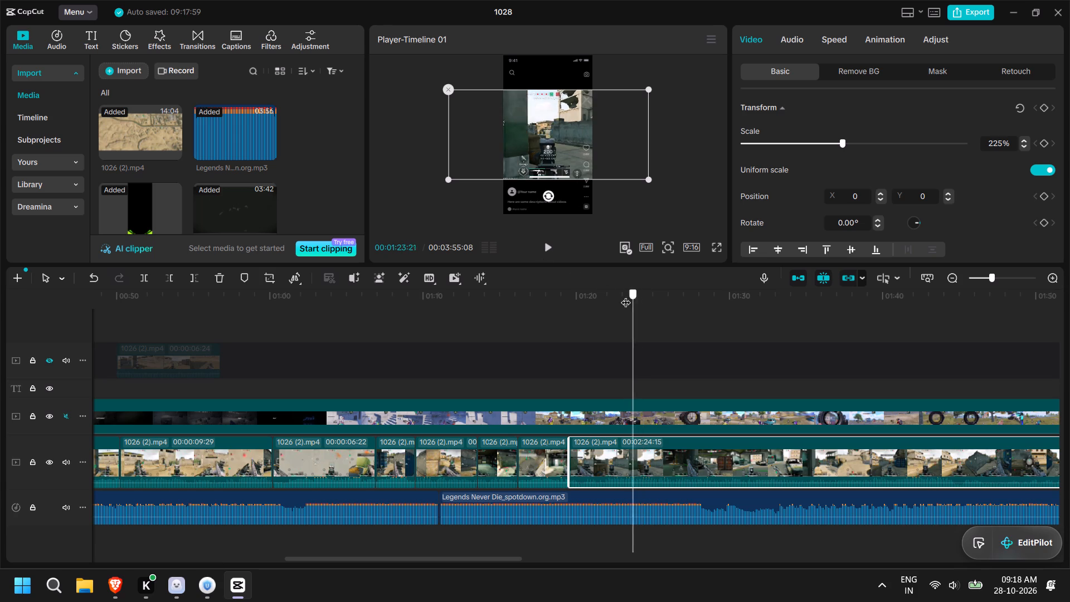
drag(626, 295, 616, 297)
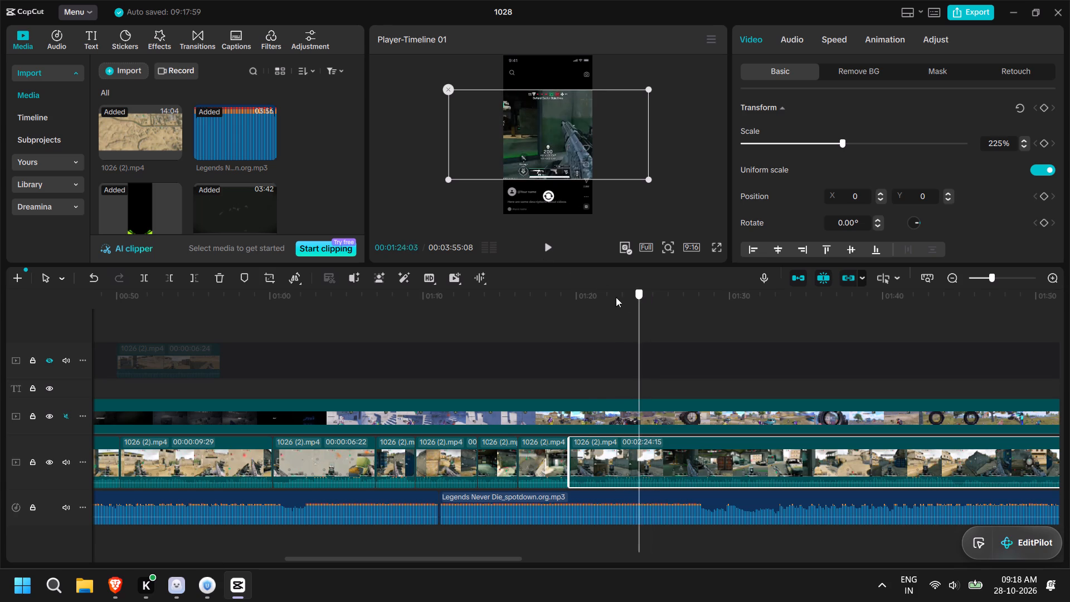
drag(616, 297, 596, 297)
click(552, 249)
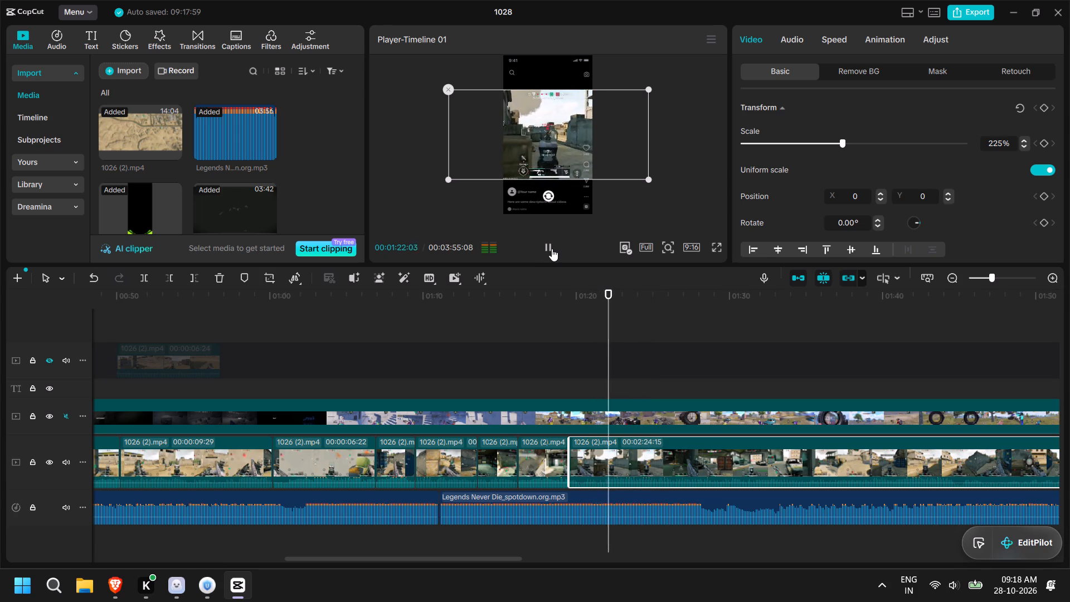
click(552, 248)
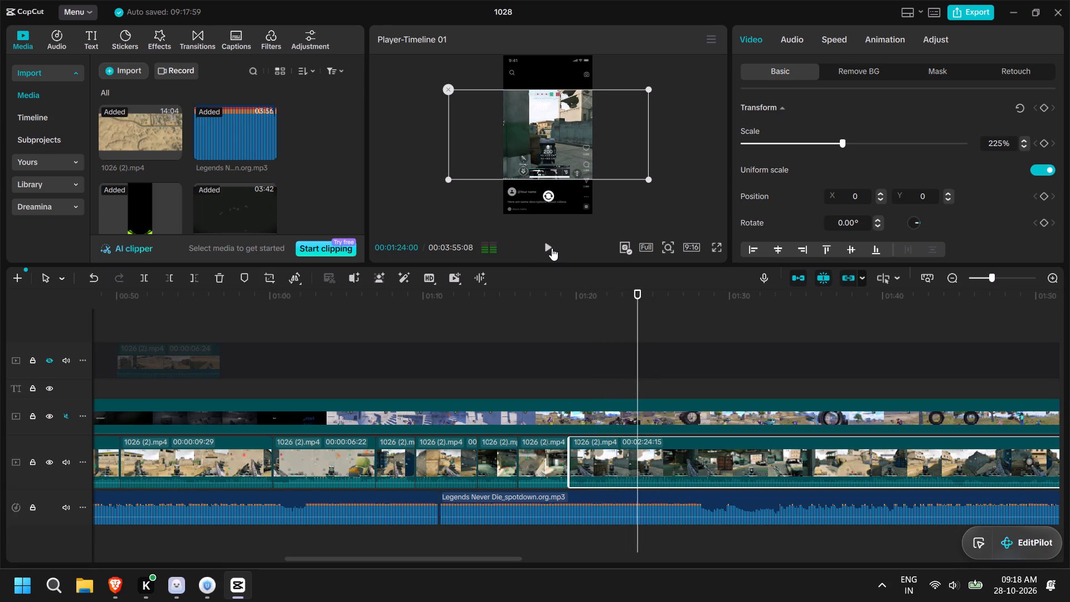
click(552, 248)
click(552, 248)
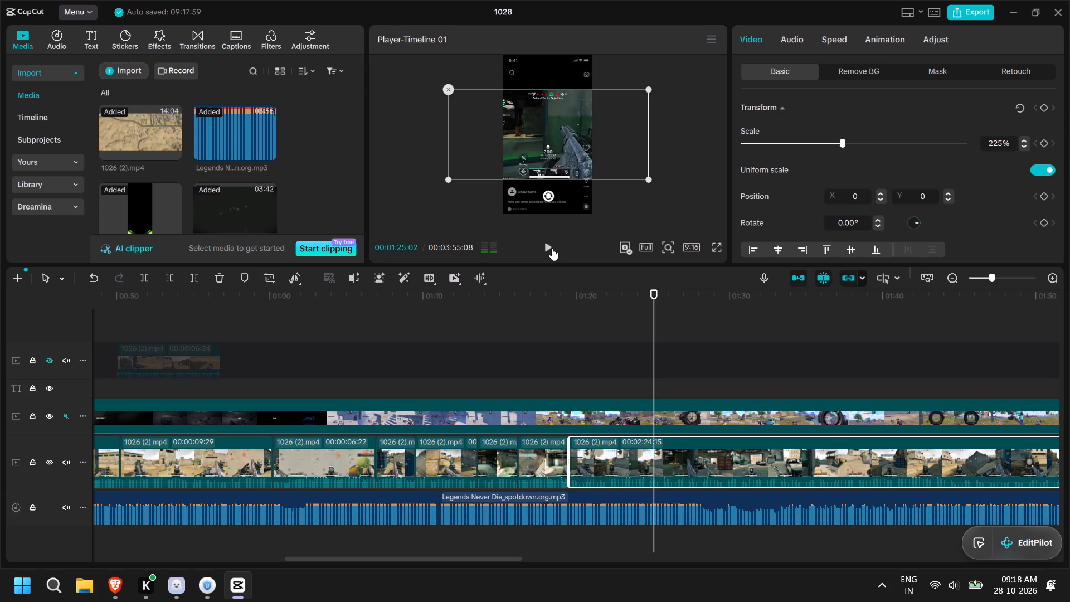
click(144, 277)
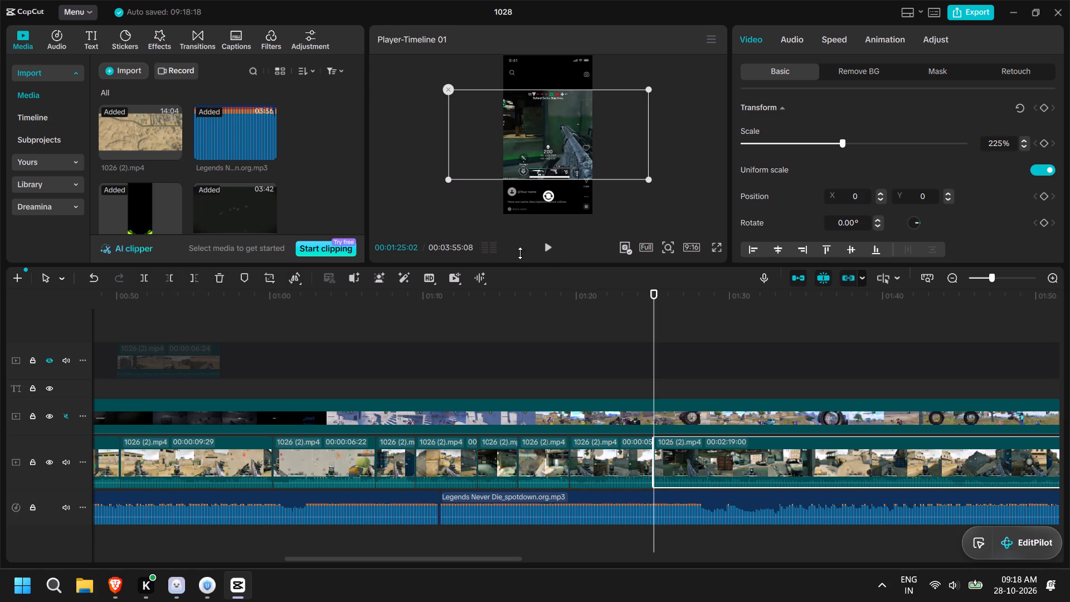
Play on from 00:01:25:02 to the next action and remove the last gameplay clip's footage before 00:01:41:03.
click(548, 249)
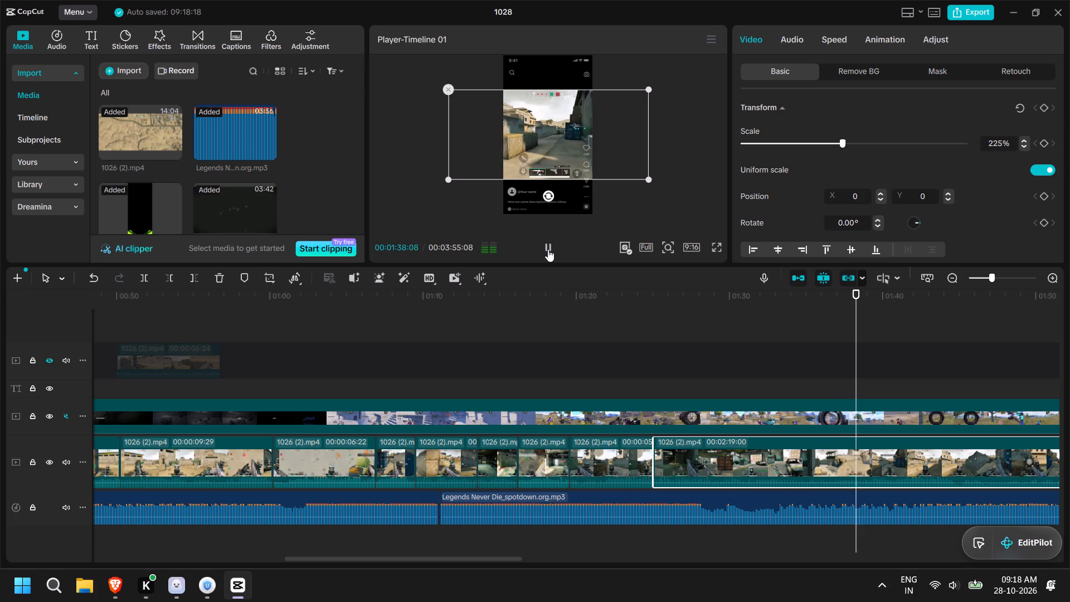
click(548, 249)
click(548, 249)
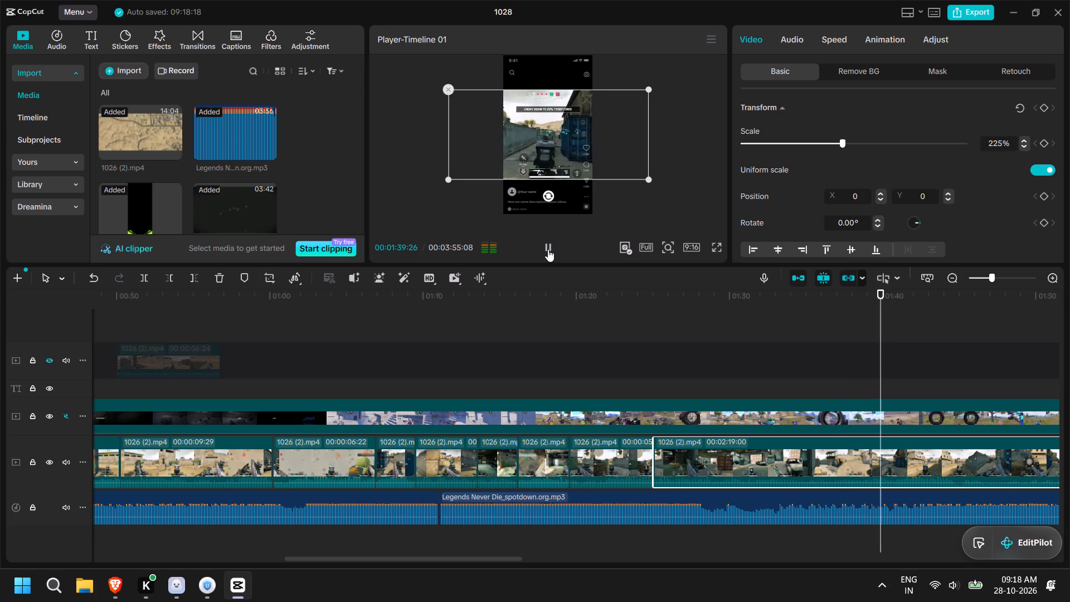
click(548, 249)
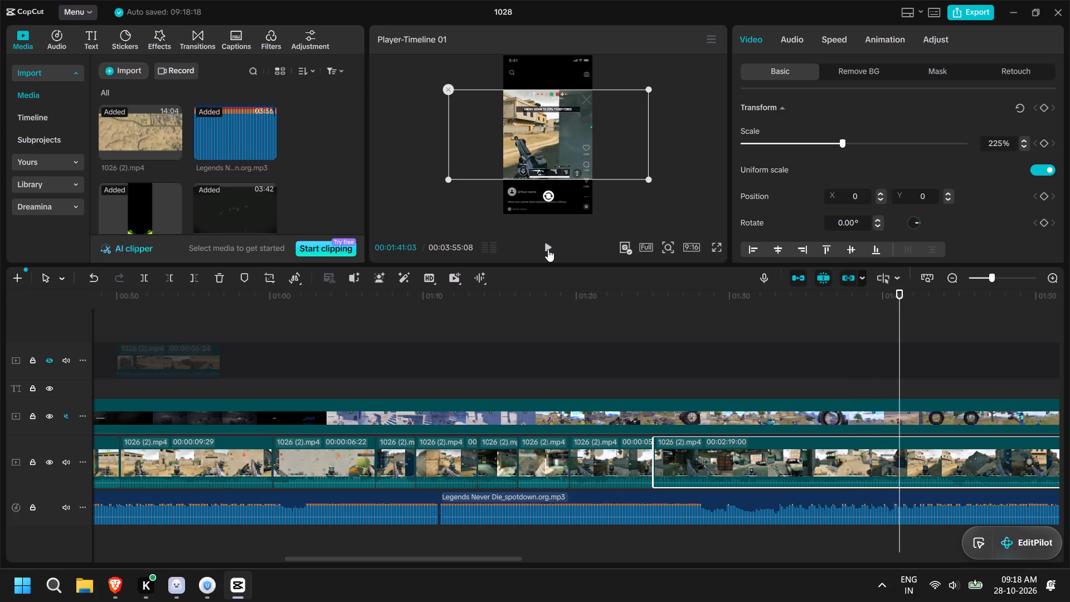
click(171, 279)
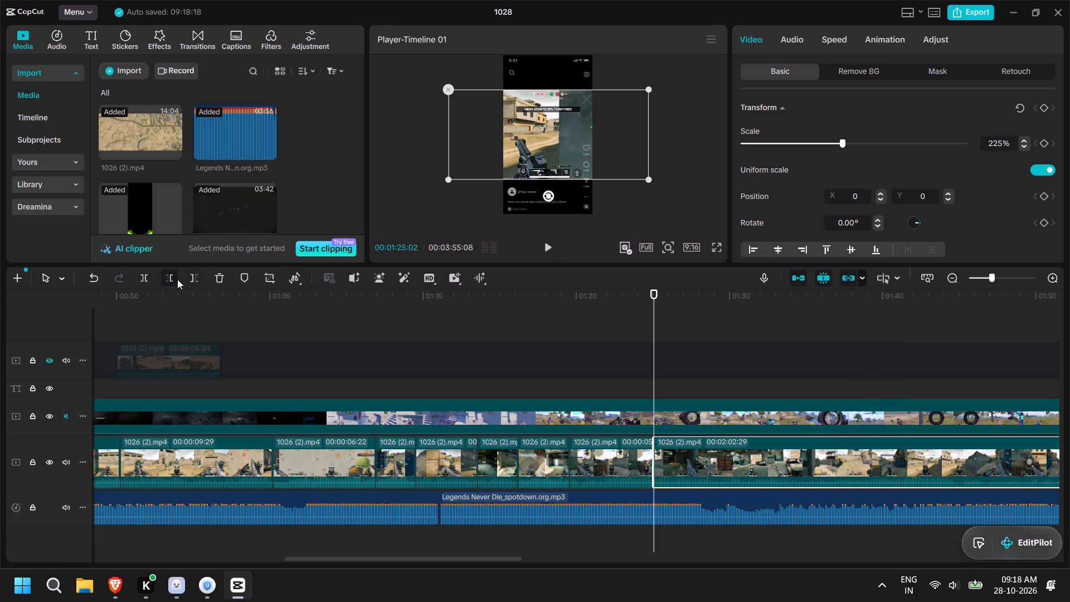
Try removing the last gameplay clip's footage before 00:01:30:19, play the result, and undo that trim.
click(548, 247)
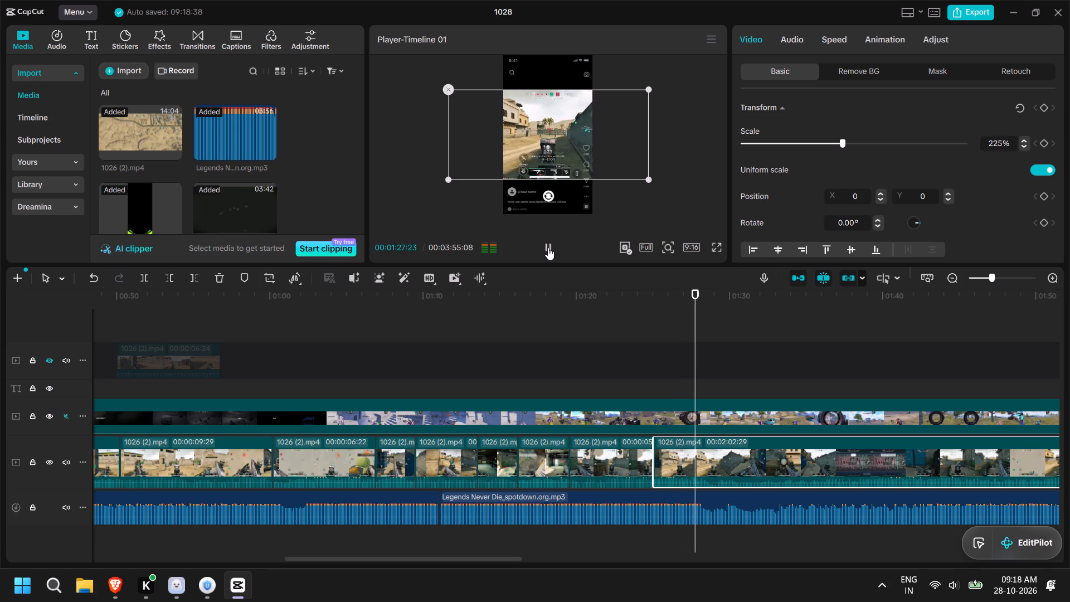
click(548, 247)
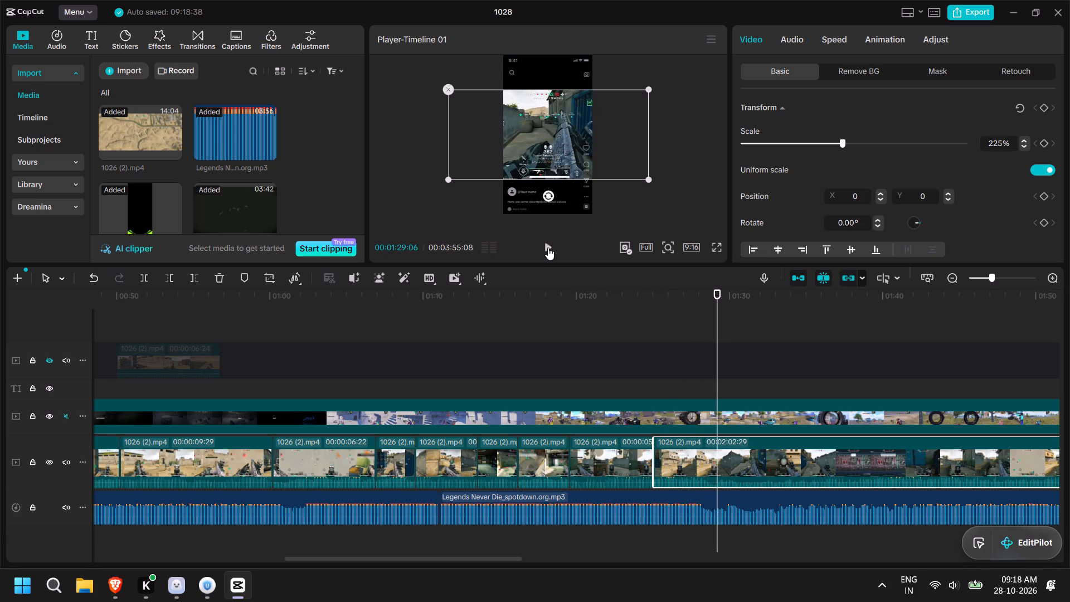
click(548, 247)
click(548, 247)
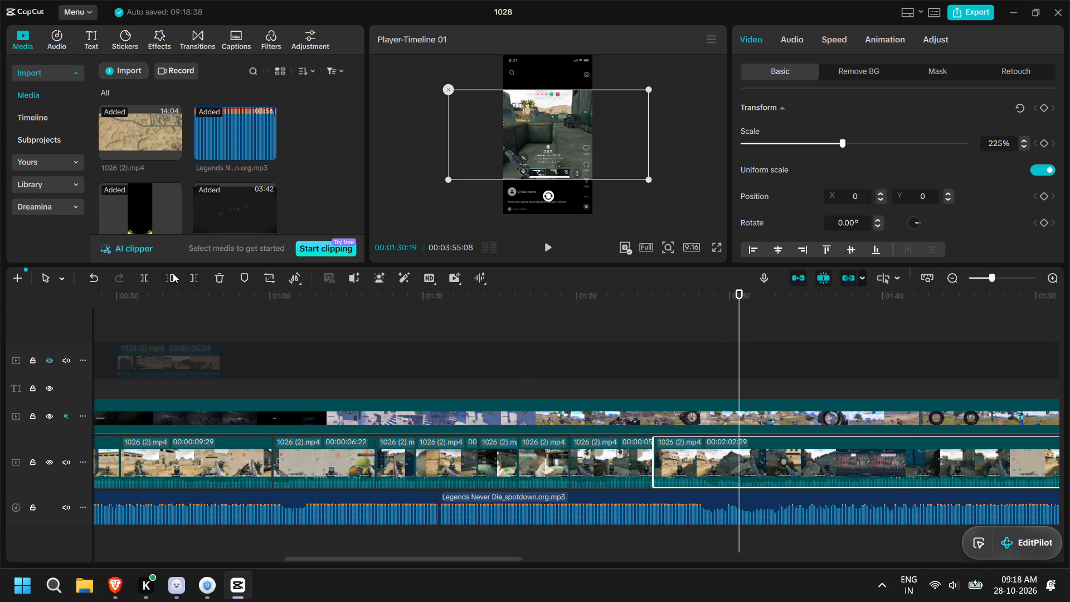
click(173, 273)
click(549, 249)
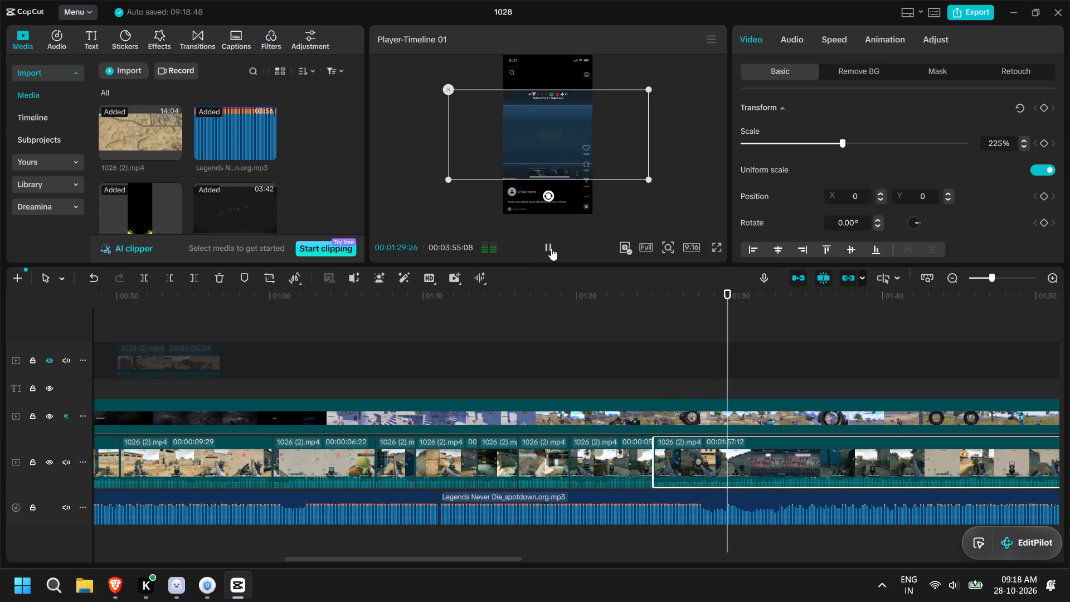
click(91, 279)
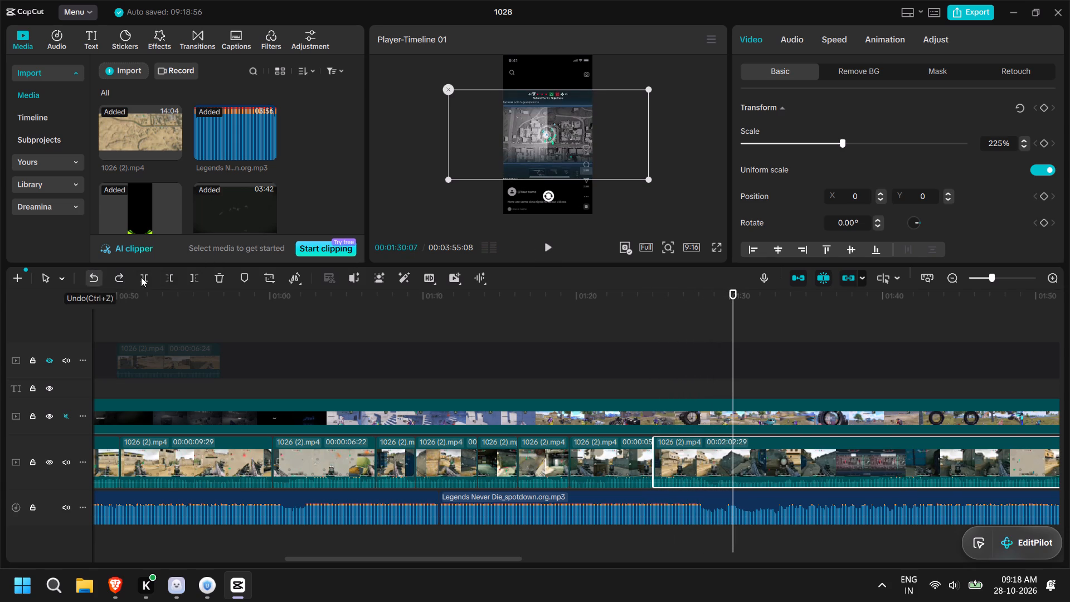
Recheck the gameplay around 00:01:30 and split the last gameplay clip at 00:01:30:09.
click(548, 246)
click(548, 246)
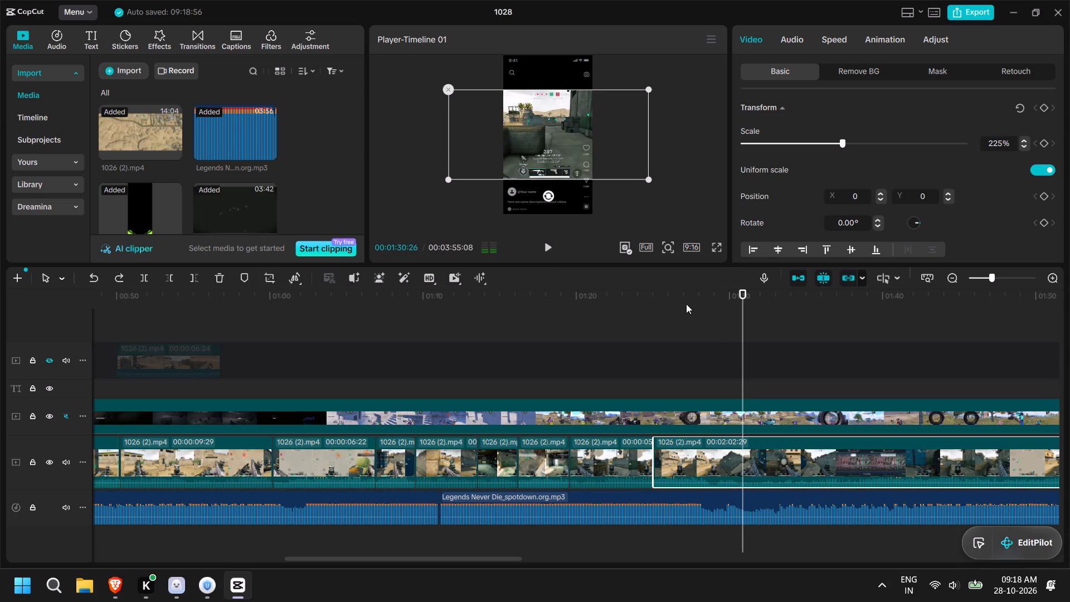
click(716, 304)
drag(711, 303, 661, 303)
click(549, 251)
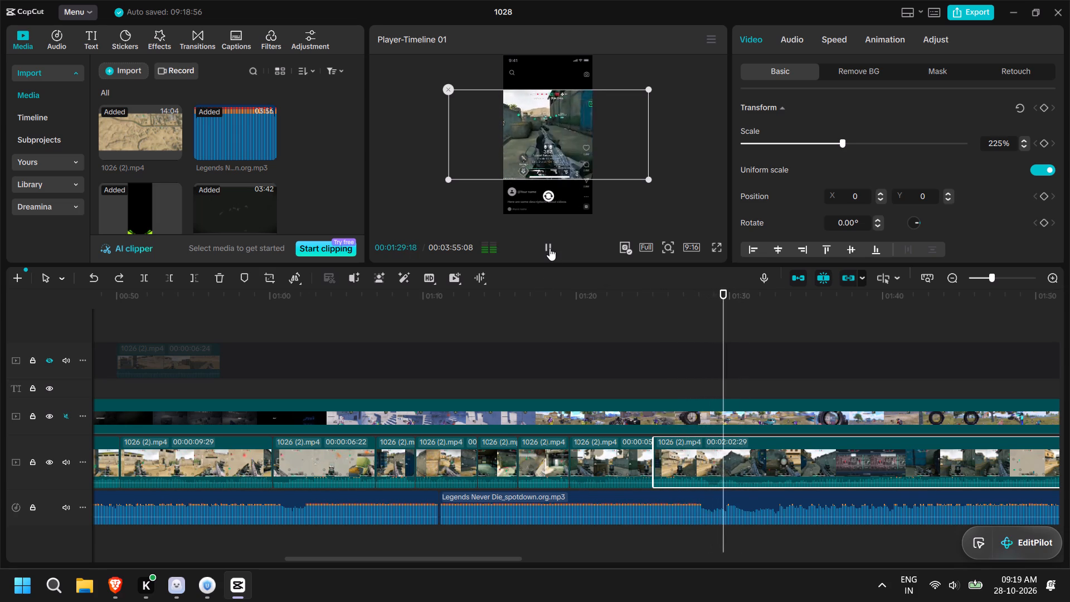
click(549, 248)
click(142, 276)
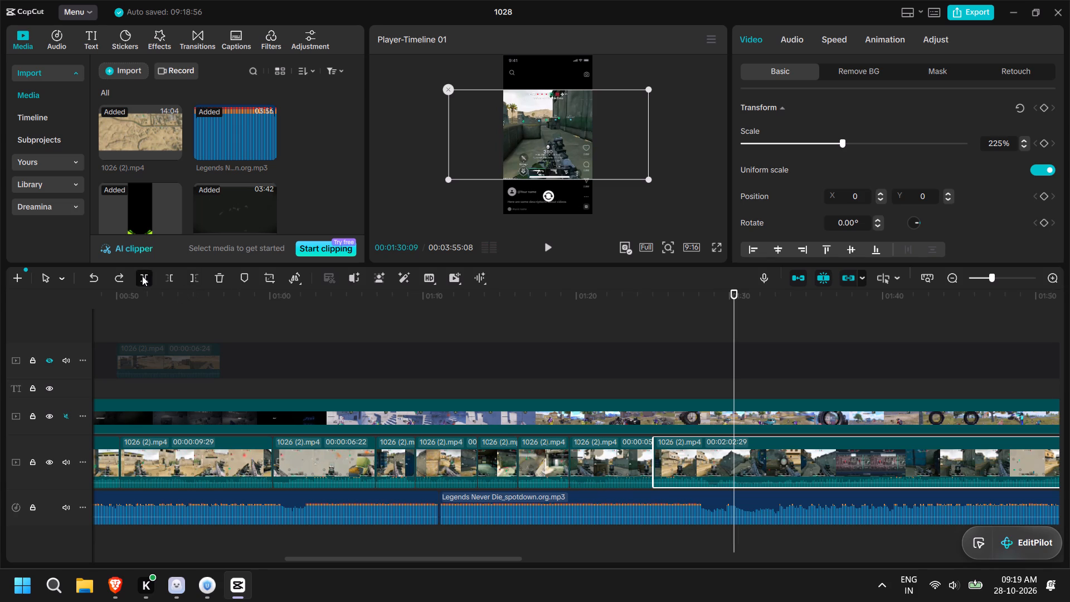
Play on from 00:01:30:09 to the next action and remove the last gameplay clip's footage before 00:01:42:08.
click(548, 247)
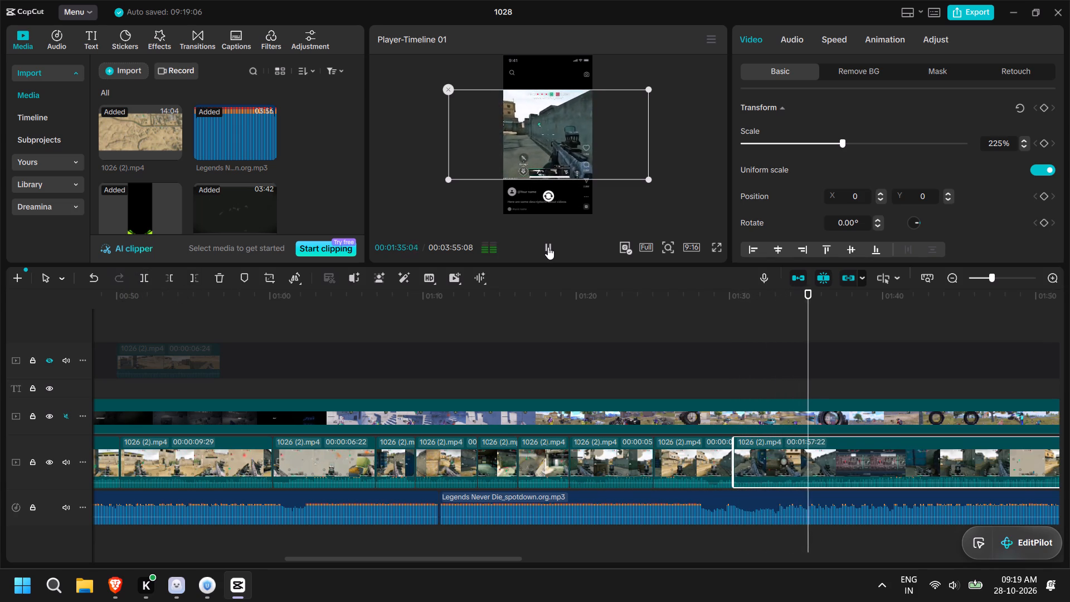
click(552, 252)
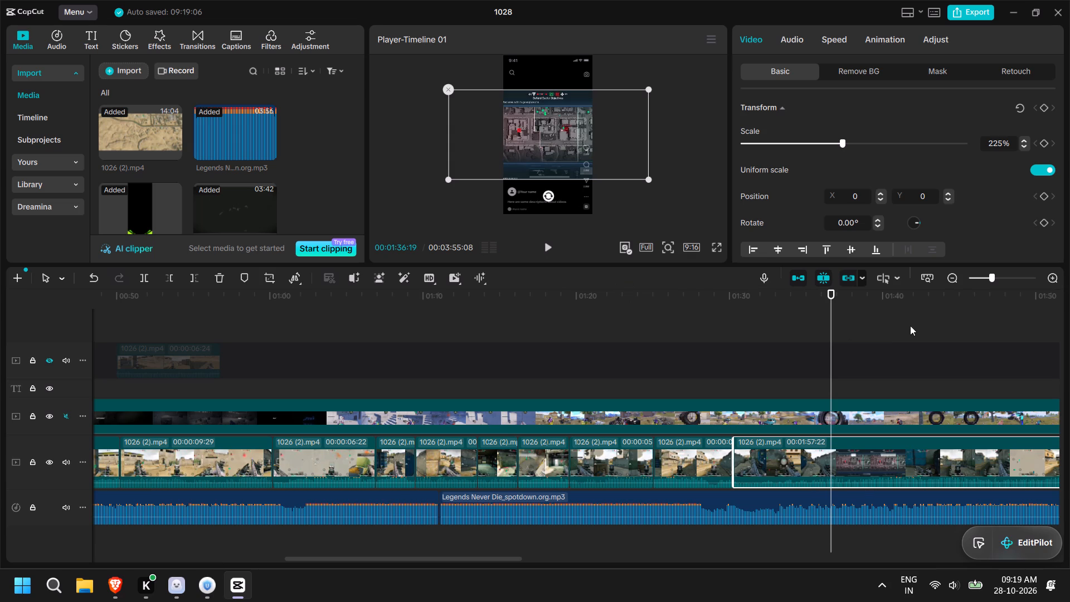
double_click(915, 293)
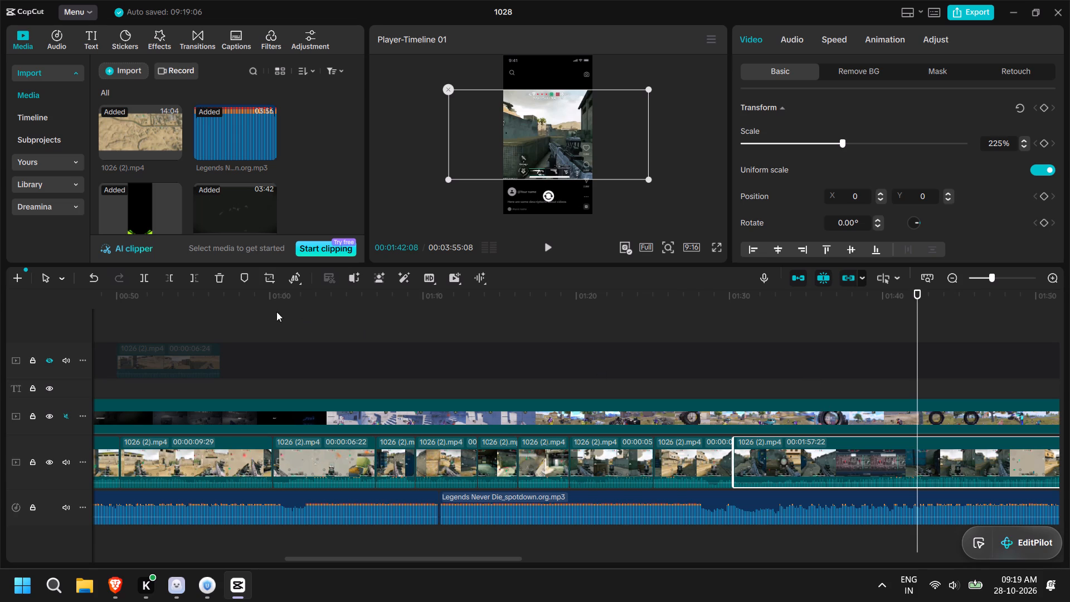
click(169, 274)
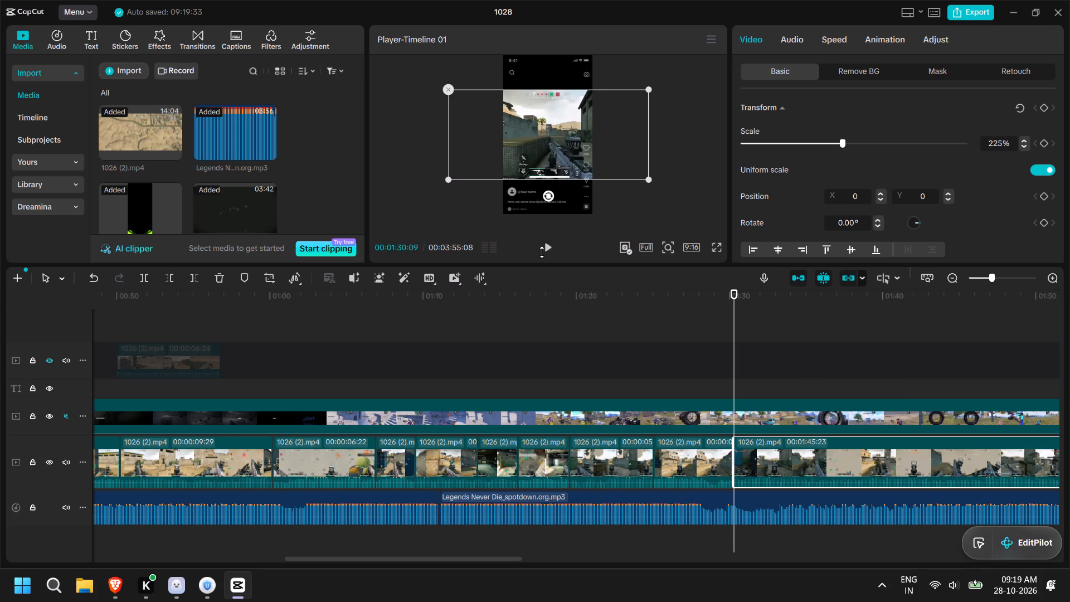
Play the trimmed gameplay from 00:01:30:09 to about 00:01:41:03 to check the next fight.
click(548, 245)
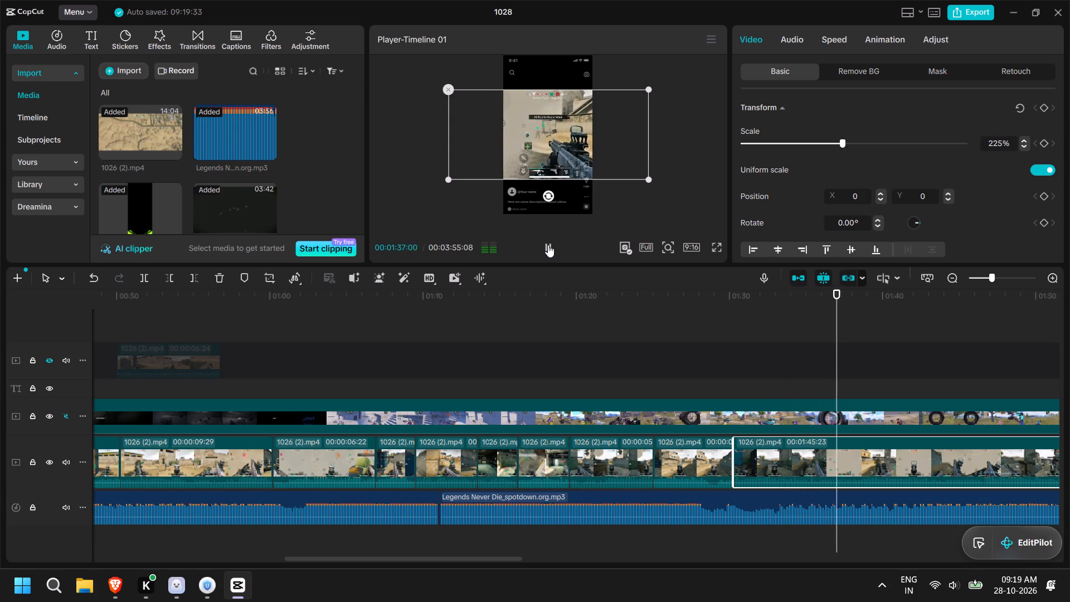
click(548, 245)
click(548, 245)
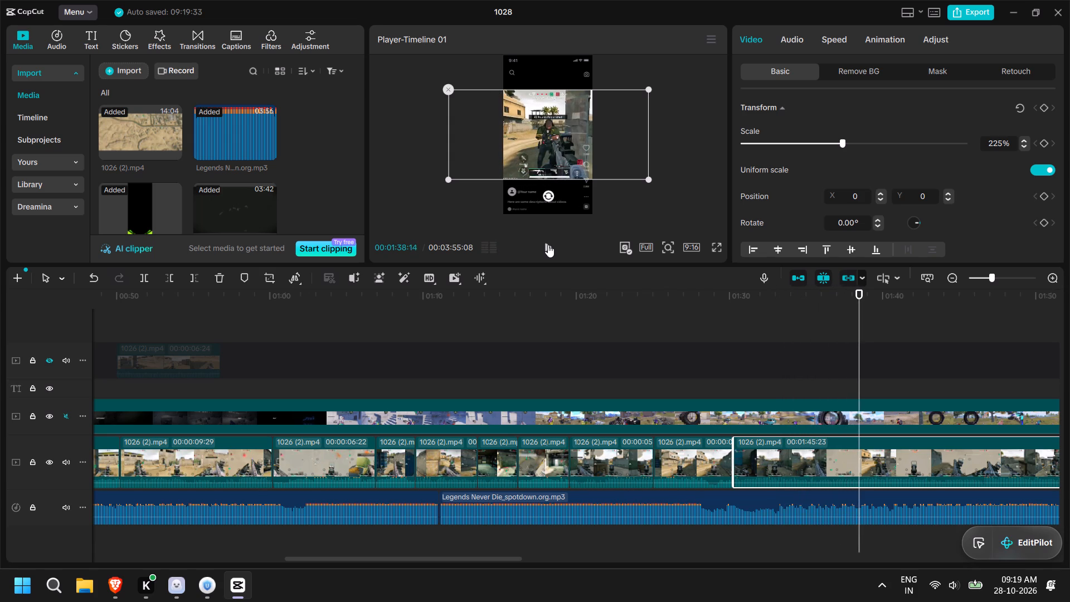
click(548, 245)
click(548, 245)
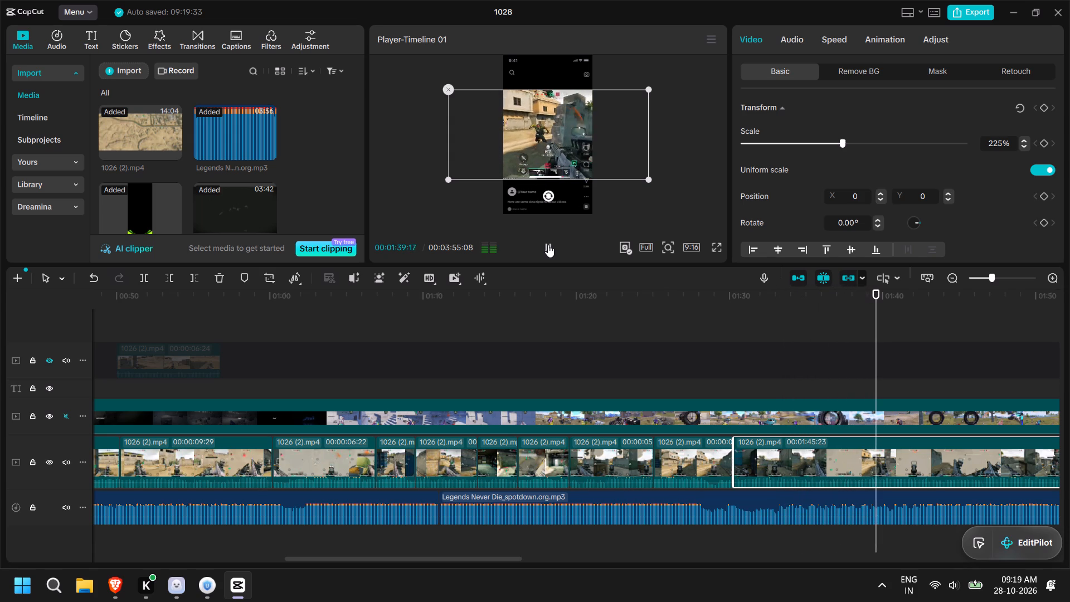
click(548, 245)
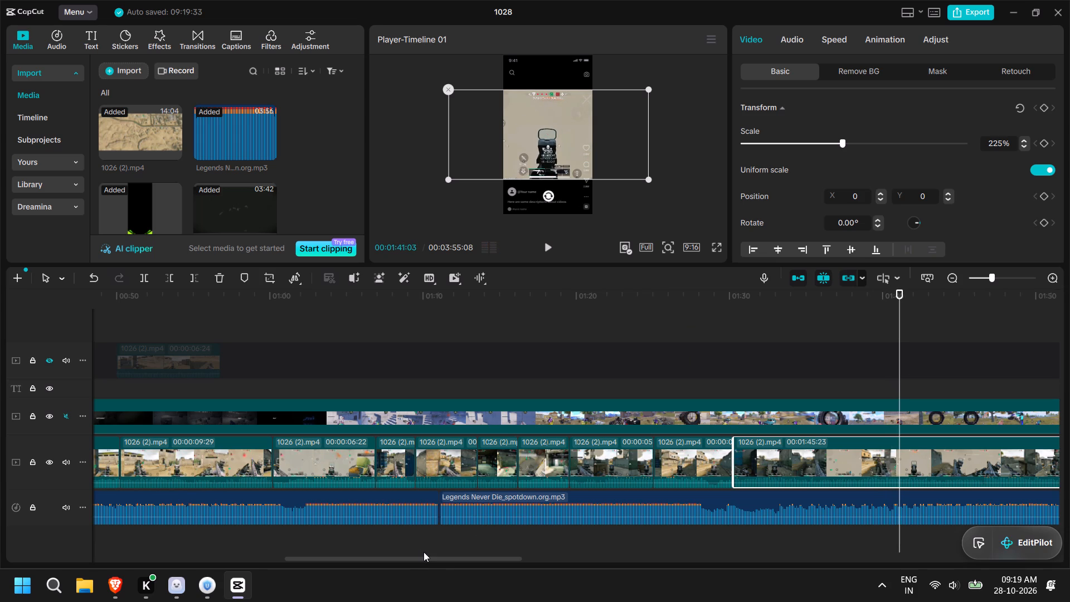
Examine the rest of the timeline to the end of the gameplay, montage and music tracks, and return the playhead to 00:00:00:00.
drag(435, 557, 448, 557)
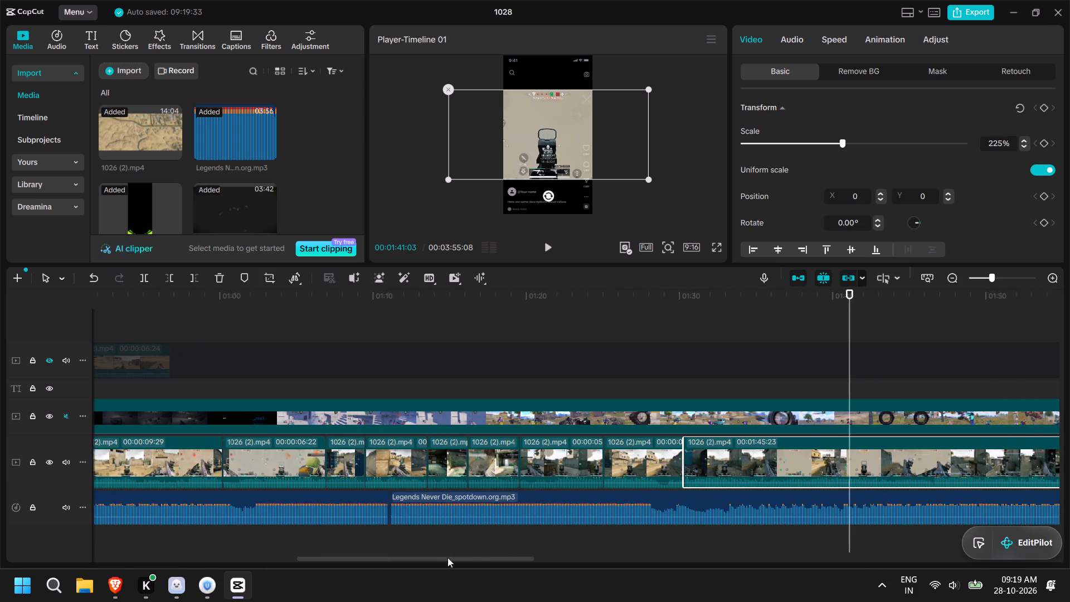
drag(448, 557, 577, 561)
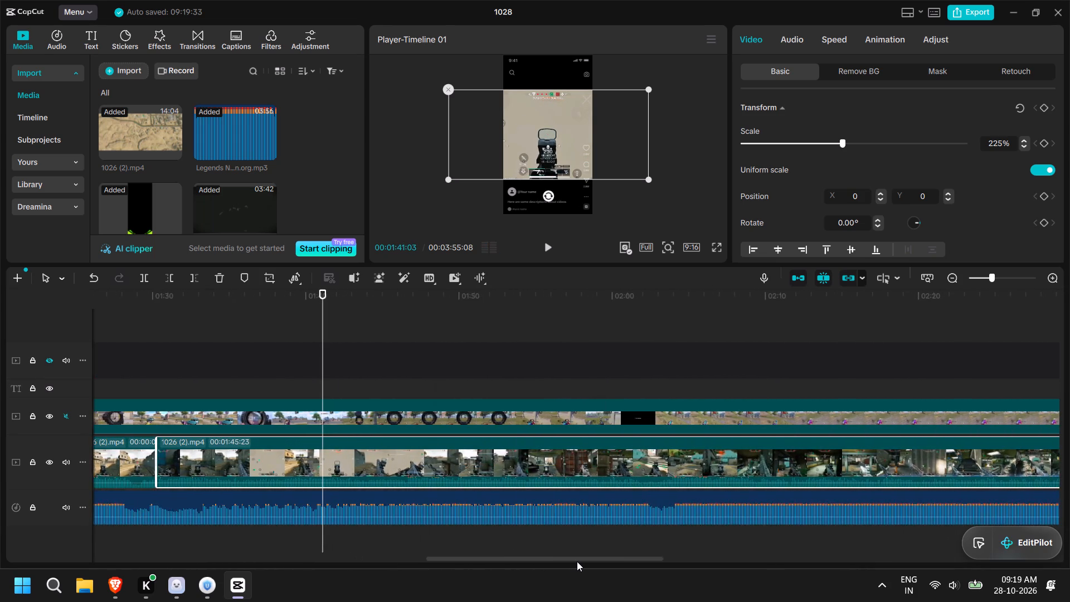
drag(577, 561, 685, 565)
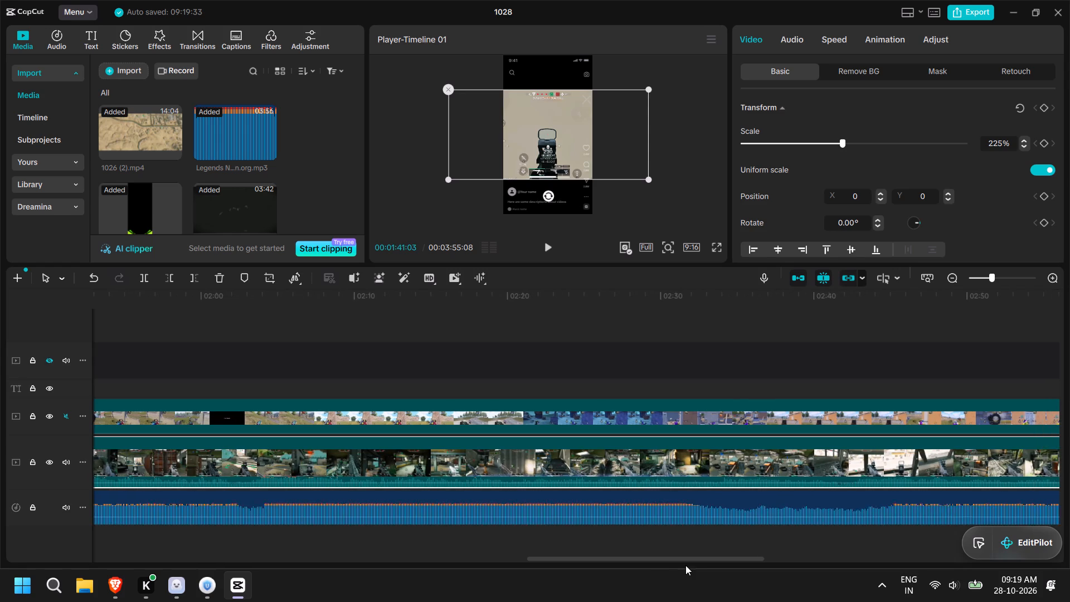
drag(685, 565, 789, 570)
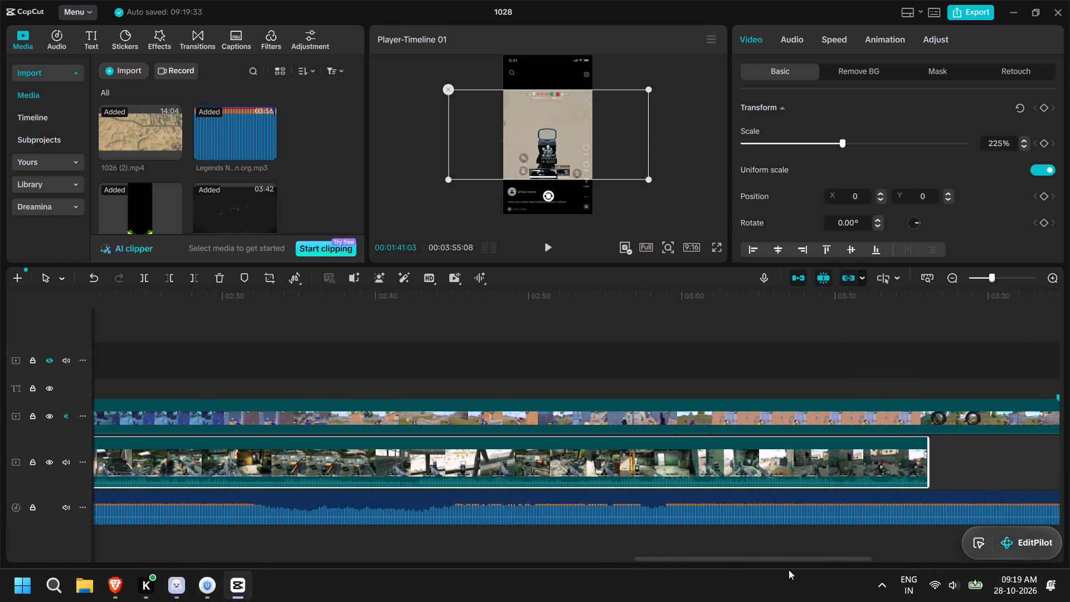
drag(789, 570, 832, 569)
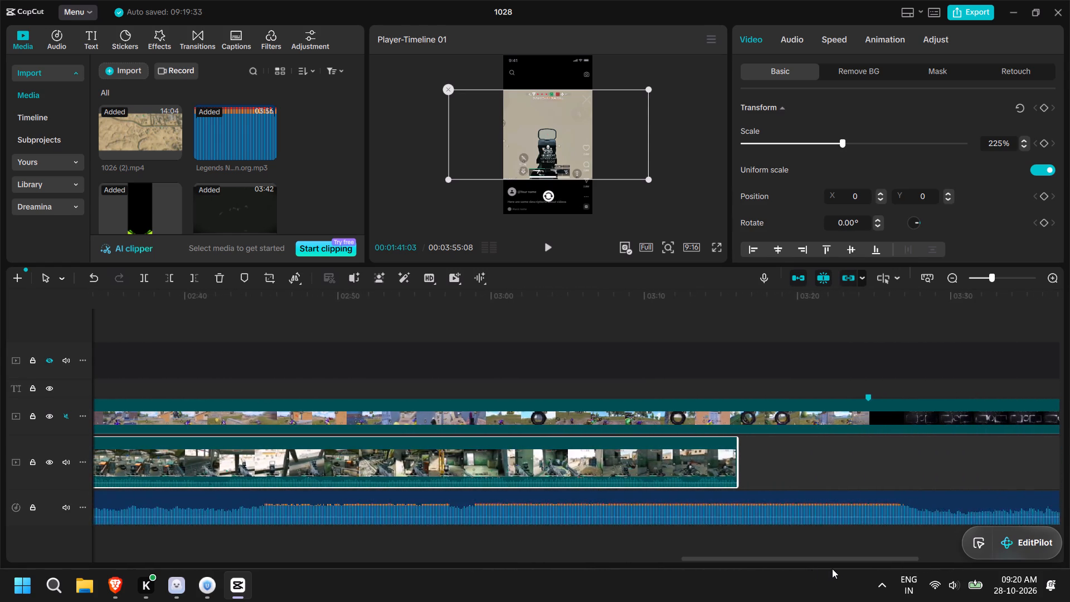
drag(832, 569, 850, 564)
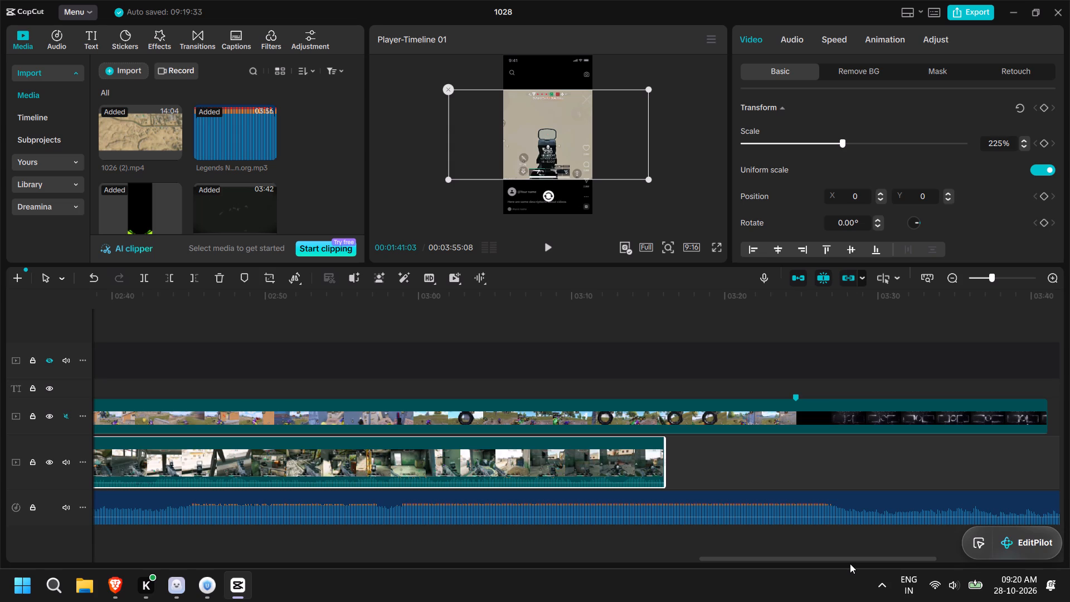
drag(850, 564, 863, 563)
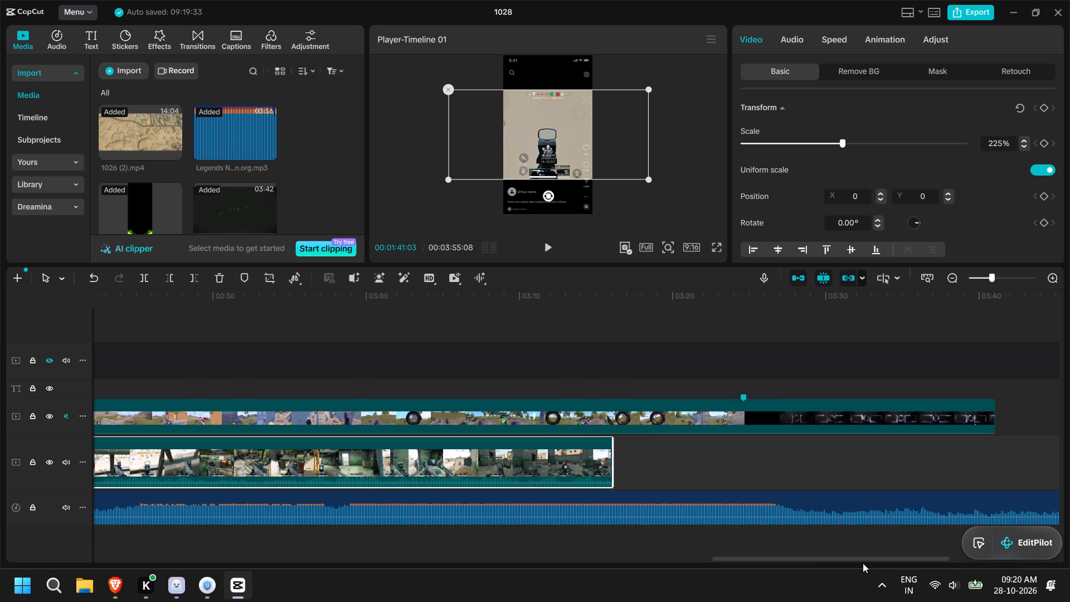
drag(863, 563, 941, 561)
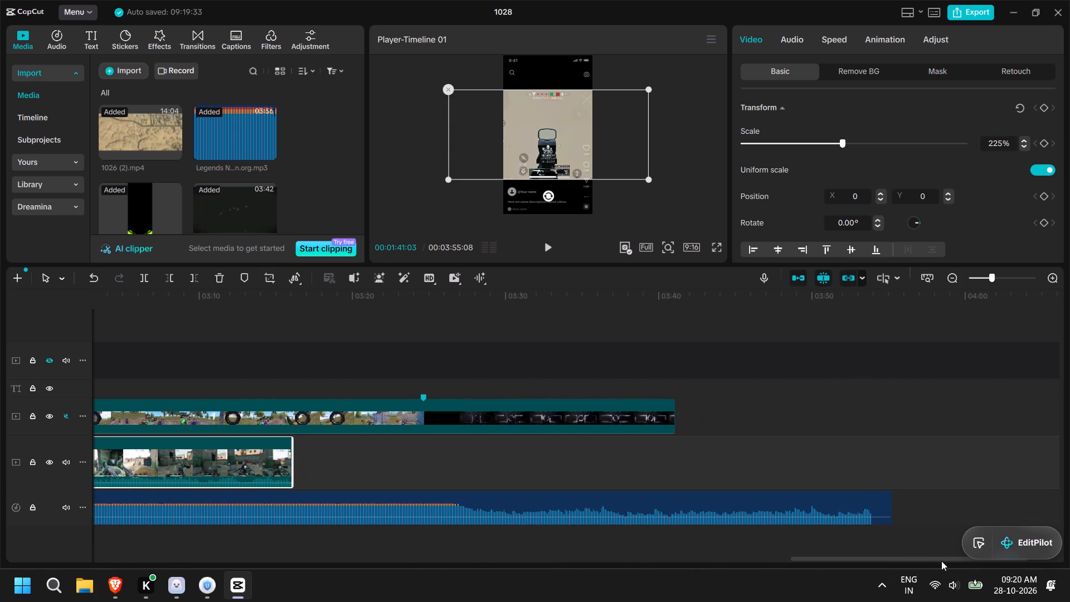
drag(941, 561, 855, 563)
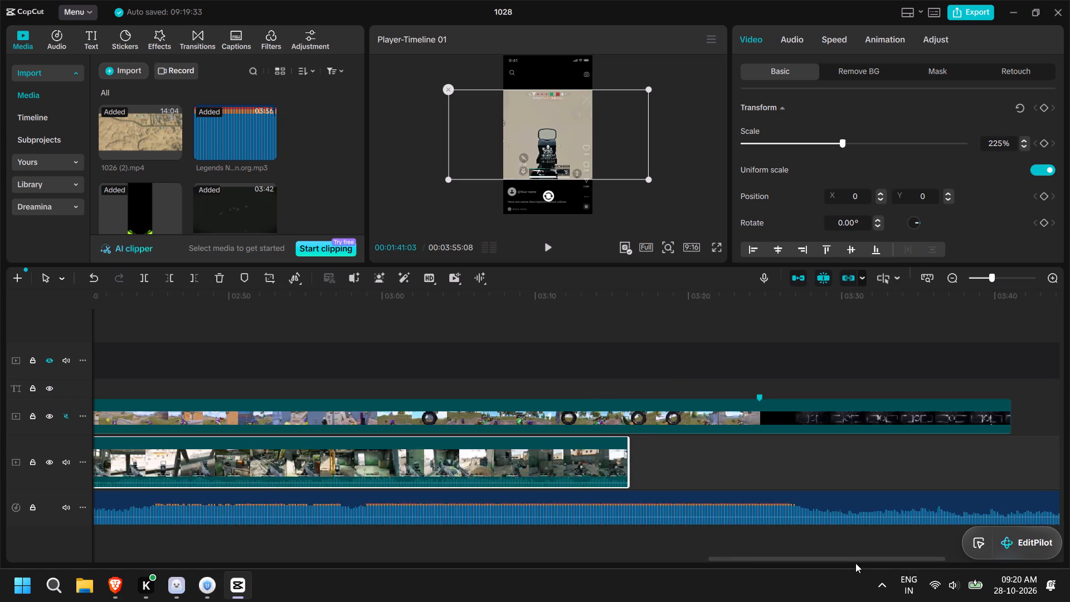
drag(855, 563, 472, 575)
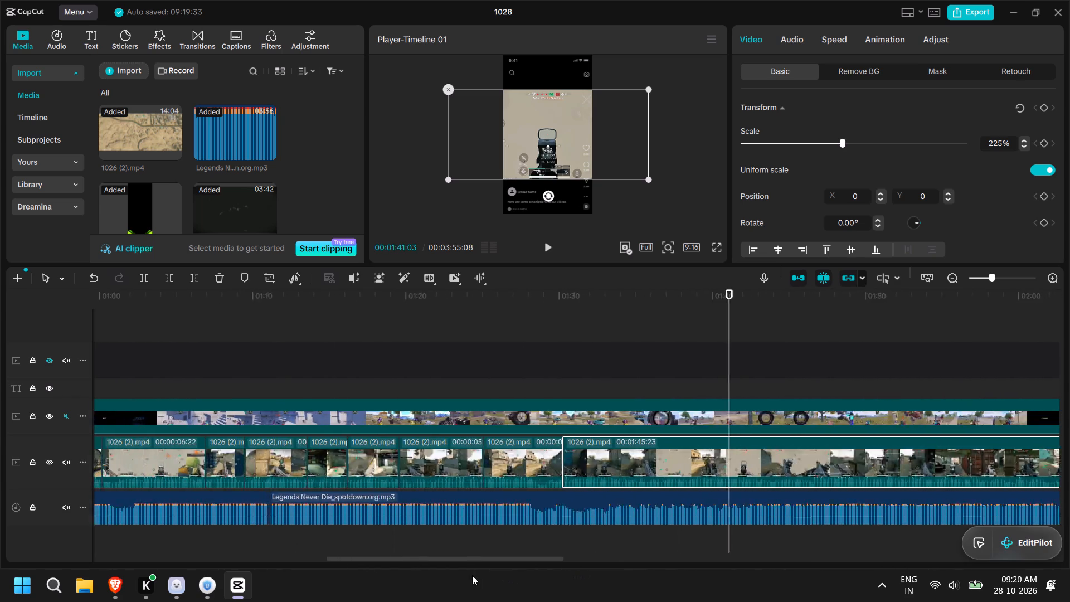
drag(472, 575, 118, 577)
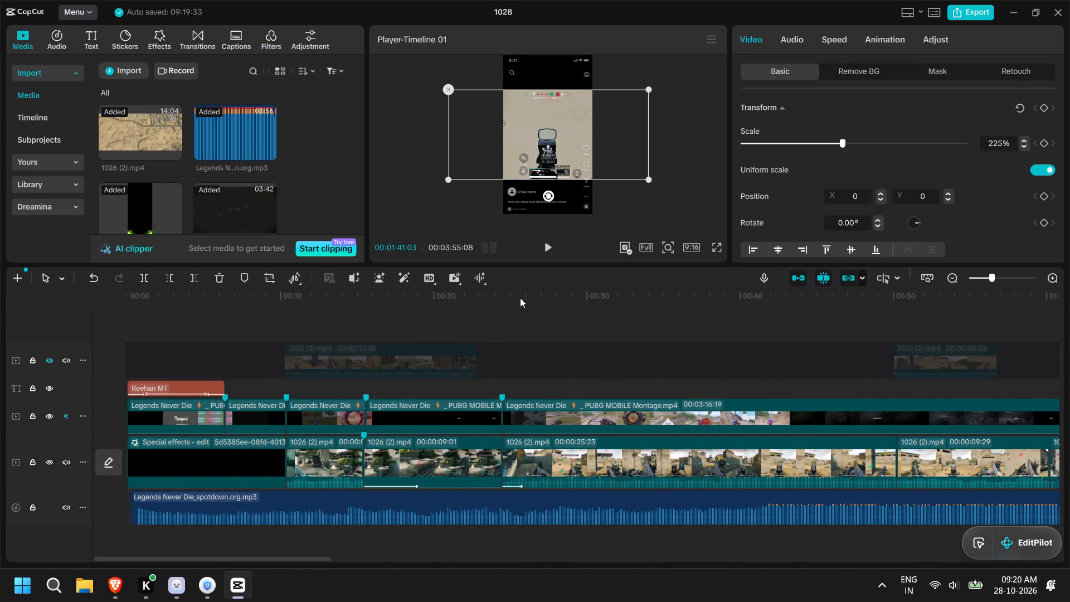
drag(515, 298, 73, 315)
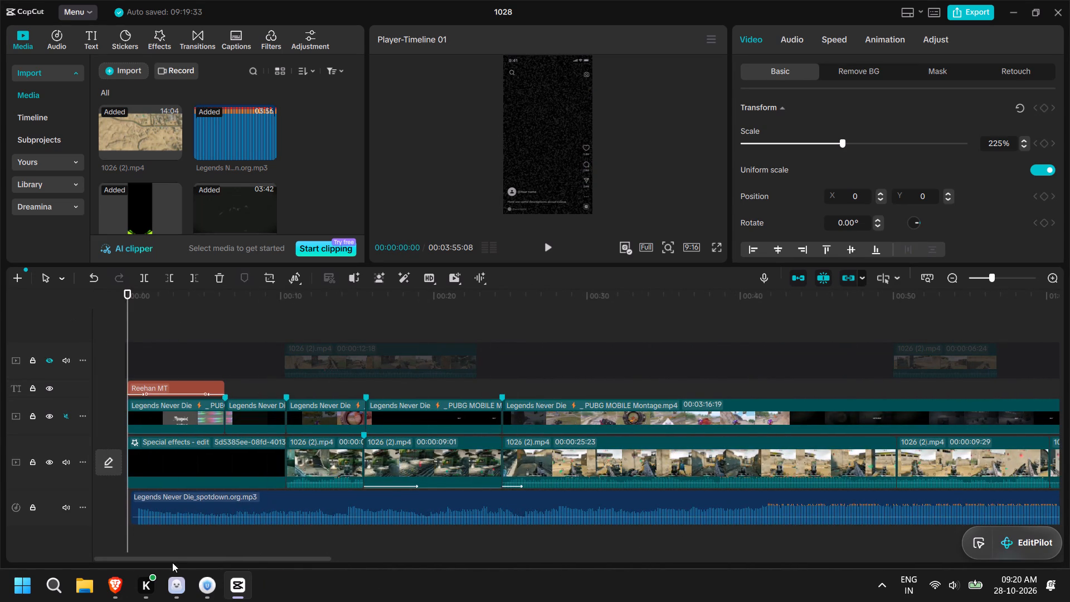